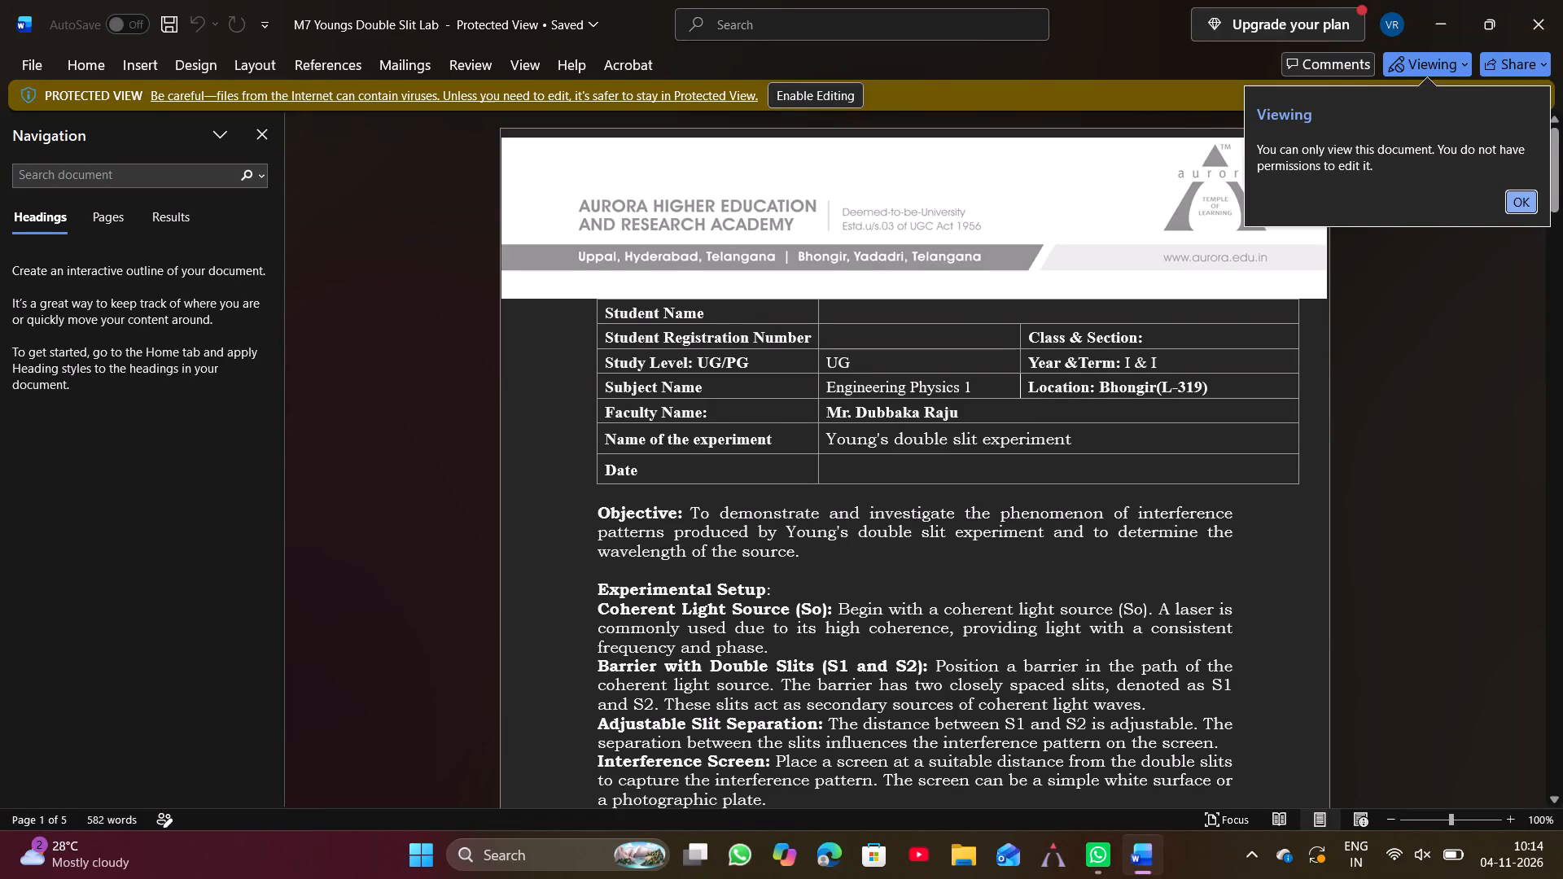
Look through the Young's double slit lab document, examining its data and observations table, formula and result sections.
scroll(1005, 686, down, 9)
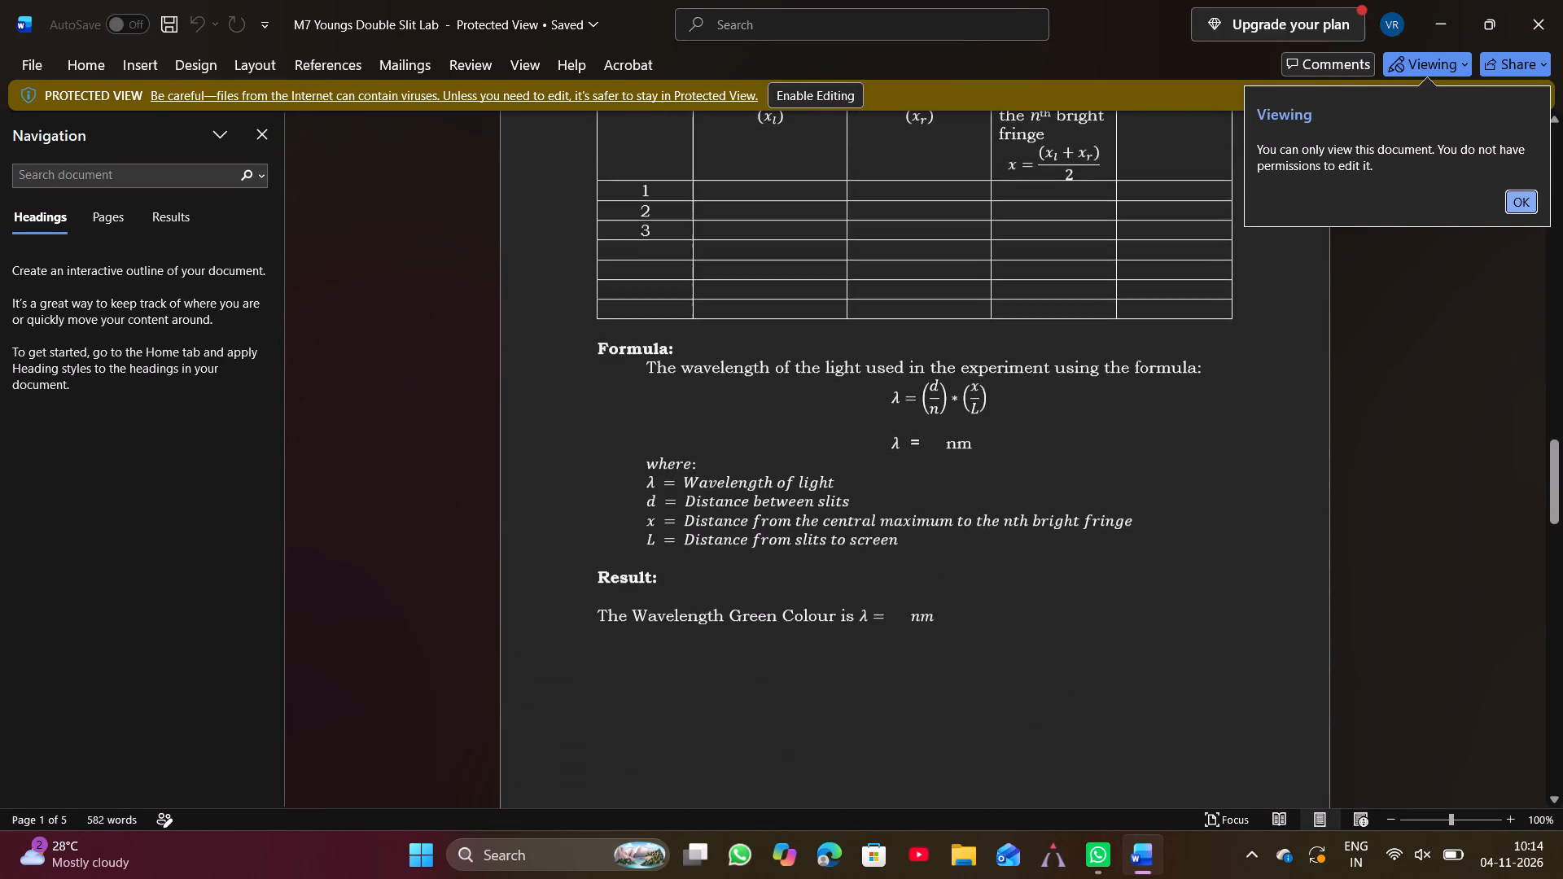
scroll(1005, 686, down, 13)
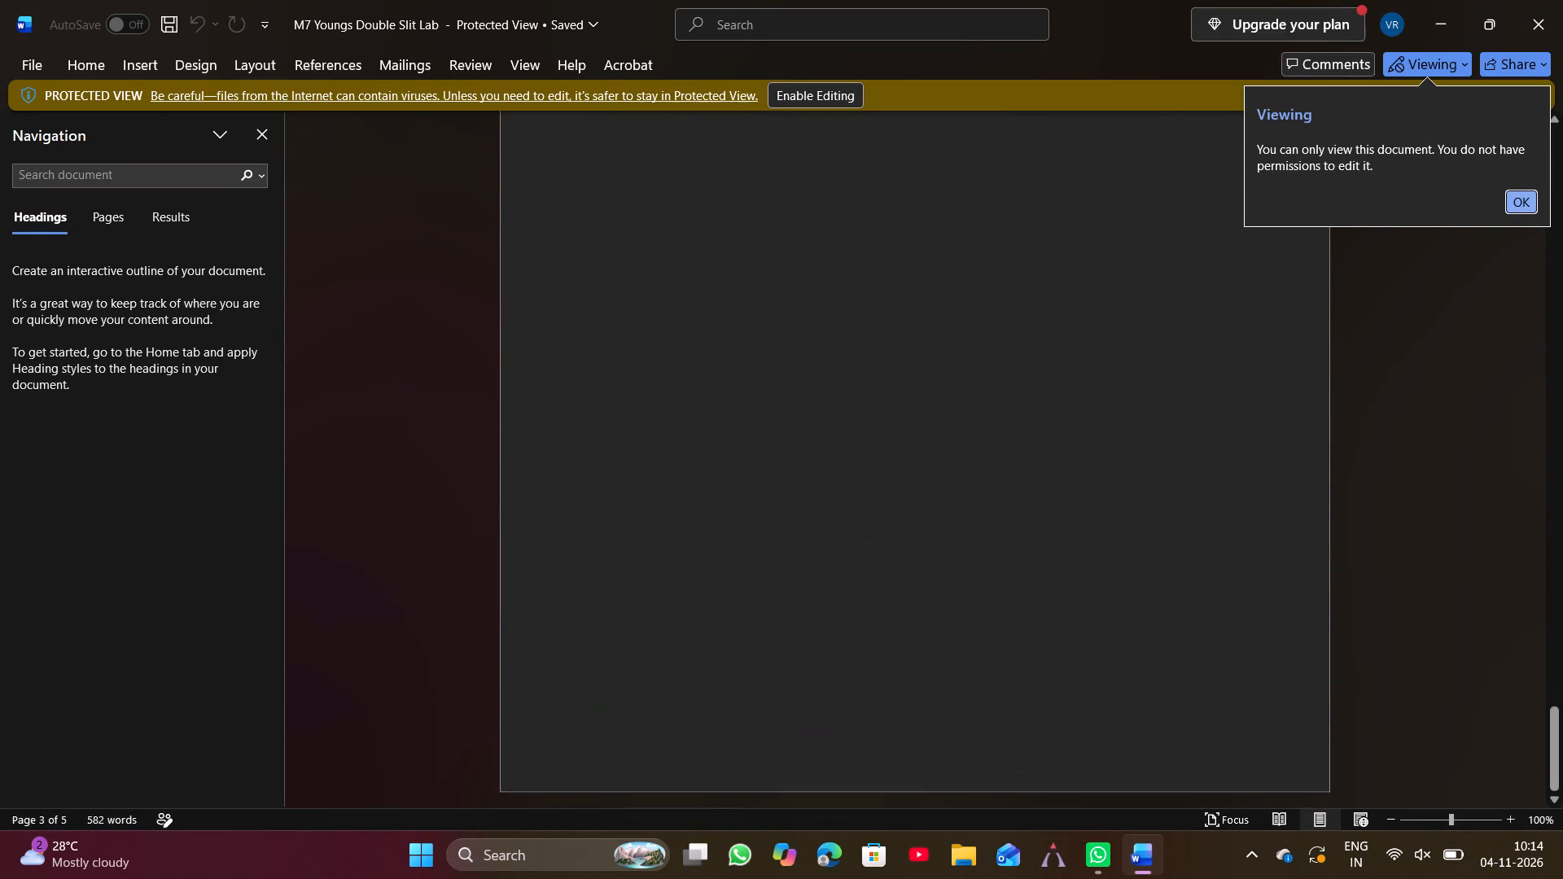
scroll(1005, 686, down, 1)
scroll(1005, 686, up, 11)
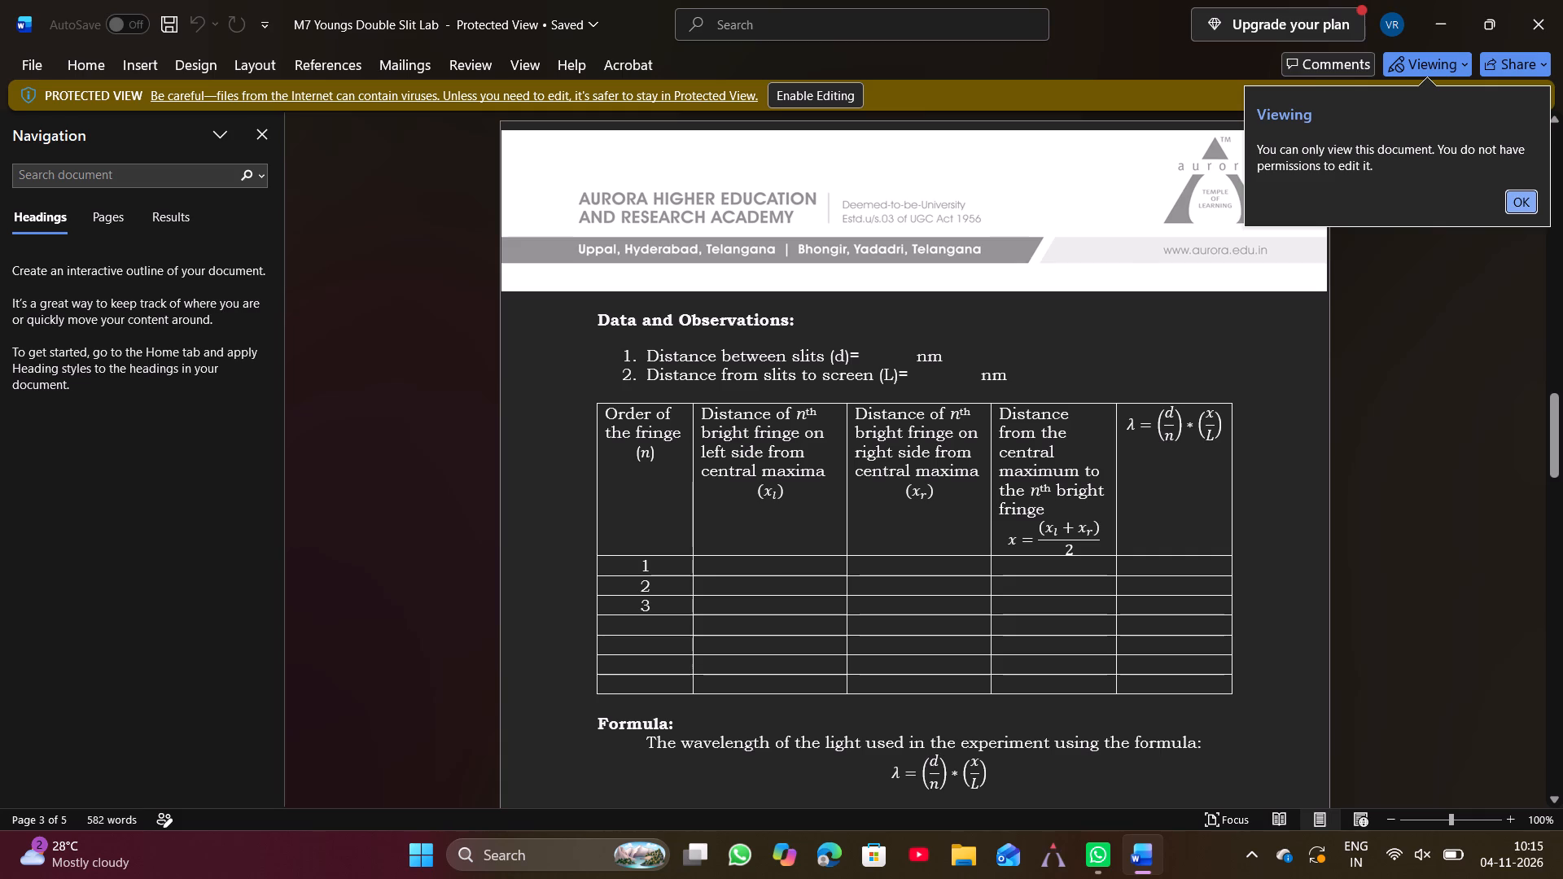
Enable editing for the protected Young's double slit lab document.
click(838, 103)
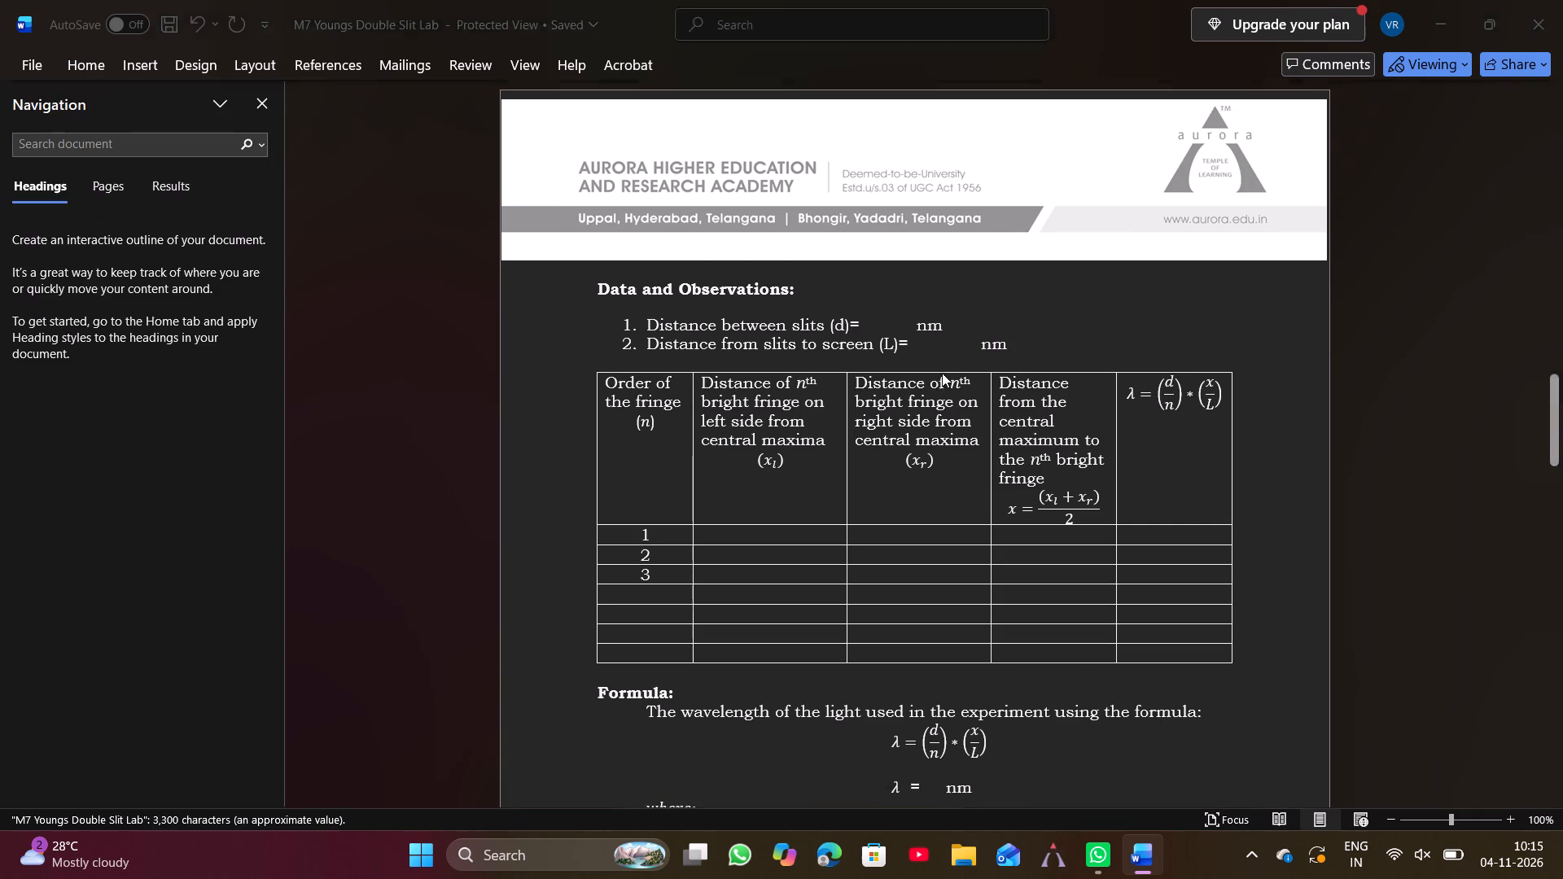
Look through the whole lab document, examining the student details table, objective, experimental setup and closing questions.
scroll(1018, 498, up, 15)
scroll(1018, 498, down, 4)
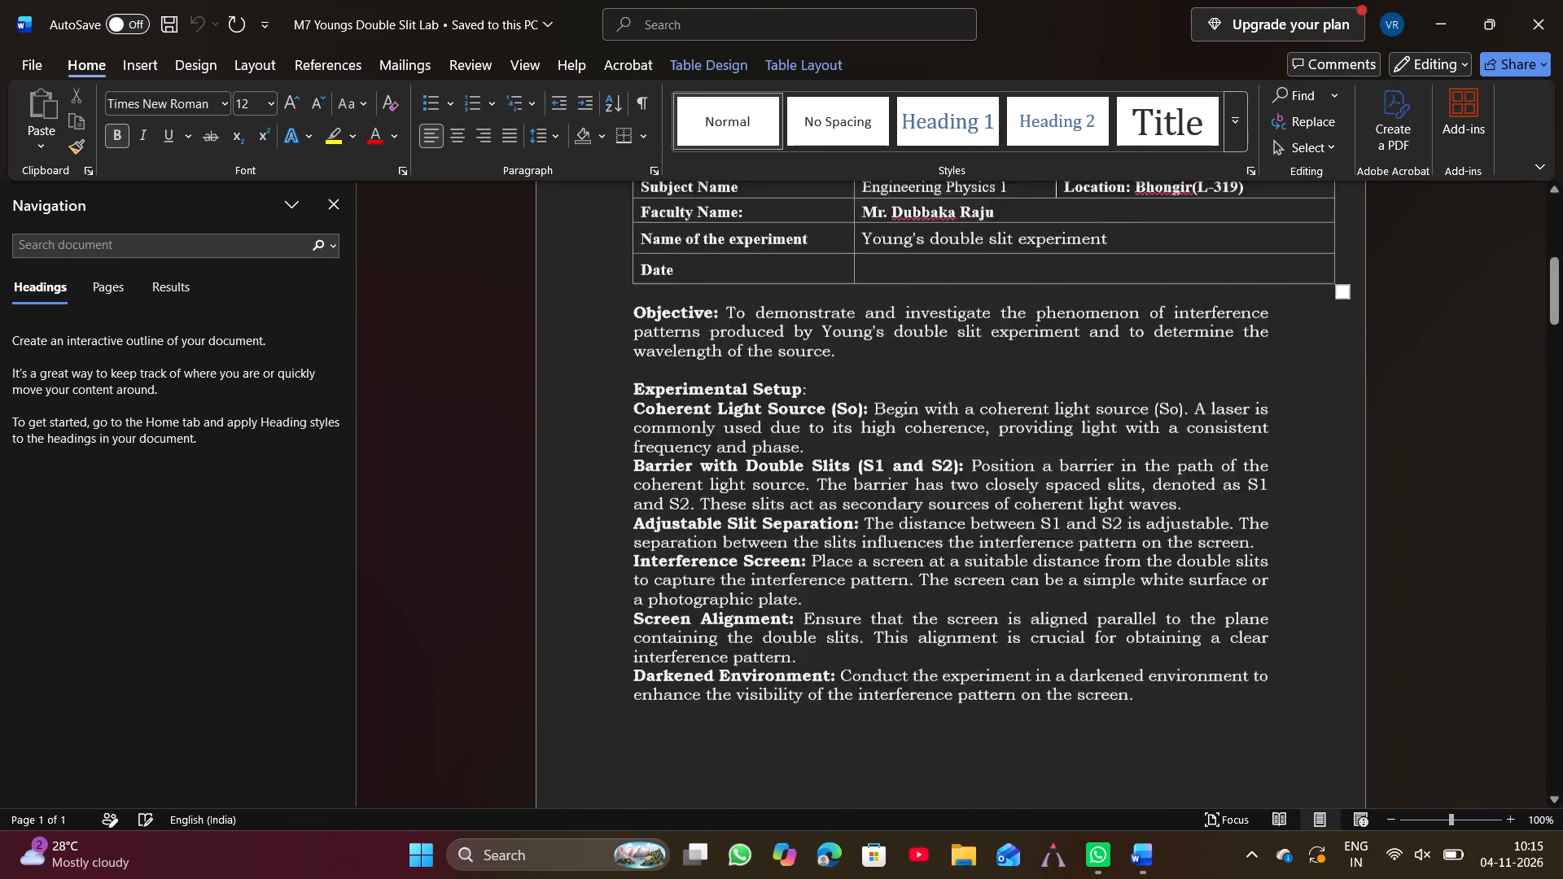
scroll(1018, 498, down, 11)
scroll(1018, 498, down, 12)
click(1018, 498)
scroll(1018, 498, down, 3)
scroll(1018, 498, up, 4)
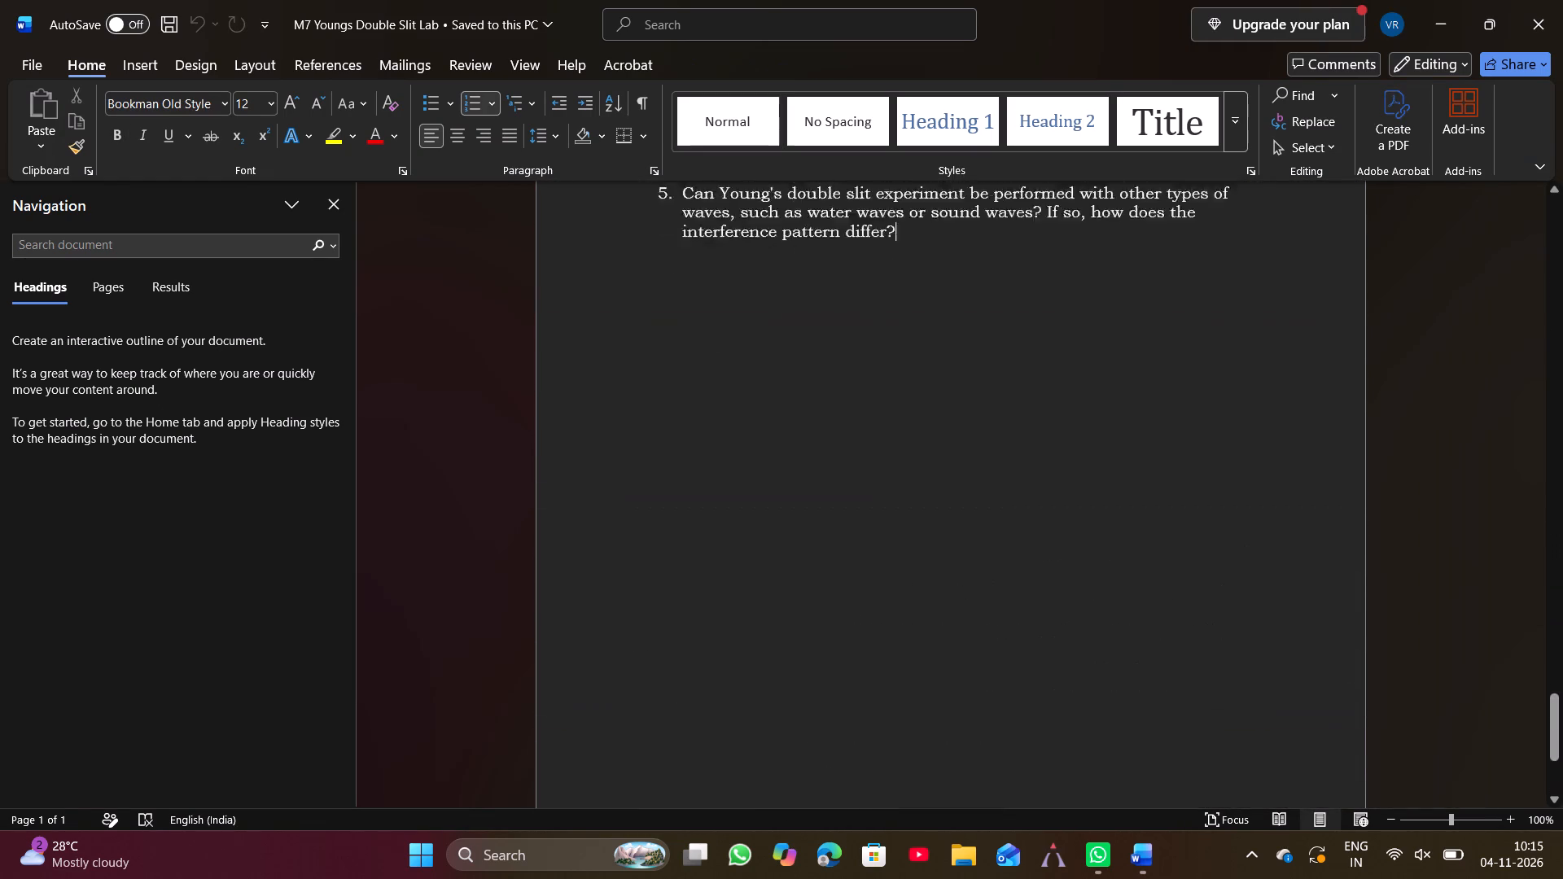
scroll(1018, 498, up, 20)
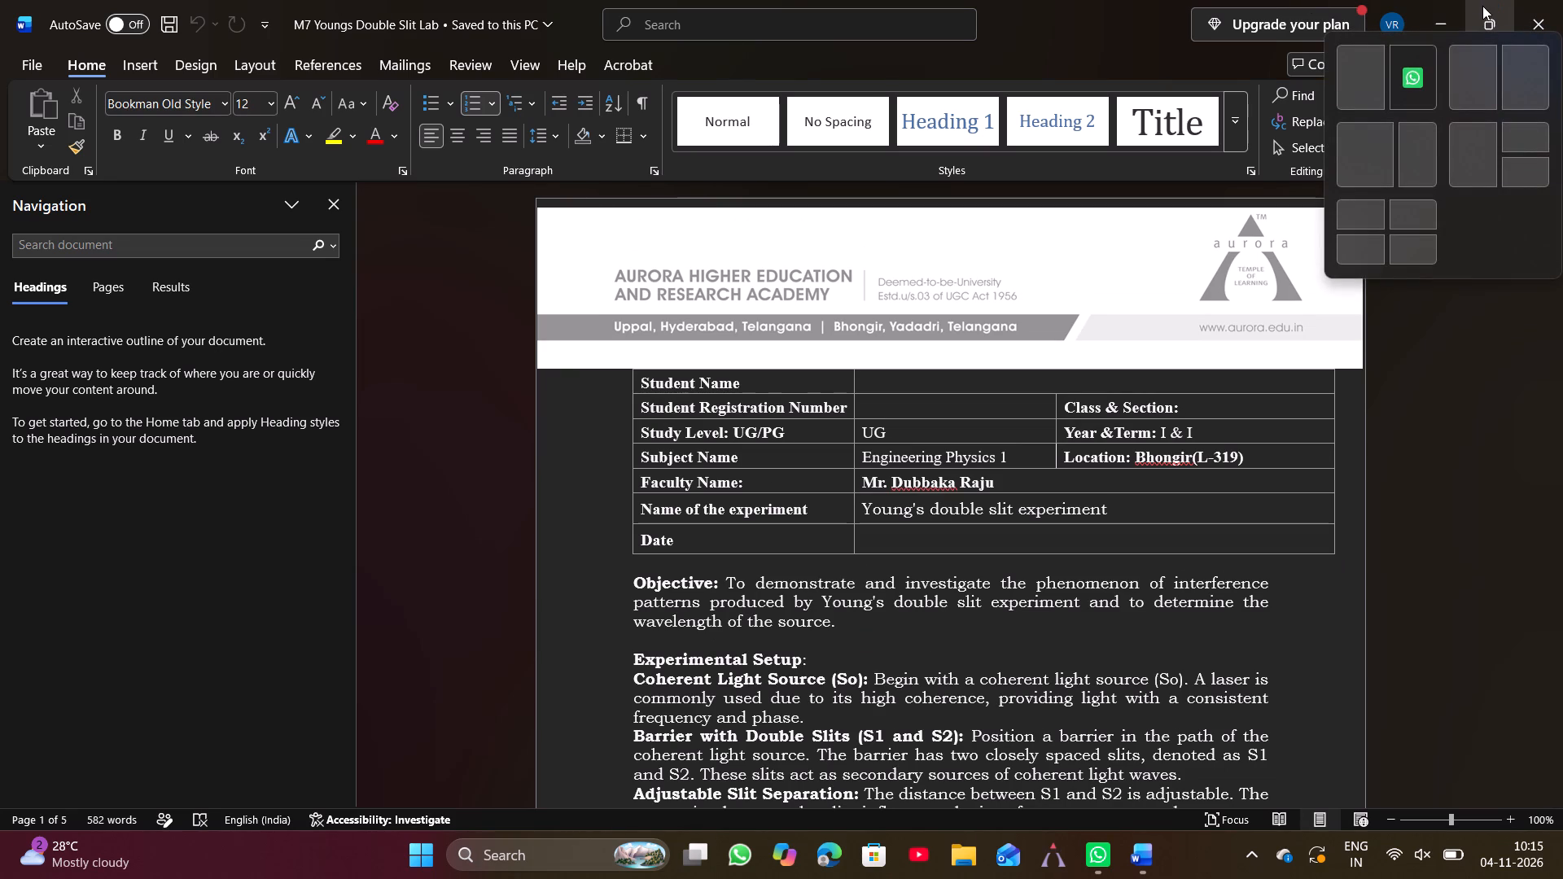
Snap the lab document window to the right half of the screen, with the WhatsApp chats showing beside it.
click(1525, 84)
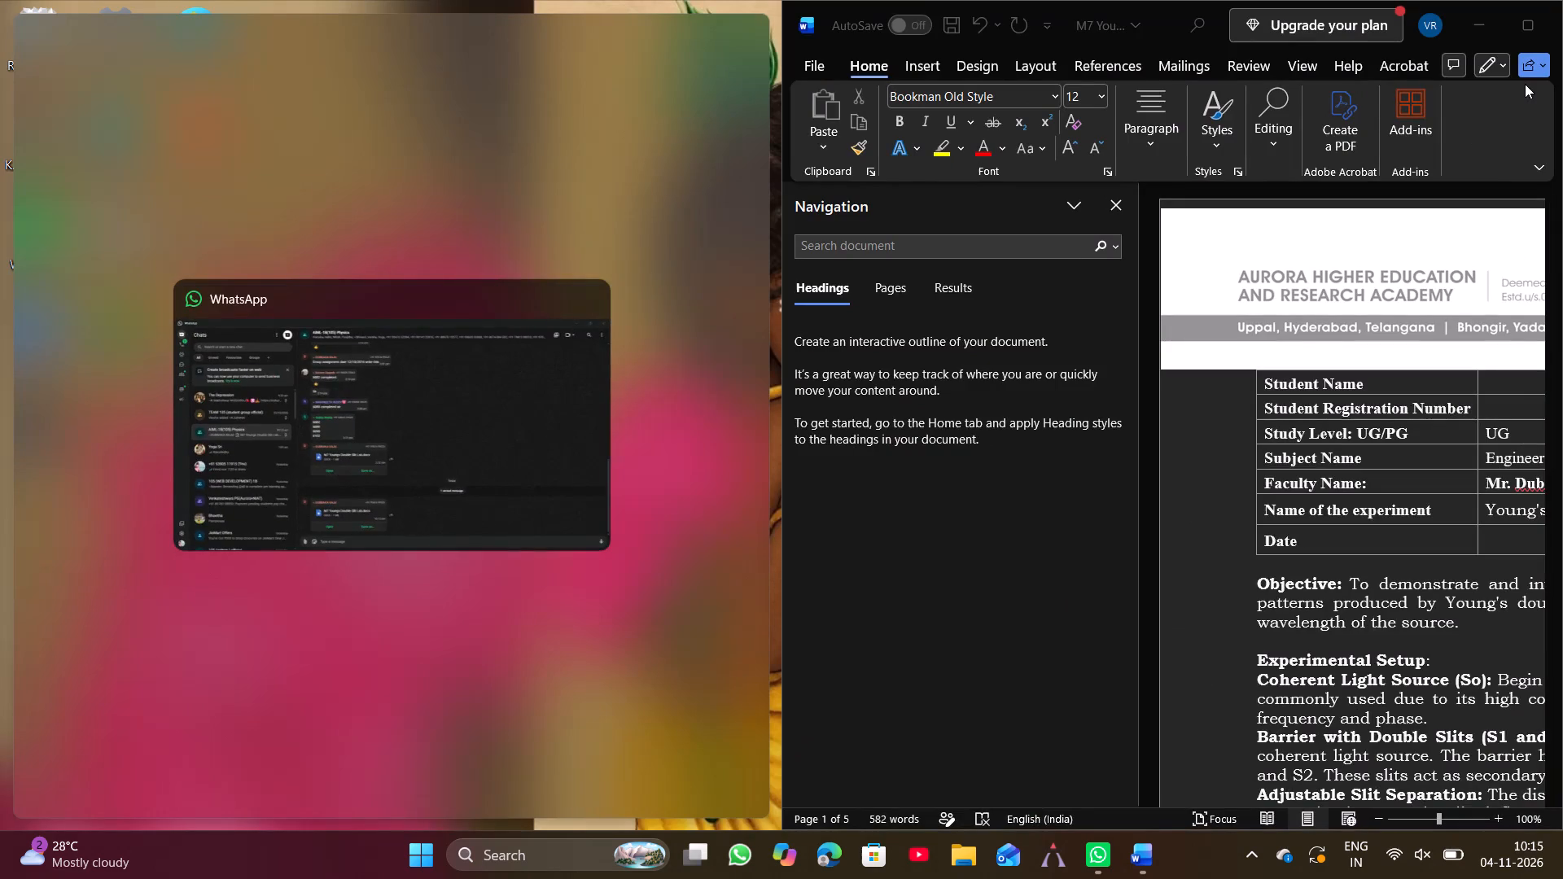
click(379, 3)
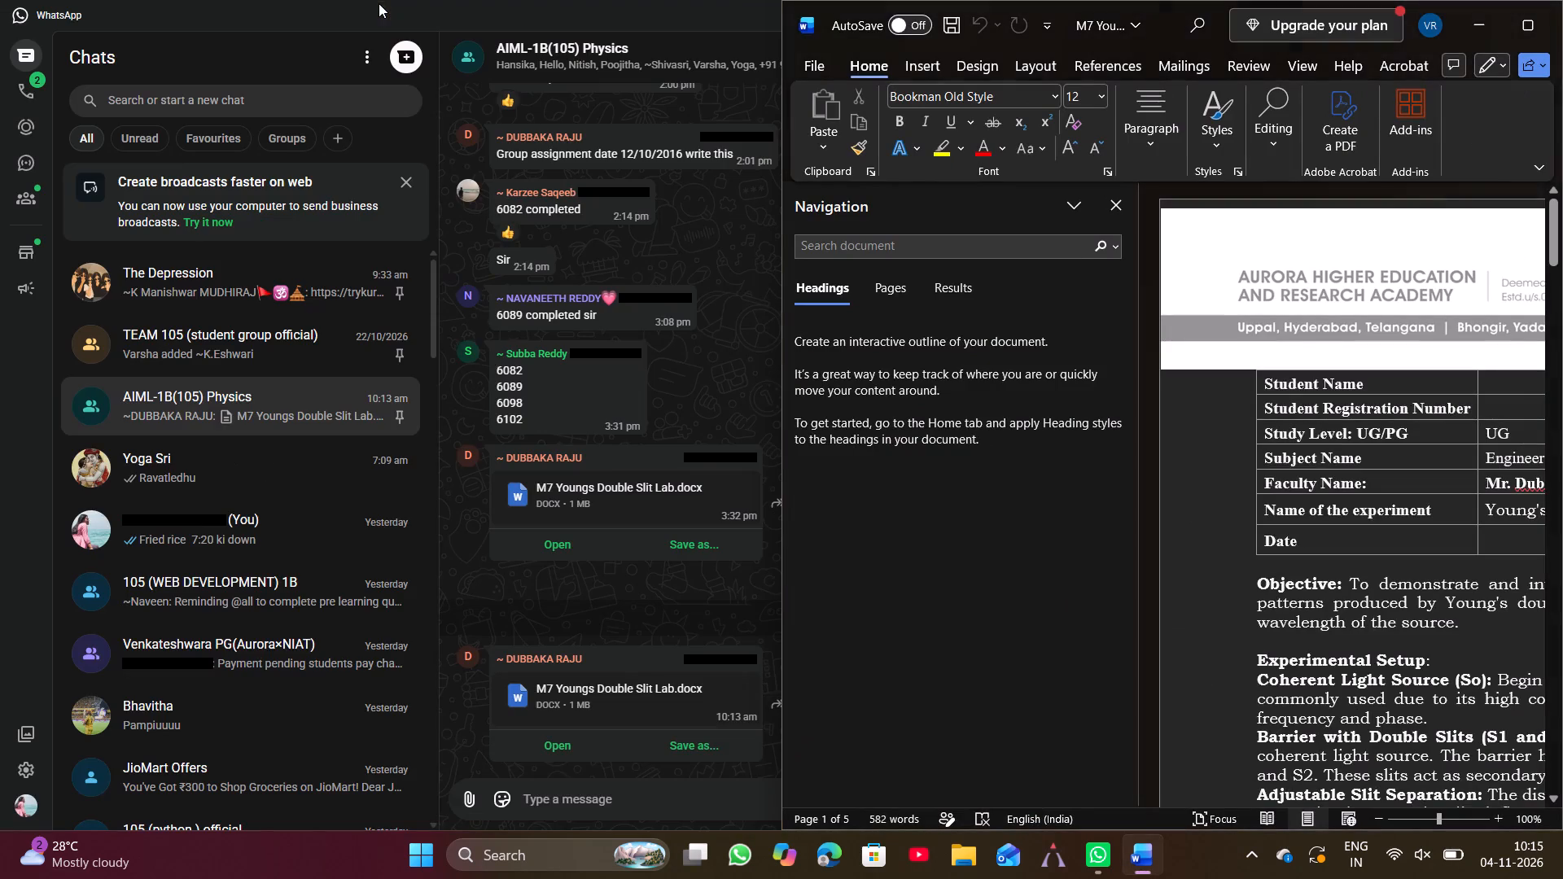
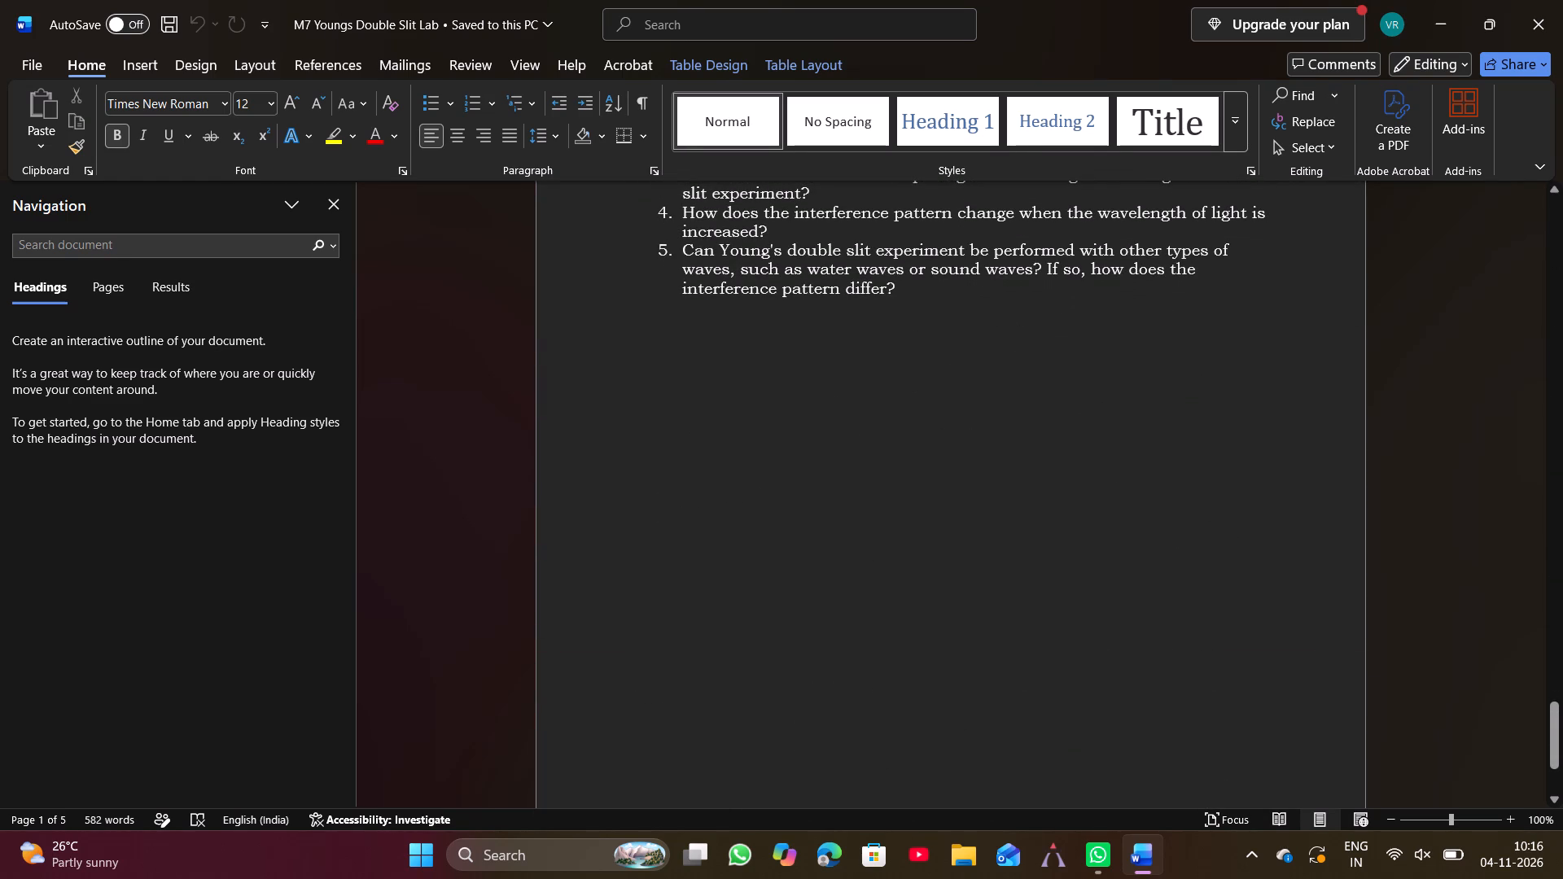
Look through the lab document from its closing questions back to the student details table, objective and experimental setup on the first page.
scroll(1196, 409, down, 15)
scroll(1196, 409, up, 18)
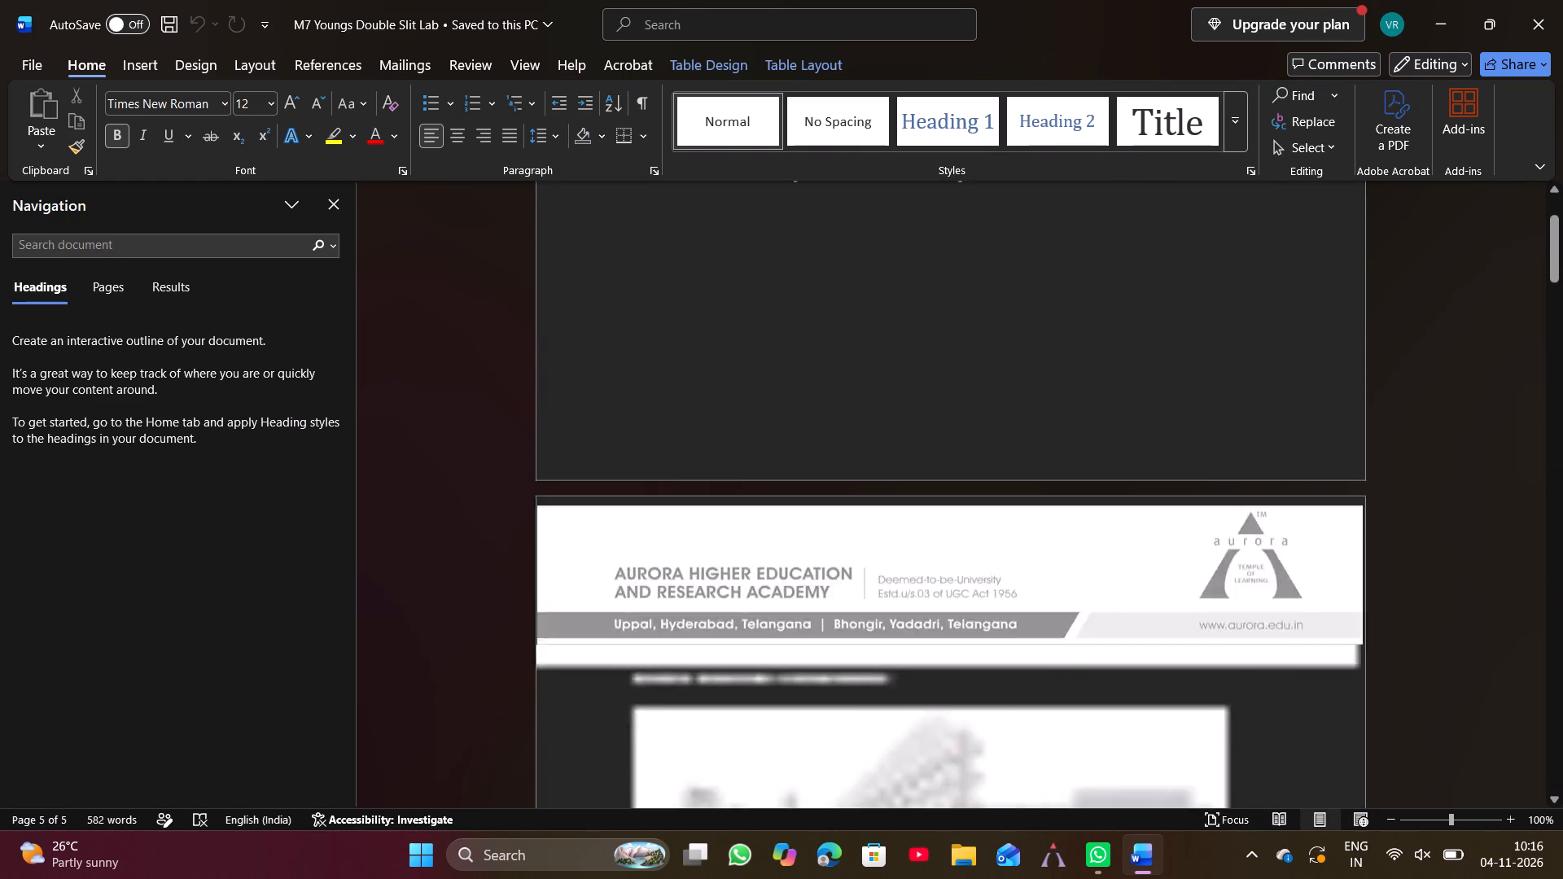
scroll(1196, 409, up, 5)
scroll(1196, 409, right, 11)
scroll(1196, 409, down, 7)
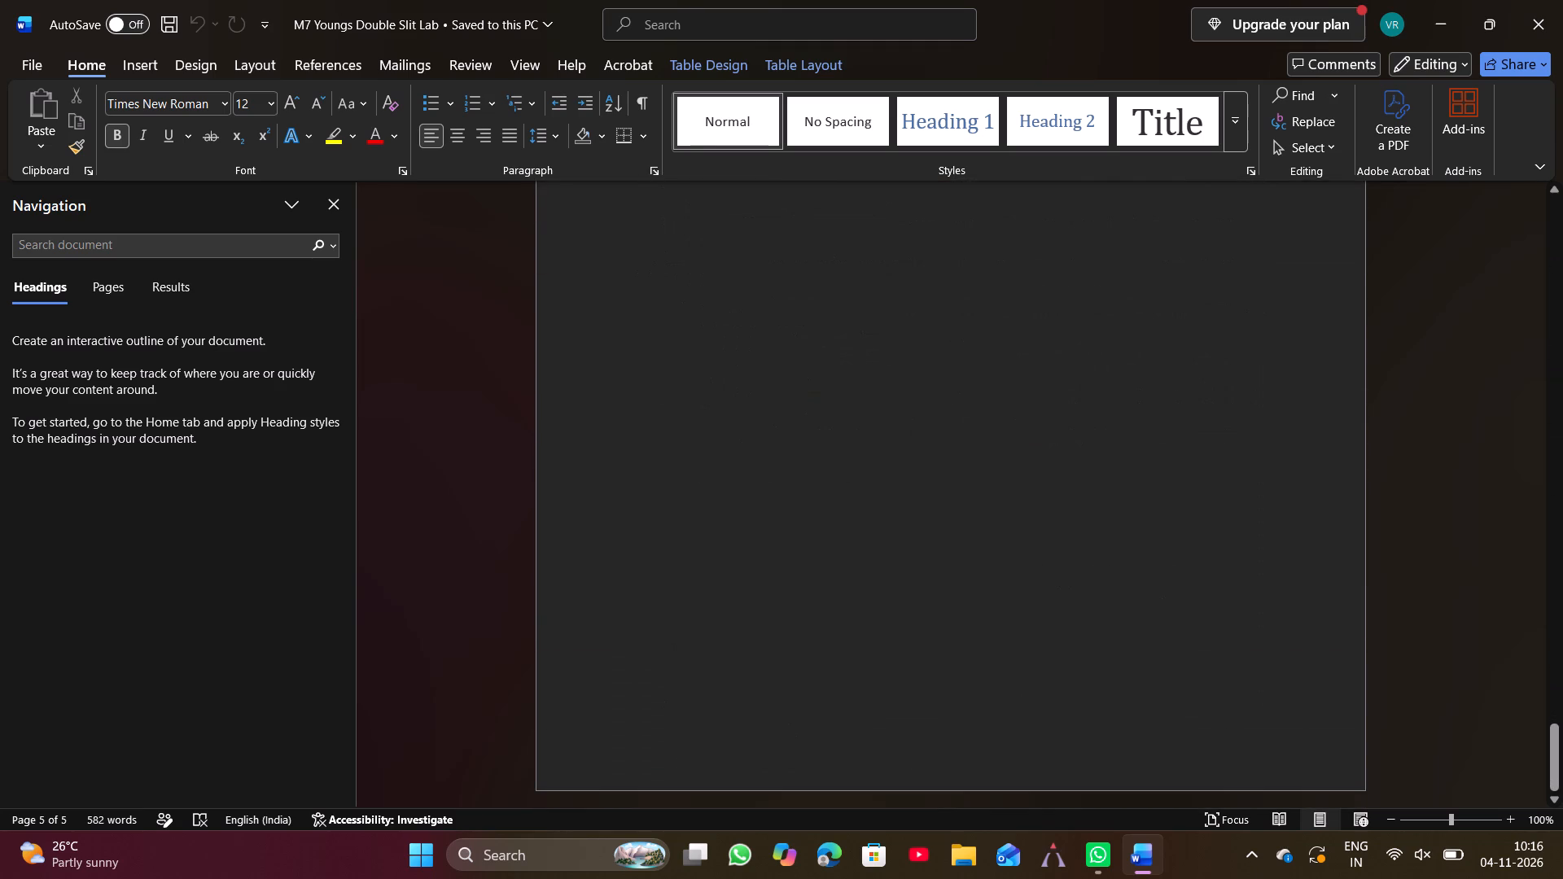
scroll(1196, 418, up, 19)
scroll(1196, 418, up, 5)
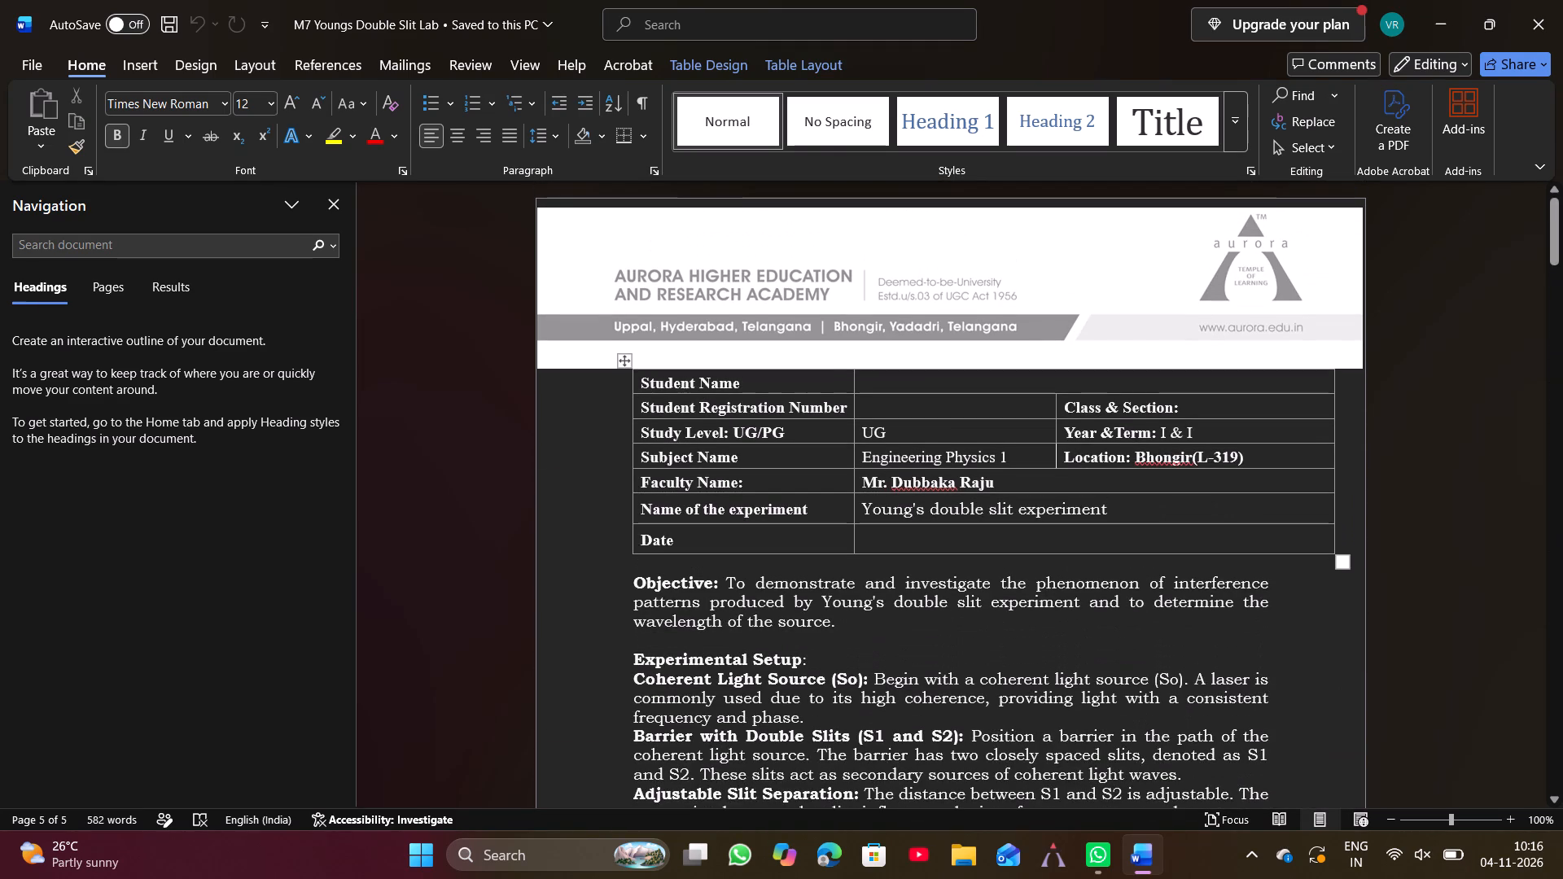
scroll(1196, 418, up, 1)
scroll(1196, 418, down, 20)
scroll(1196, 418, up, 9)
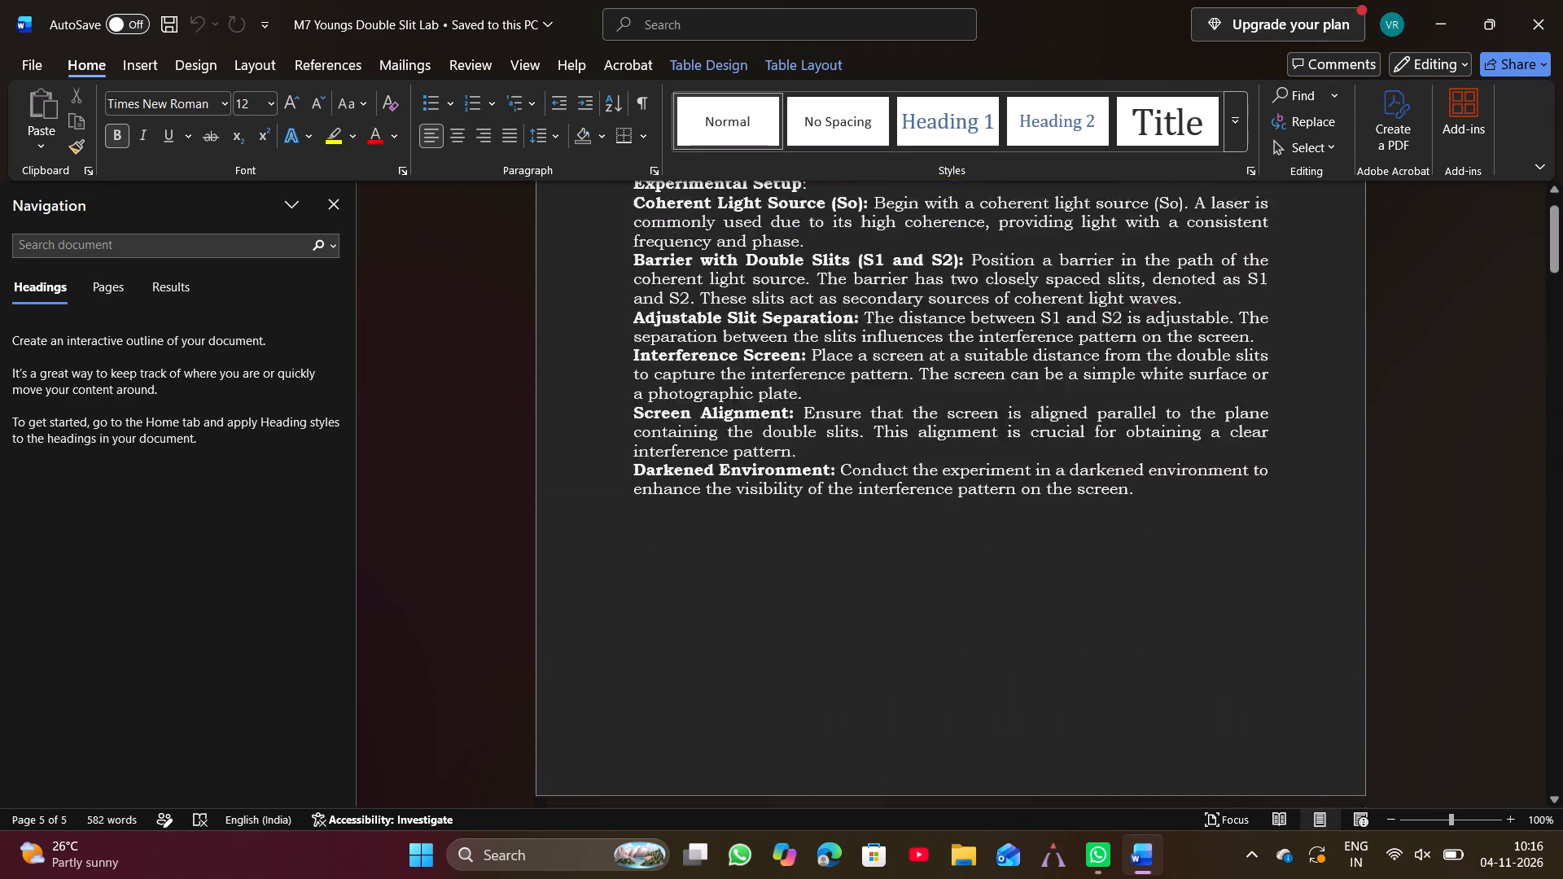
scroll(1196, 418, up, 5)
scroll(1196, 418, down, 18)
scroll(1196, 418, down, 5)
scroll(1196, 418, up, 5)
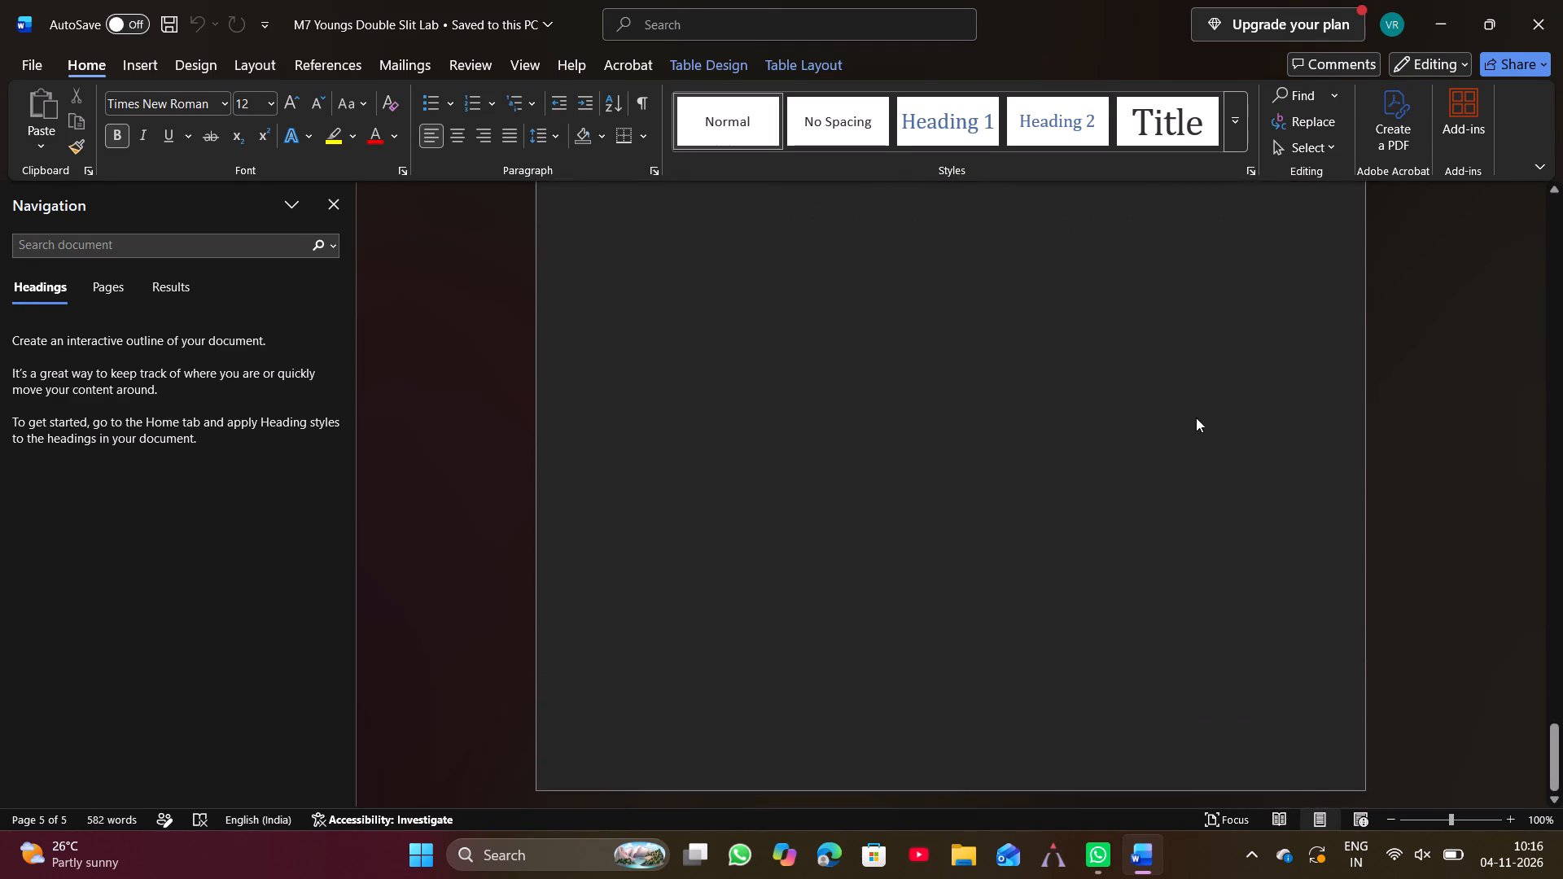
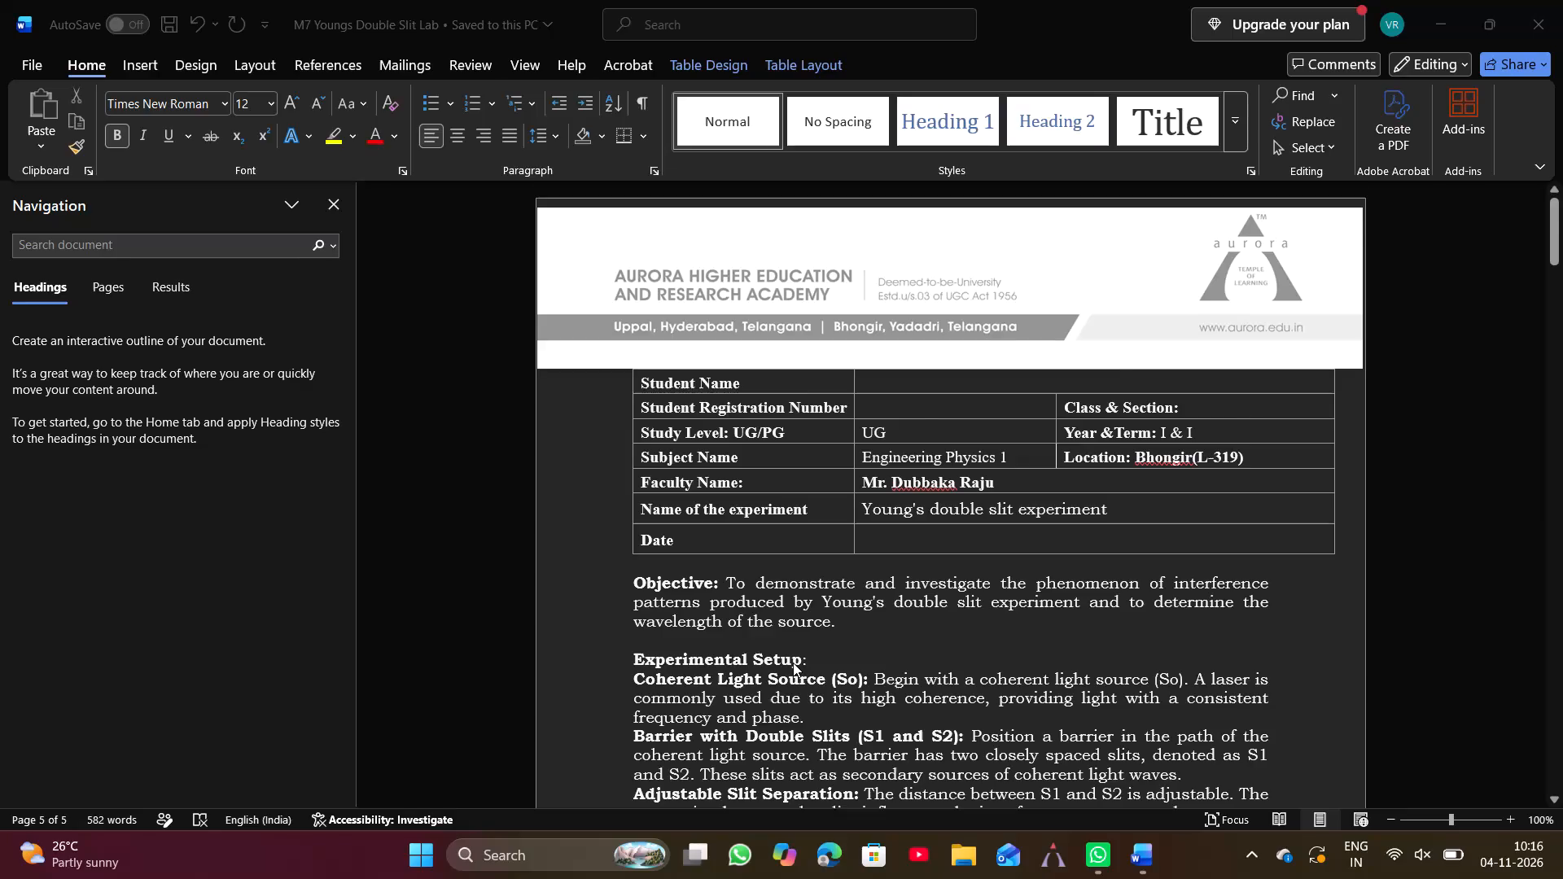
scroll(793, 663, down, 4)
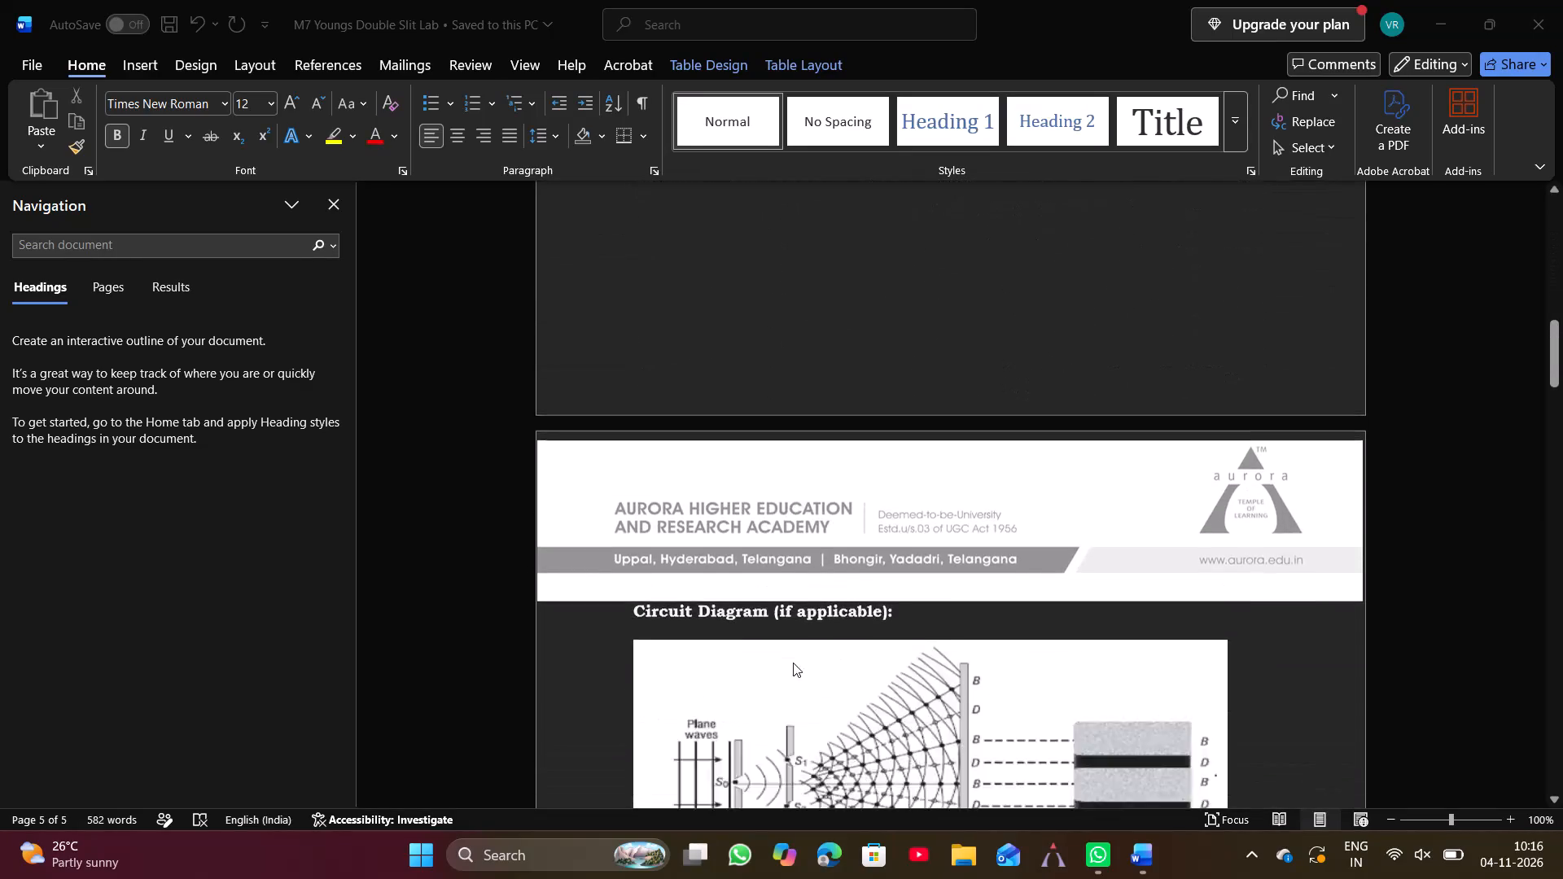
scroll(793, 663, down, 4)
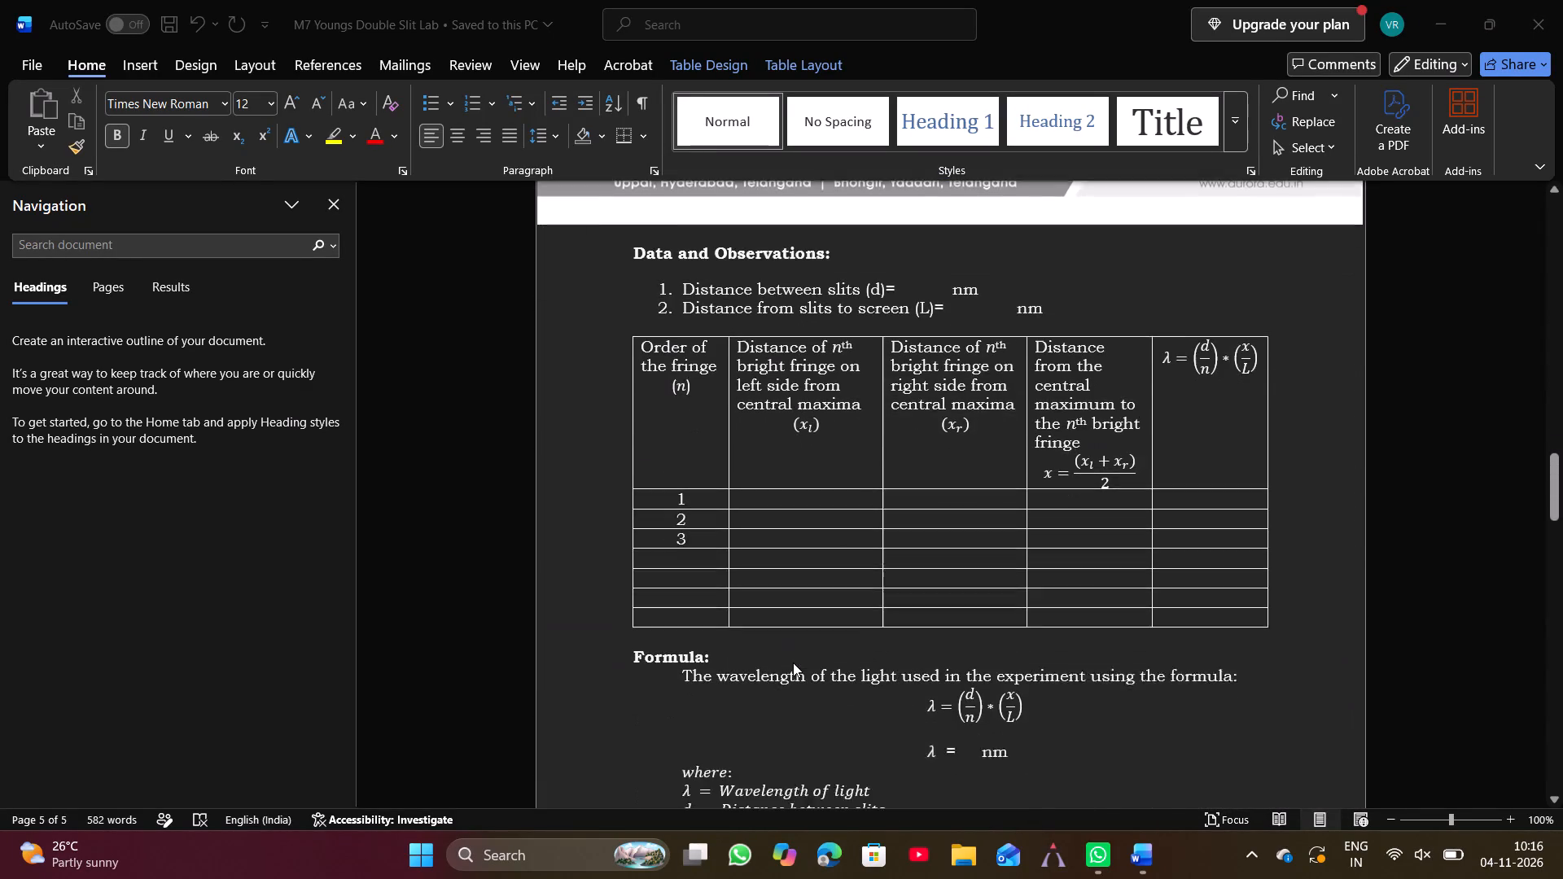
scroll(793, 663, down, 2)
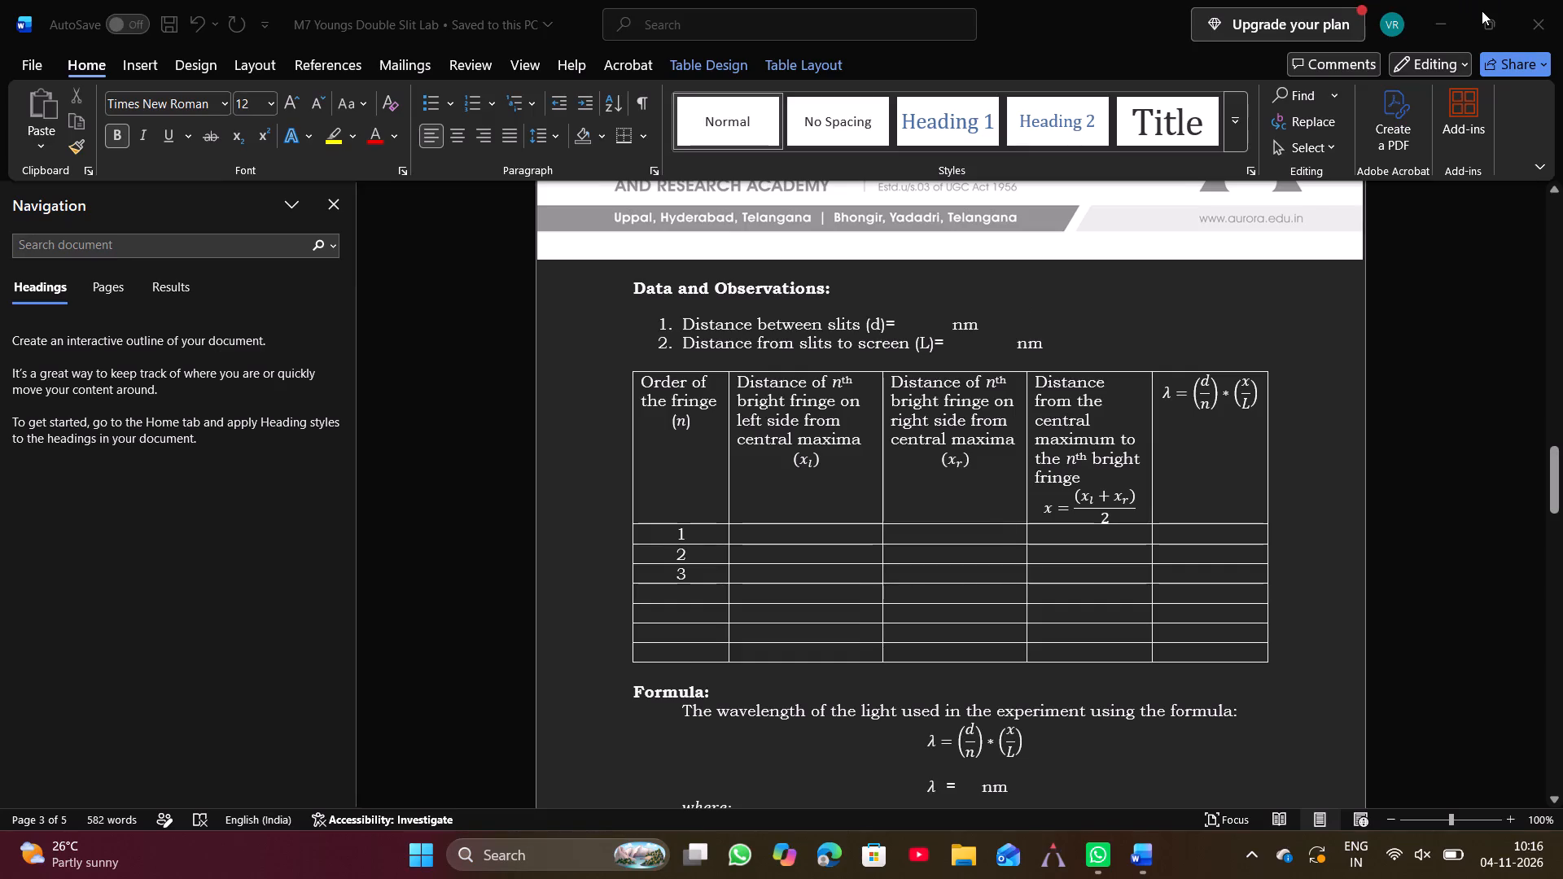
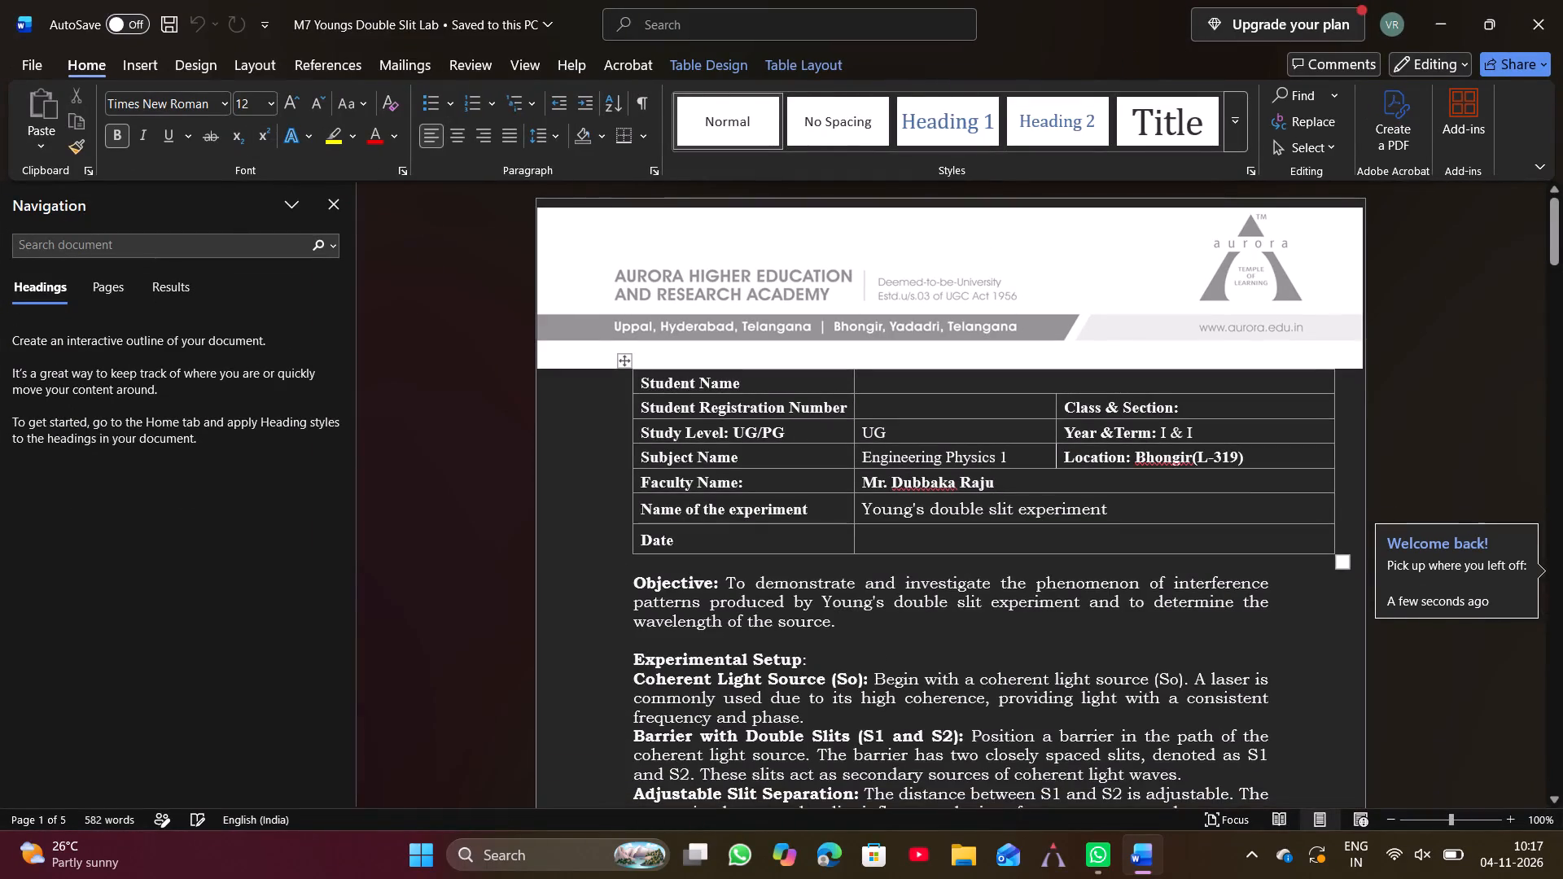
Look through the lab document from the experimental setup to the result and discussion sections, and return to the student details table.
scroll(881, 578, down, 2)
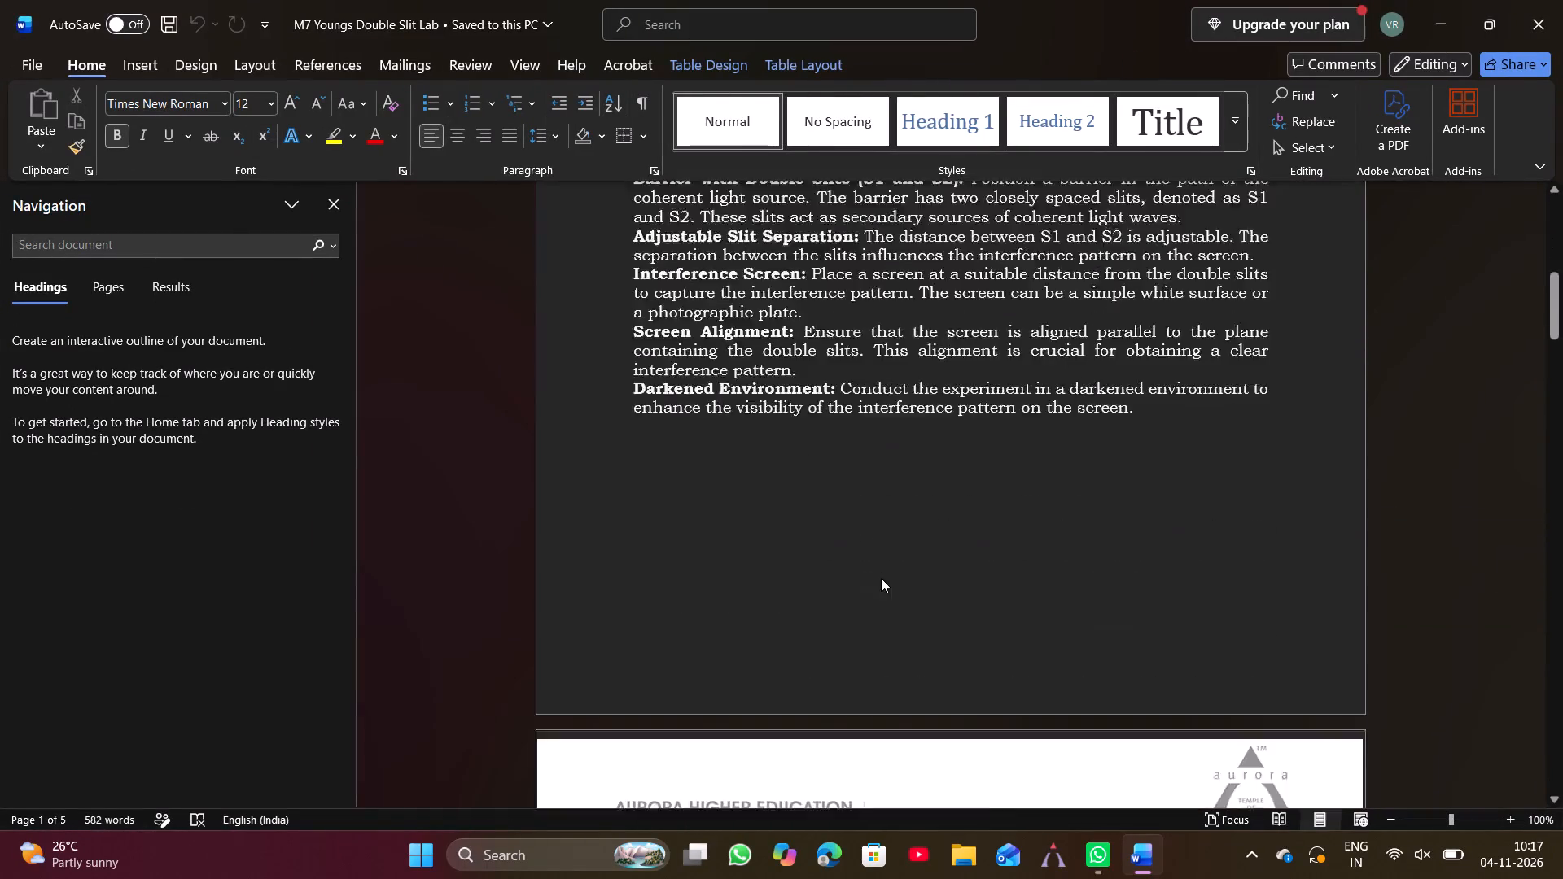
scroll(881, 578, down, 12)
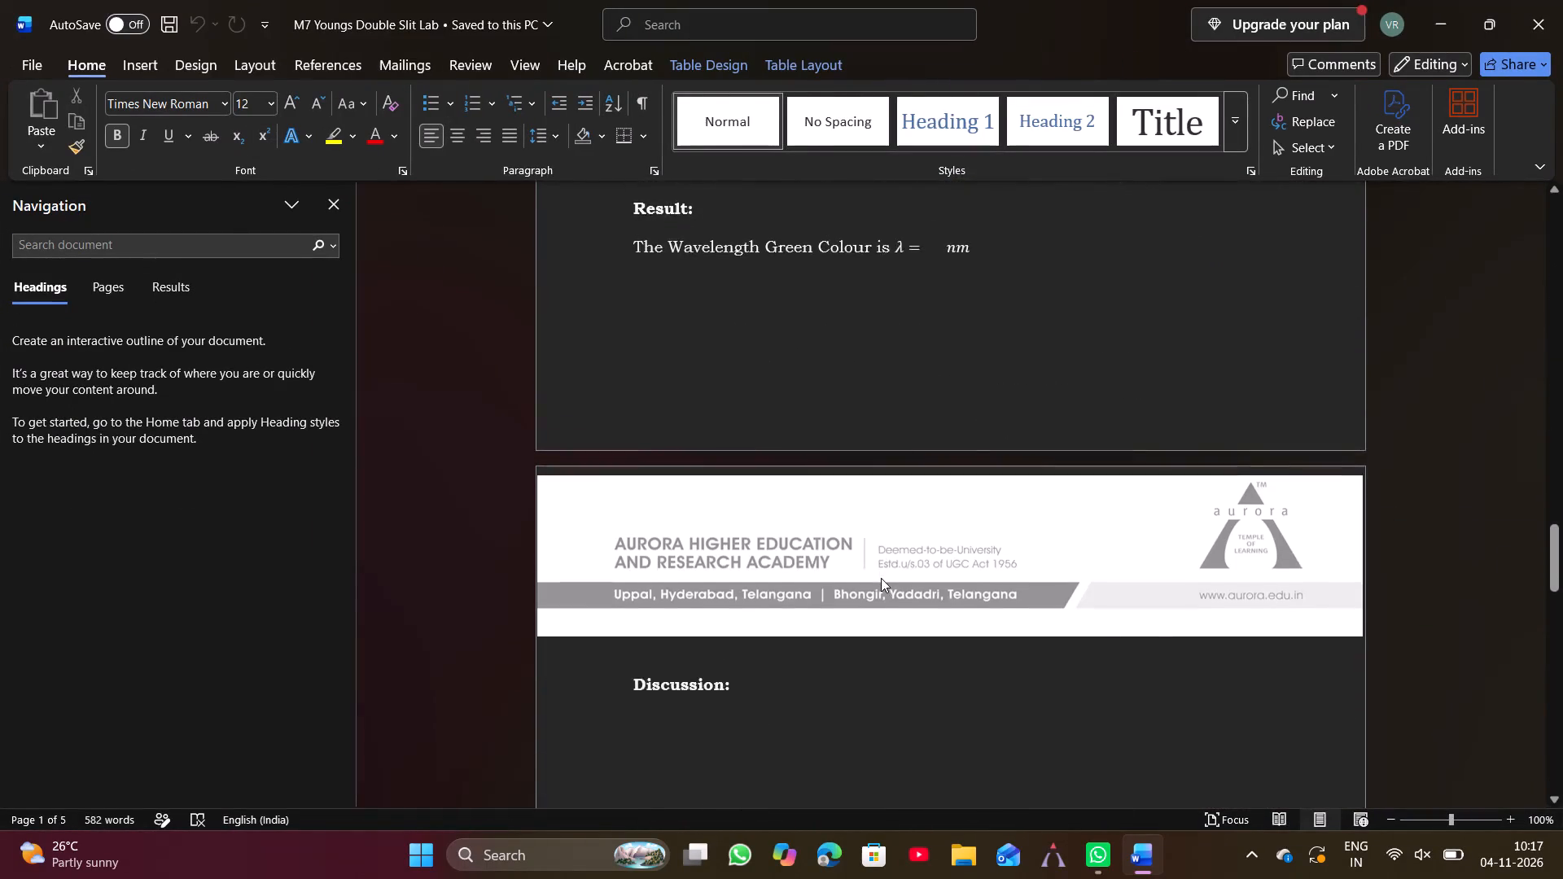
scroll(881, 578, down, 1)
scroll(881, 578, up, 1)
scroll(881, 578, right, 1)
scroll(881, 578, up, 3)
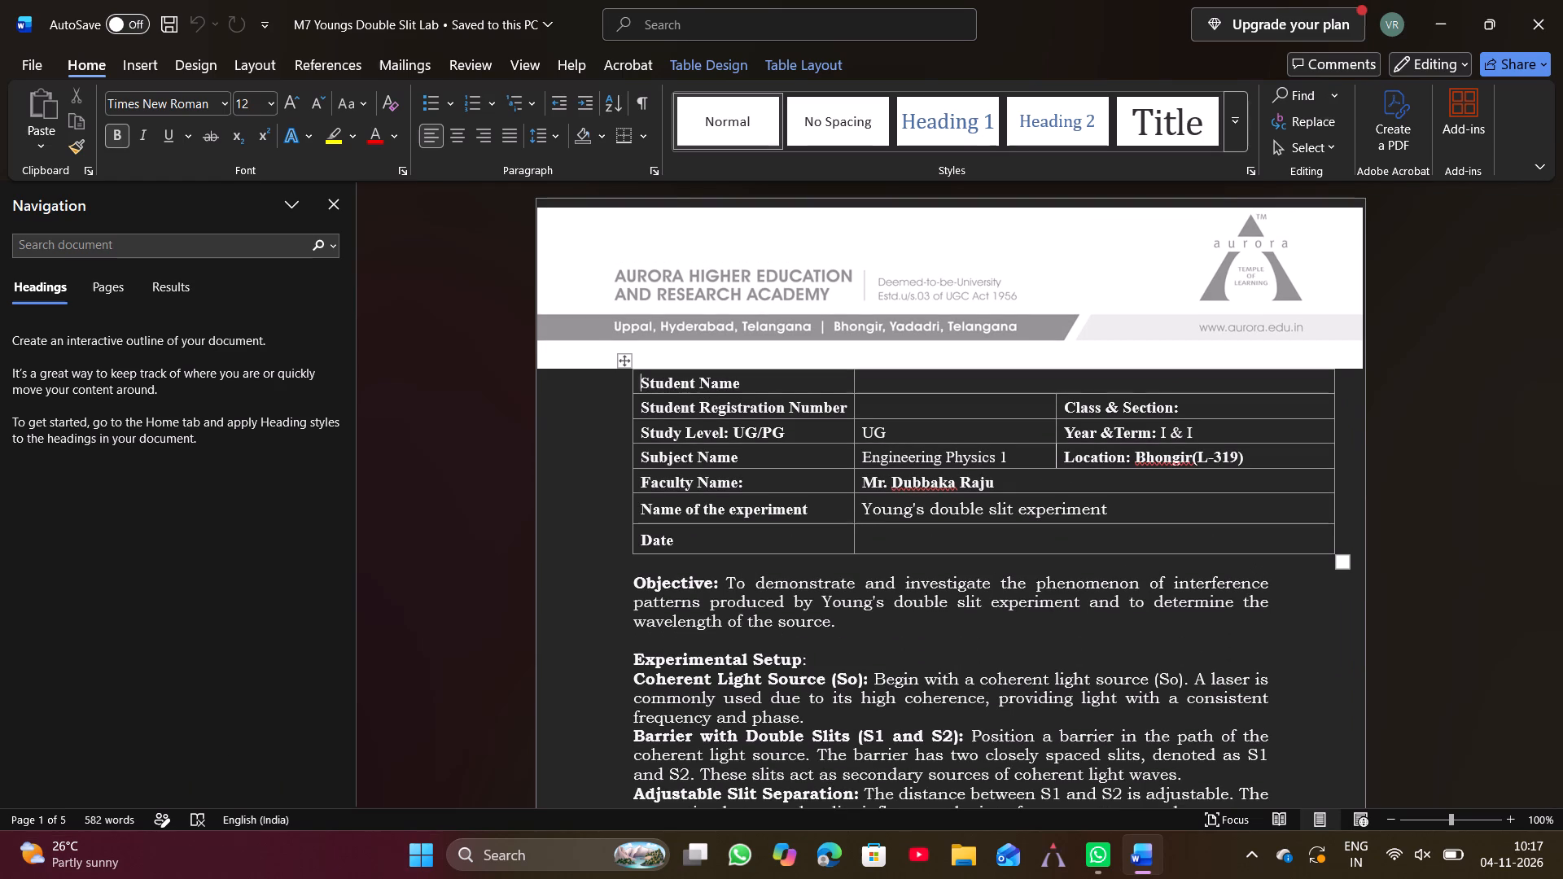
Open the Windows search to find an app.
click(491, 848)
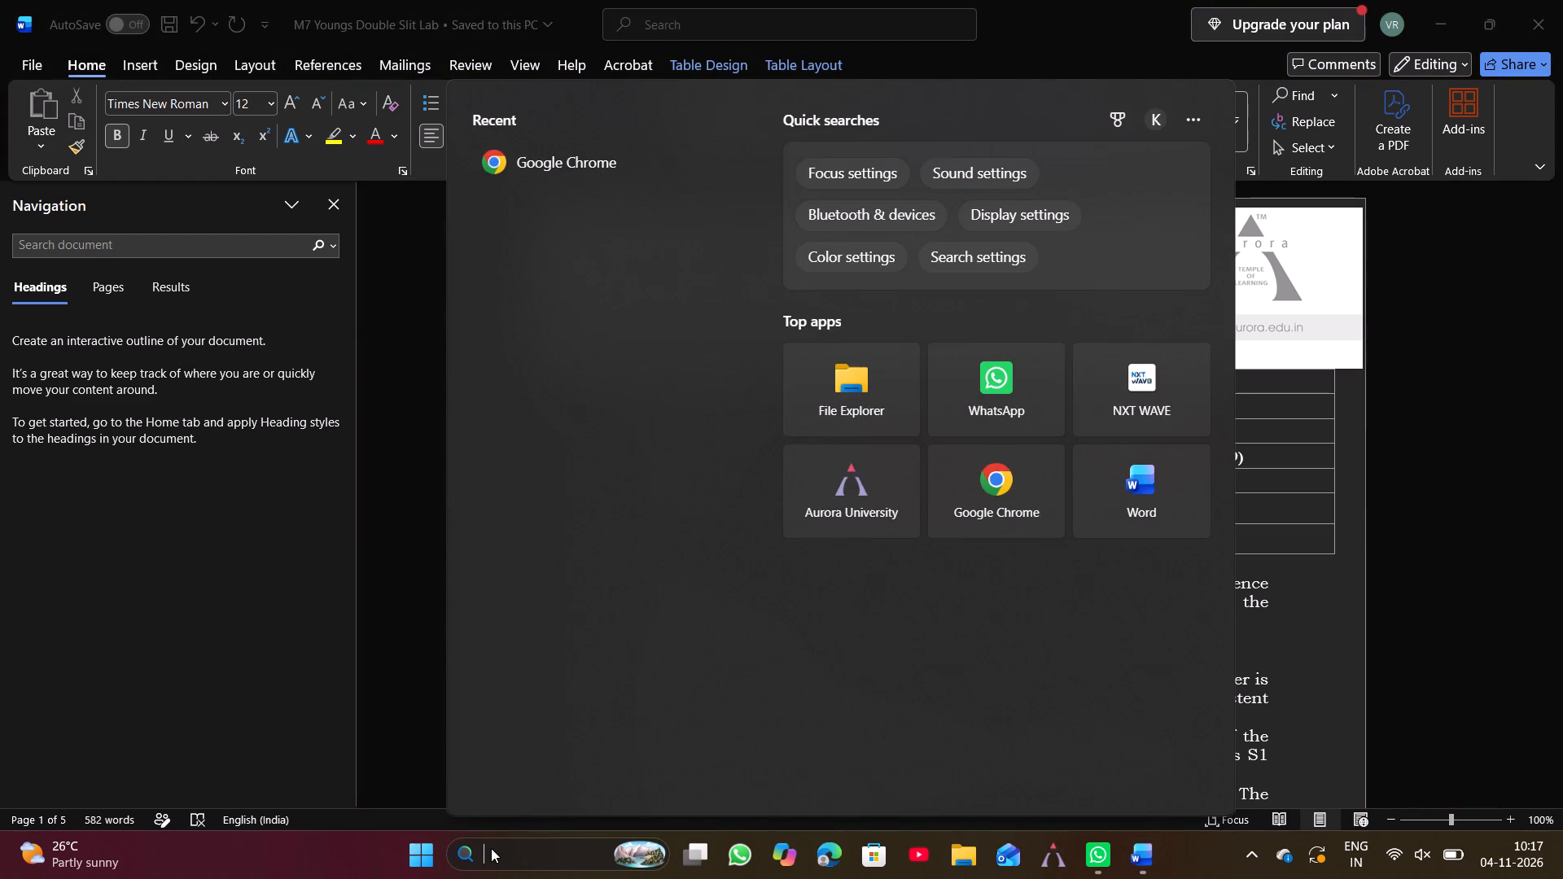
Search the computer's installed apps for "br" to find the Brave browser.
text(br)
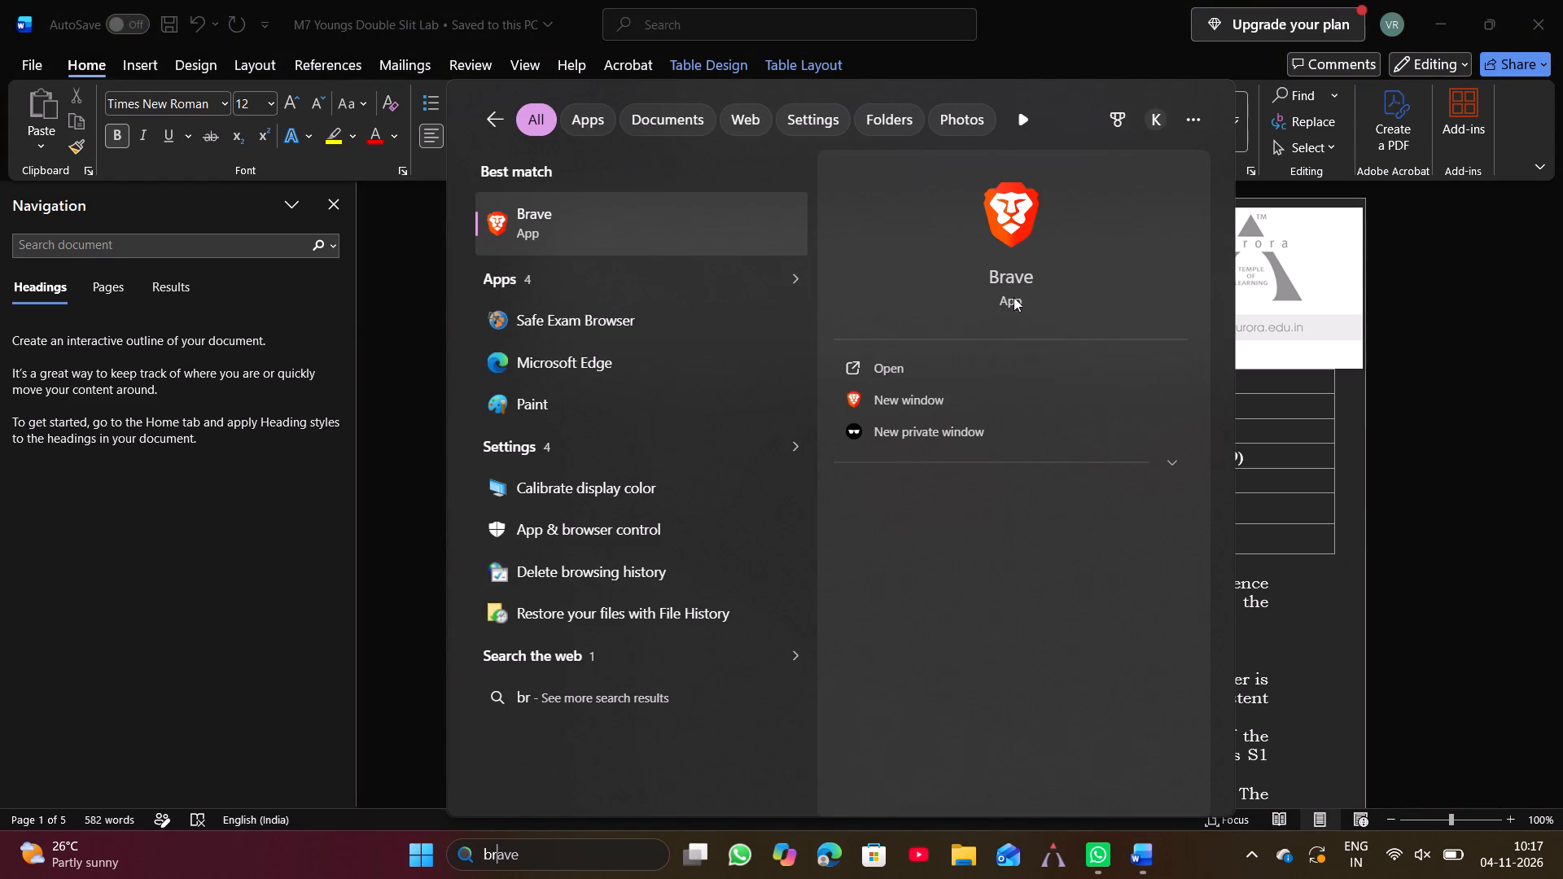
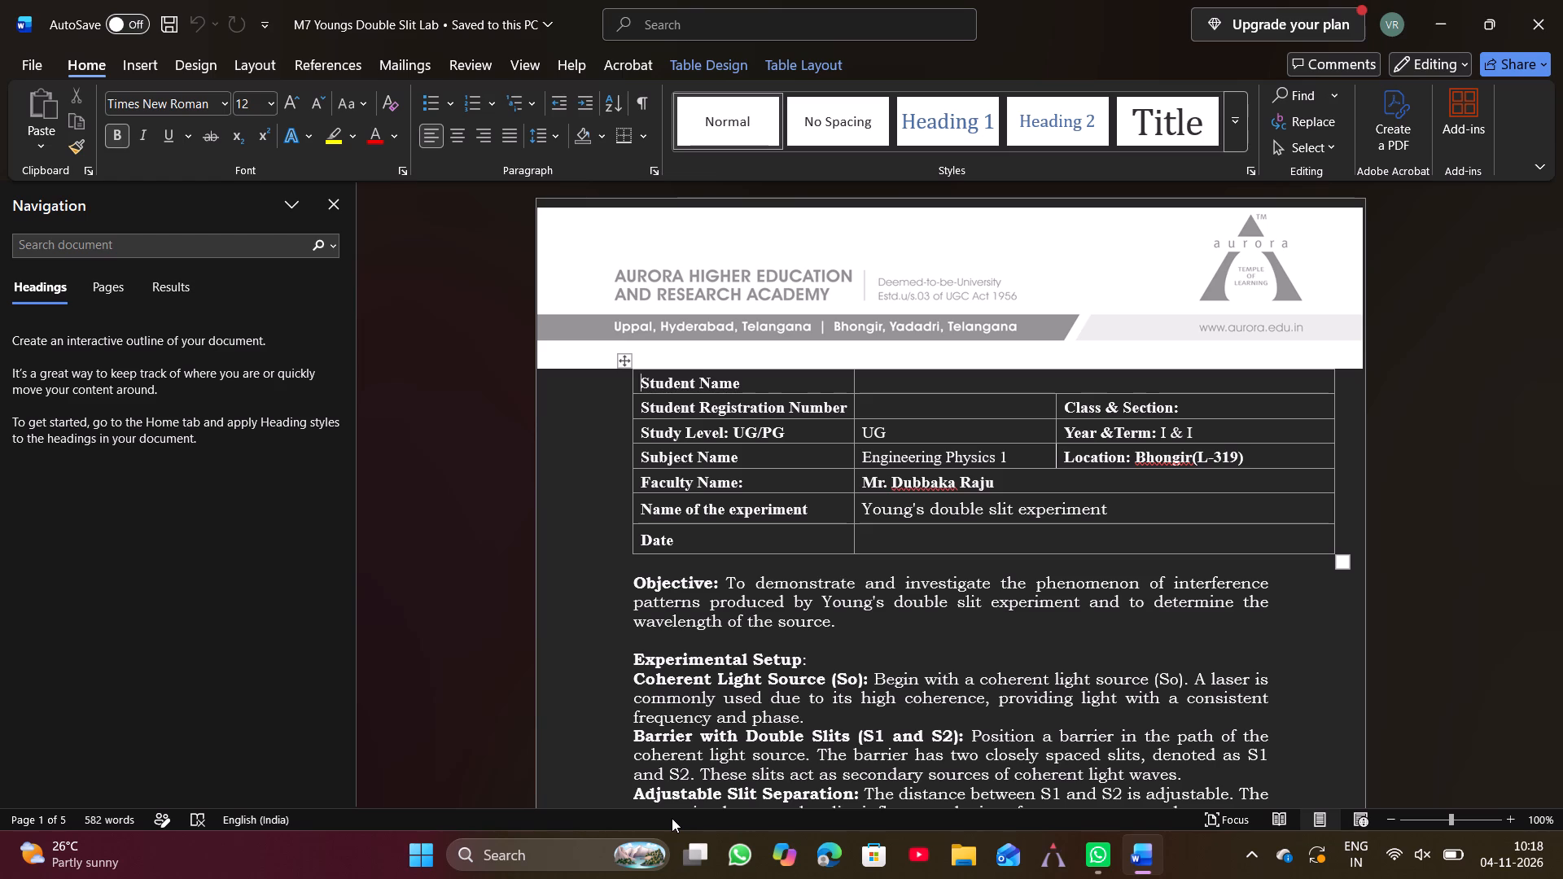
Copy the "Wave Interference (colorado.edu)" link beneath the simulation picture in the Circuit Diagram section.
scroll(1035, 587, down, 1)
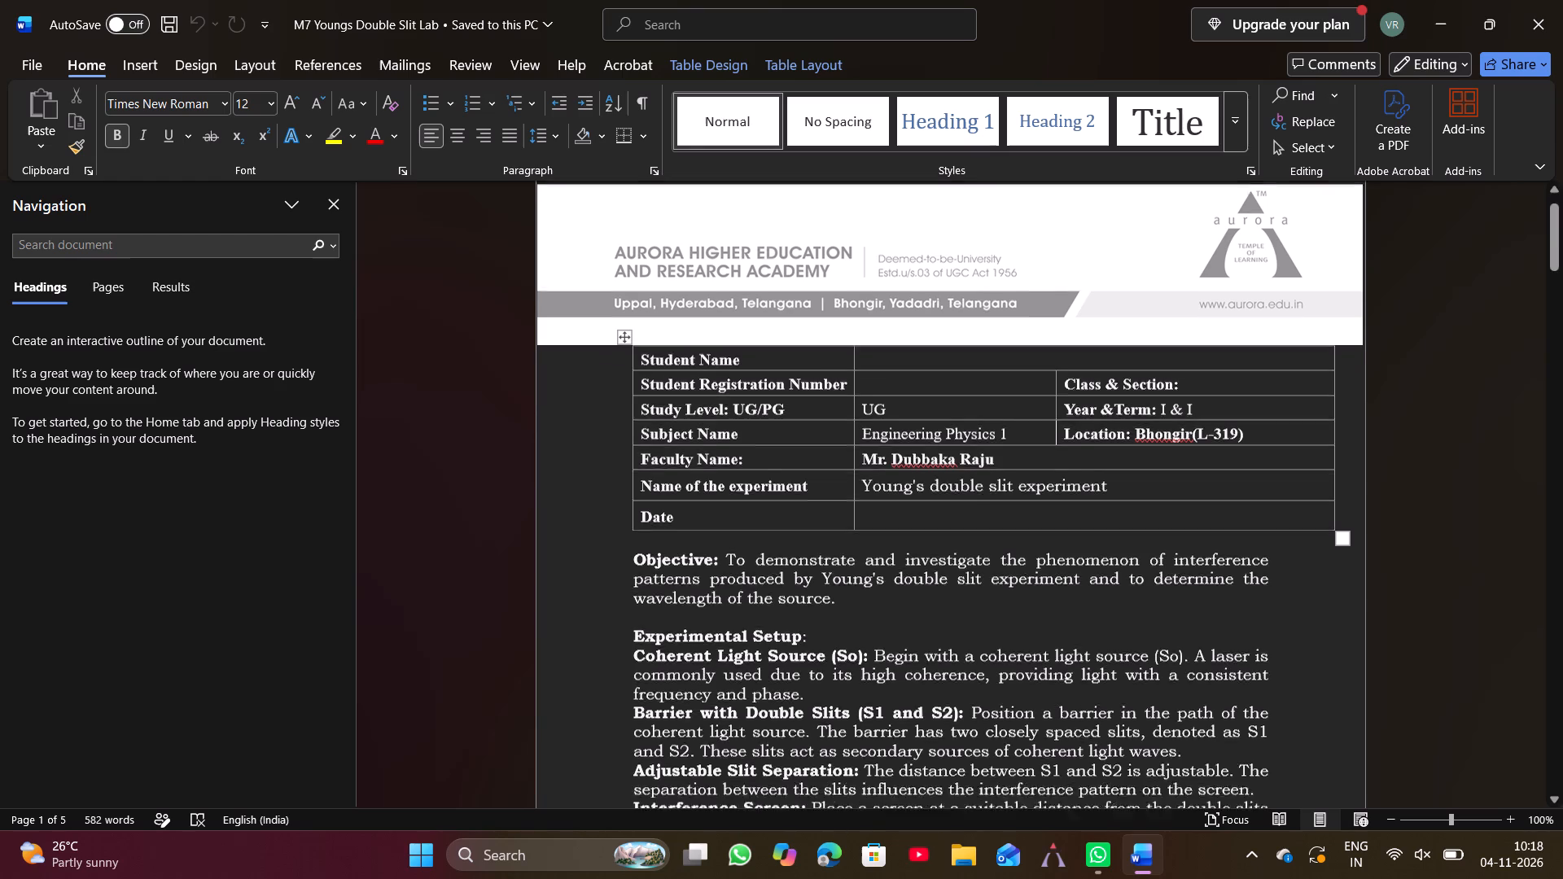
scroll(1035, 587, down, 5)
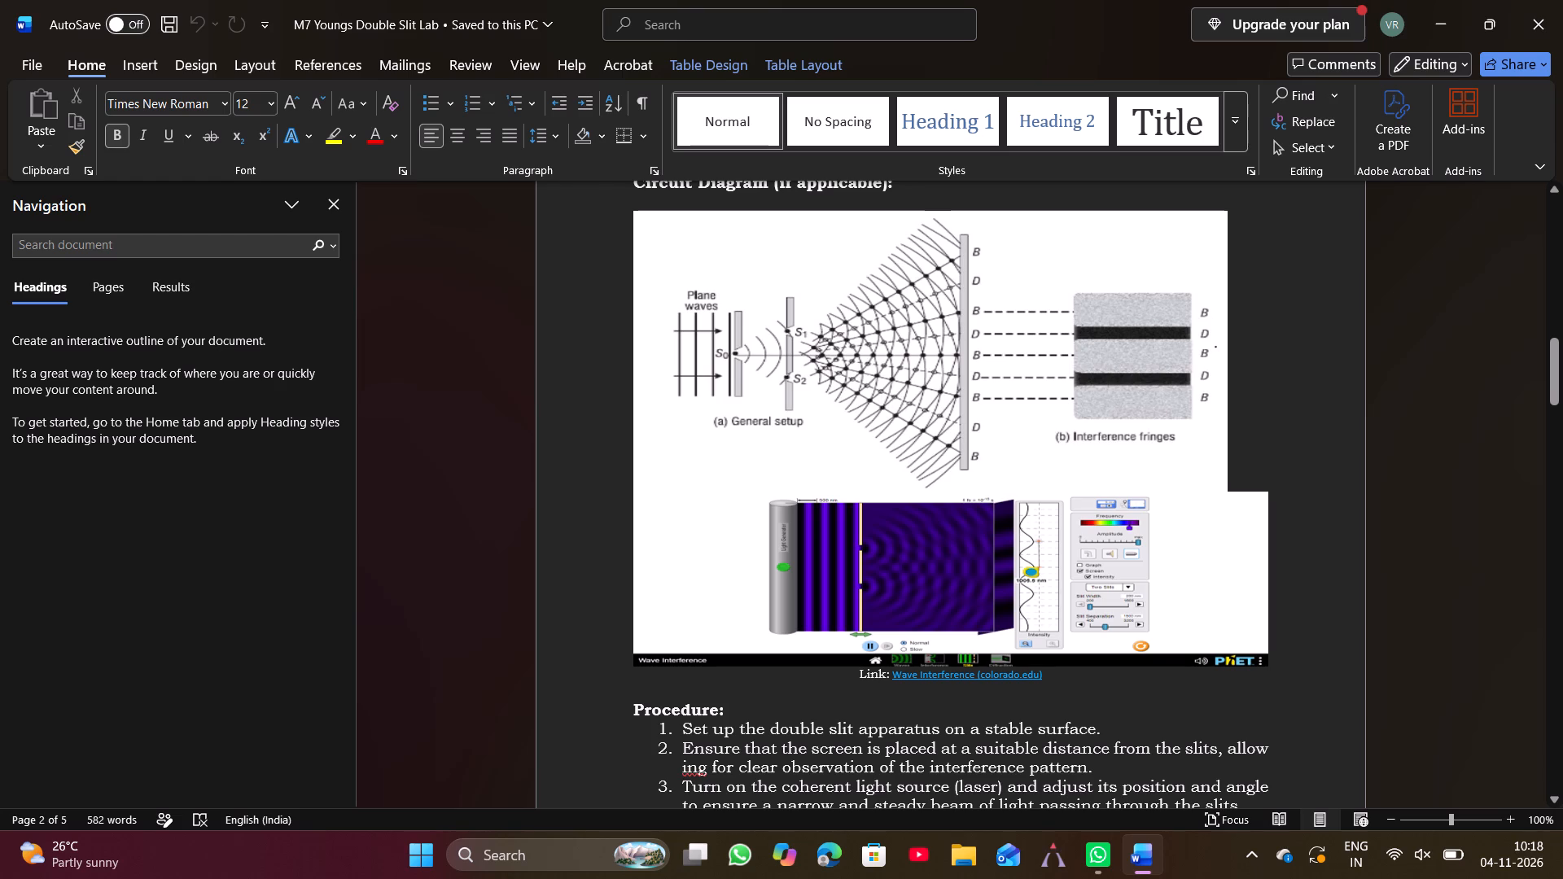
ctrl+scroll(930, 518, up, 2)
scroll(930, 518, down, 1)
ctrl+scroll(930, 518, up, 1)
ctrl+scroll(930, 518, down, 1)
ctrl+scroll(930, 518, up, 5)
scroll(930, 518, down, 2)
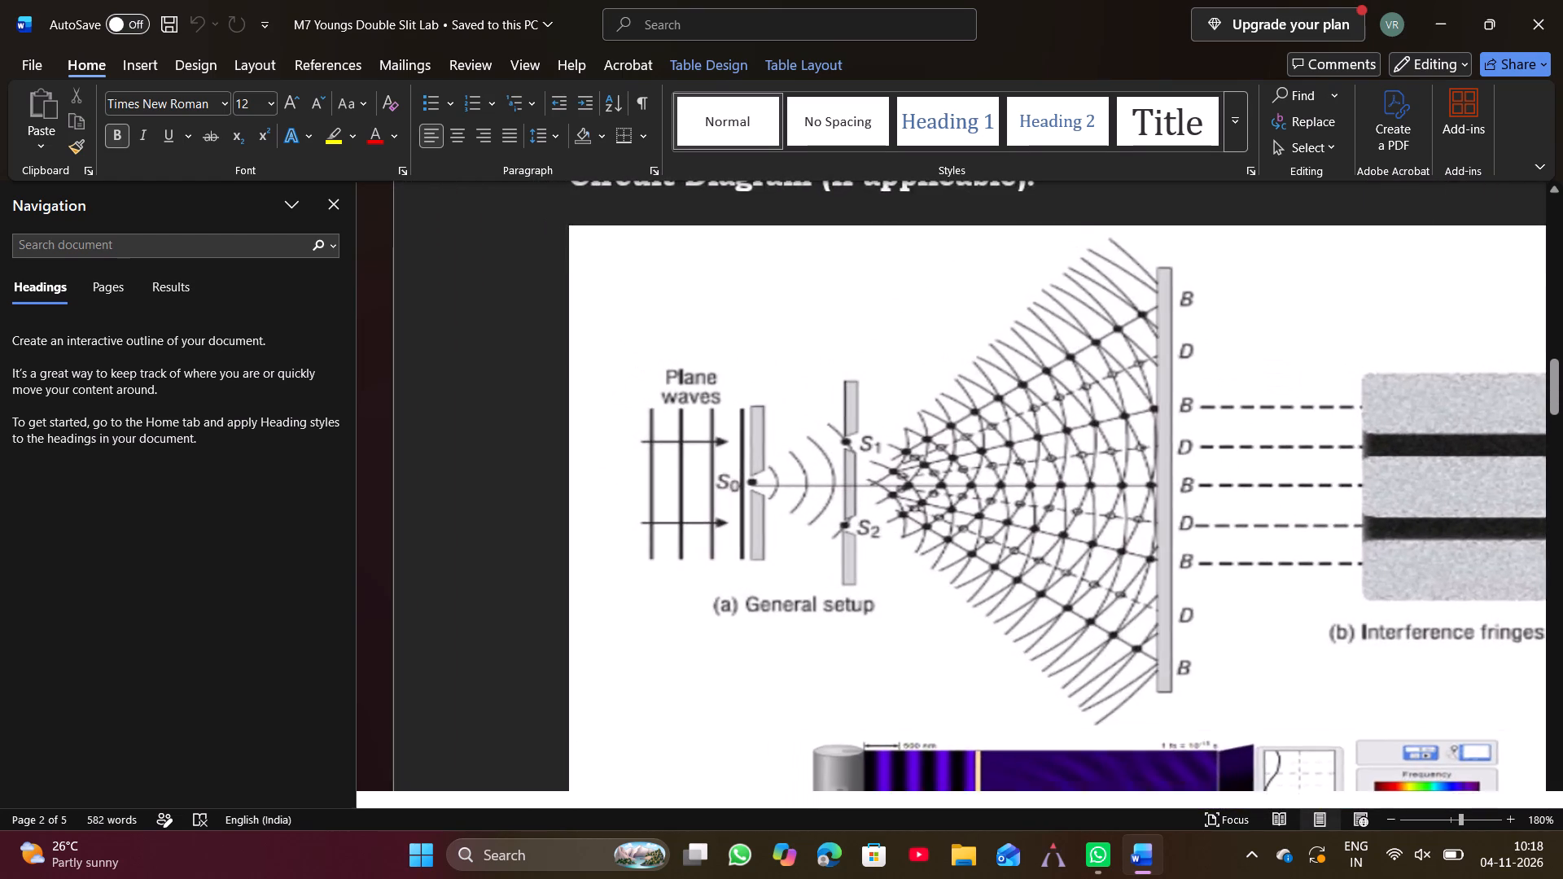
scroll(930, 518, down, 2)
scroll(930, 518, up, 2)
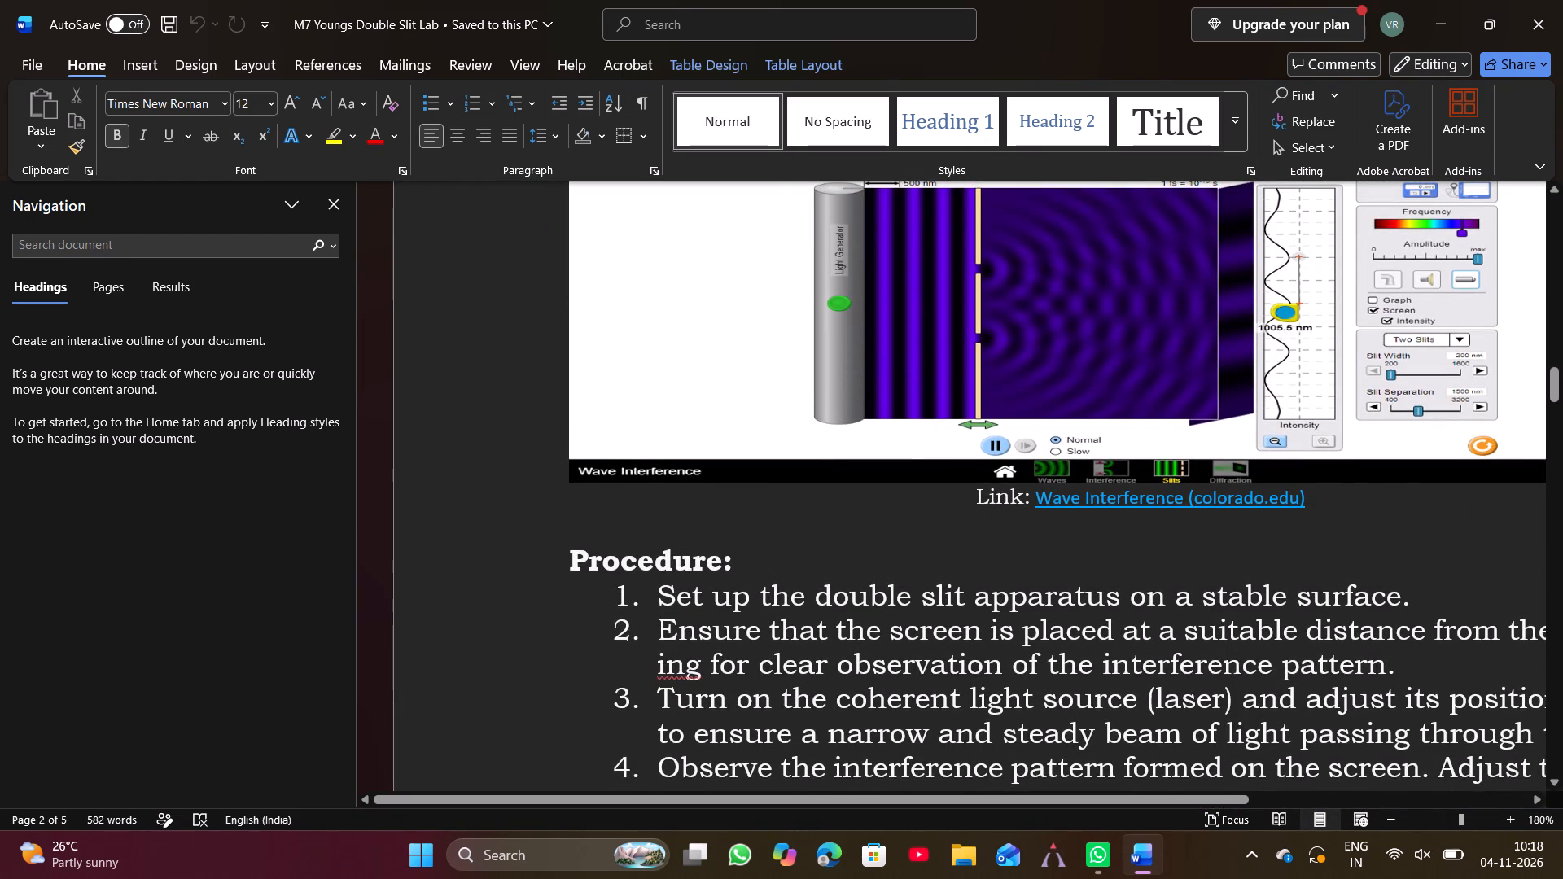
double_click(1130, 496)
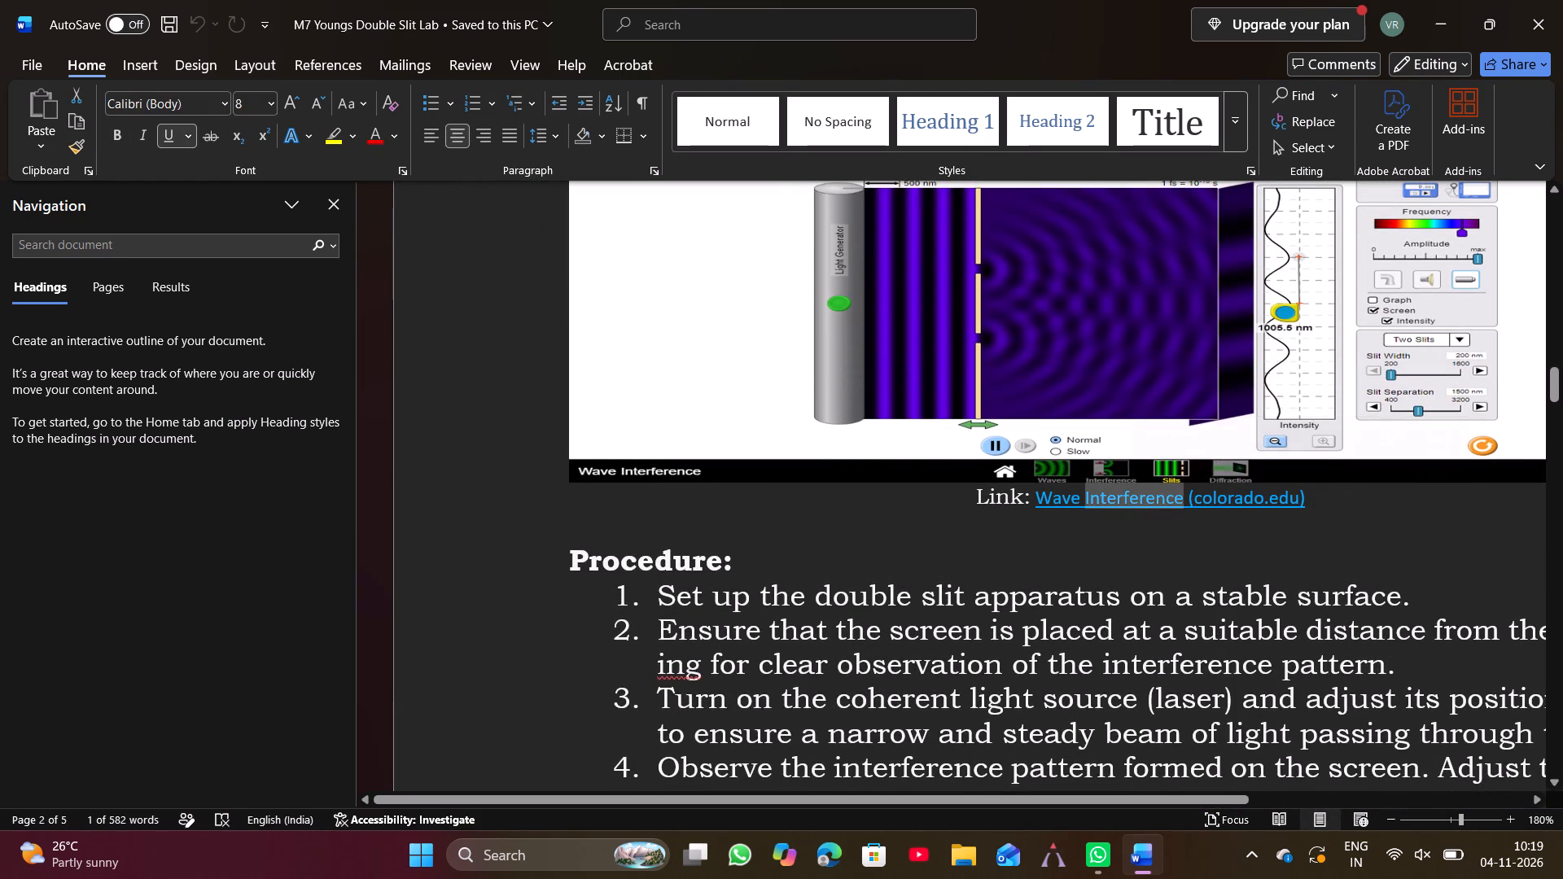
drag(1043, 492, 1307, 494)
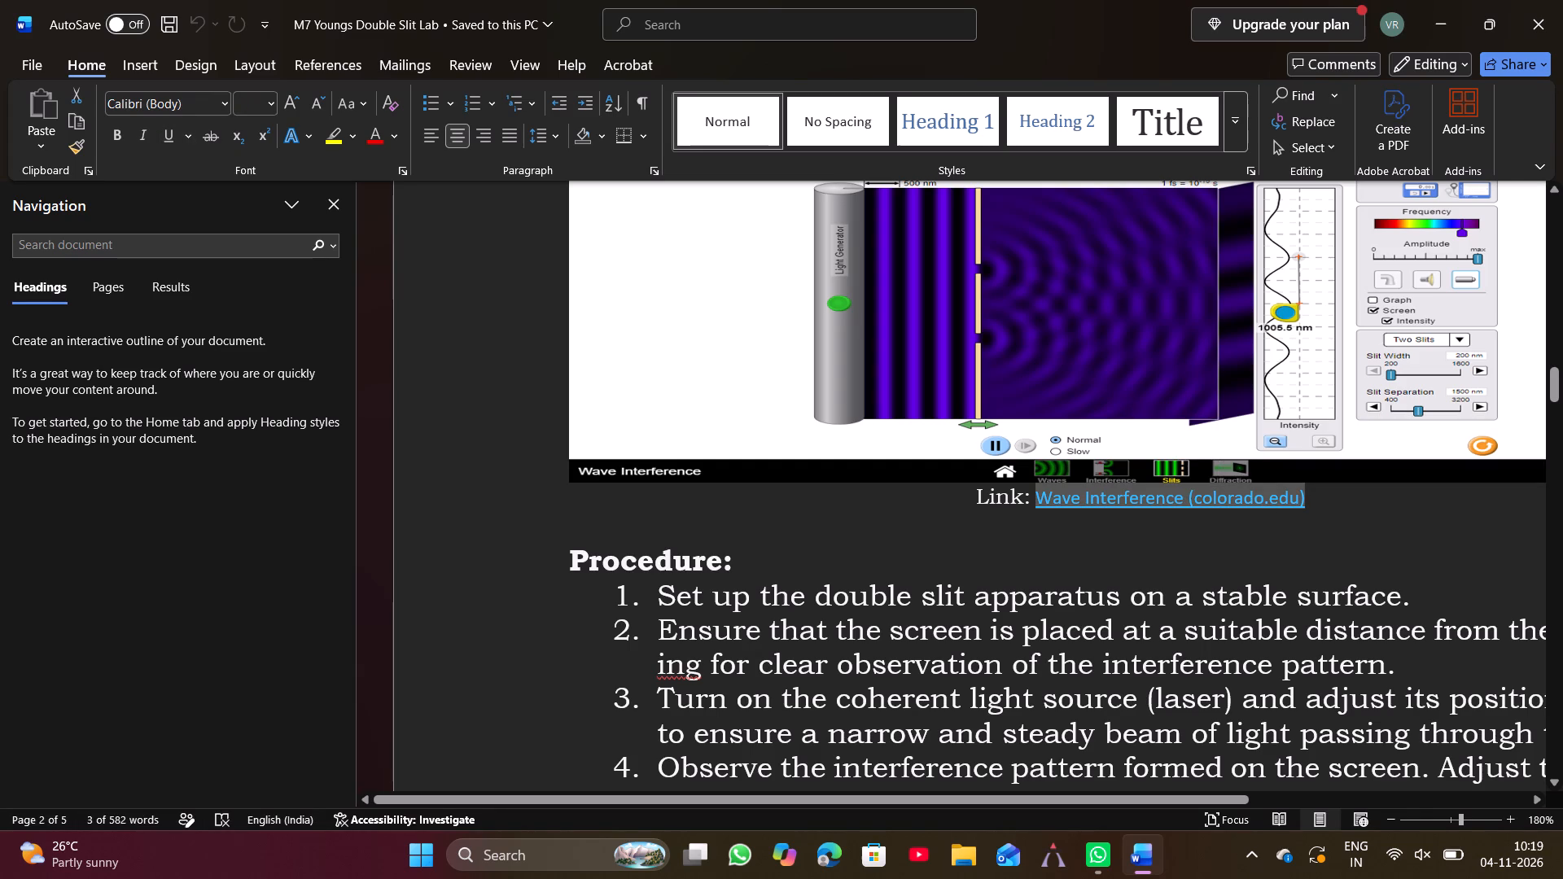
key(ctrl+c)
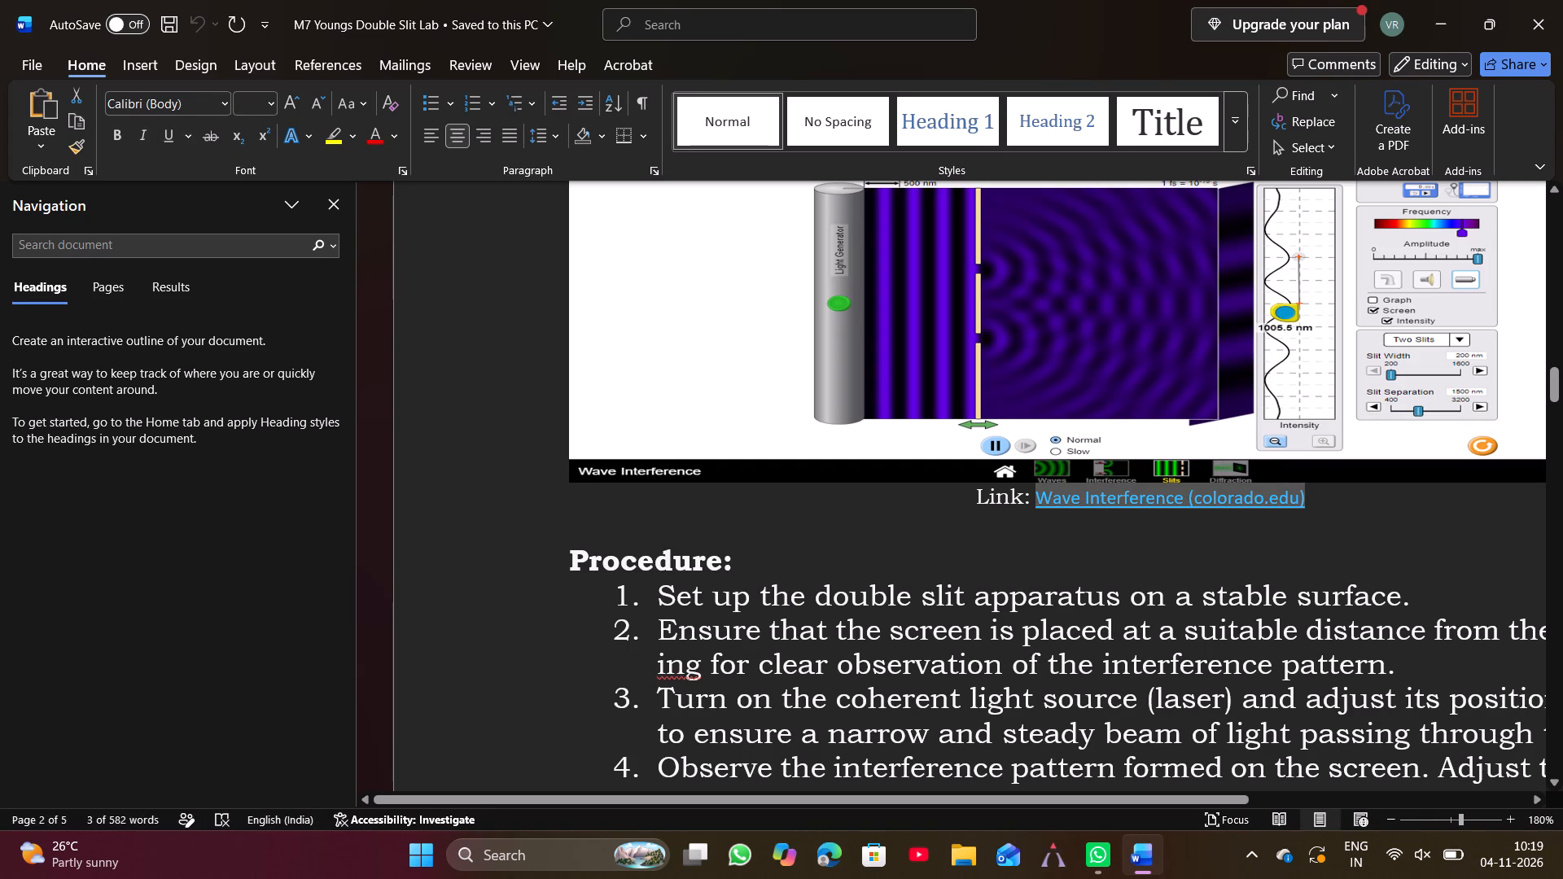
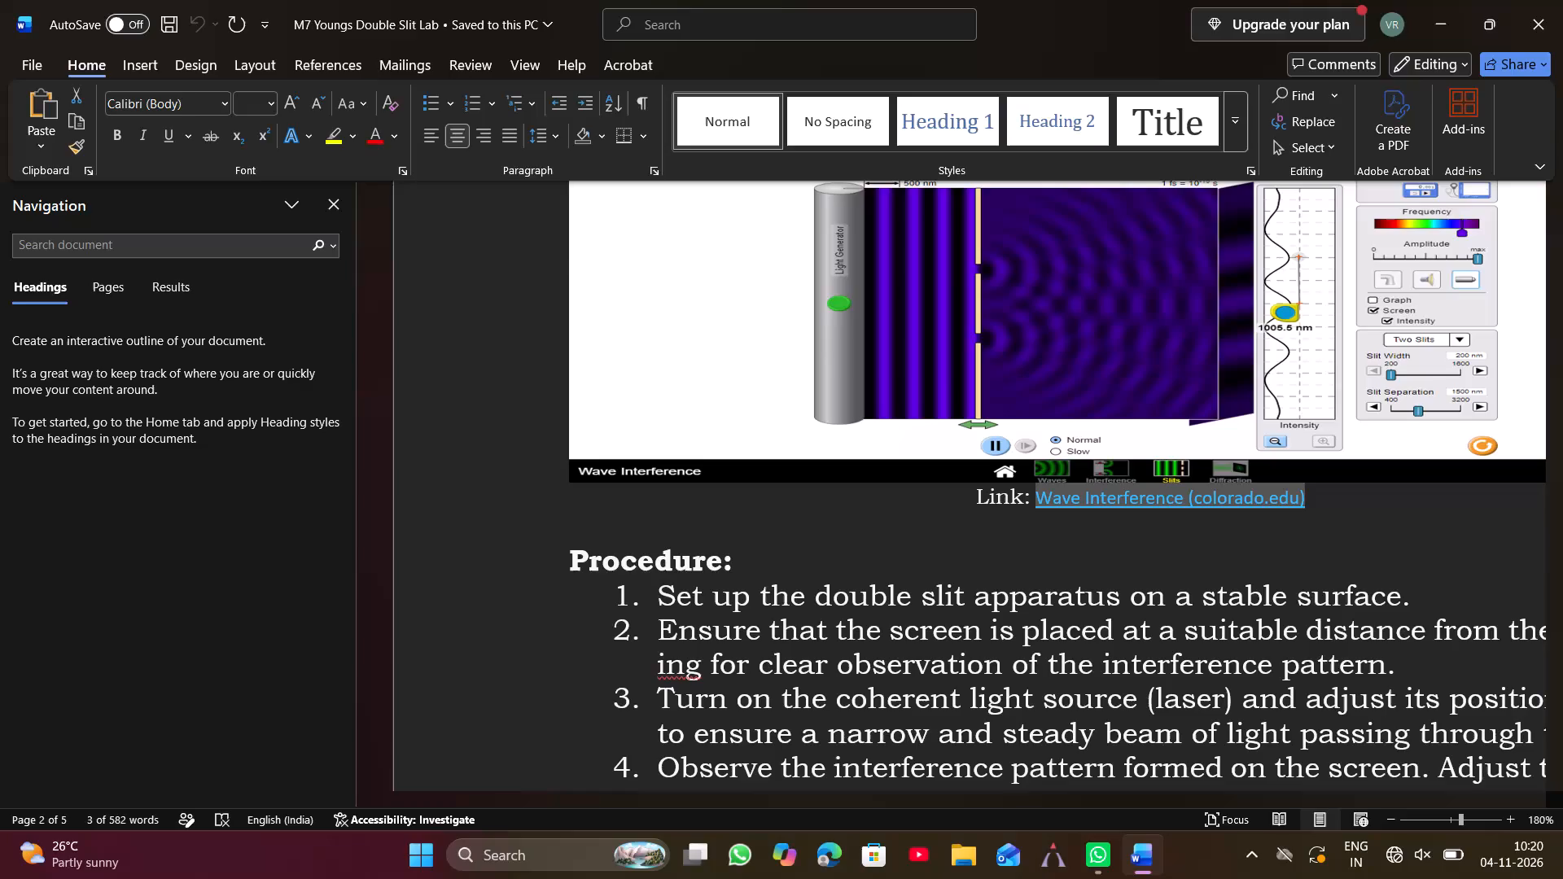
Open the "Wave Interference (colorado.edu)" link beneath the simulation picture.
ctrl+click(1333, 501)
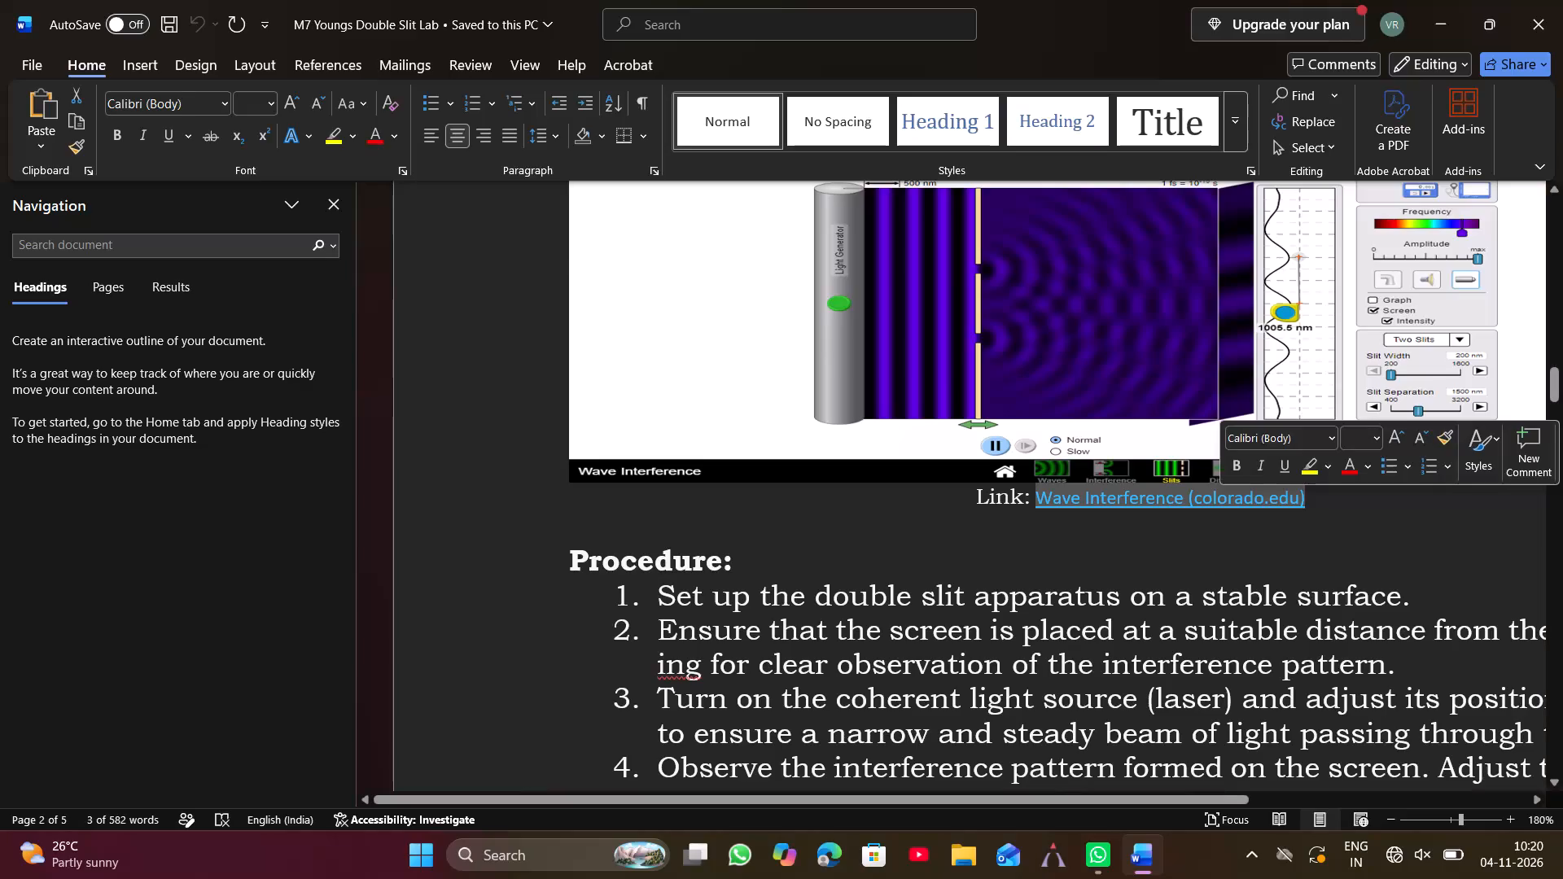
click(1333, 501)
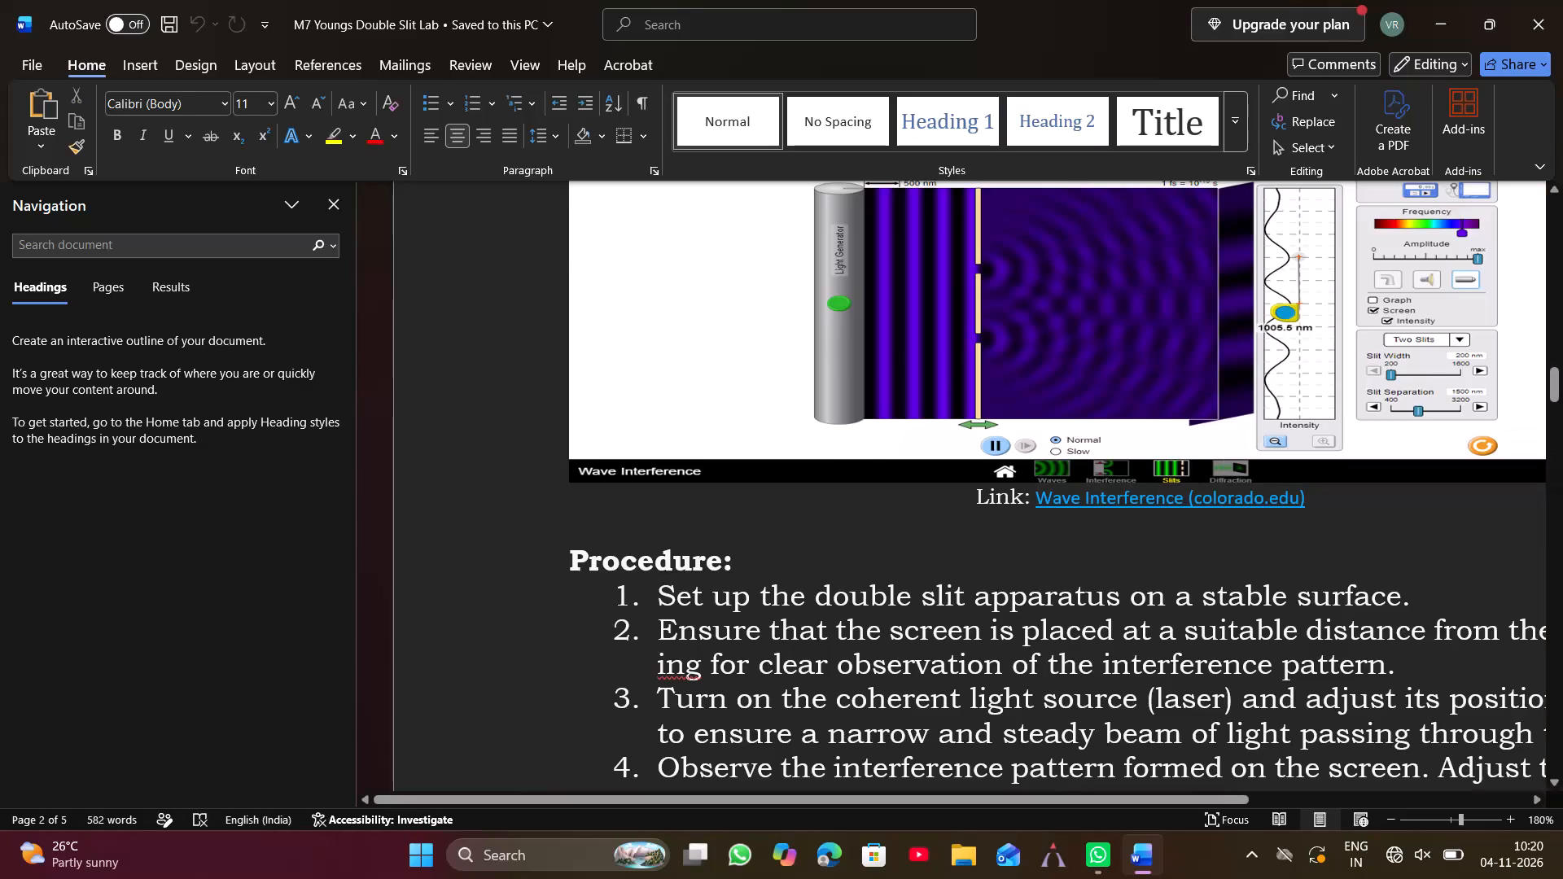
ctrl+click(1333, 501)
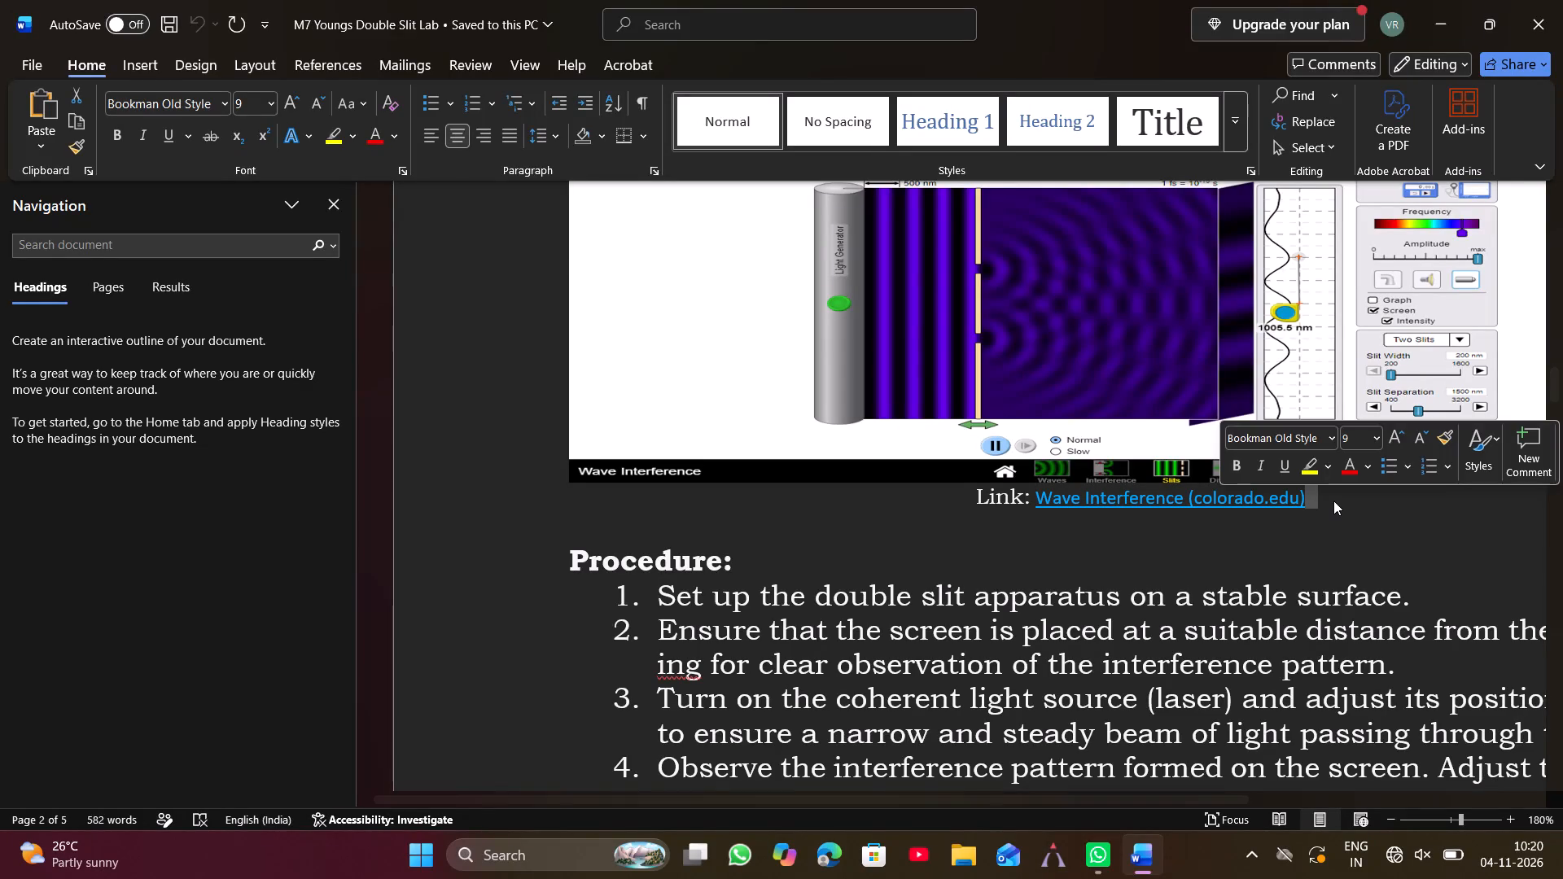
click(1038, 500)
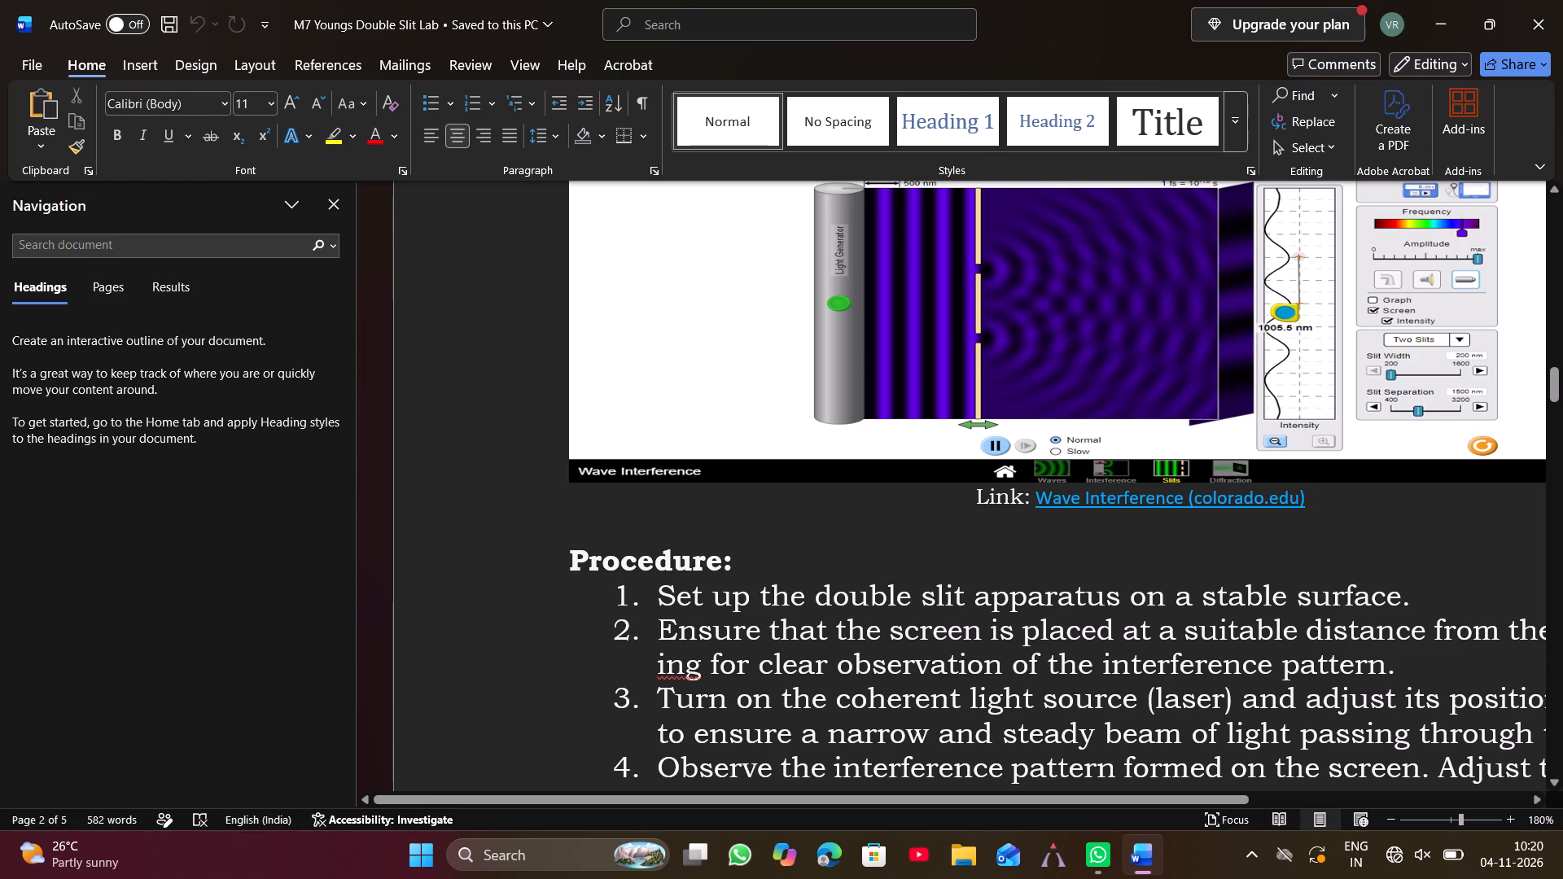
ctrl+click(1038, 500)
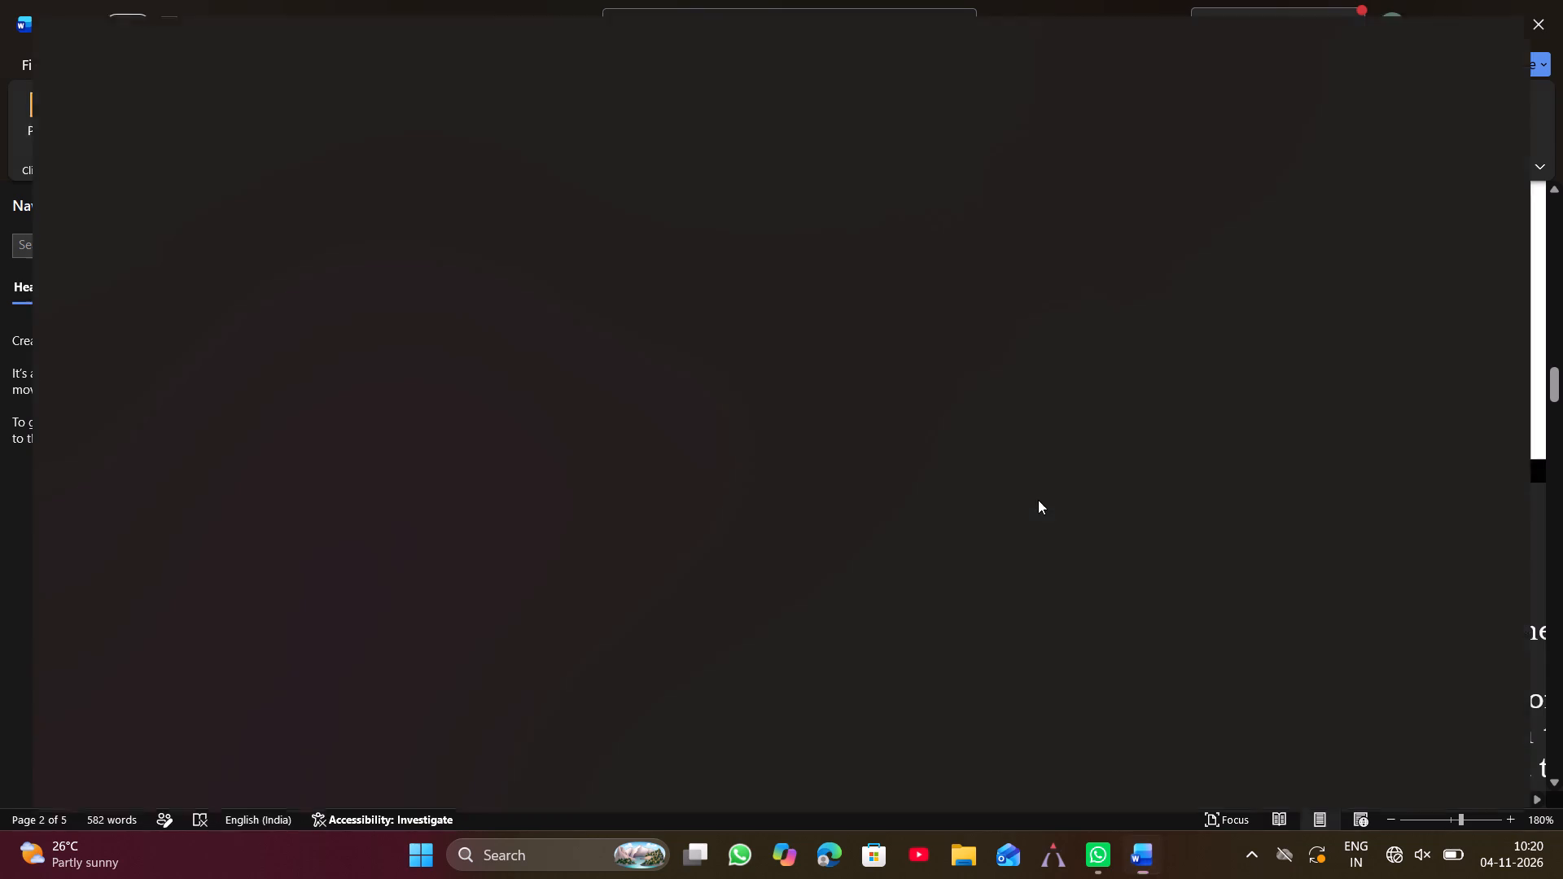
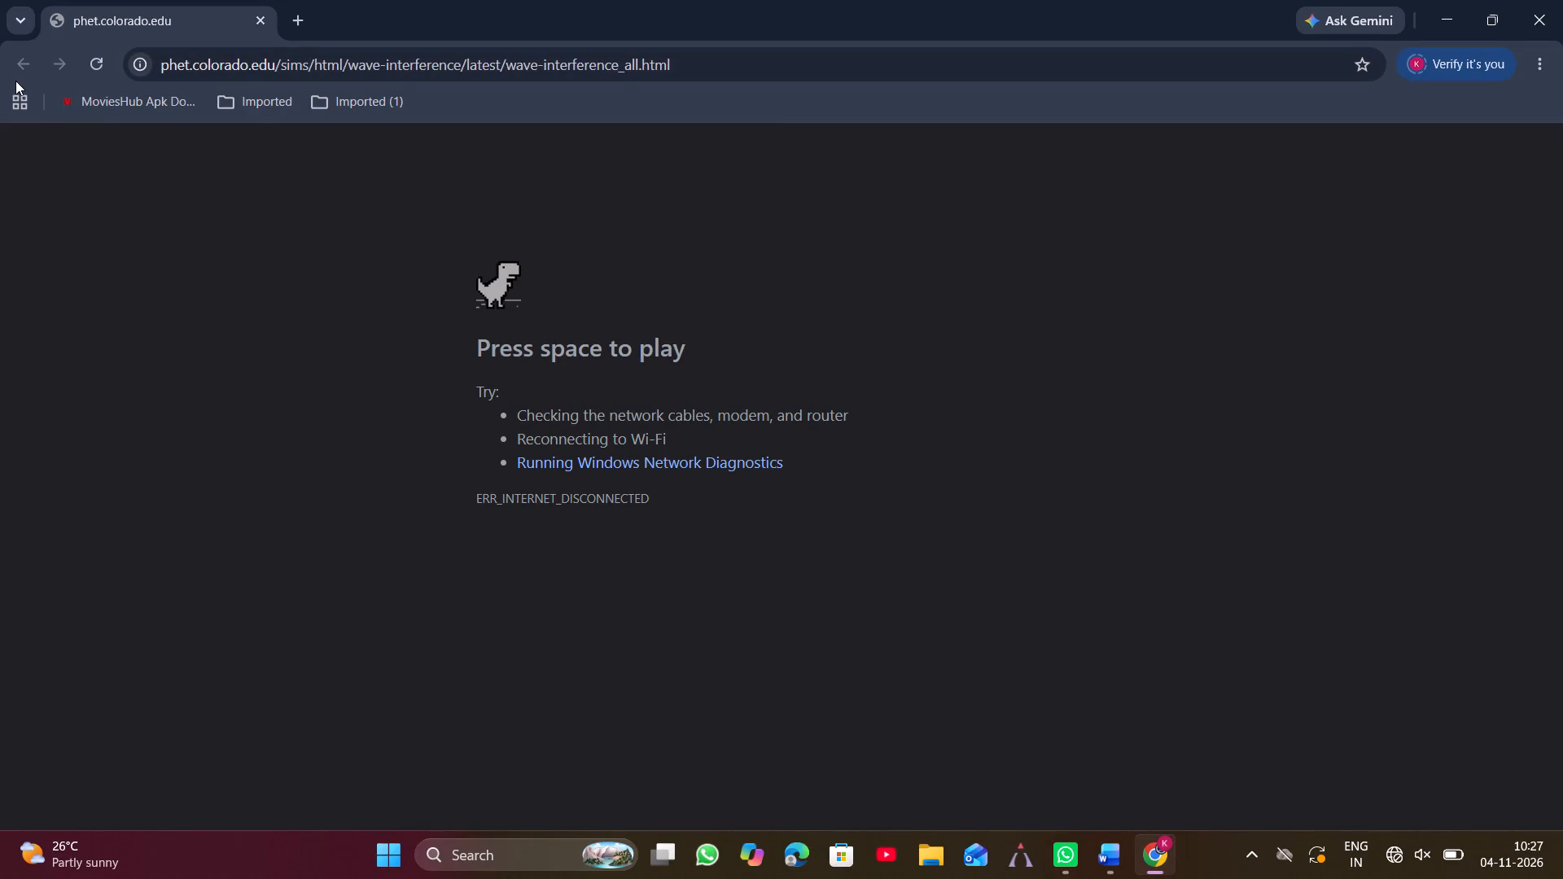
Close the phet.colorado.edu browser tab and return to the Young's double slit lab document in Word.
click(257, 14)
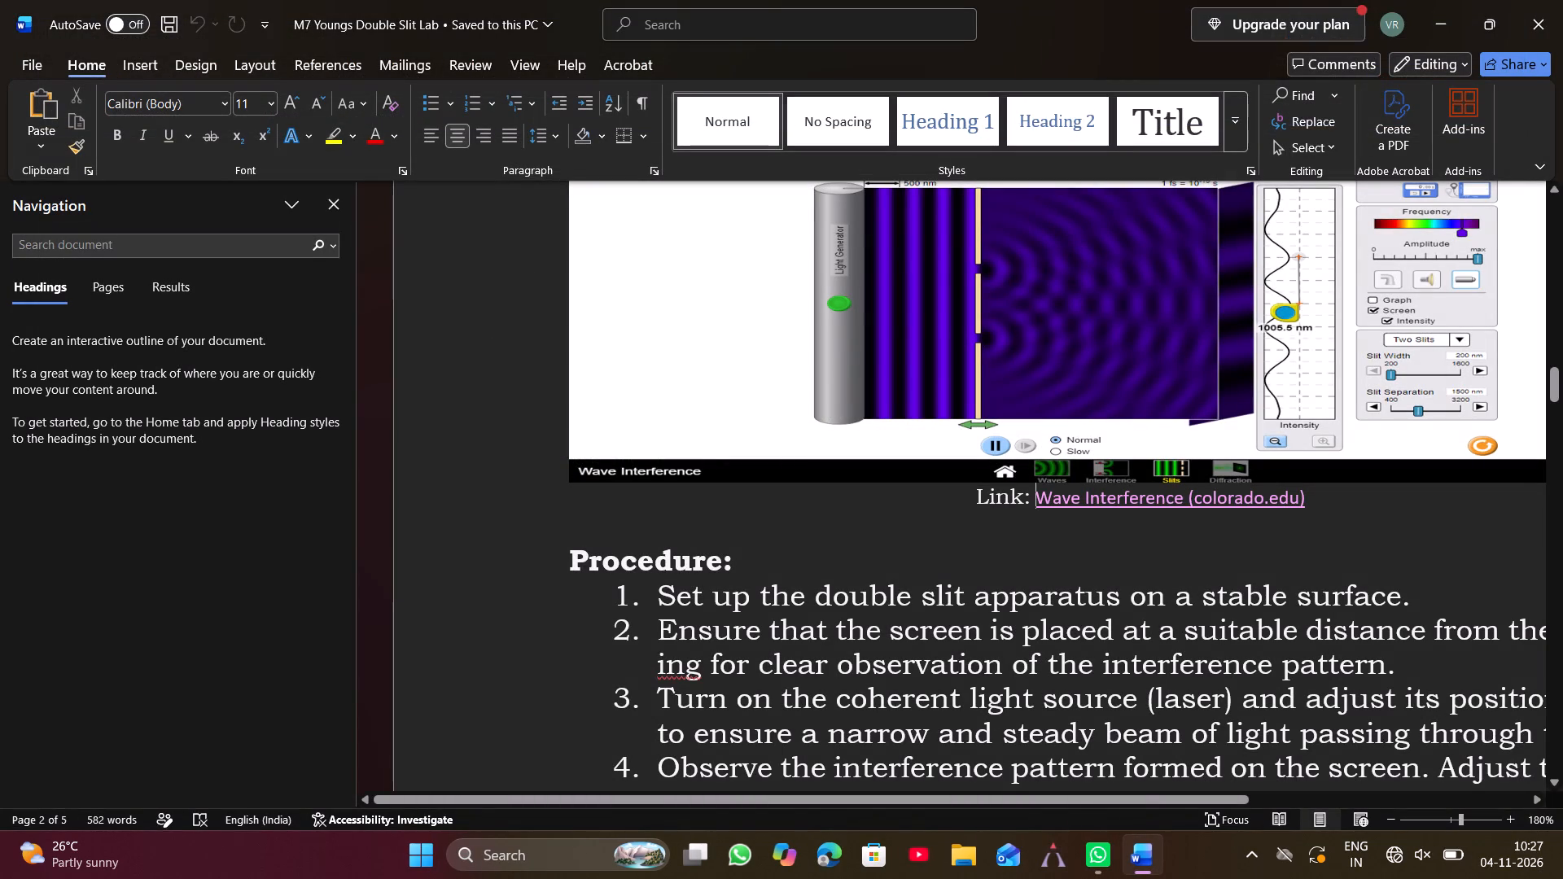
Open the "Wave Interference (colorado.edu)" link beneath the simulation picture again in the browser.
ctrl+click(1038, 504)
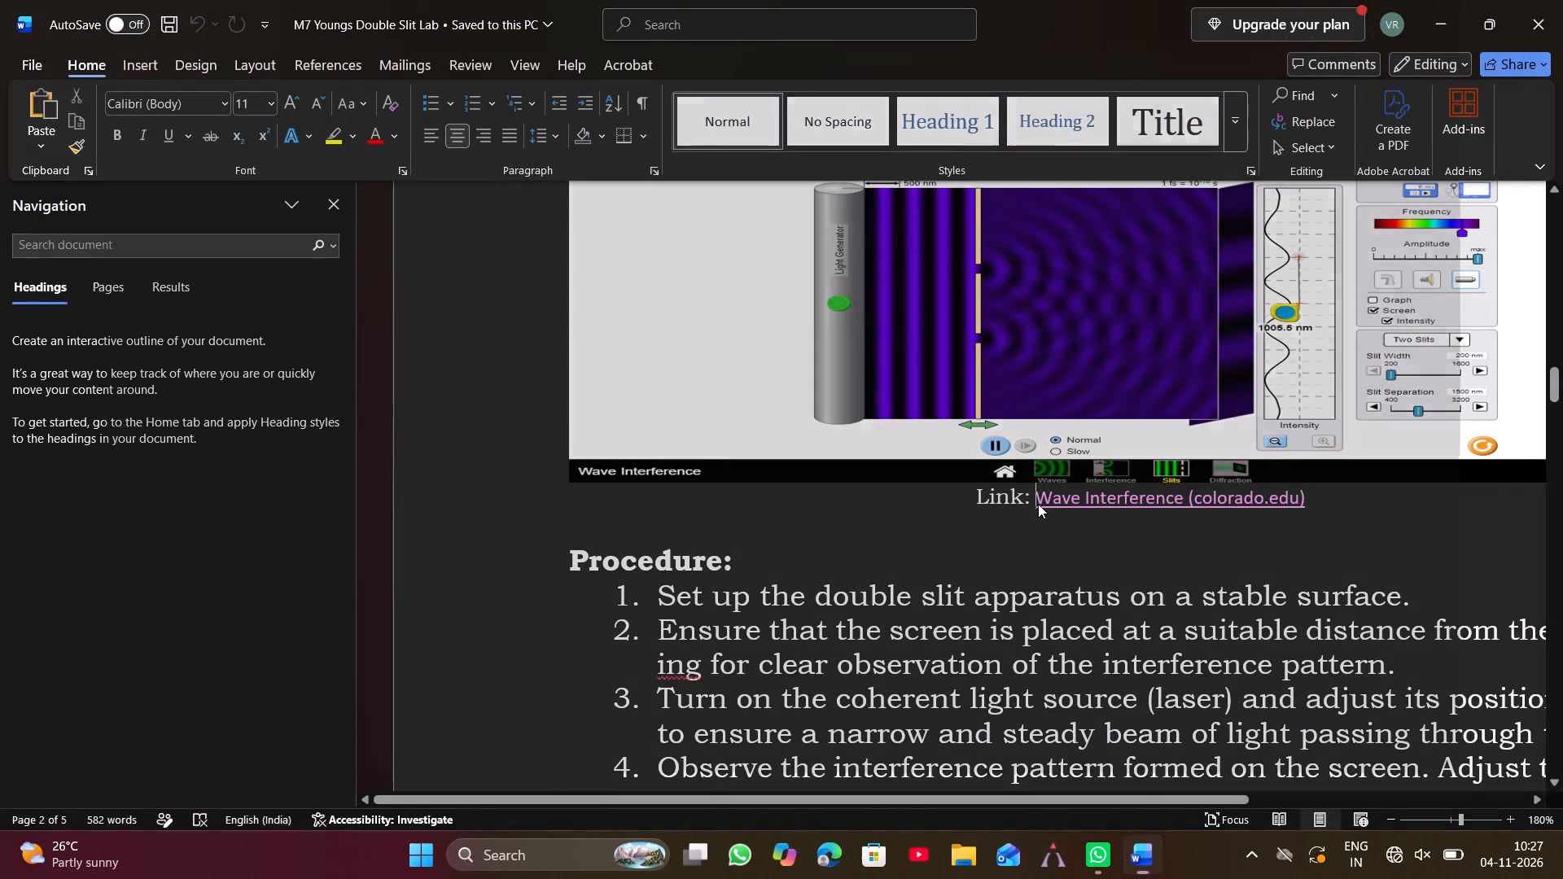
scroll(1038, 504, up, 2)
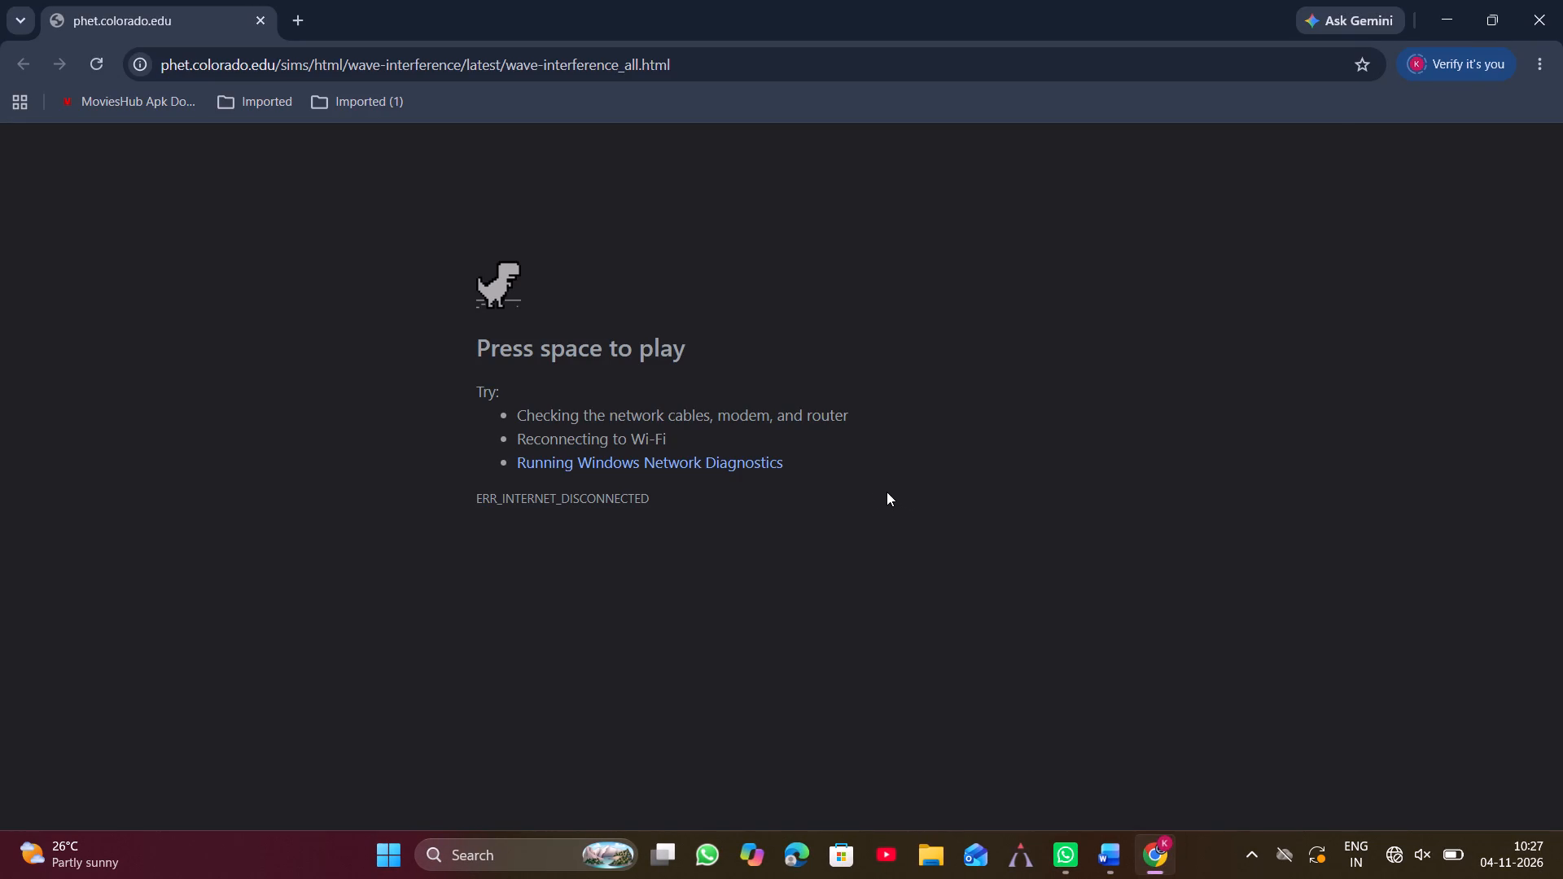
Show the available Wi-Fi networks and look through the list for one to connect to.
click(1420, 851)
click(1288, 460)
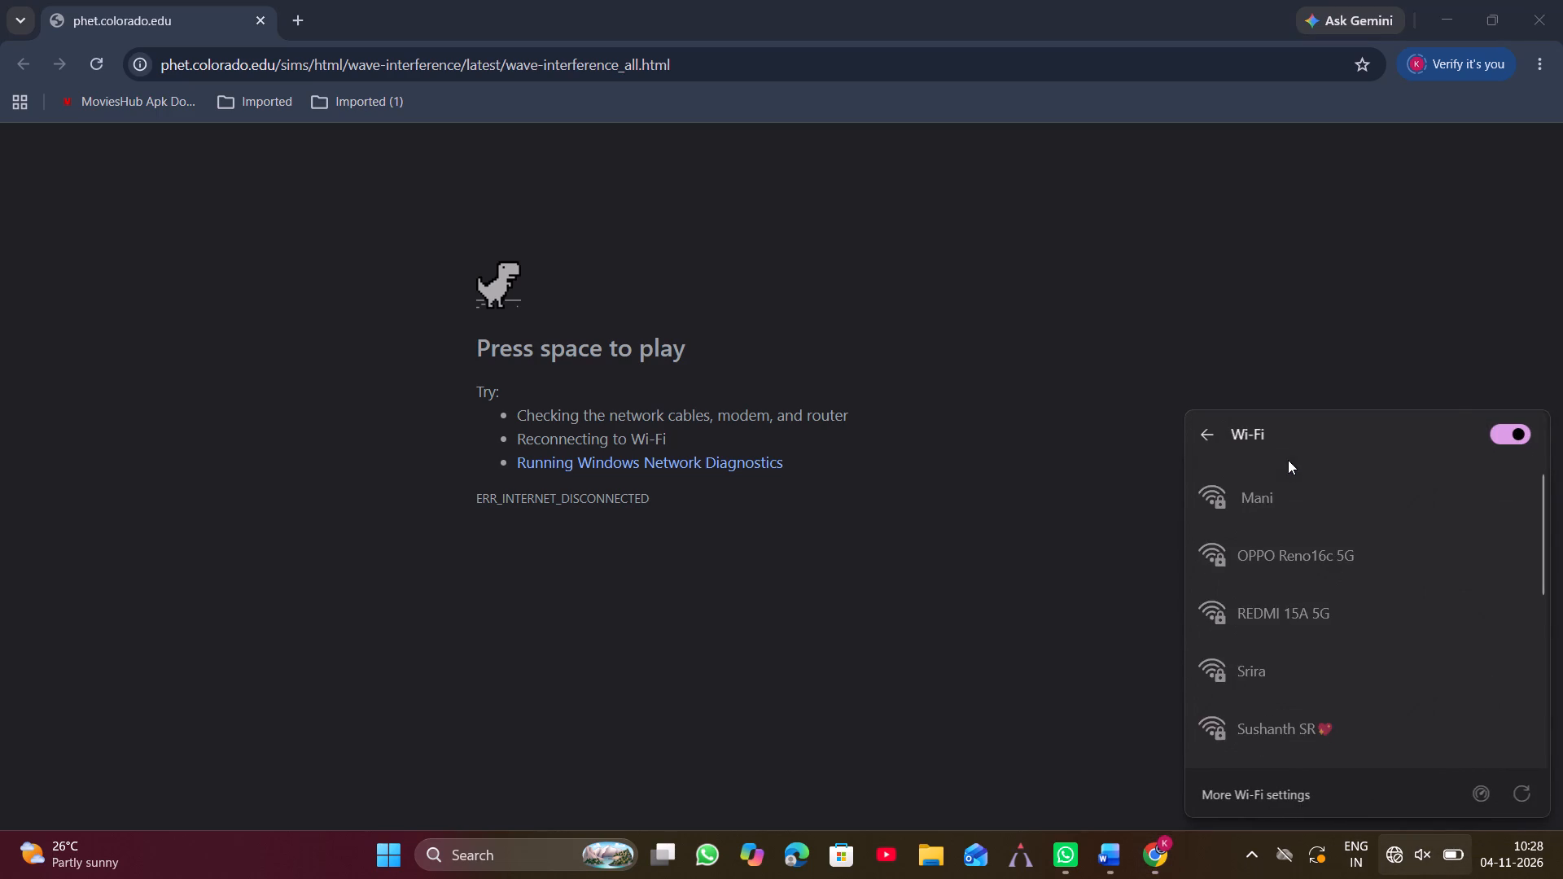
scroll(1288, 460, up, 6)
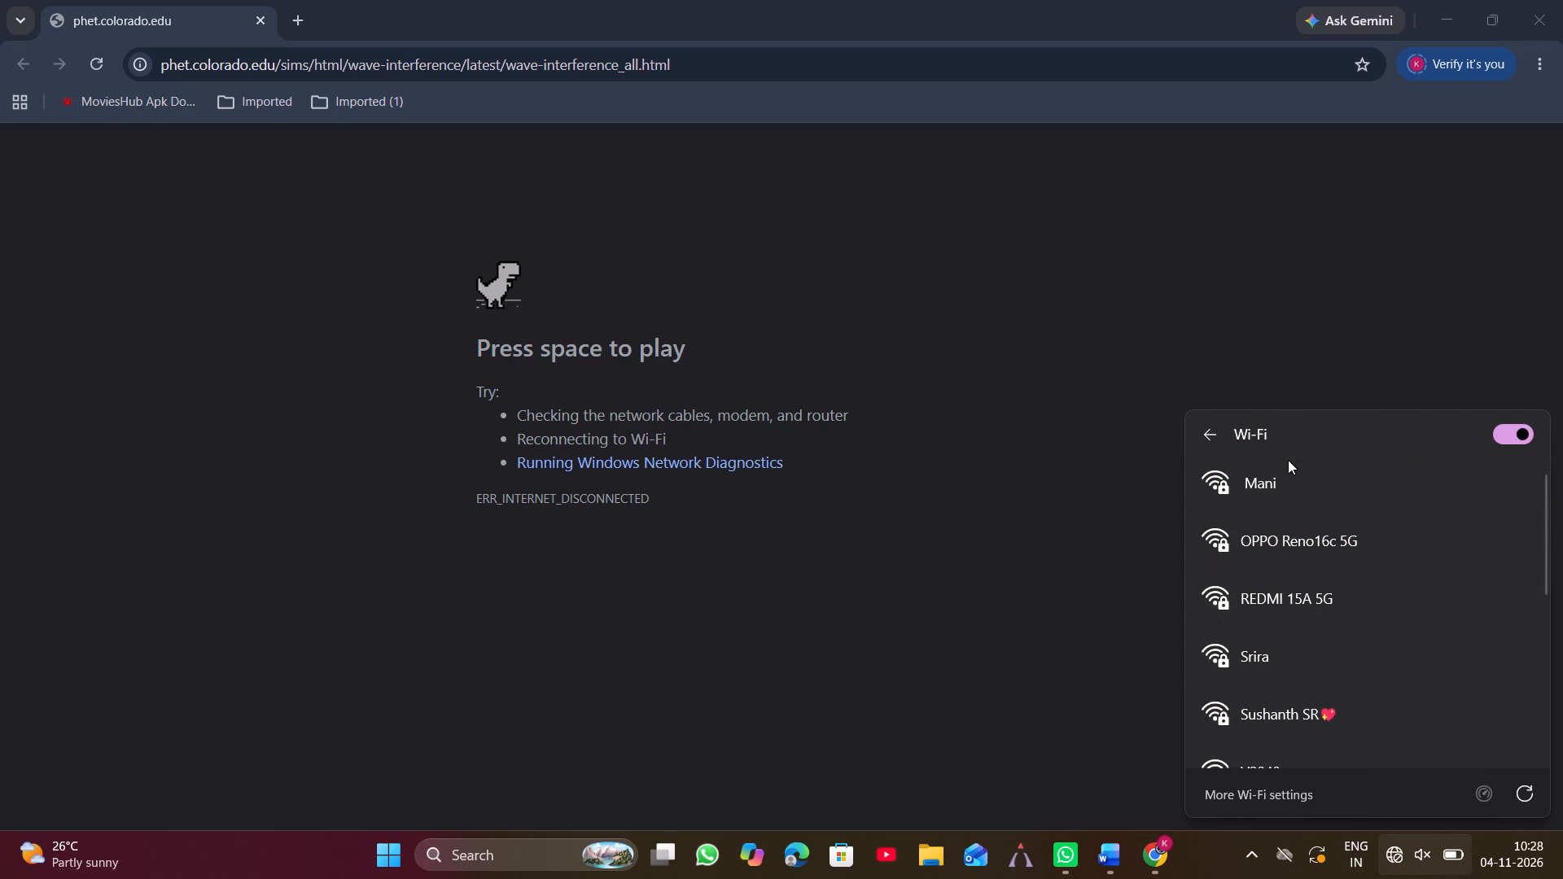
scroll(1288, 460, up, 5)
scroll(1288, 460, up, 20)
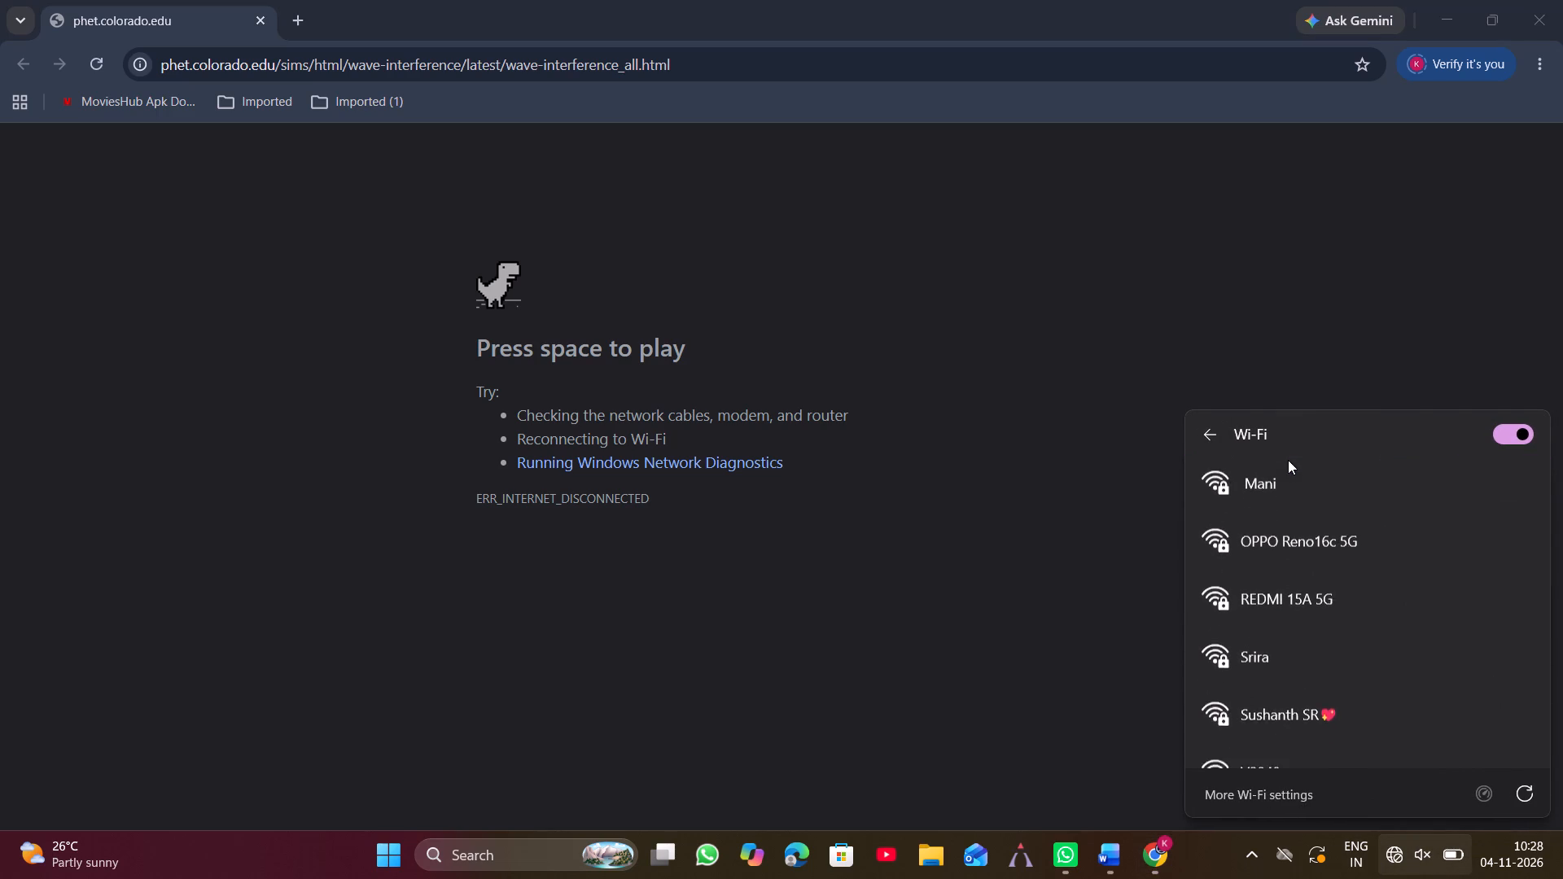
scroll(1288, 460, up, 18)
scroll(1288, 460, up, 15)
scroll(1288, 460, up, 12)
scroll(1288, 460, up, 10)
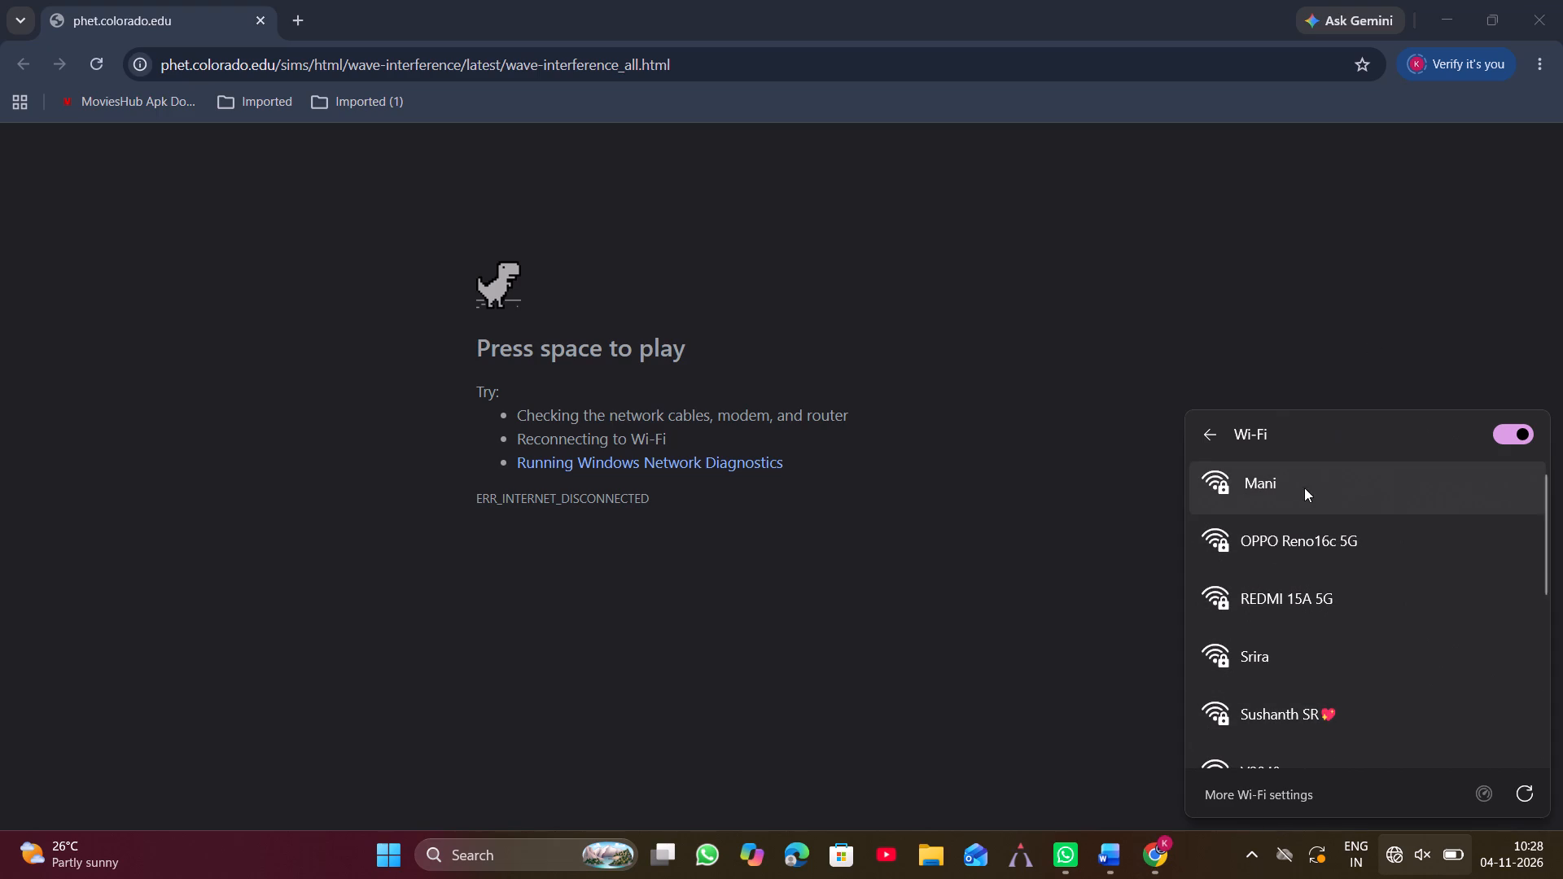
scroll(1297, 567, up, 16)
scroll(1297, 567, up, 7)
scroll(1286, 500, up, 4)
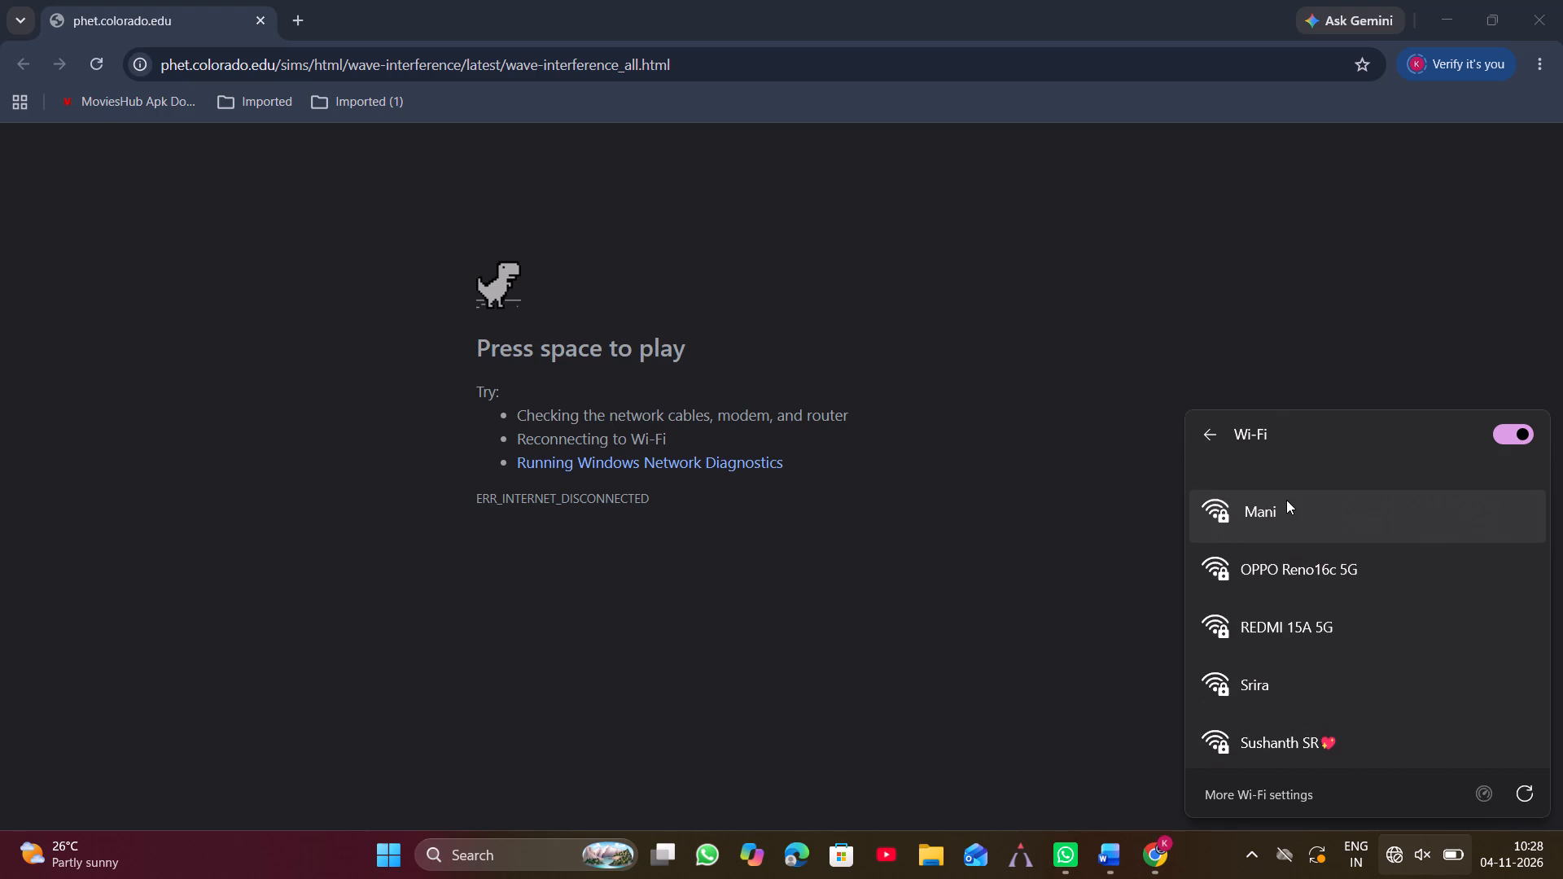
scroll(1286, 500, up, 2)
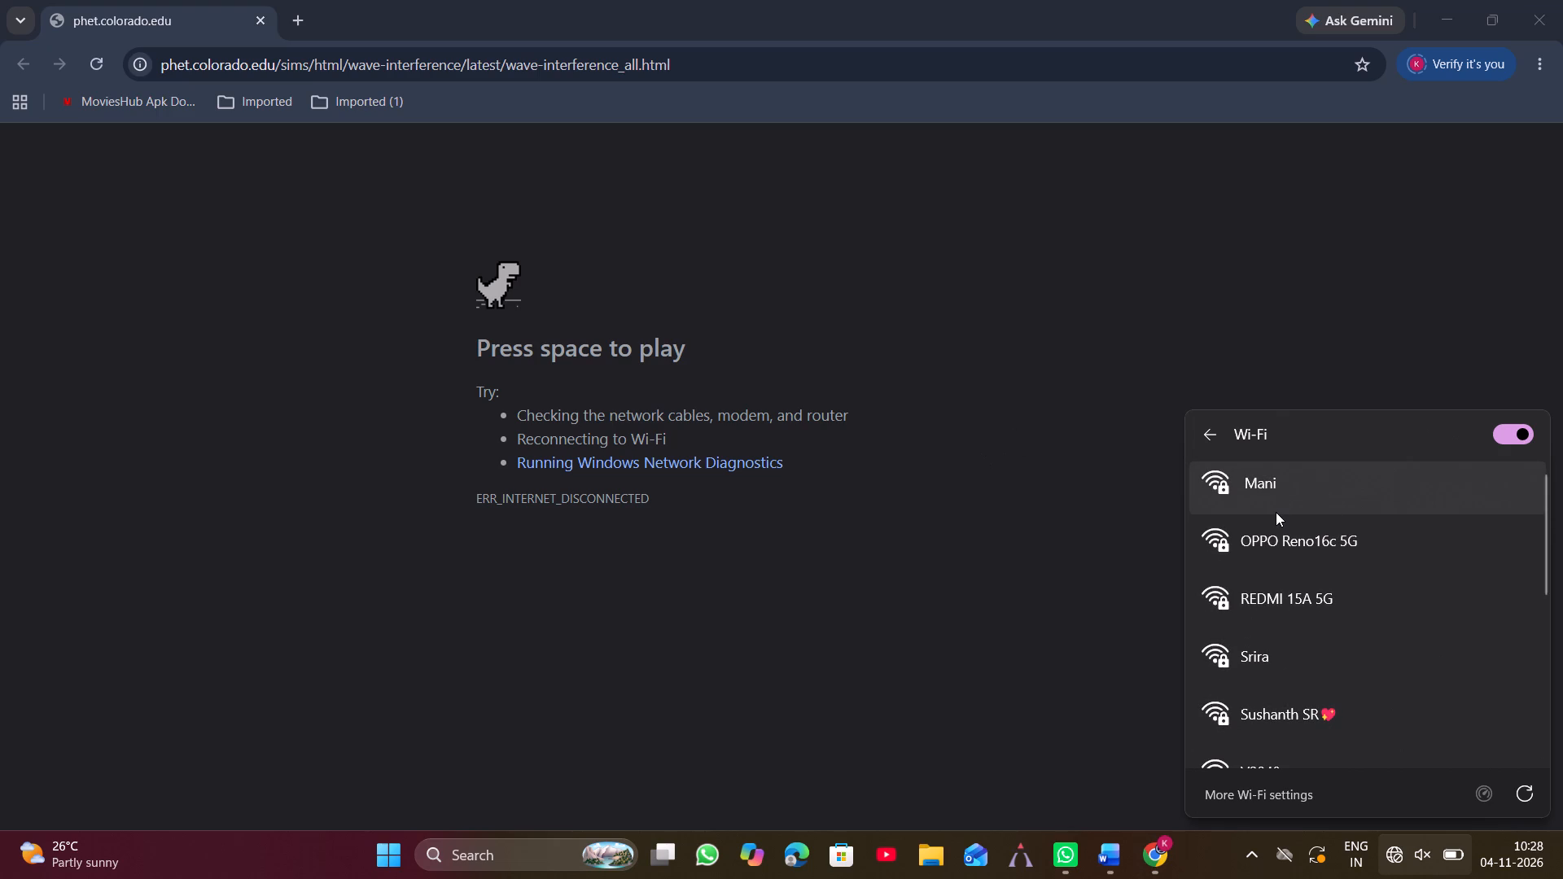
scroll(1276, 512, up, 8)
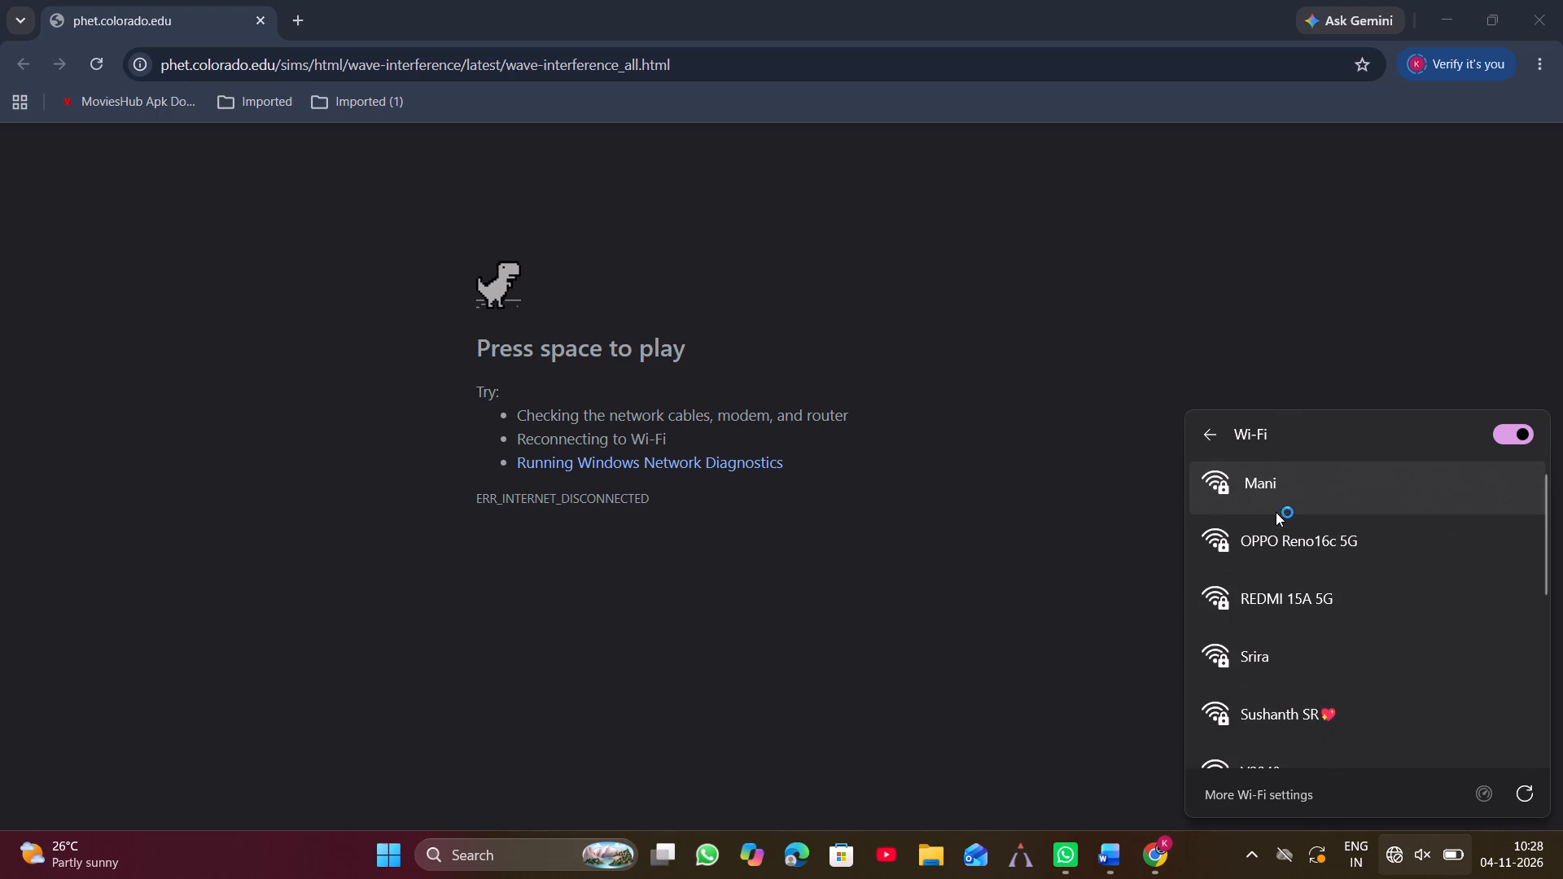
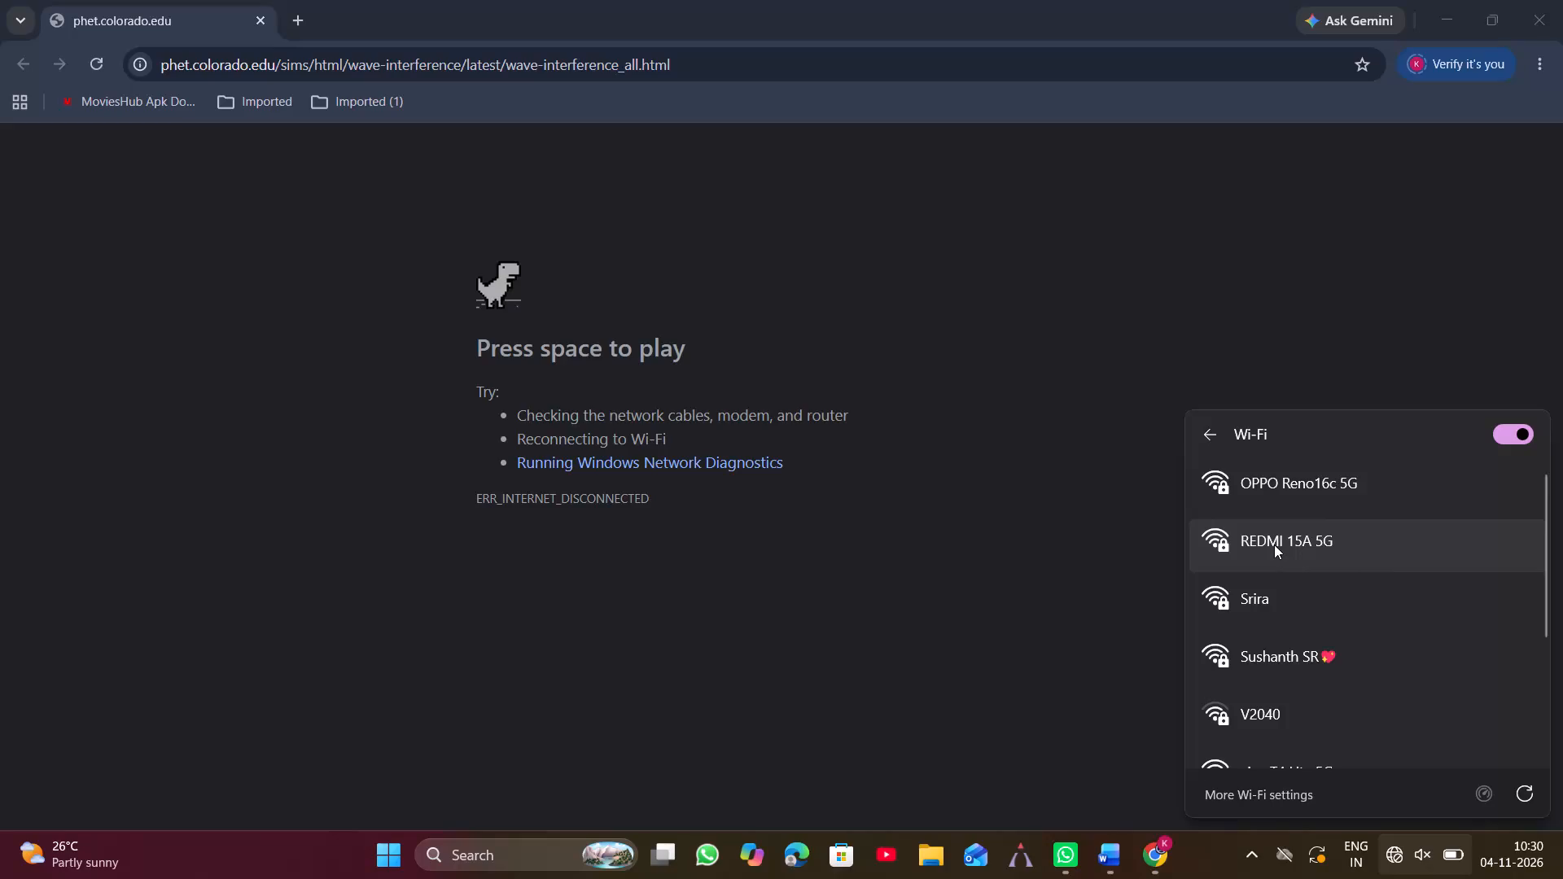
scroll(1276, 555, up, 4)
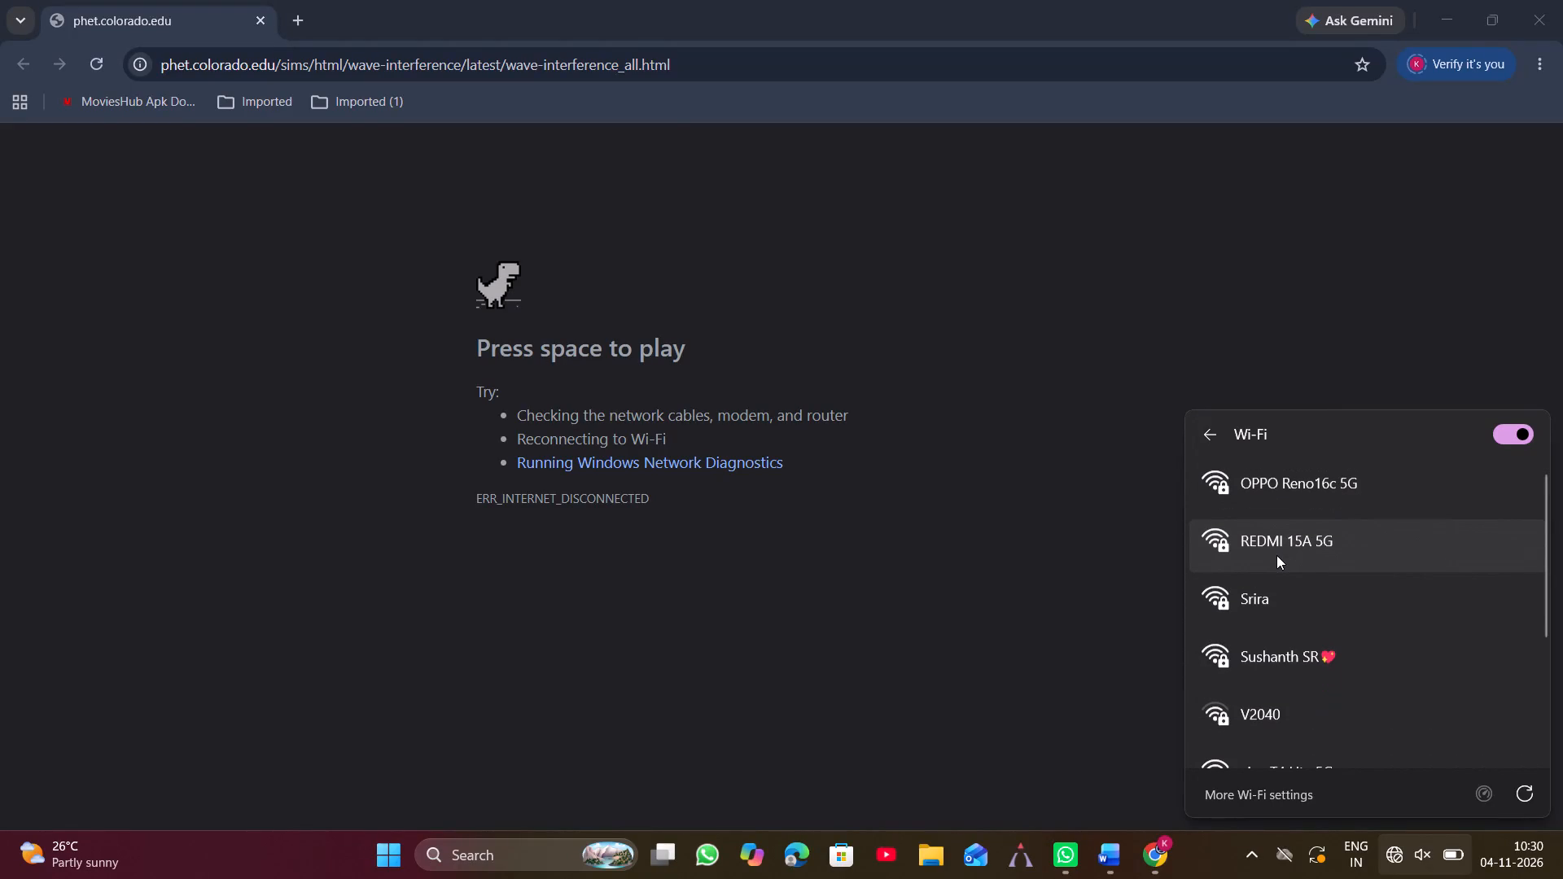
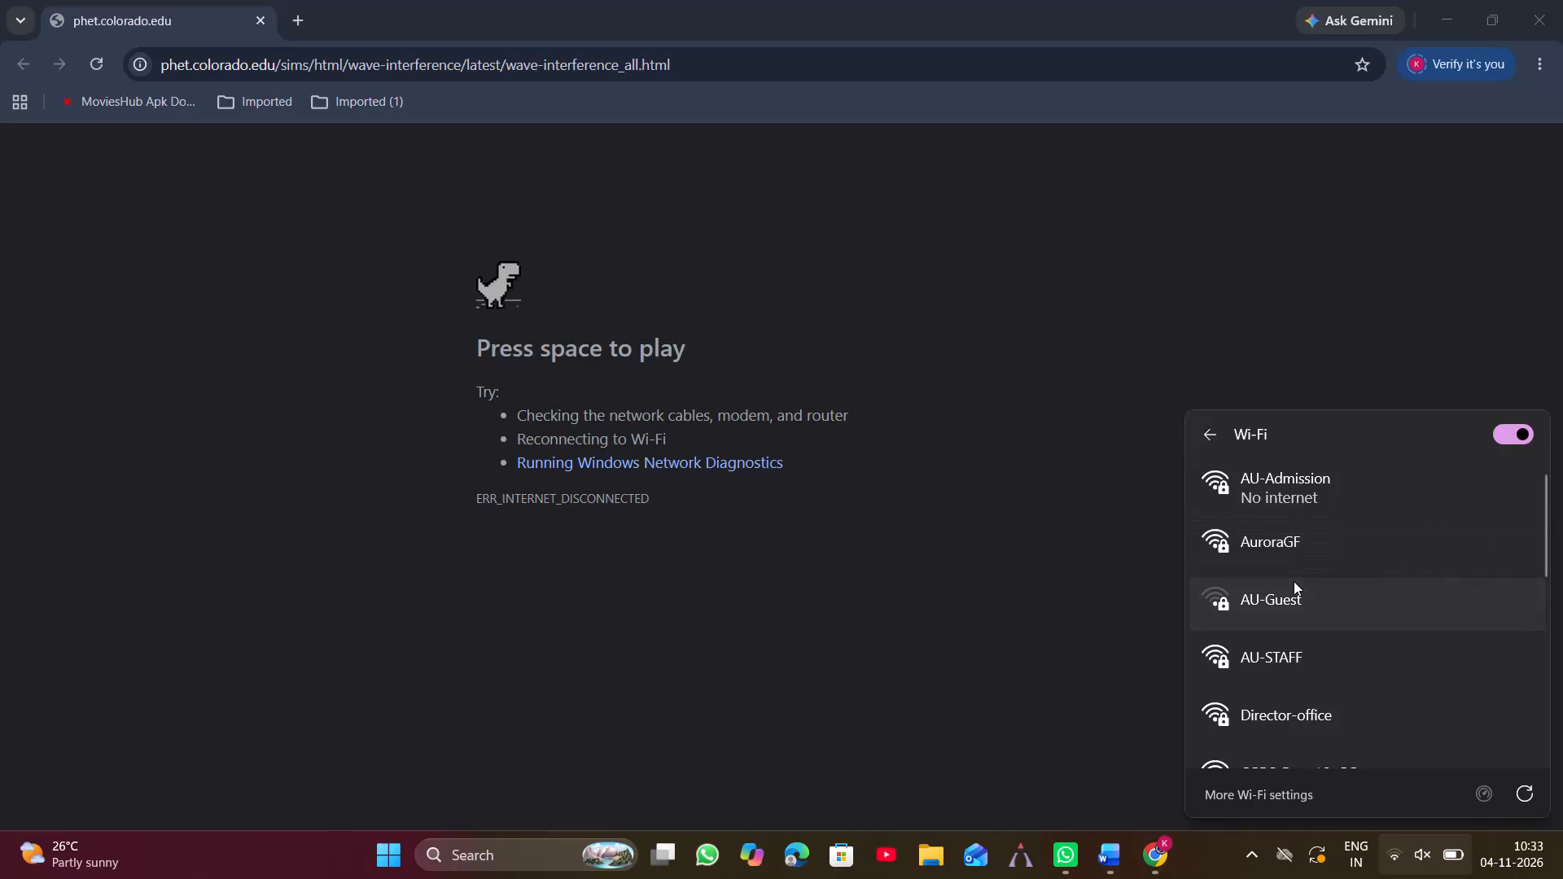
Connect to the AU-Guest Wi-Fi network.
click(1434, 701)
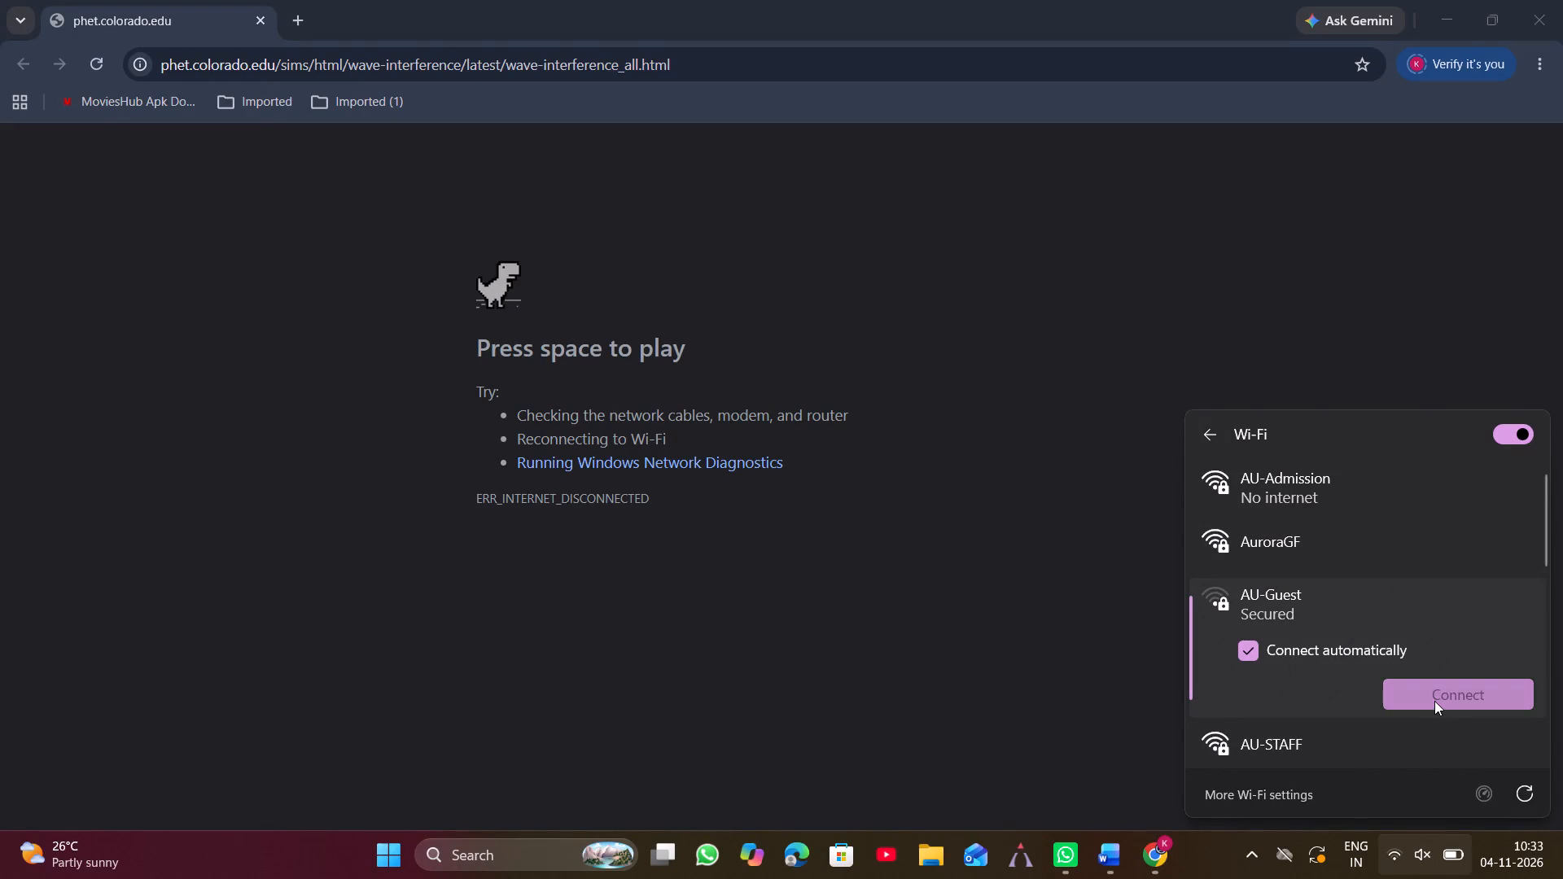
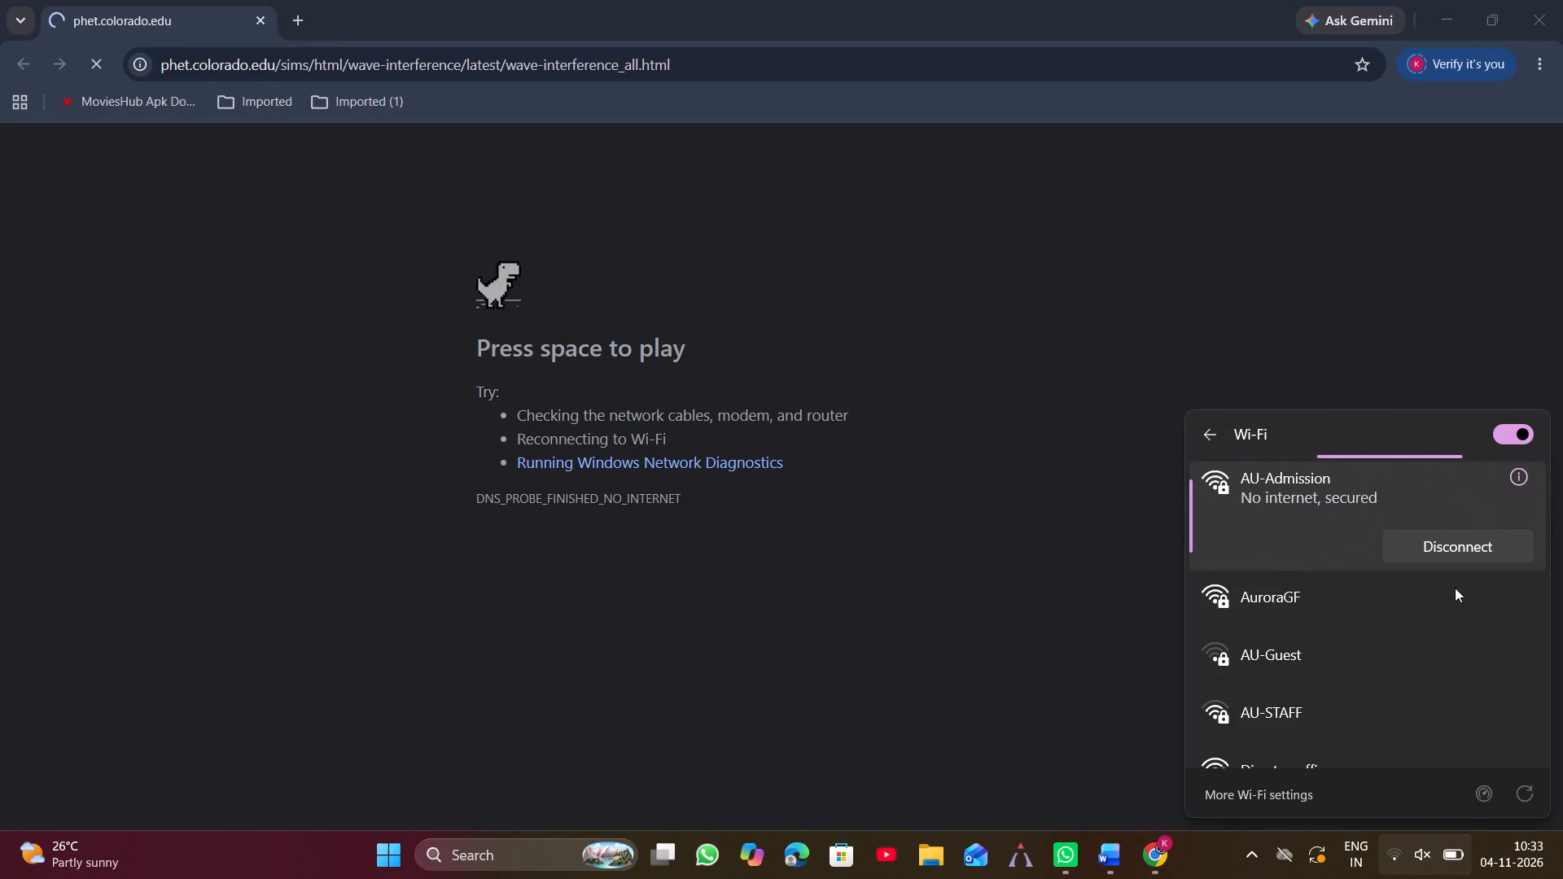
Disconnect the computer from the AU-Admission Wi-Fi network.
scroll(1455, 588, up, 3)
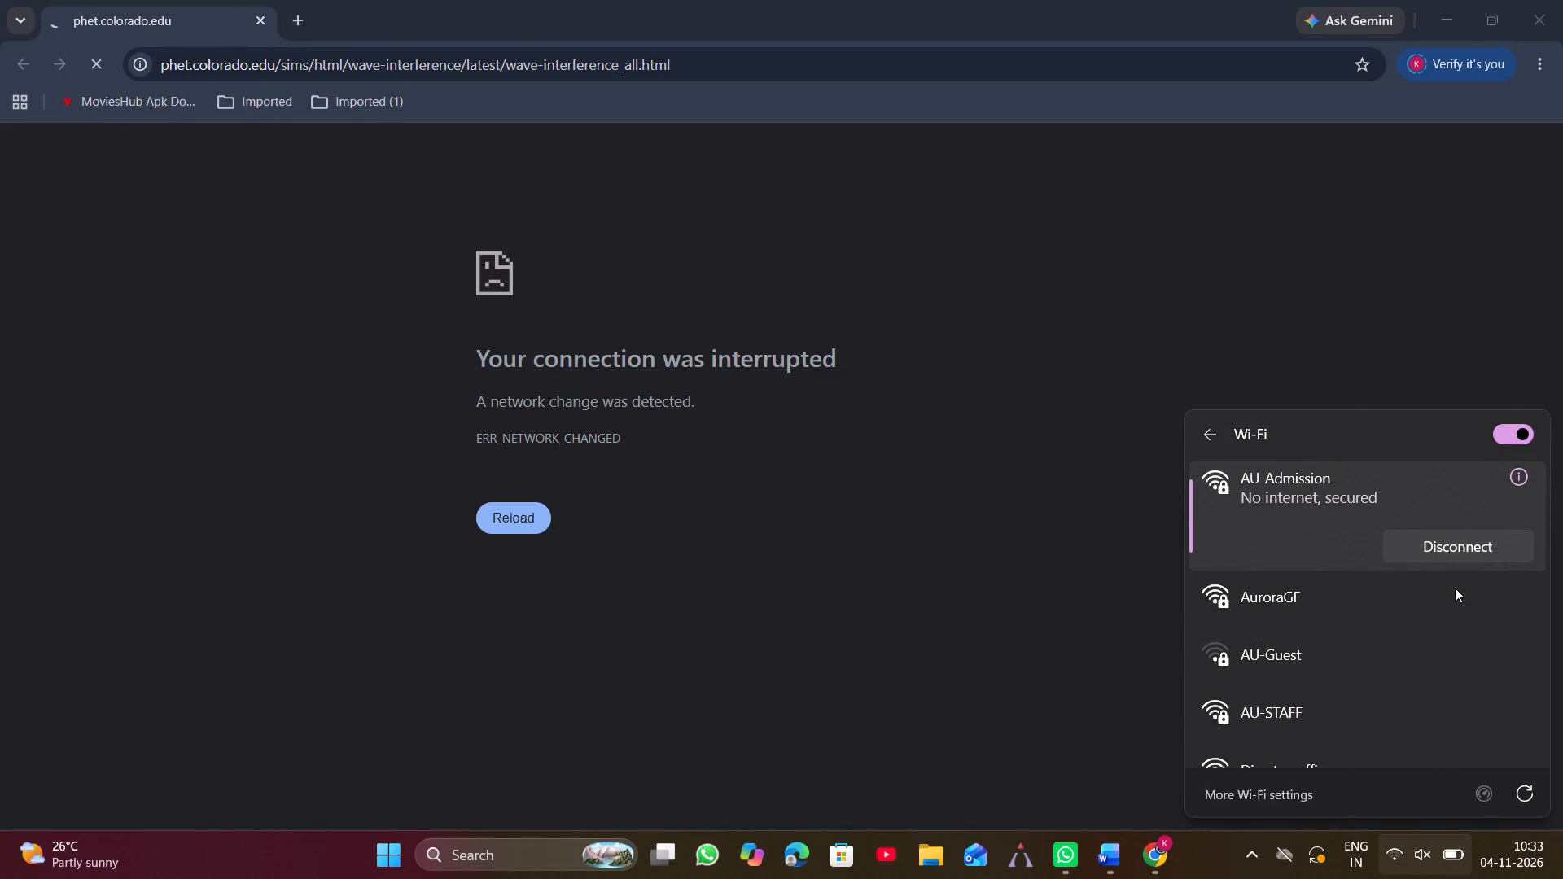
scroll(1455, 588, up, 7)
scroll(1455, 588, down, 6)
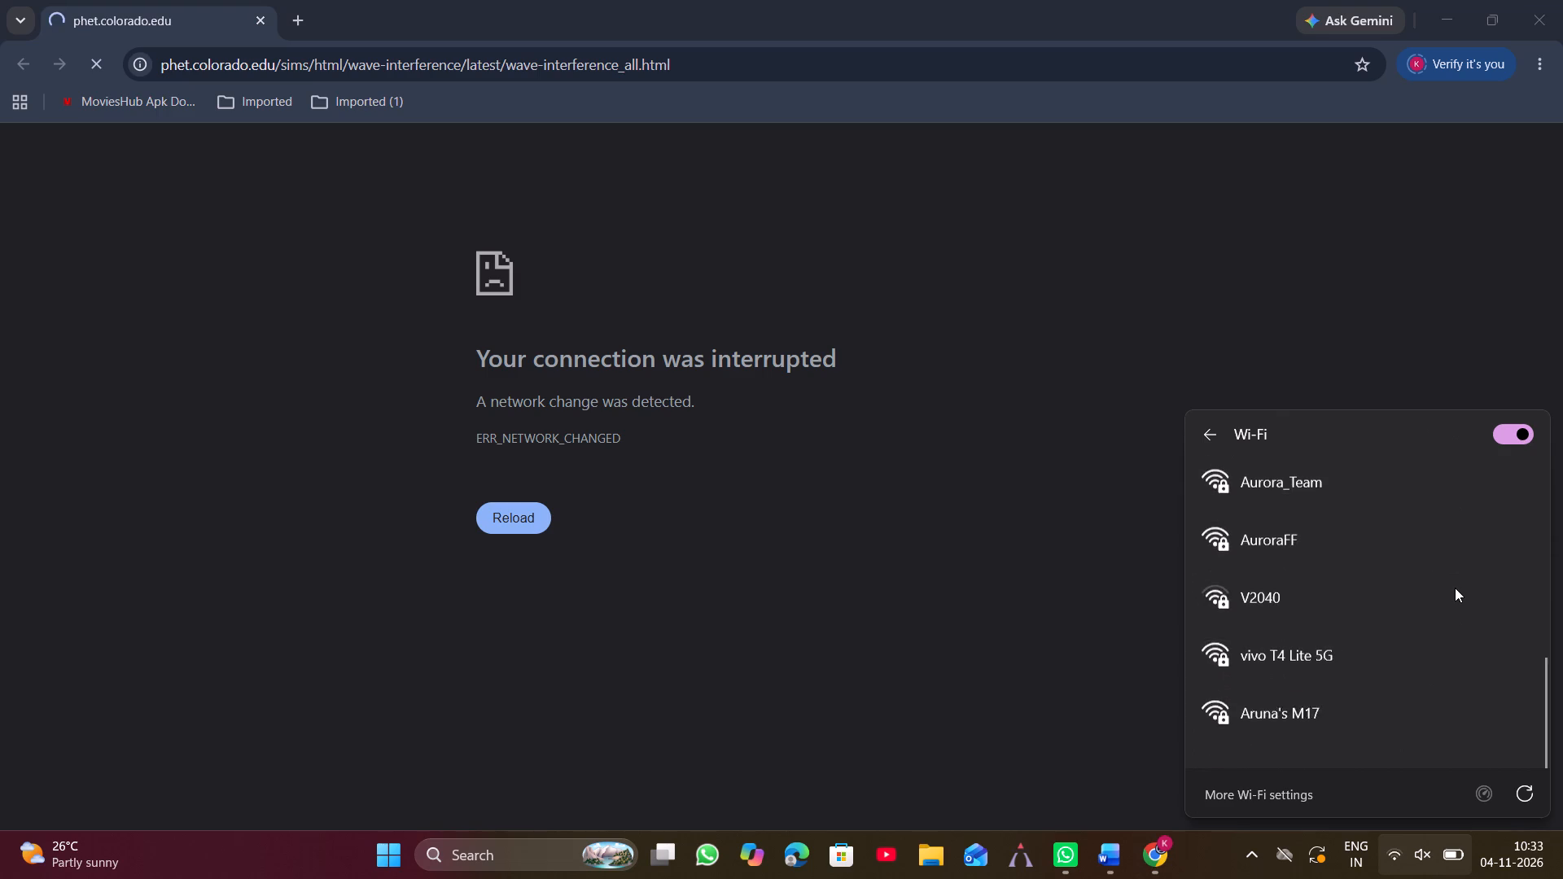
scroll(1455, 588, up, 9)
click(1459, 544)
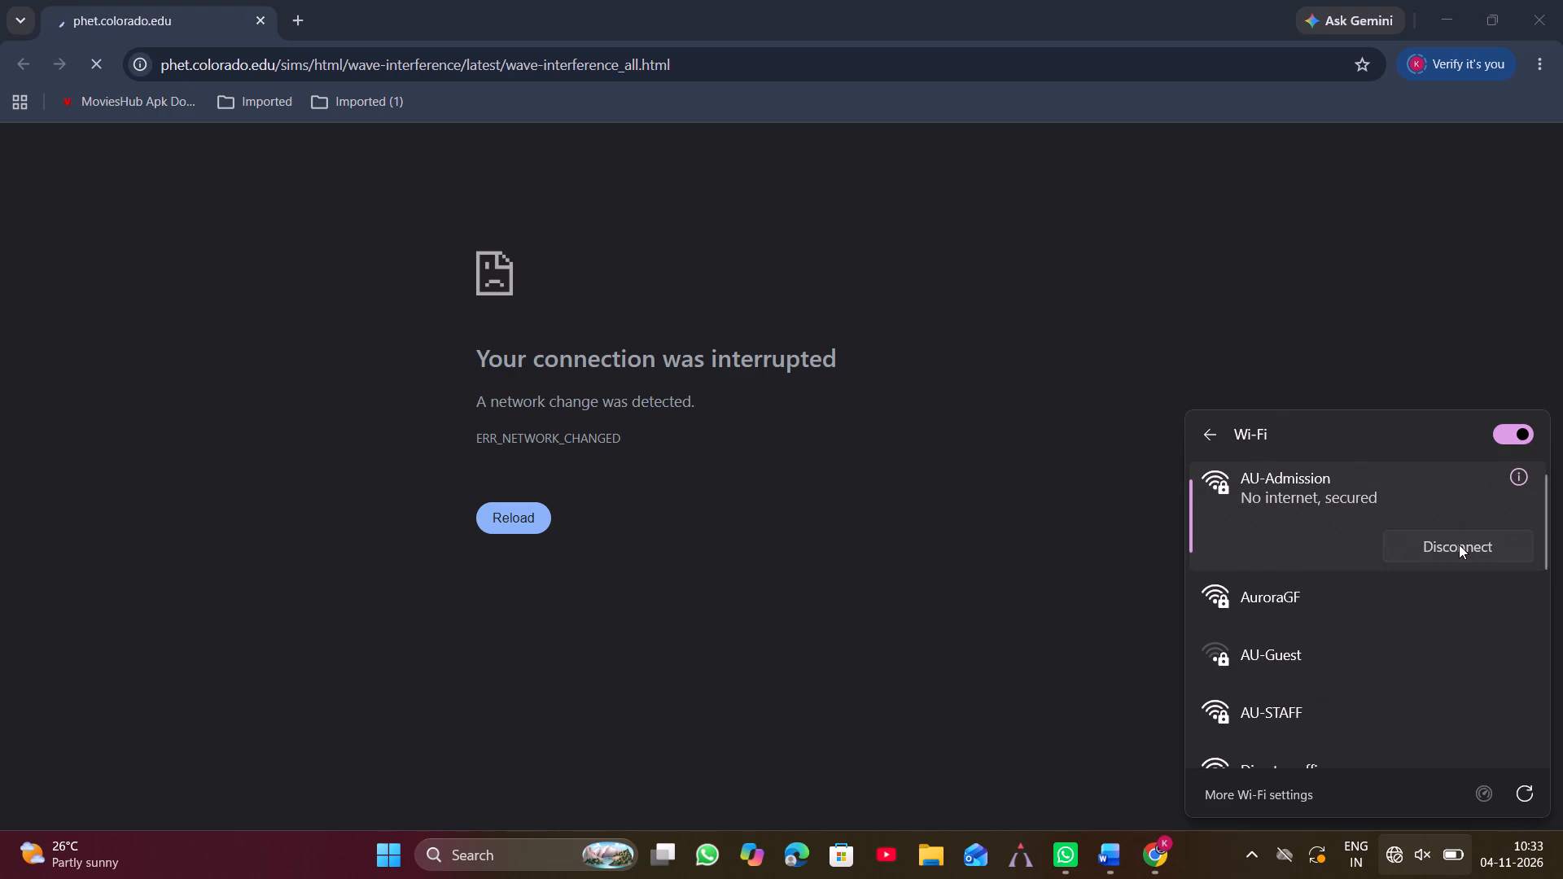
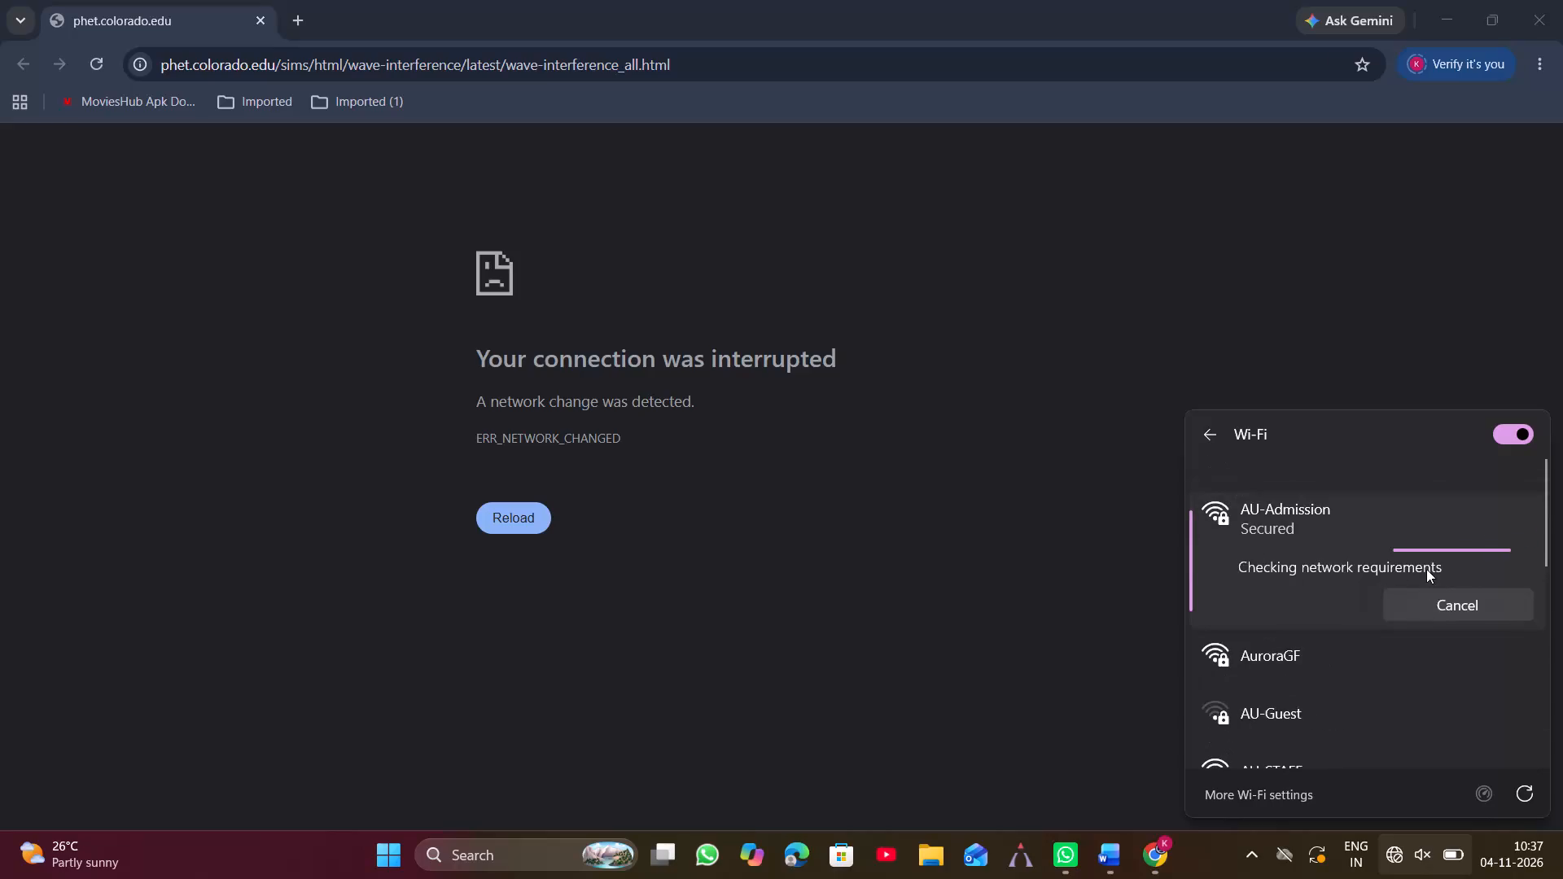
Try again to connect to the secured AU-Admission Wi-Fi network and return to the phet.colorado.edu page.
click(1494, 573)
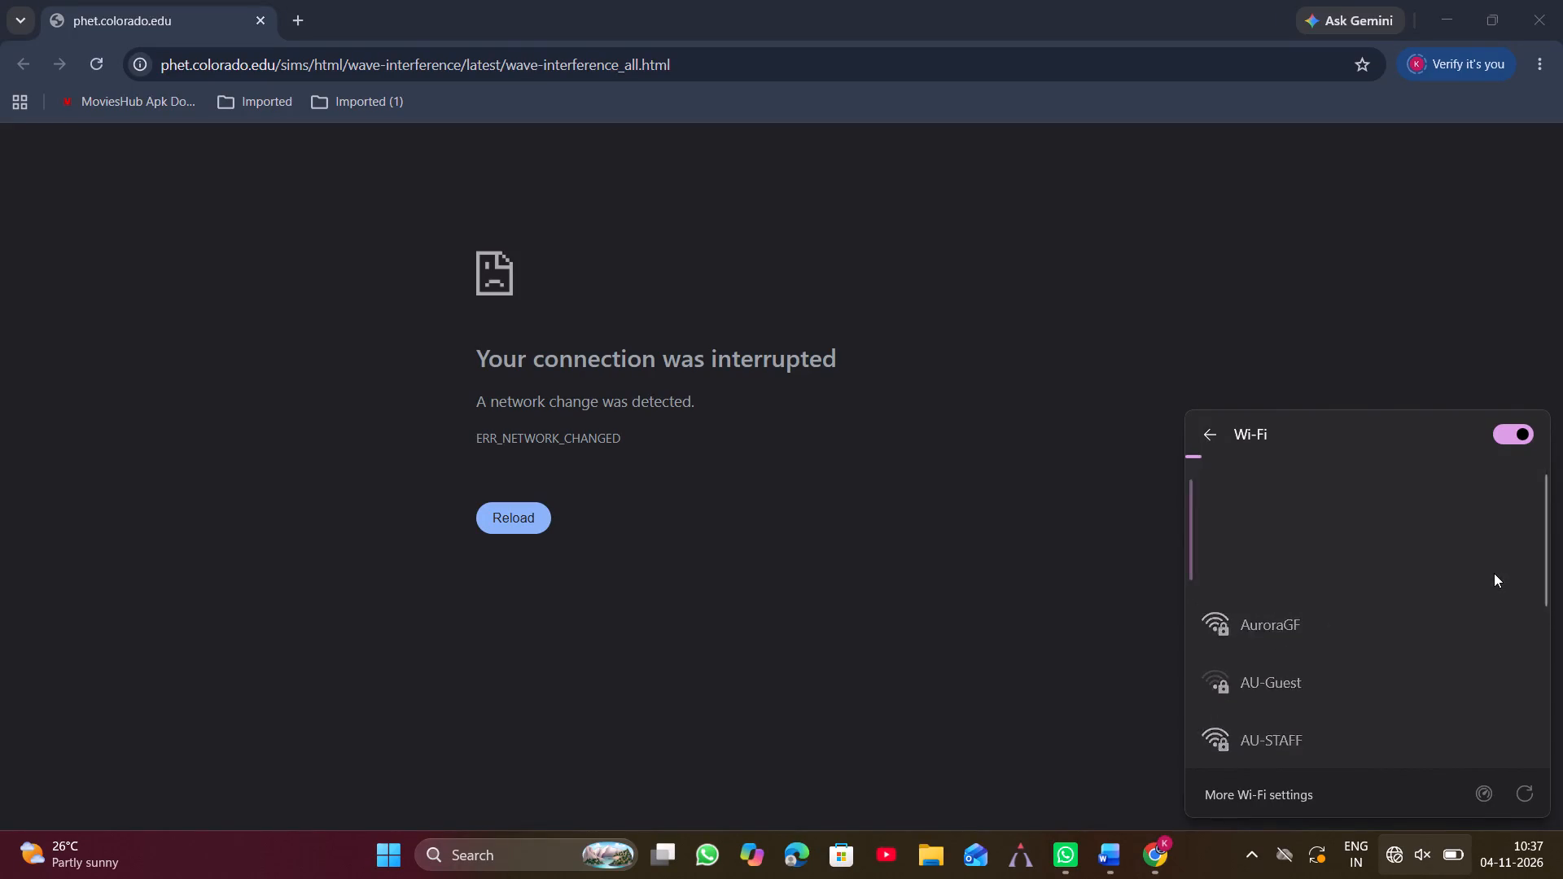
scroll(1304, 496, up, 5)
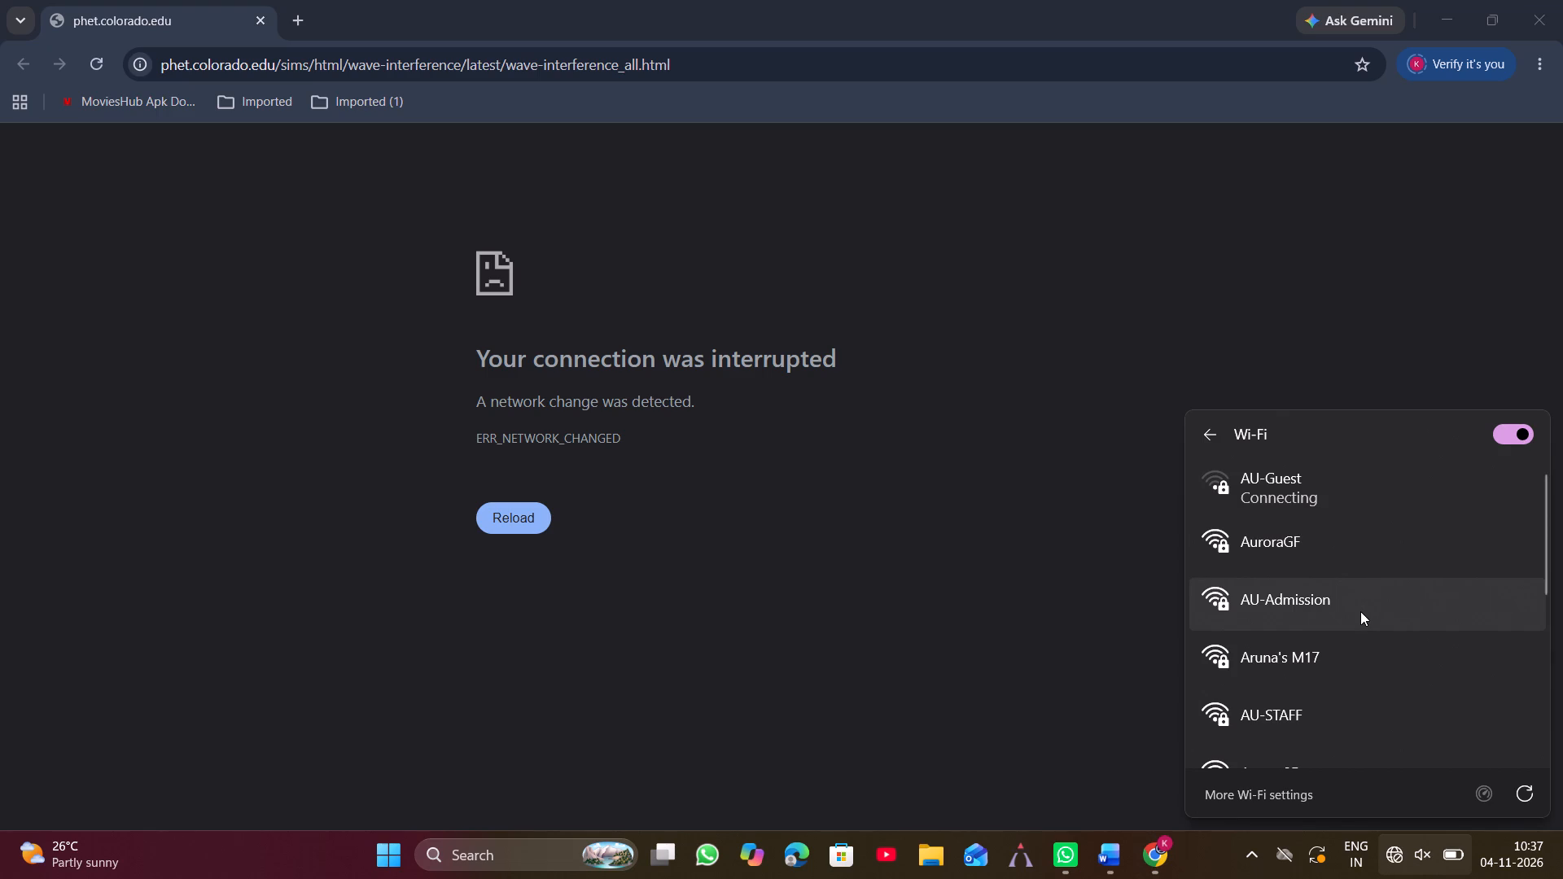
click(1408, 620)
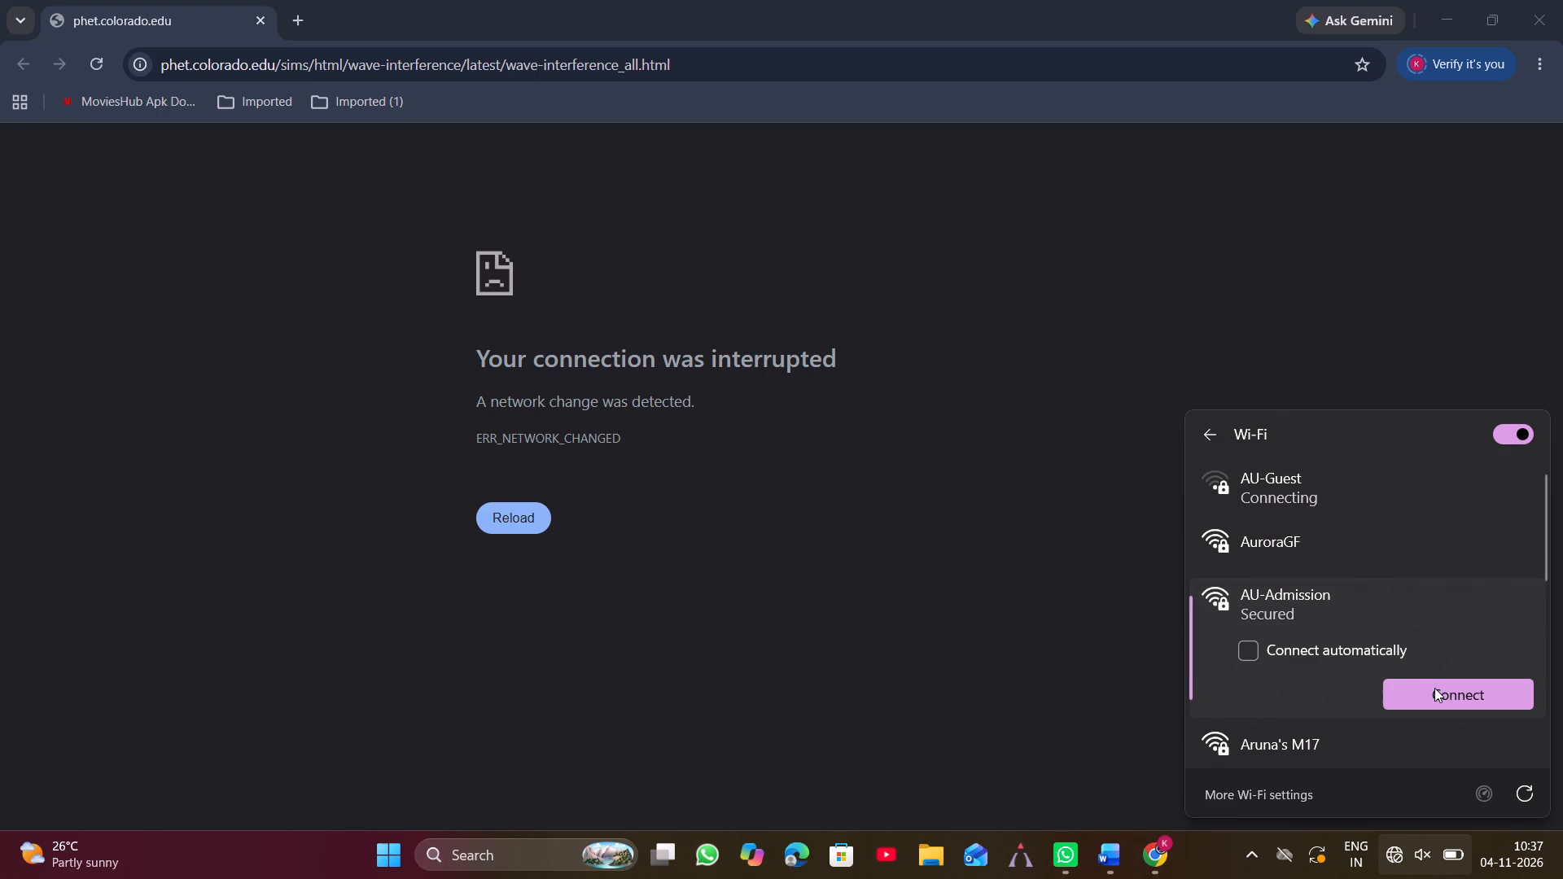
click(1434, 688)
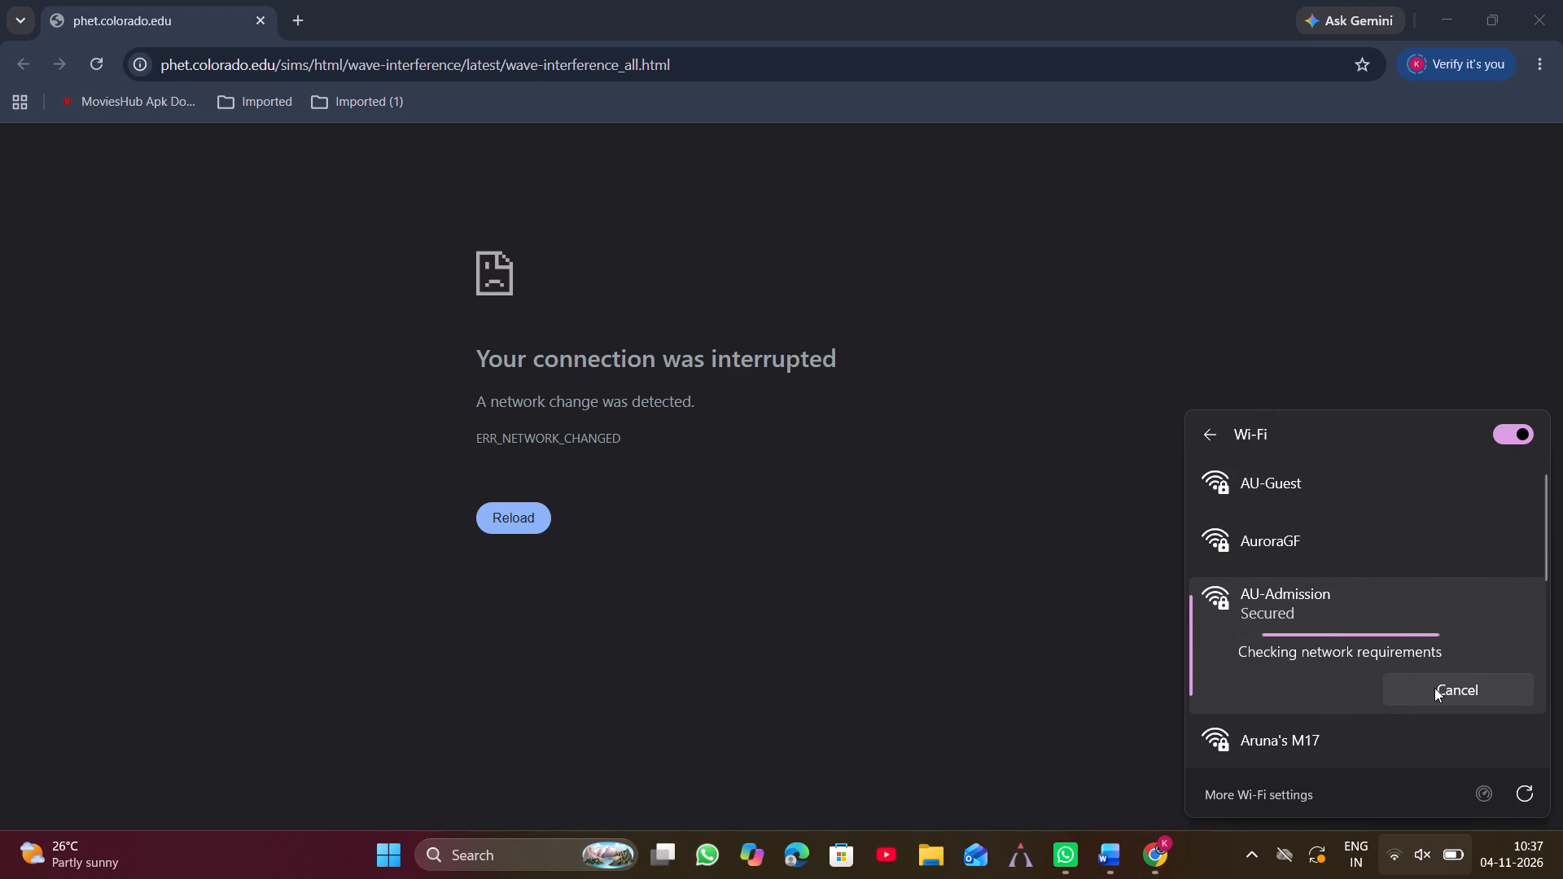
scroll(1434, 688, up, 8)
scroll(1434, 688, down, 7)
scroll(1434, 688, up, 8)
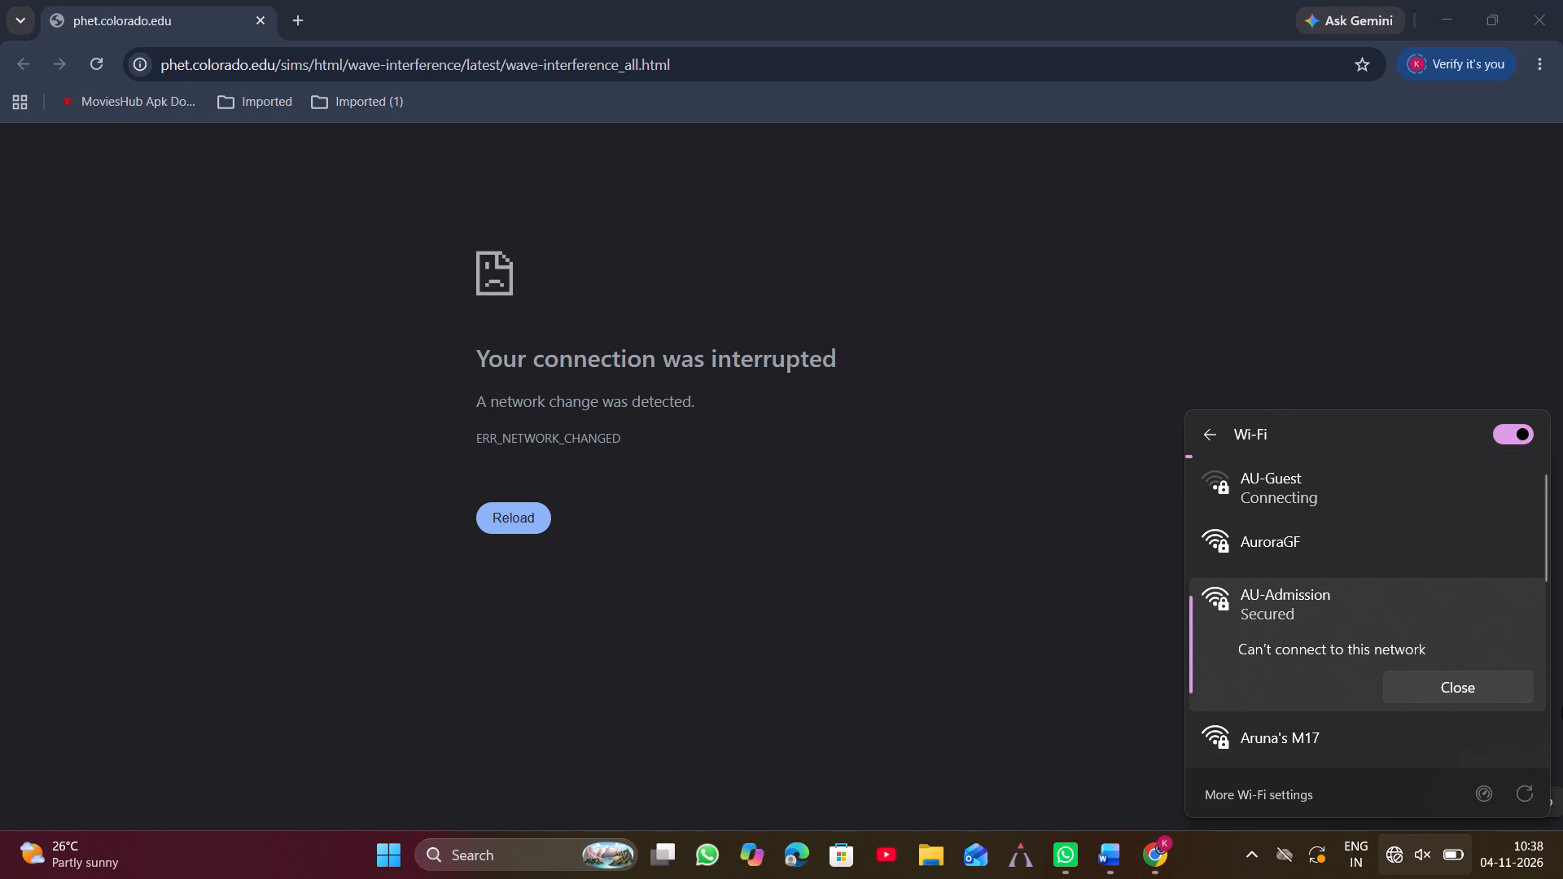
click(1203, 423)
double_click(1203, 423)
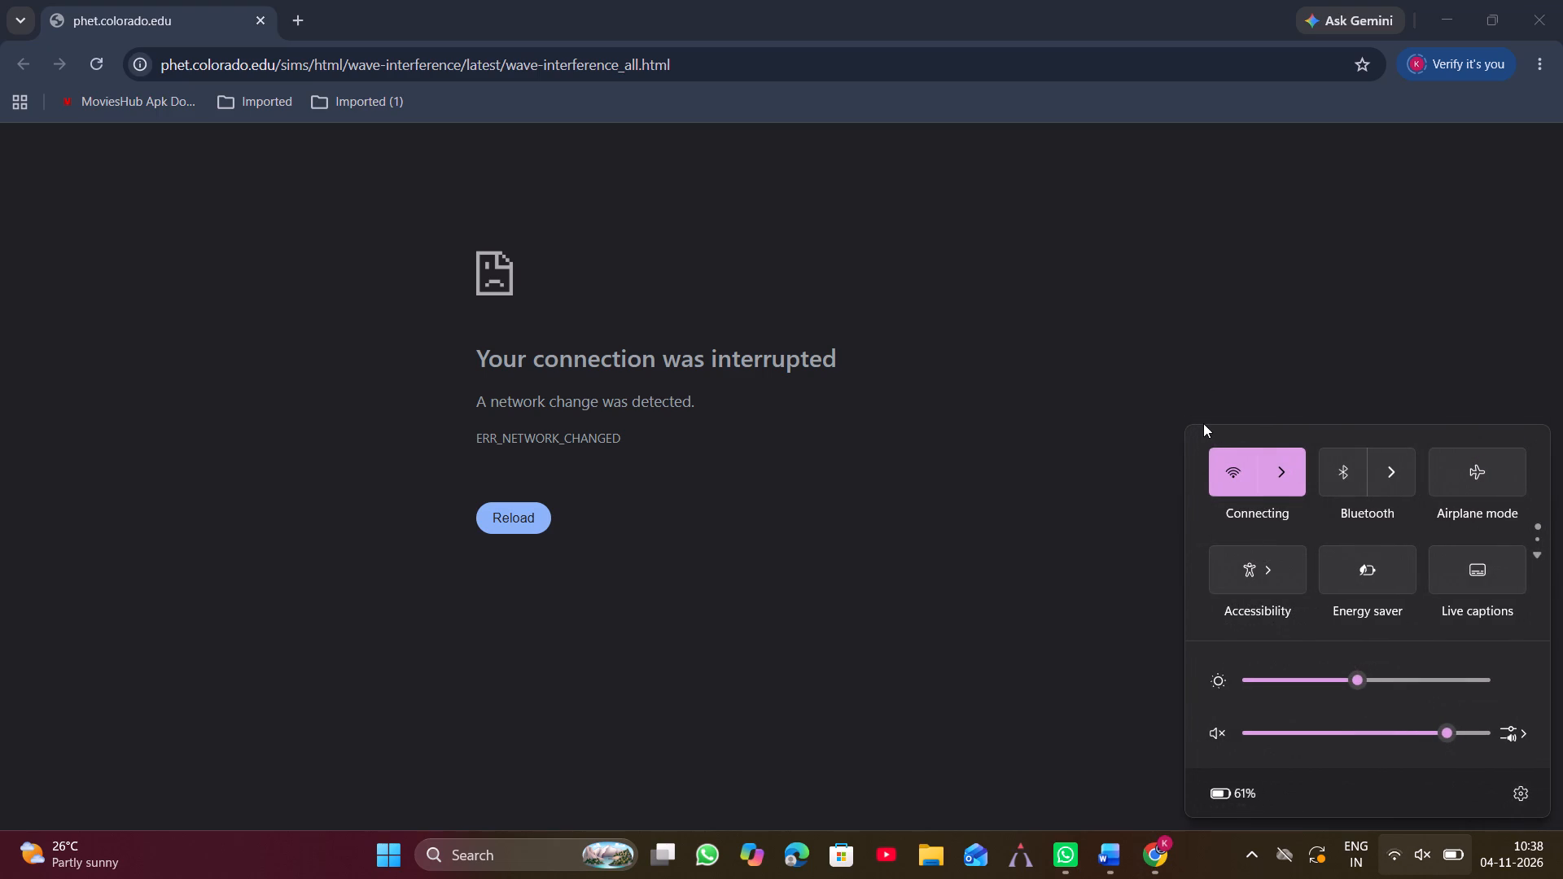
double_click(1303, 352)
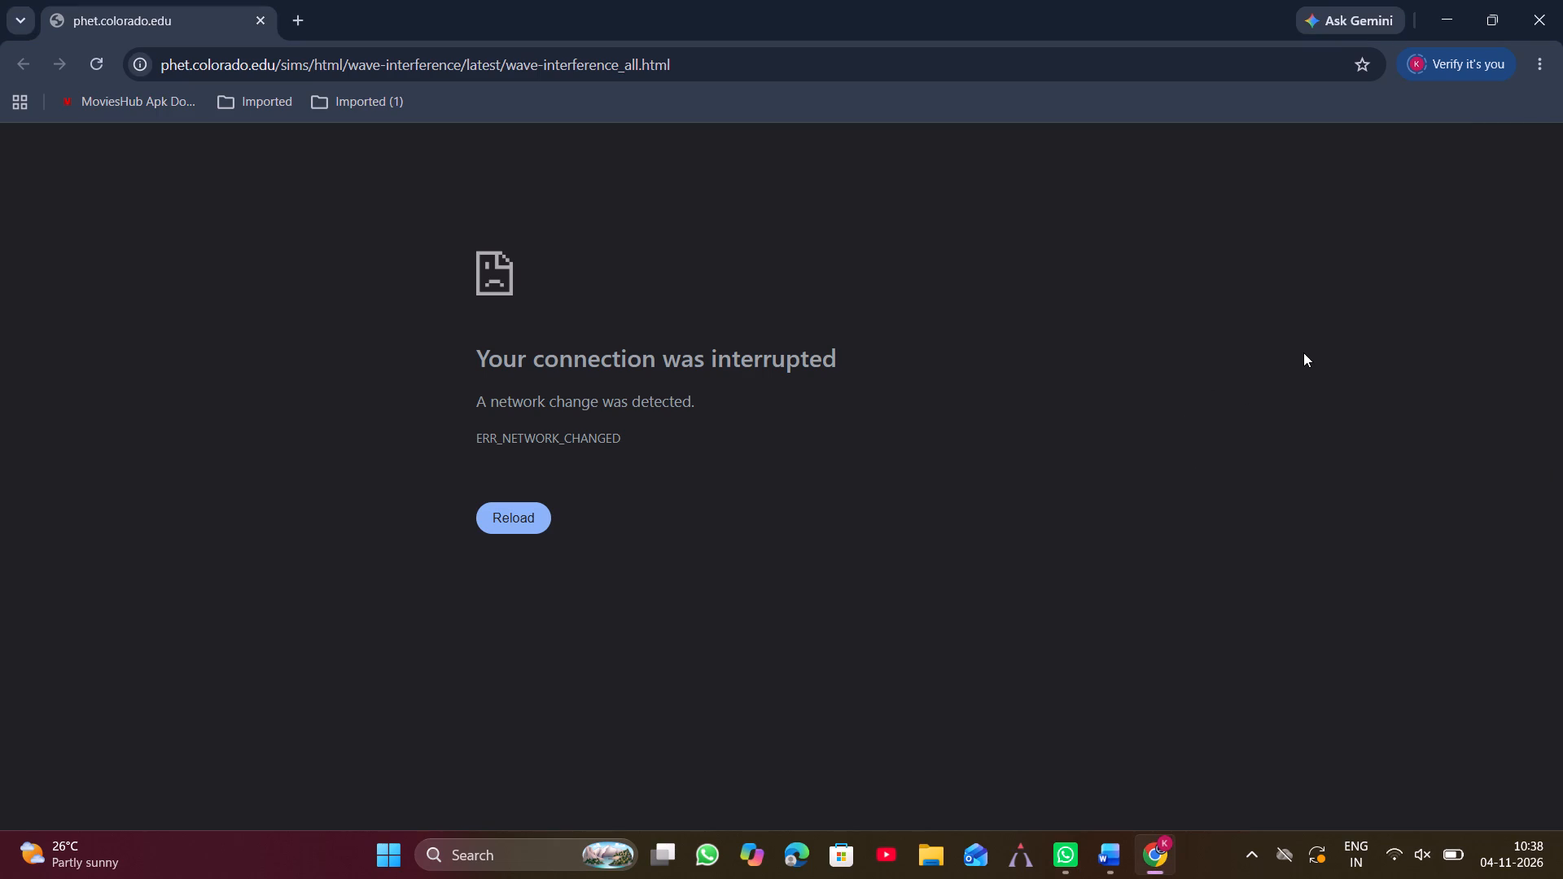
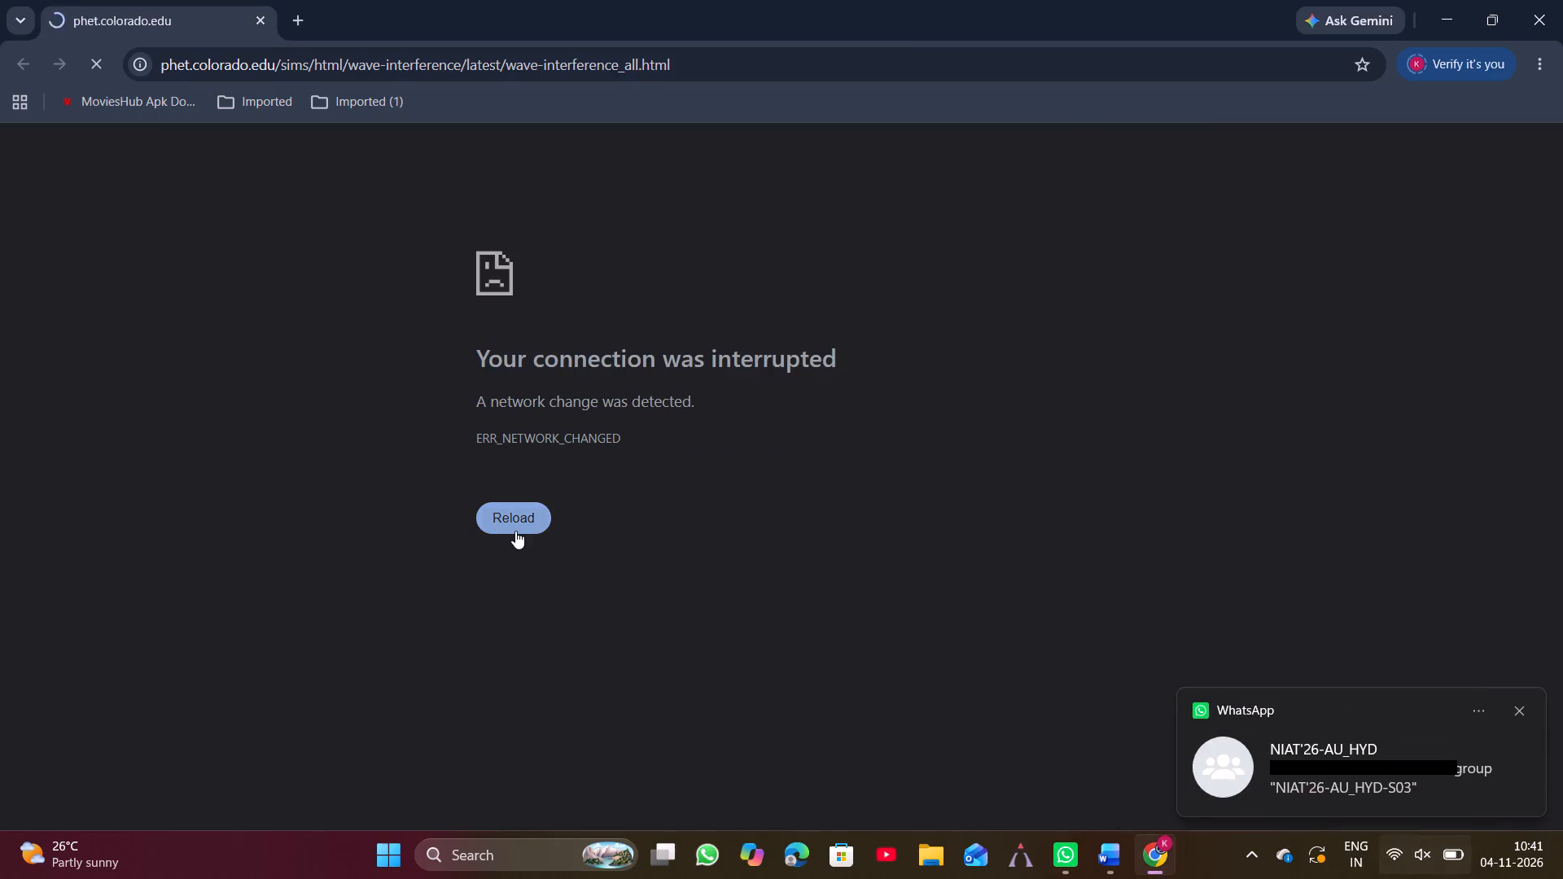
Reload the interrupted phet.colorado.edu page to open the Wave Interference simulation.
click(523, 519)
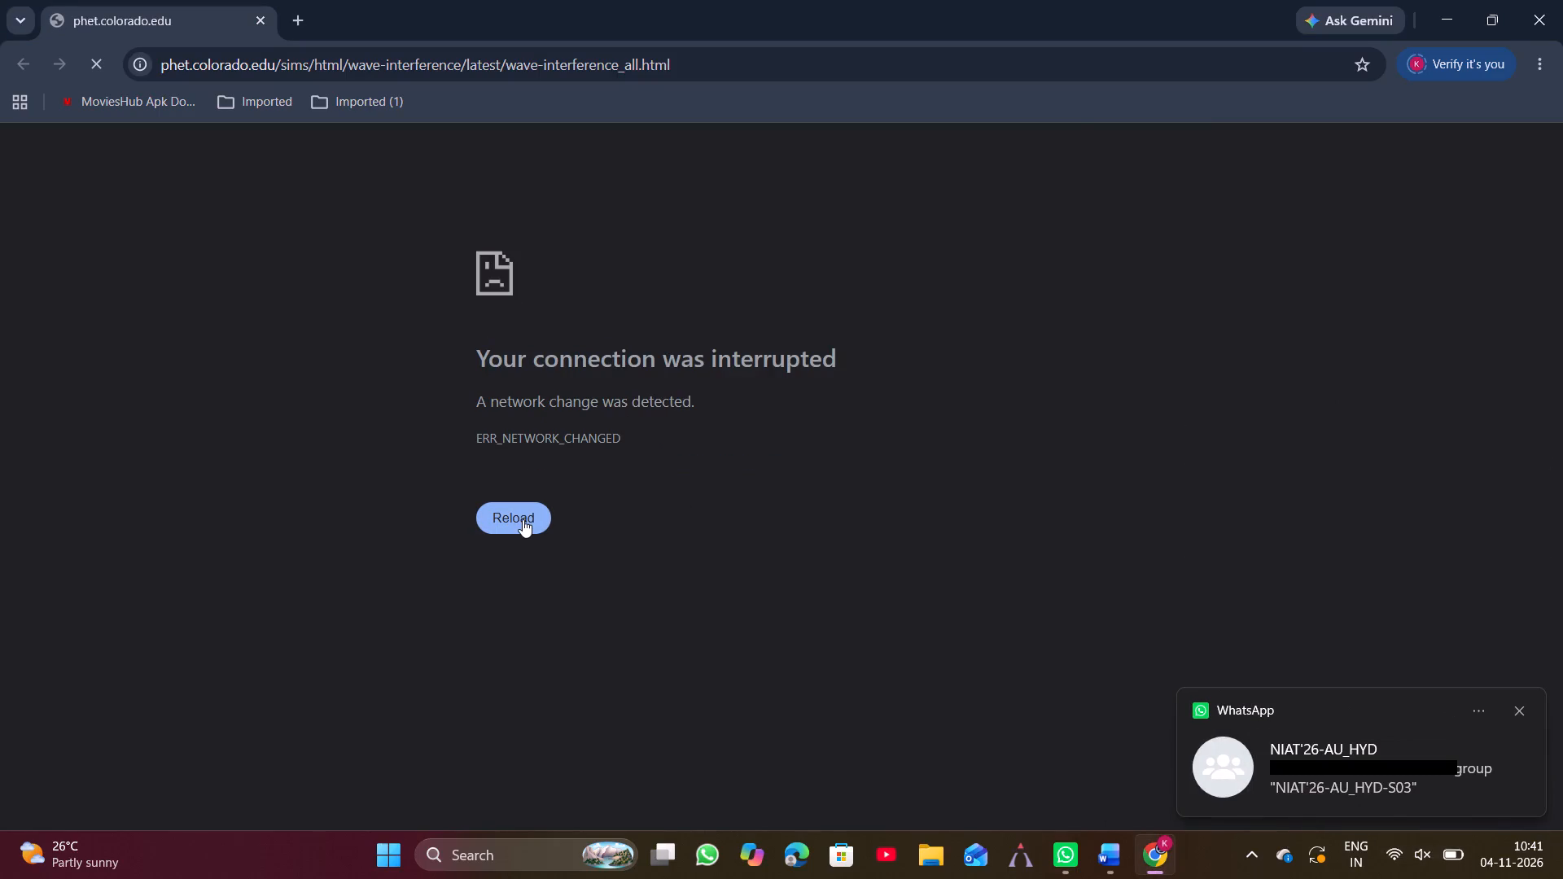
click(523, 519)
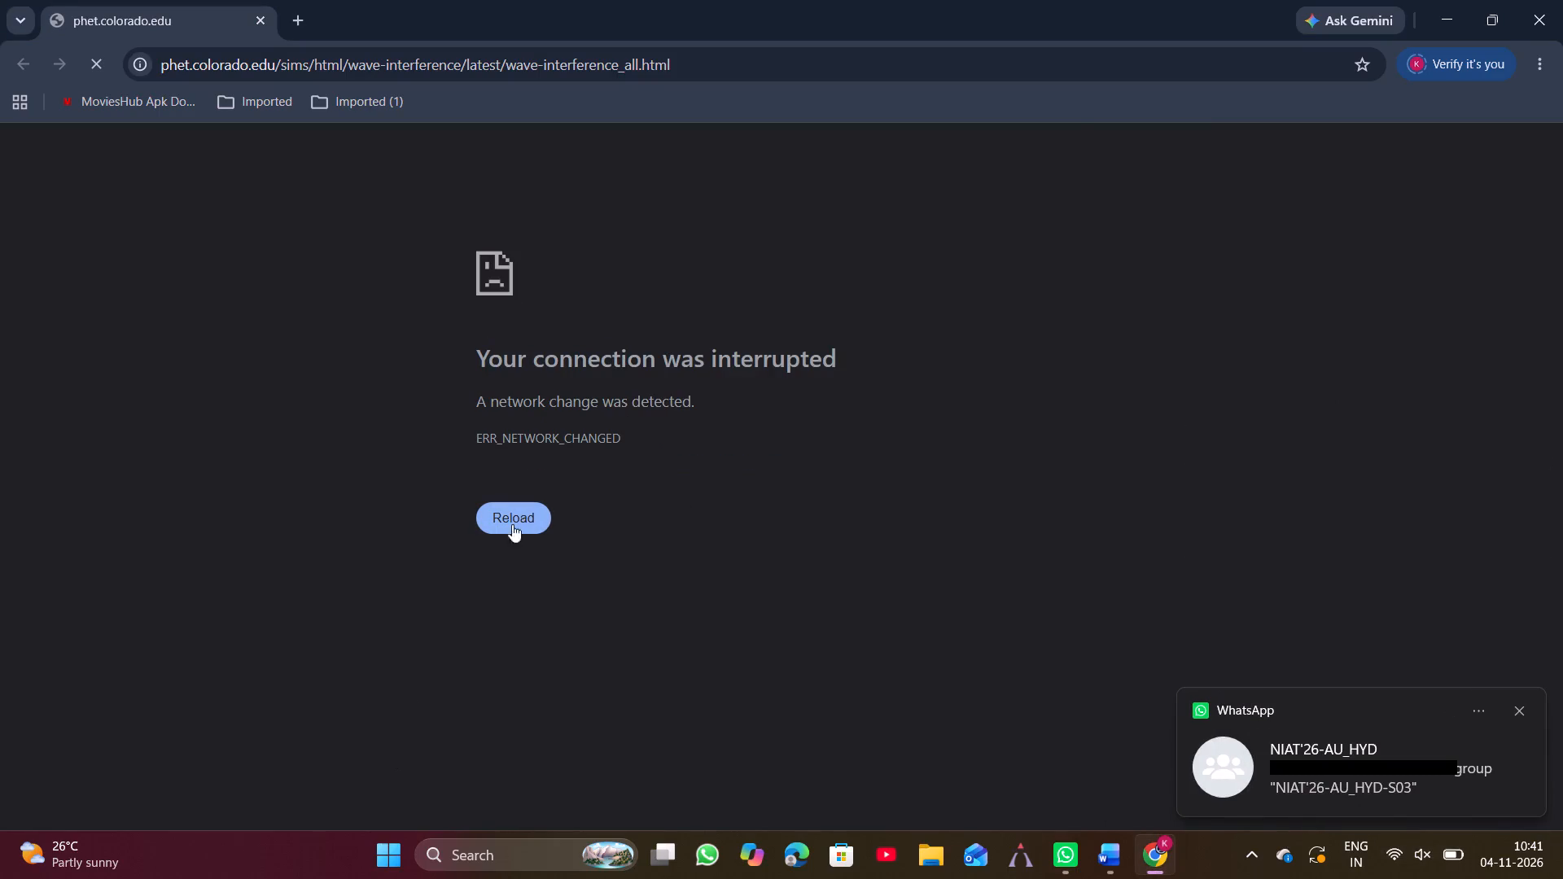
triple_click(521, 515)
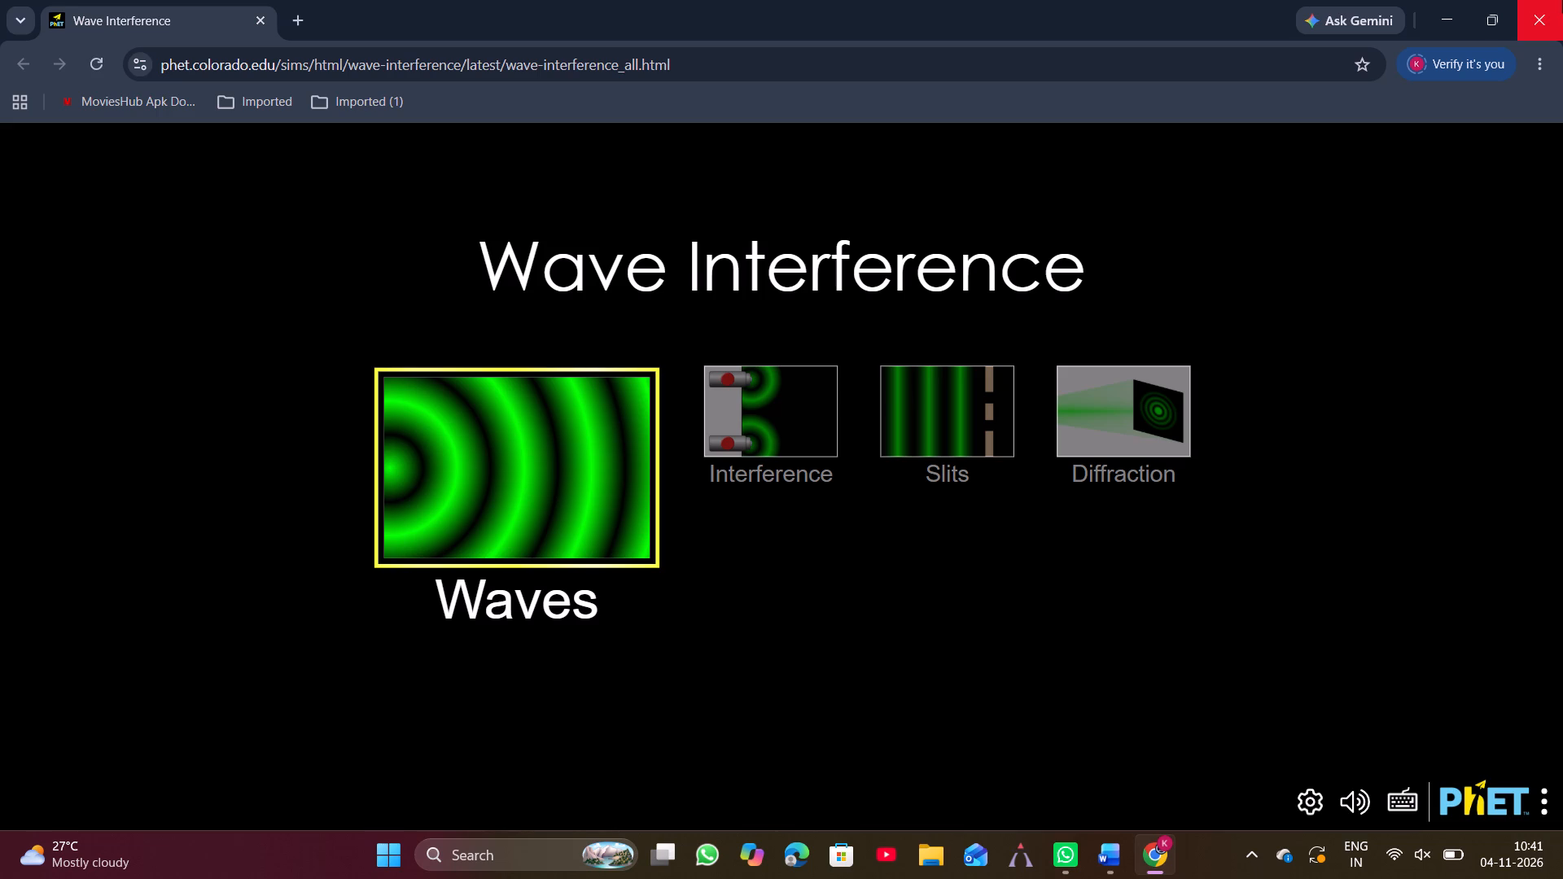
Close the browser window showing the Wave Interference simulation and return to the lab document in Word.
click(1562, 0)
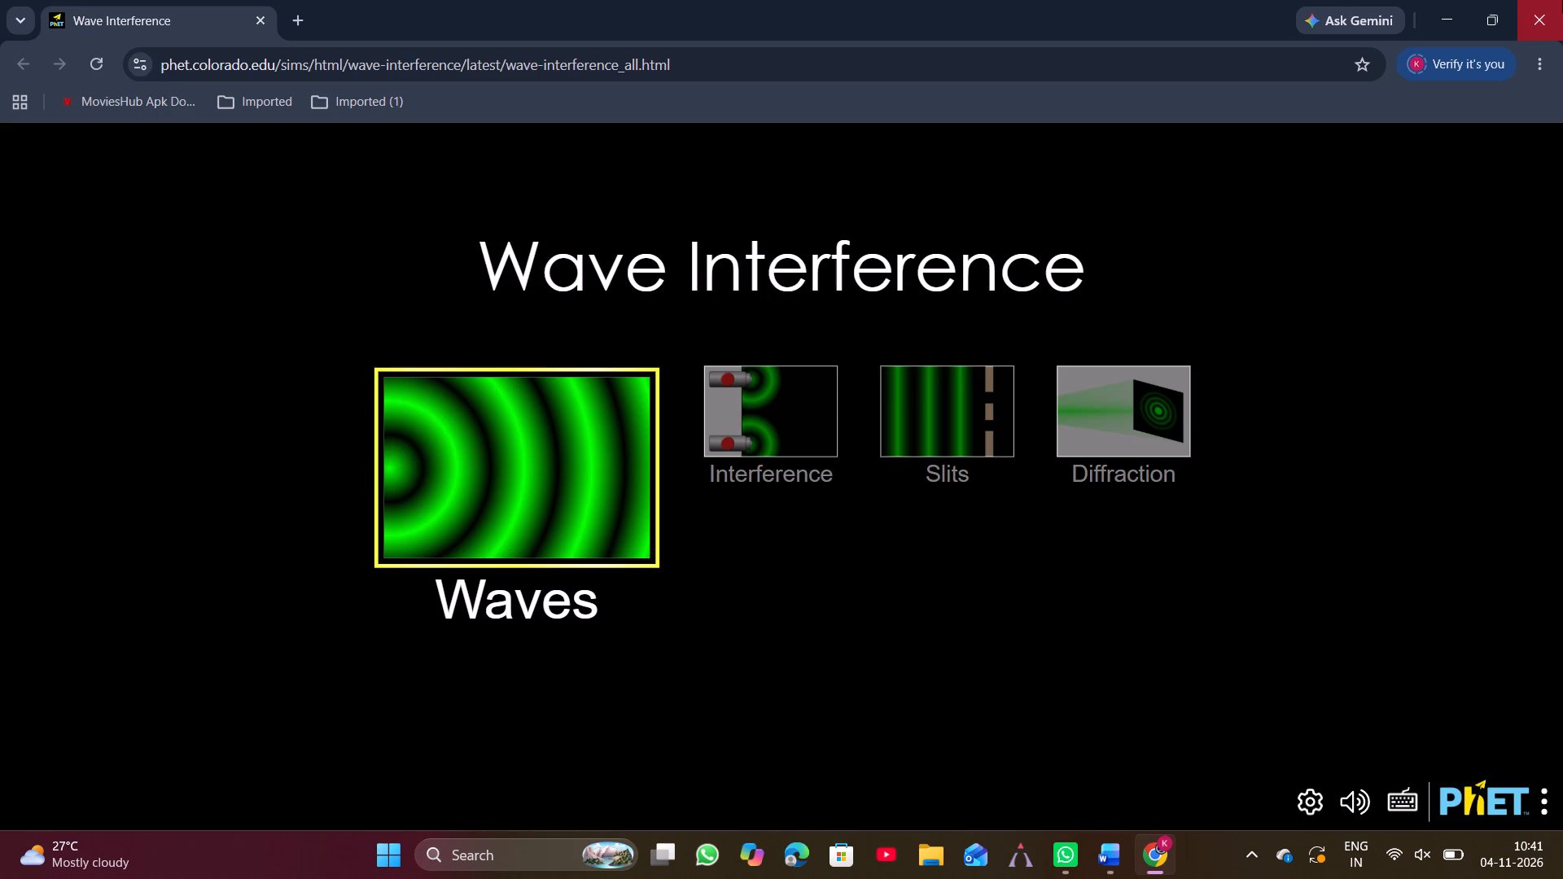
Close the M7 Youngs Double Slit Lab document window.
click(1562, 2)
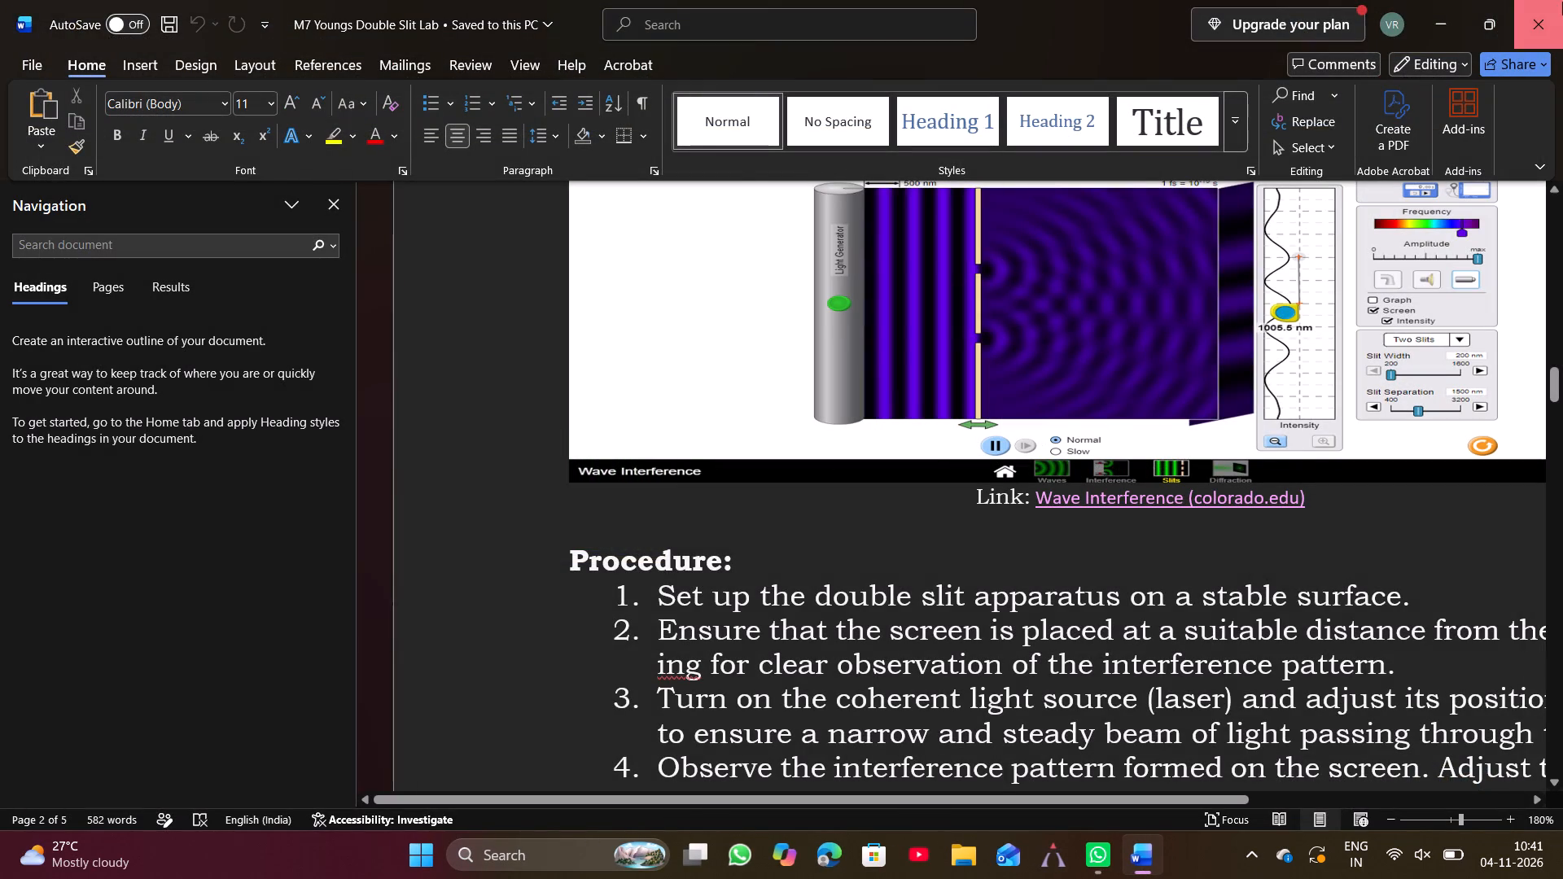
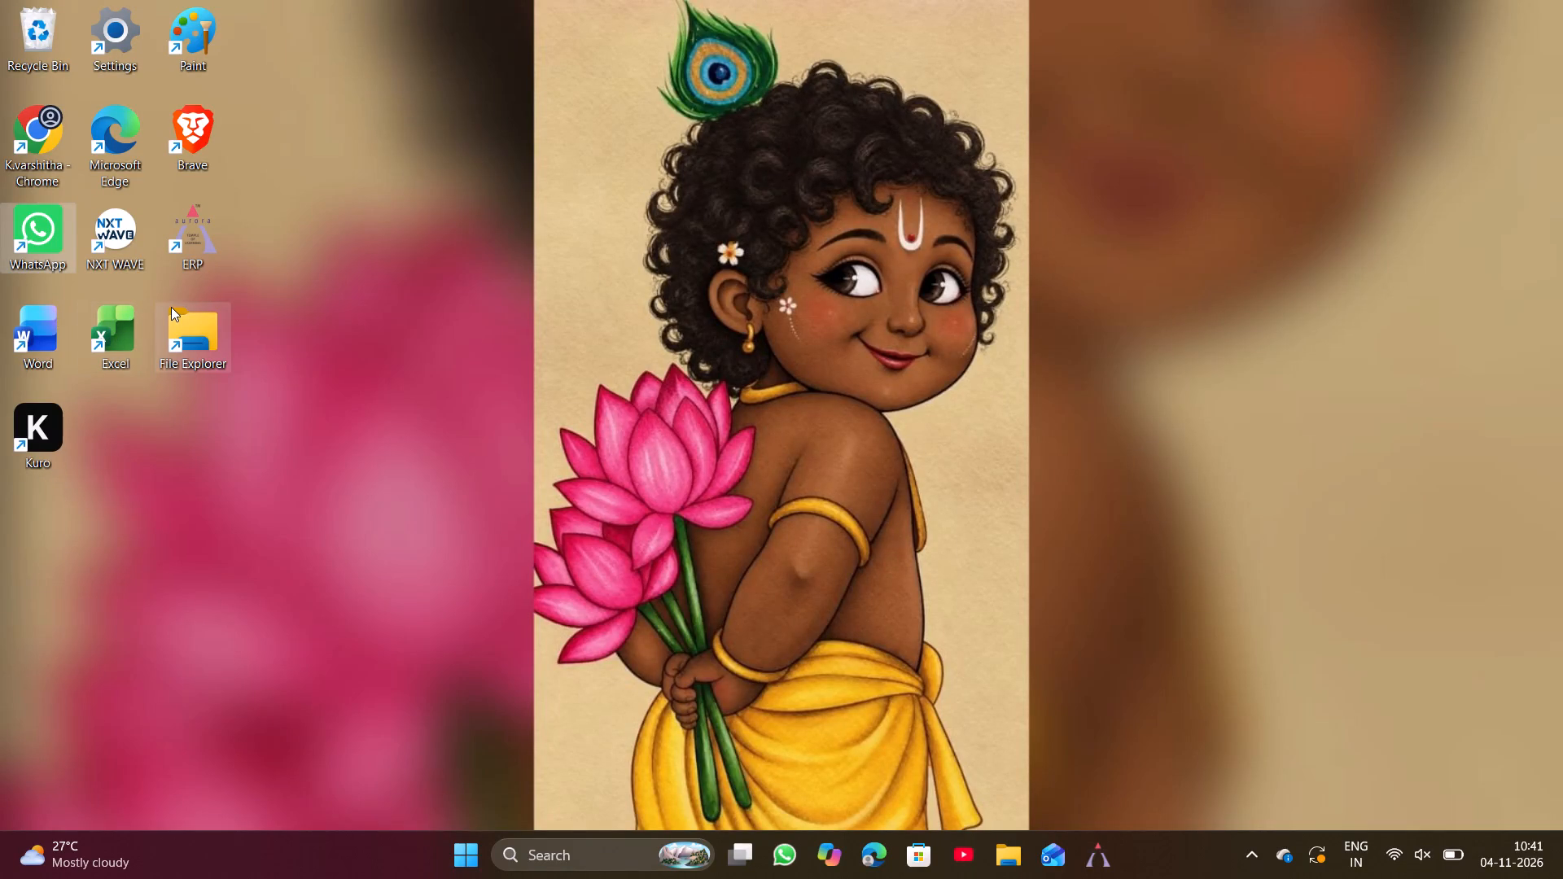
Launch Kuro from the desktop.
double_click(44, 414)
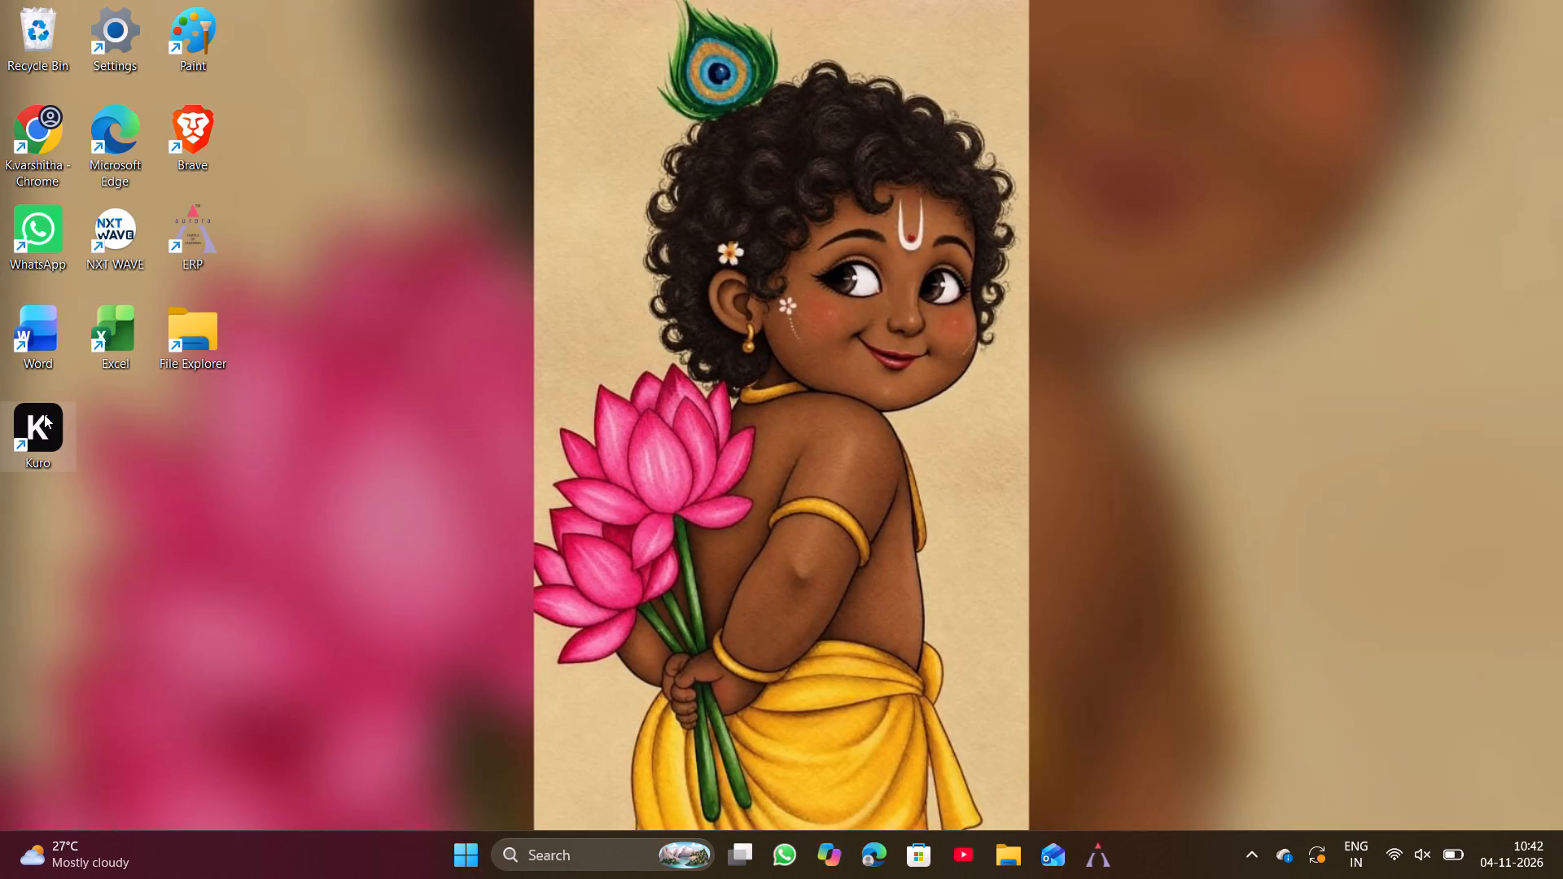
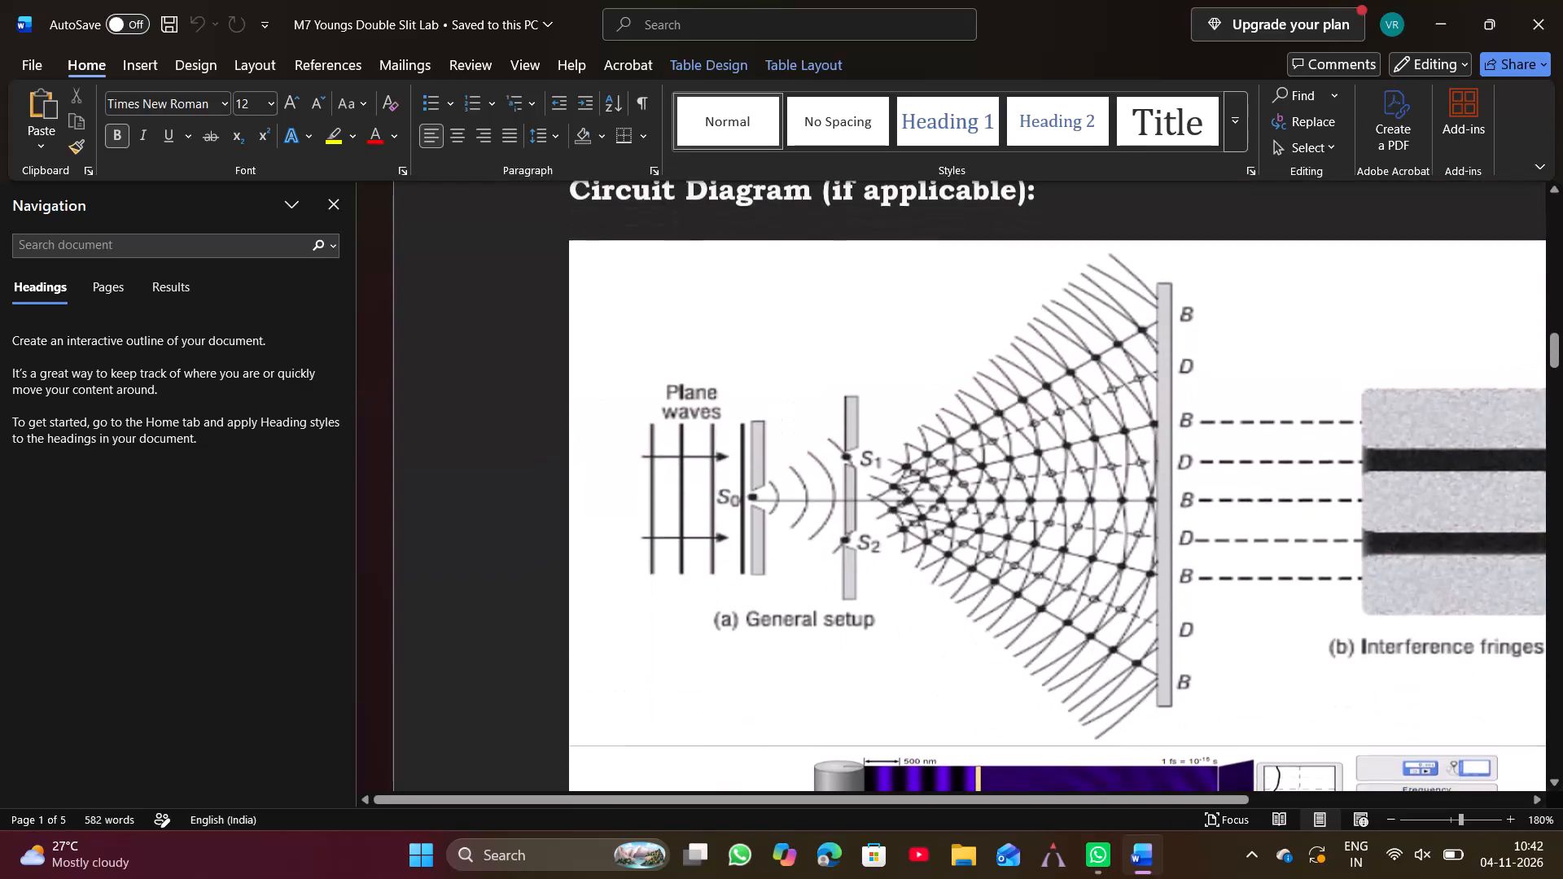
Open the Wave Interference (colorado.edu) simulation link given above the Procedure section of the lab document.
scroll(558, 731, down, 2)
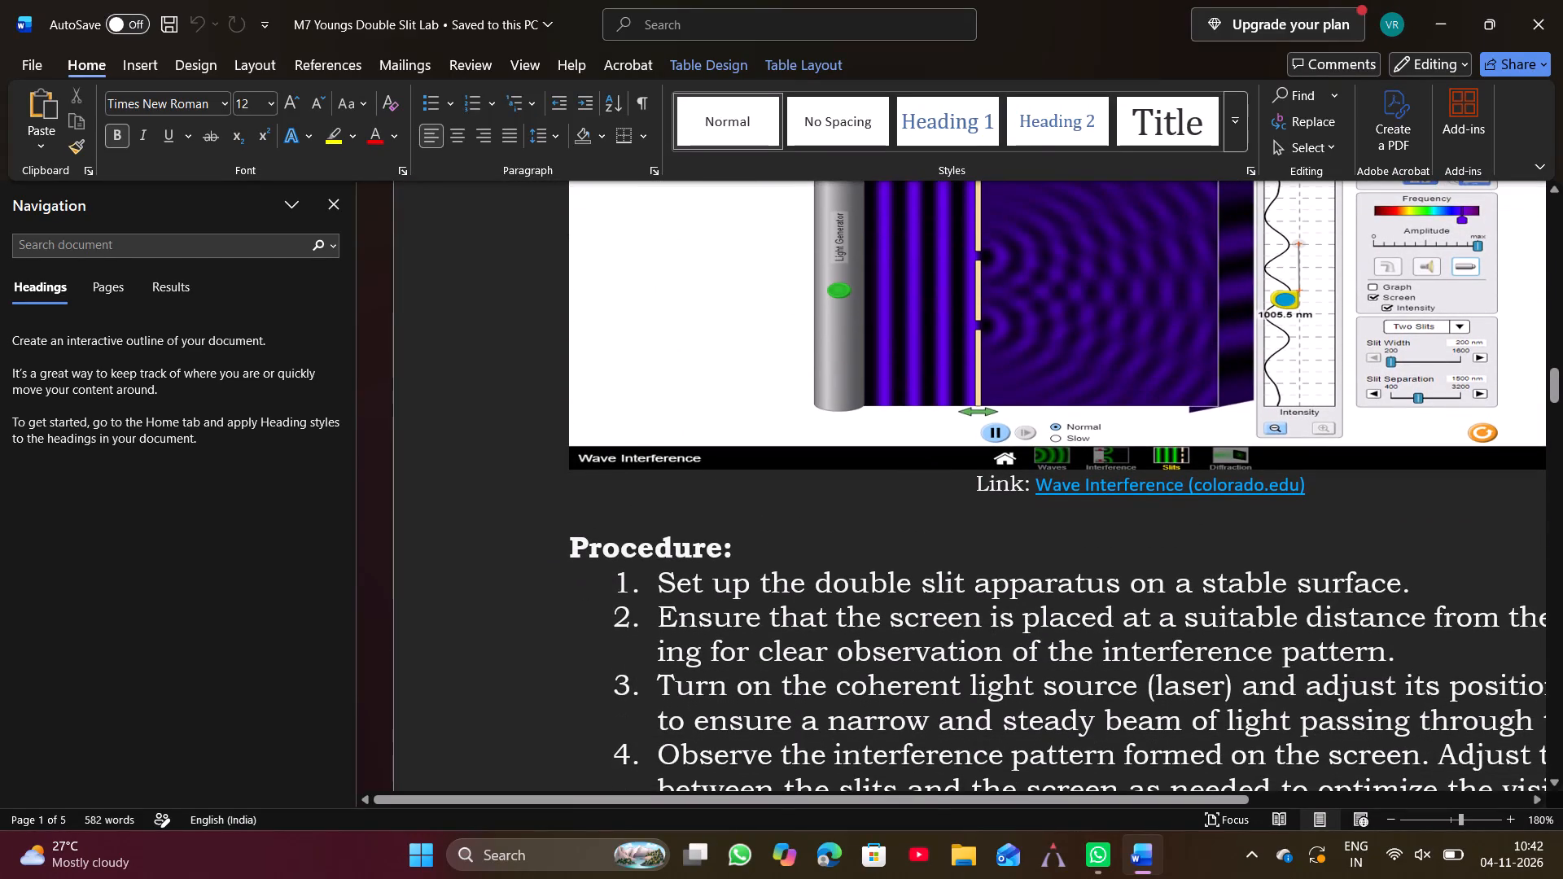
click(1031, 481)
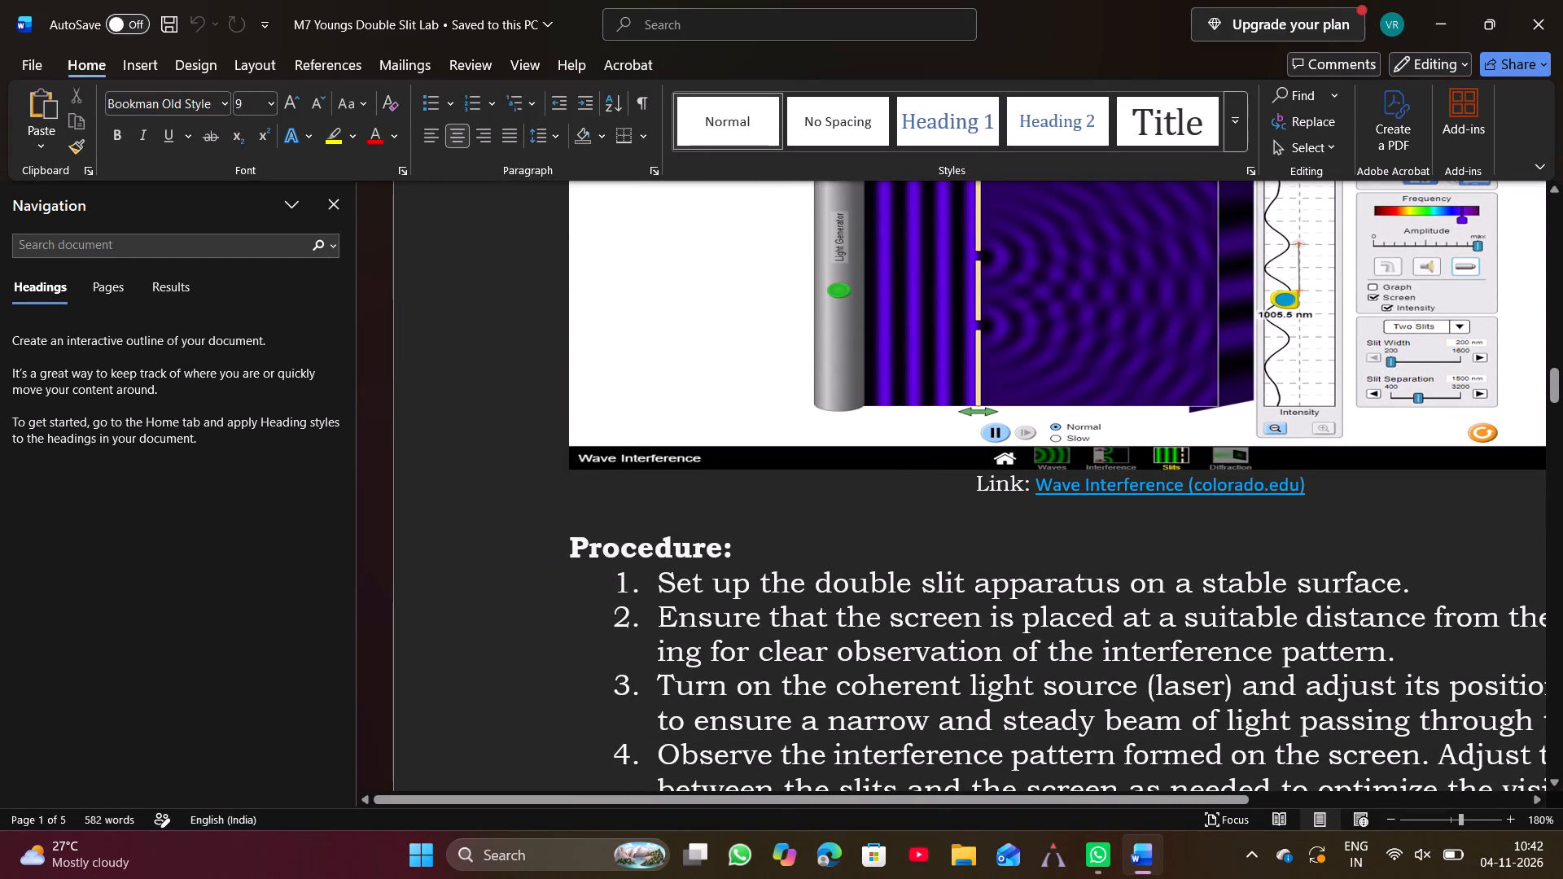
ctrl+click(1031, 481)
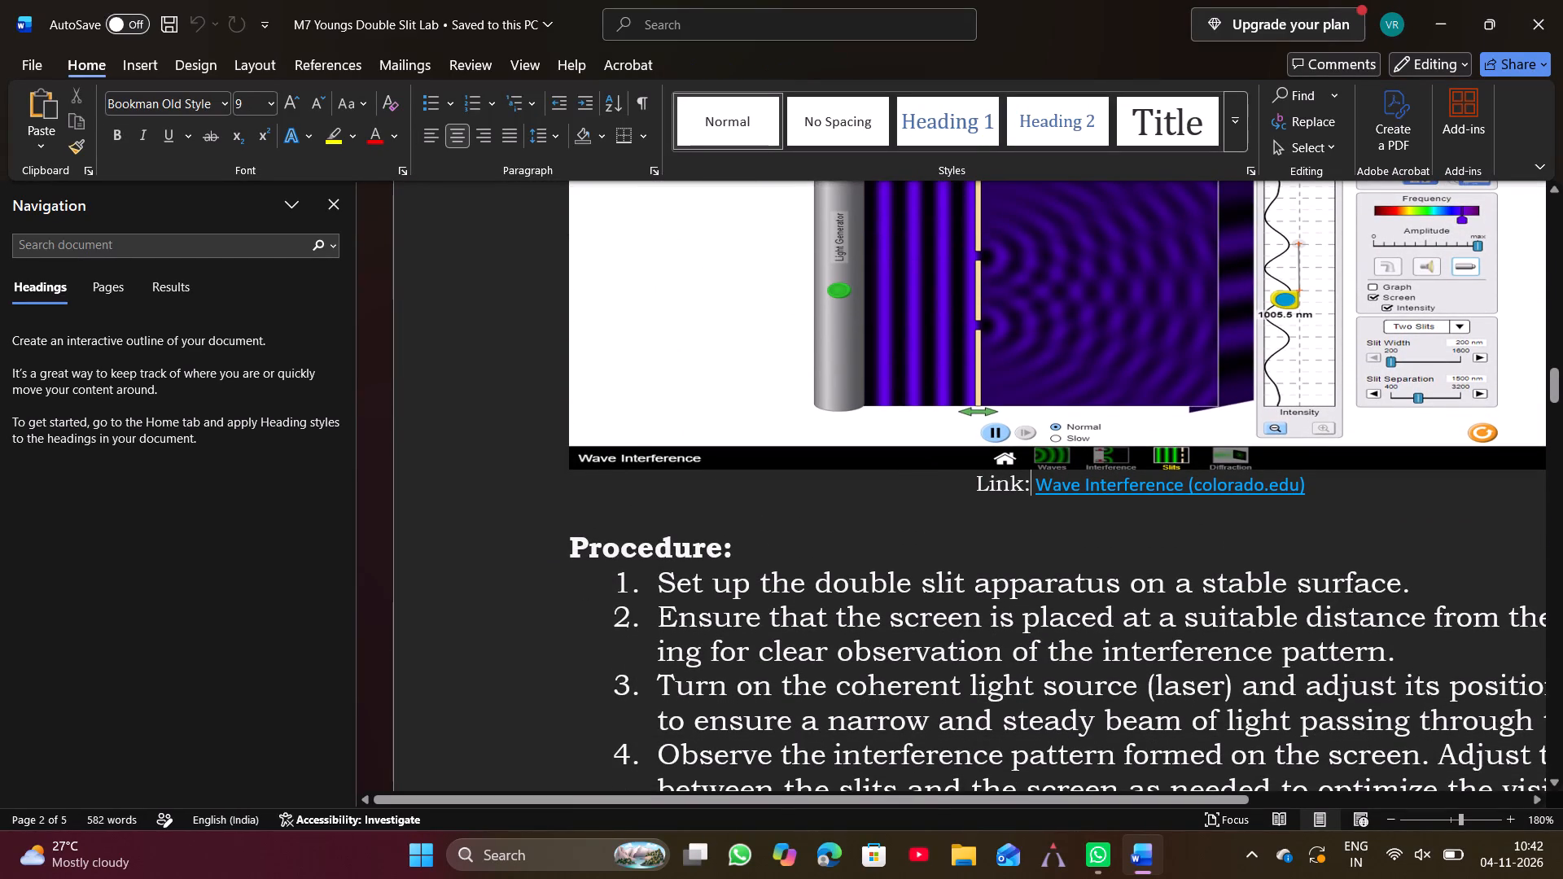
ctrl+click(1031, 490)
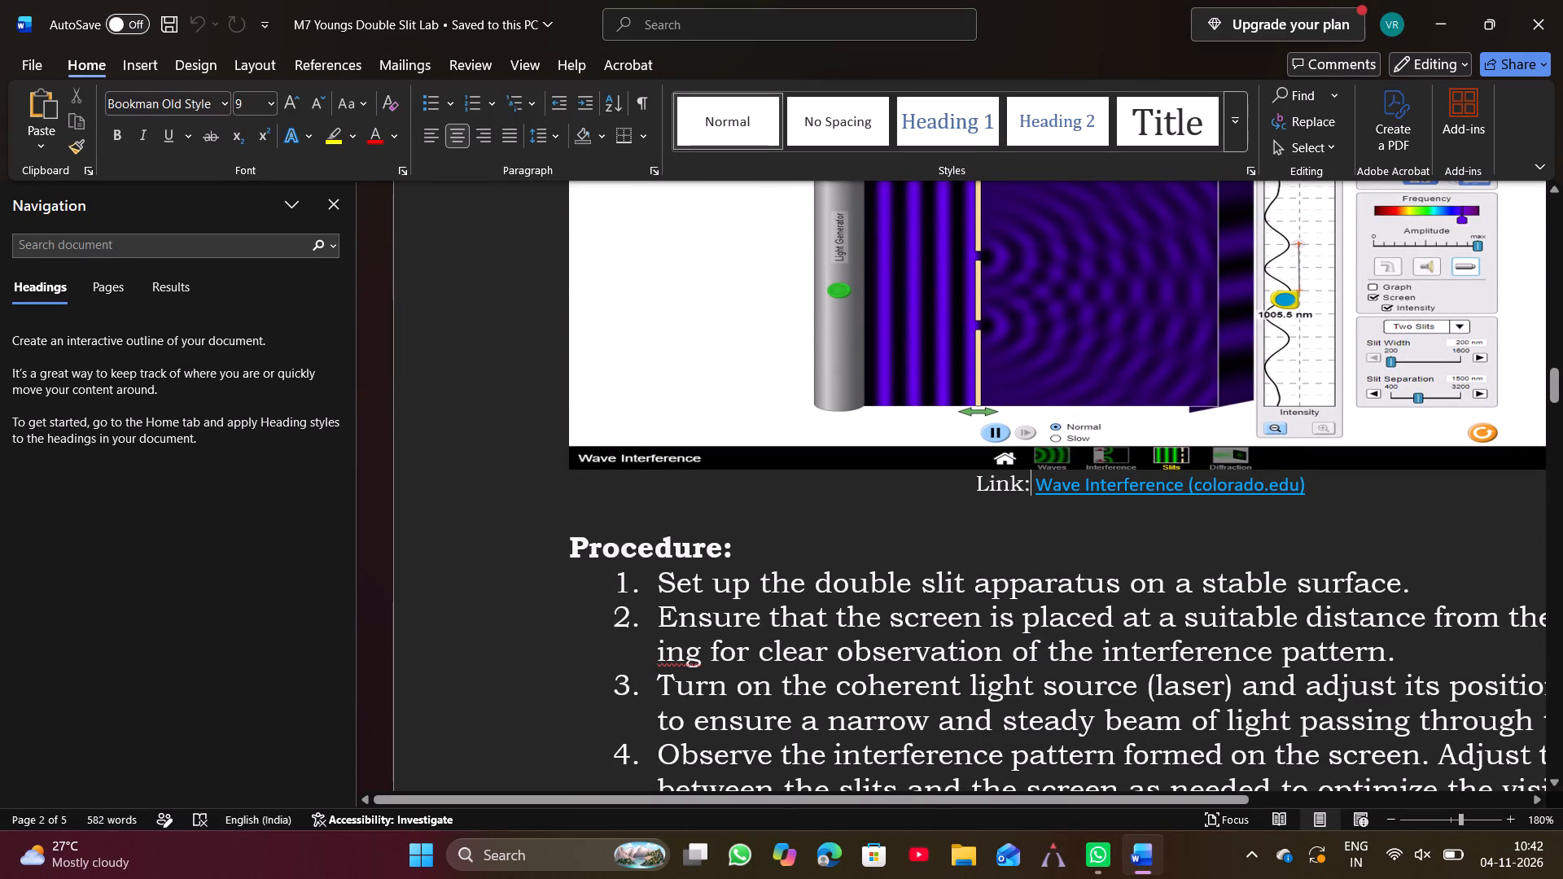
click(1035, 487)
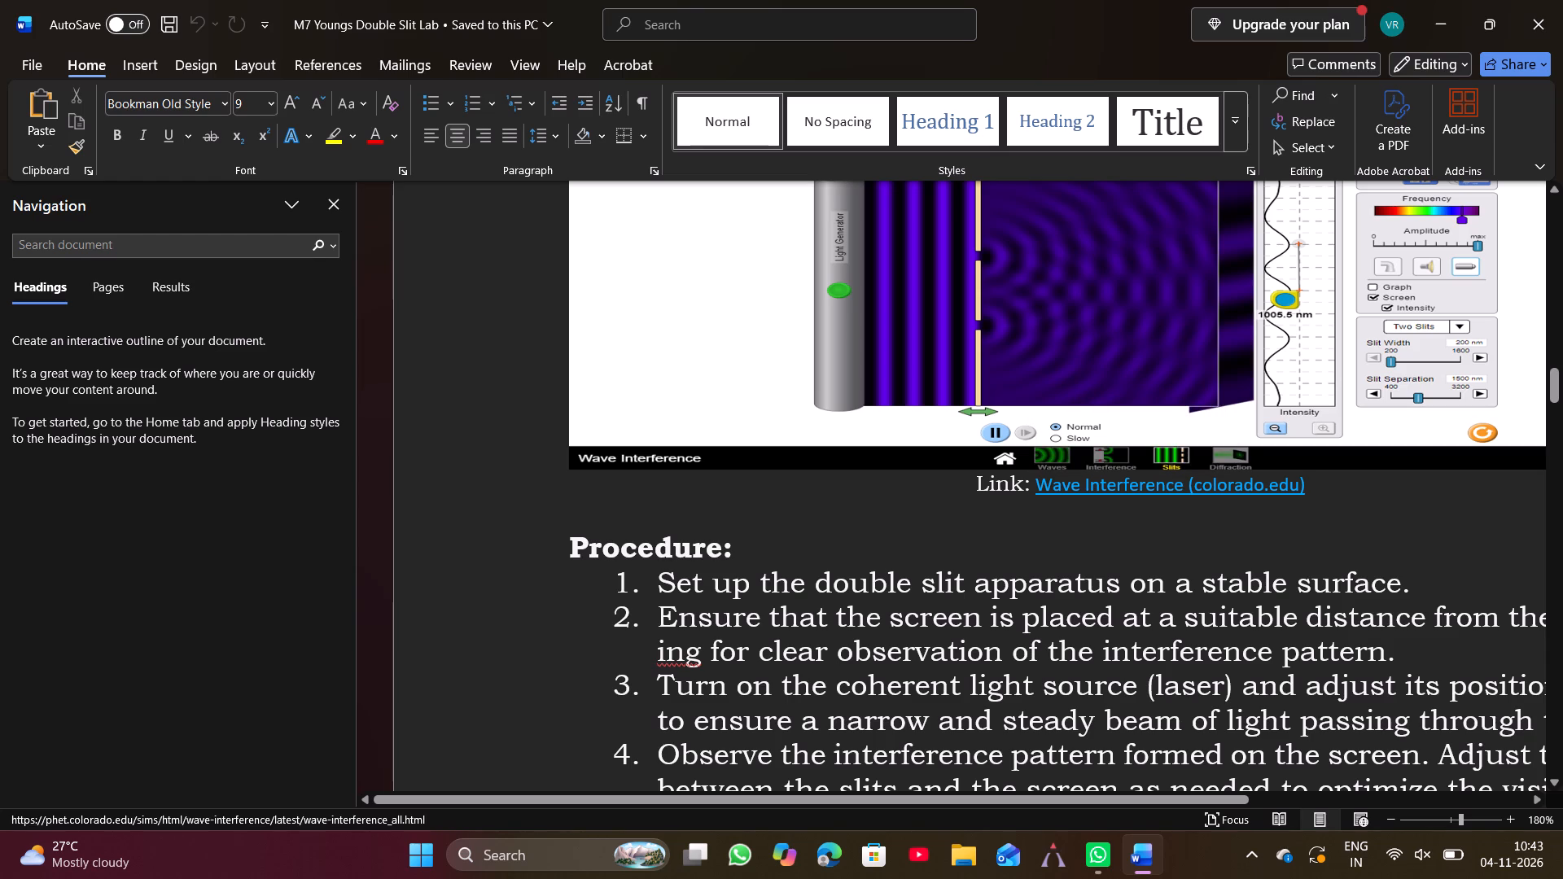
ctrl+click(1035, 487)
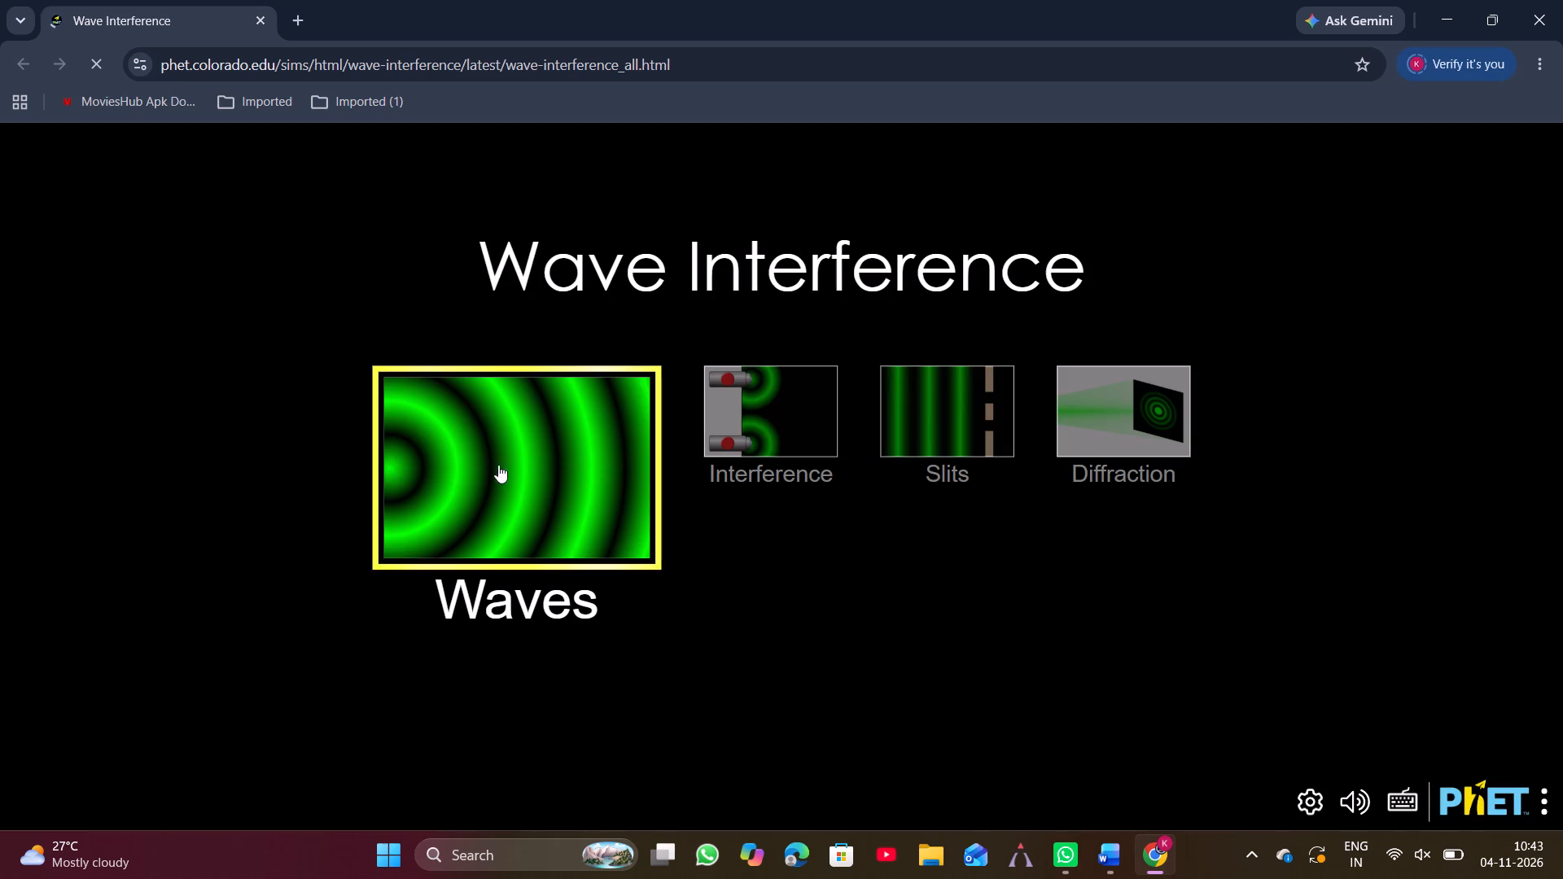
Open the Slits screen of the Wave Interference simulation.
click(912, 424)
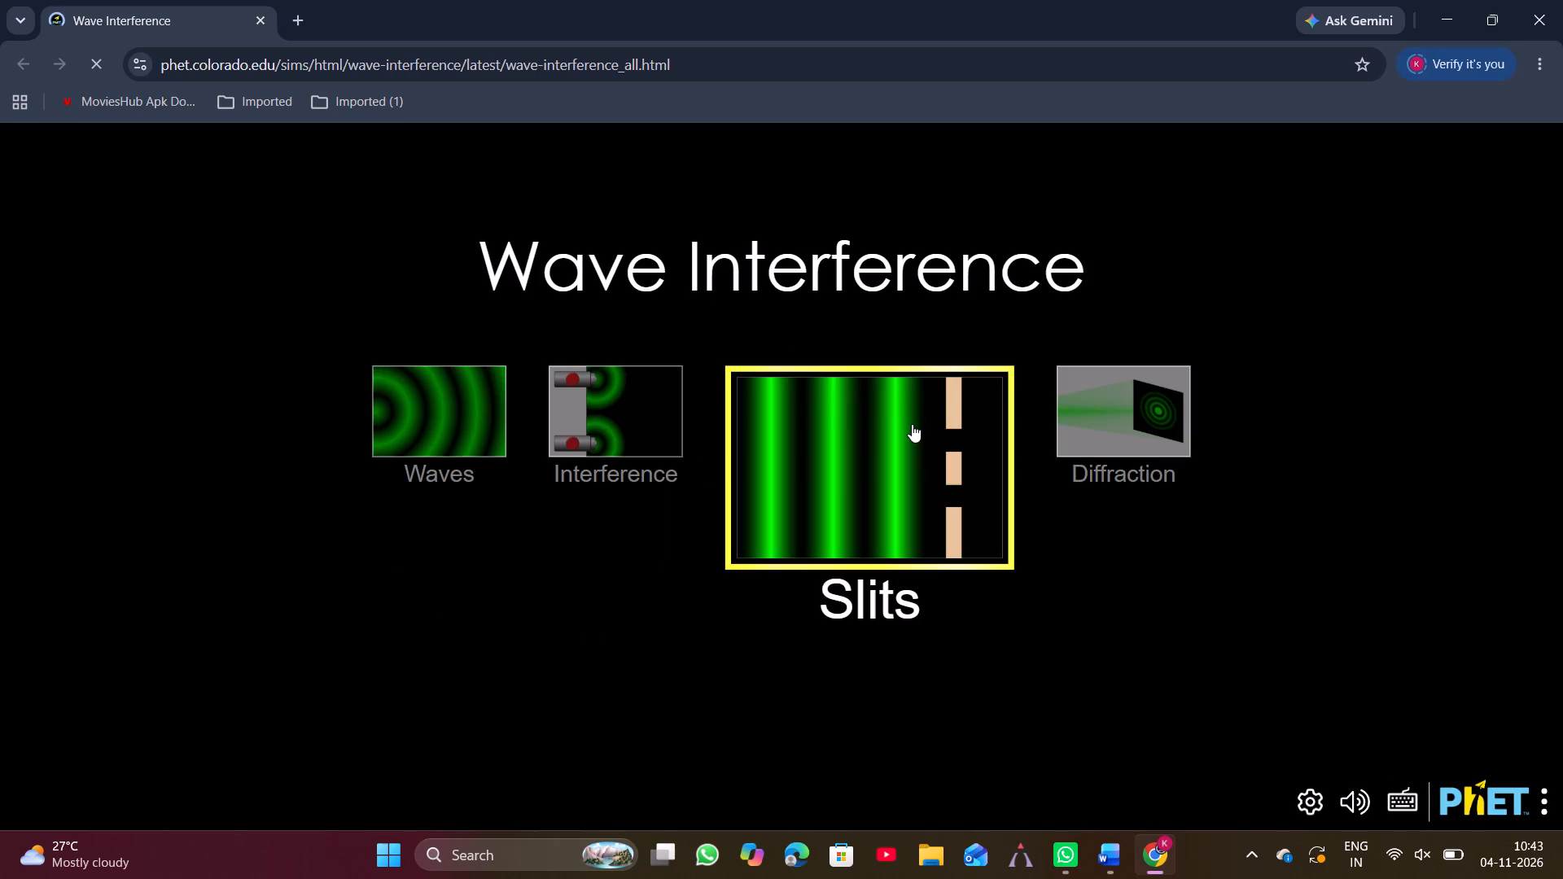
double_click(912, 424)
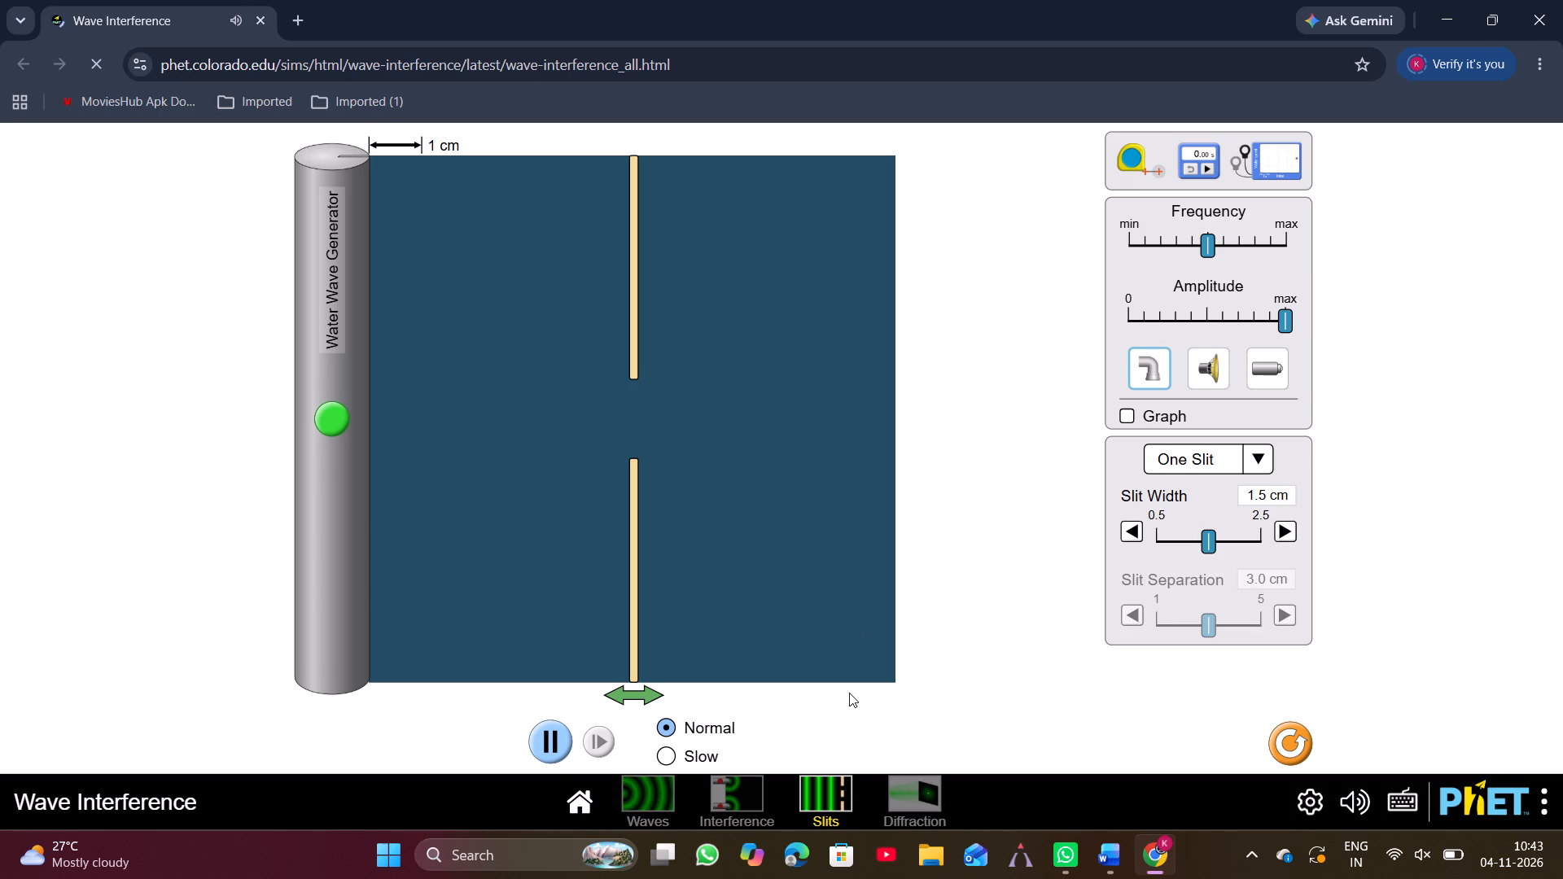
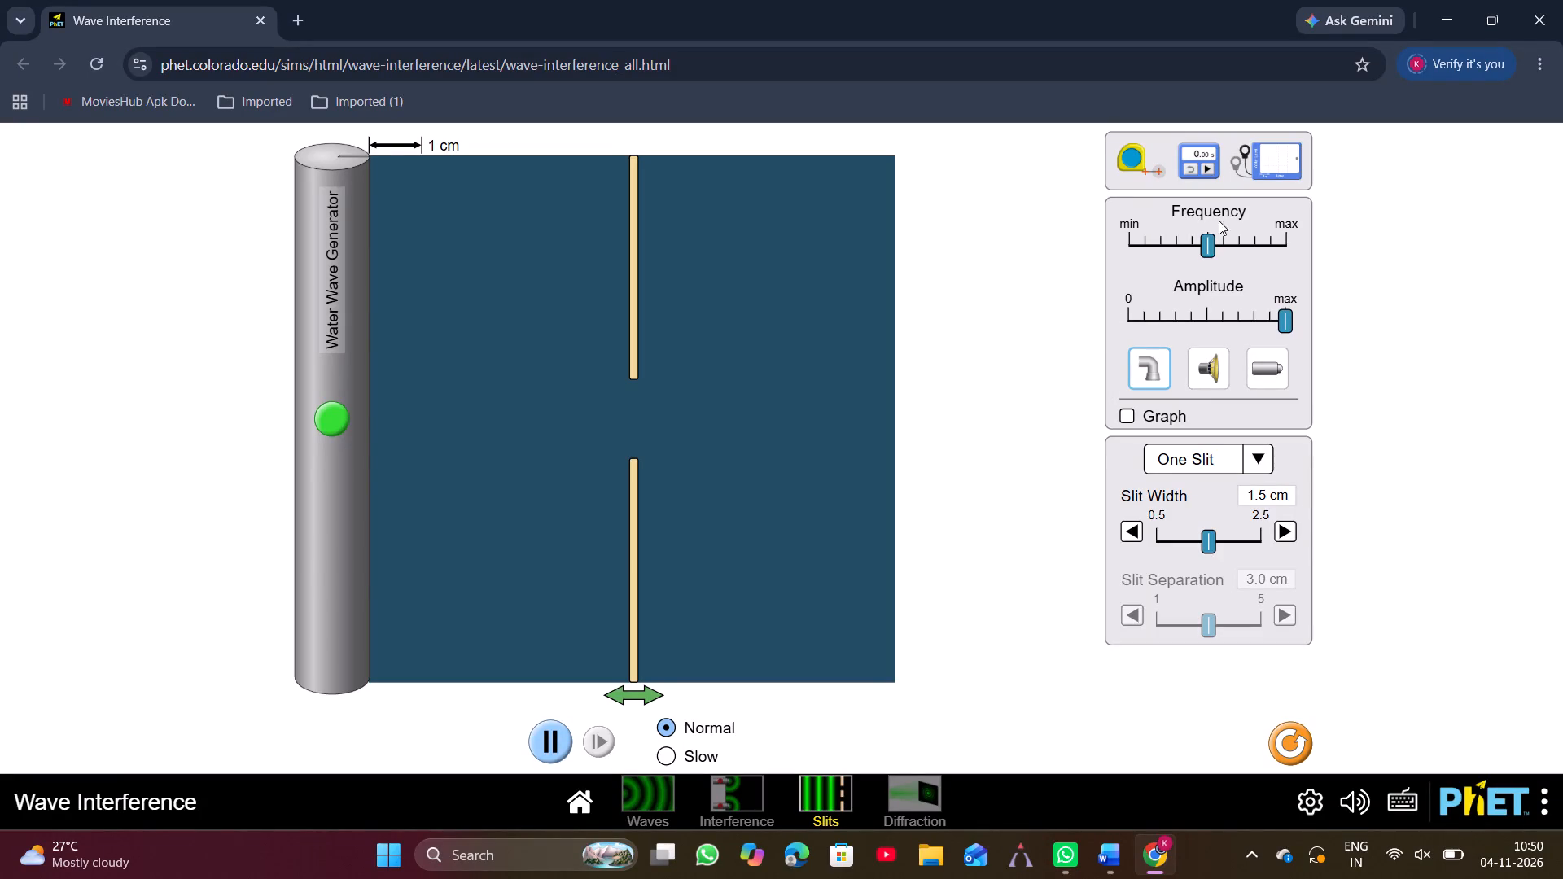
Lower the water wave frequency to just above minimum and start the wave generator with one slit.
drag(1206, 243, 1178, 260)
drag(1178, 260, 1141, 278)
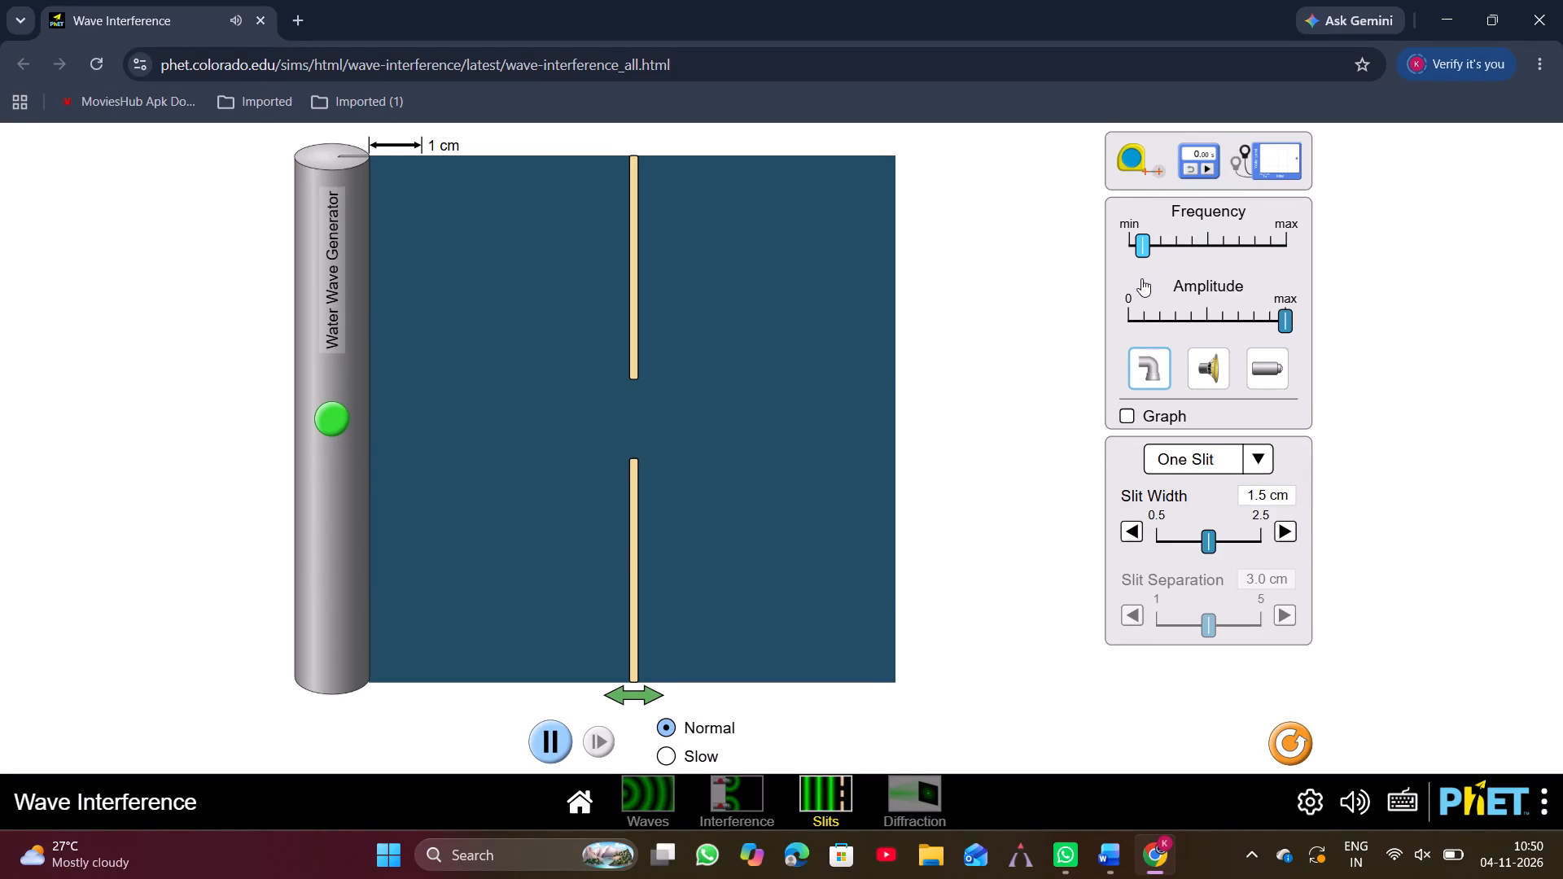
drag(1141, 278, 1145, 276)
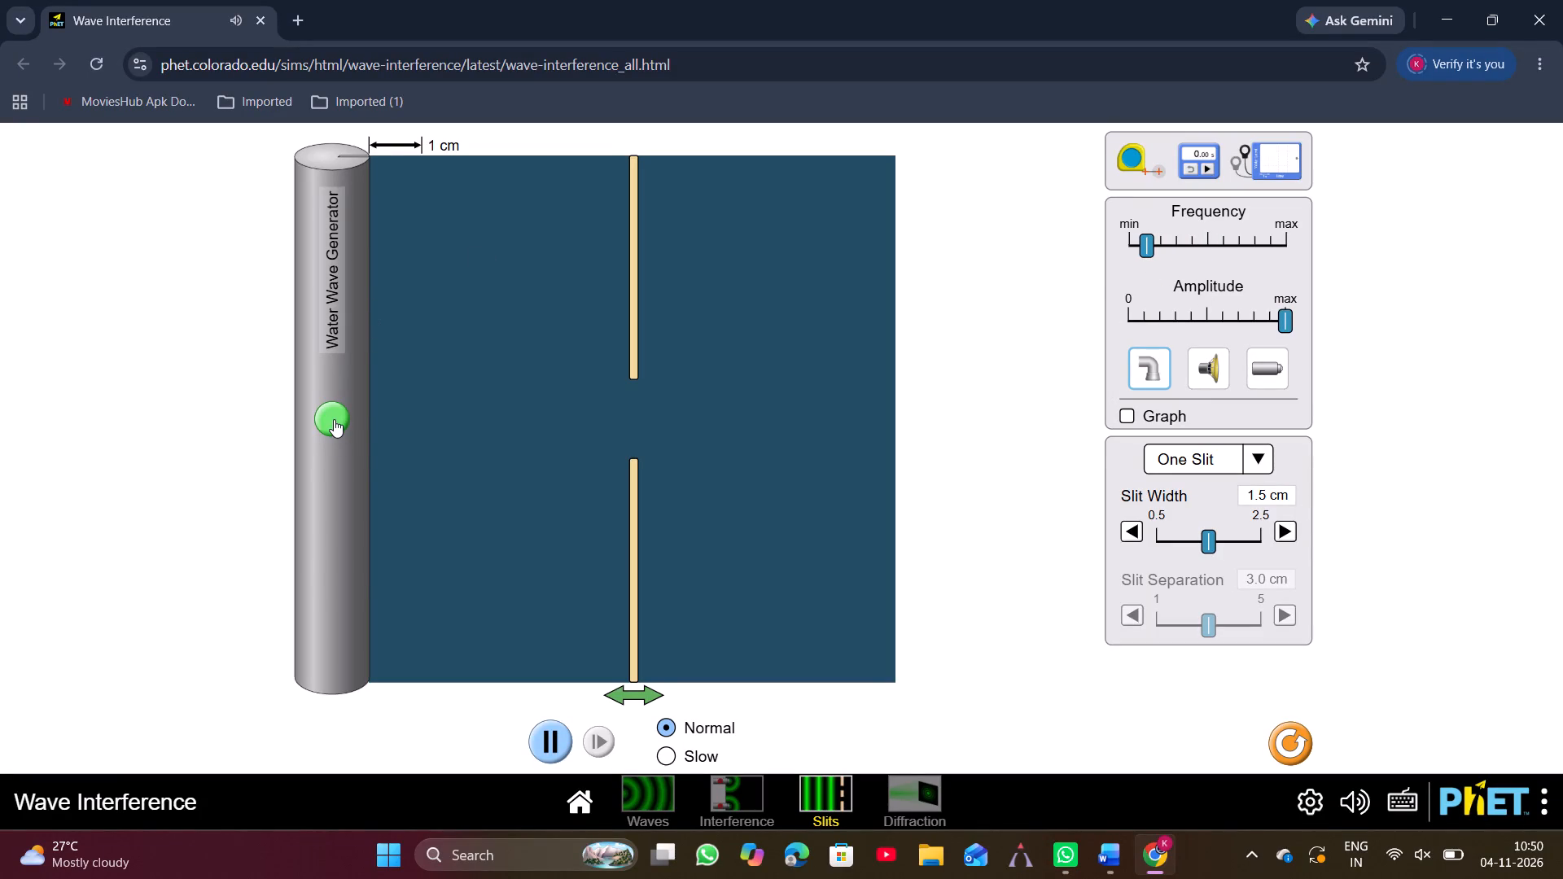
click(334, 418)
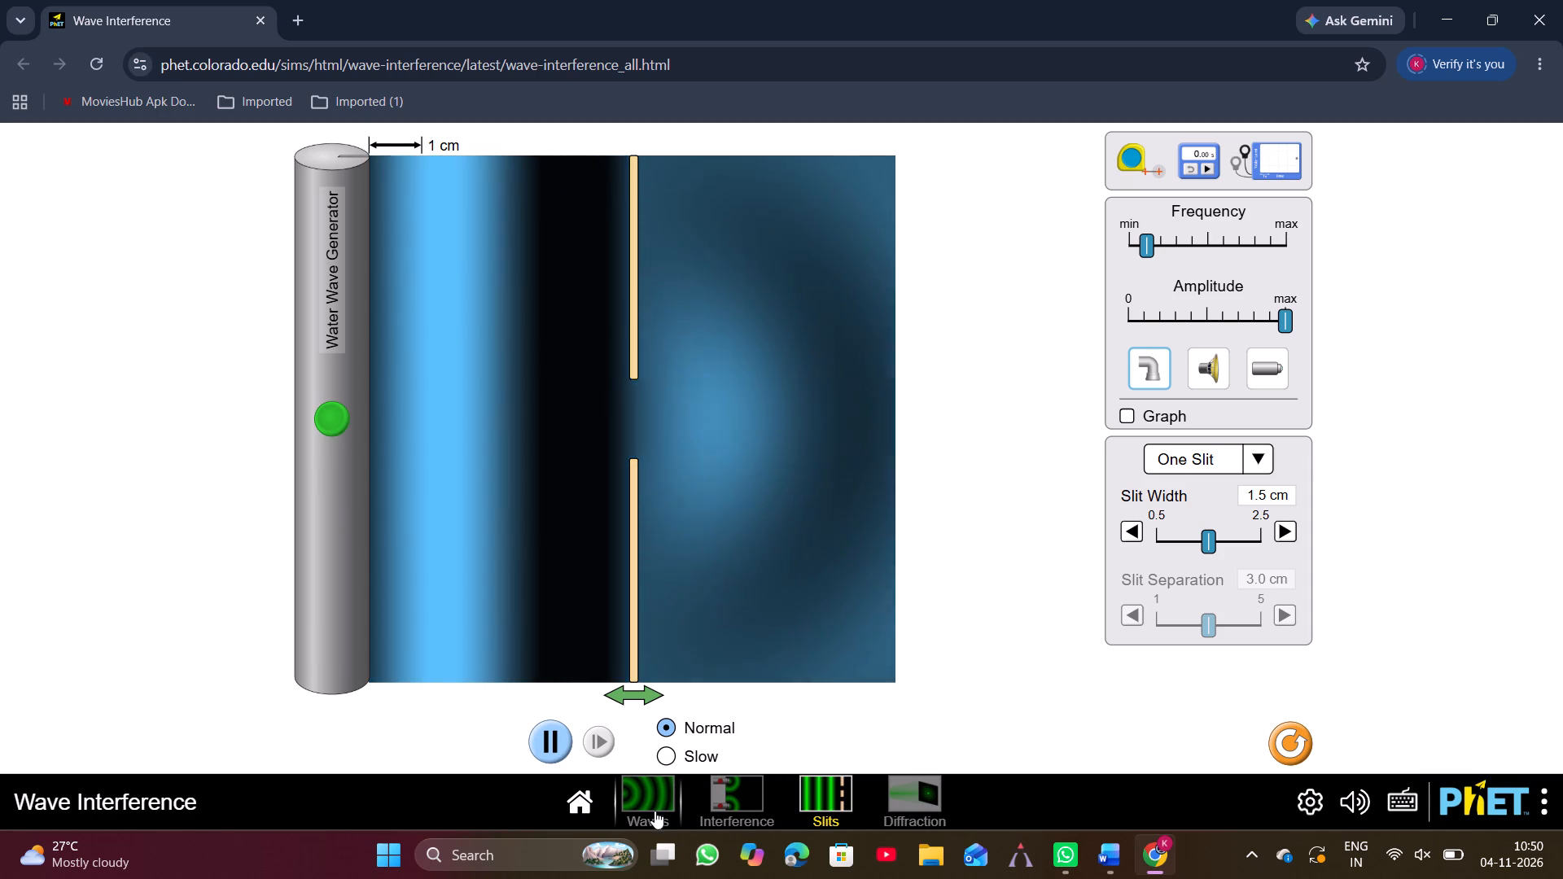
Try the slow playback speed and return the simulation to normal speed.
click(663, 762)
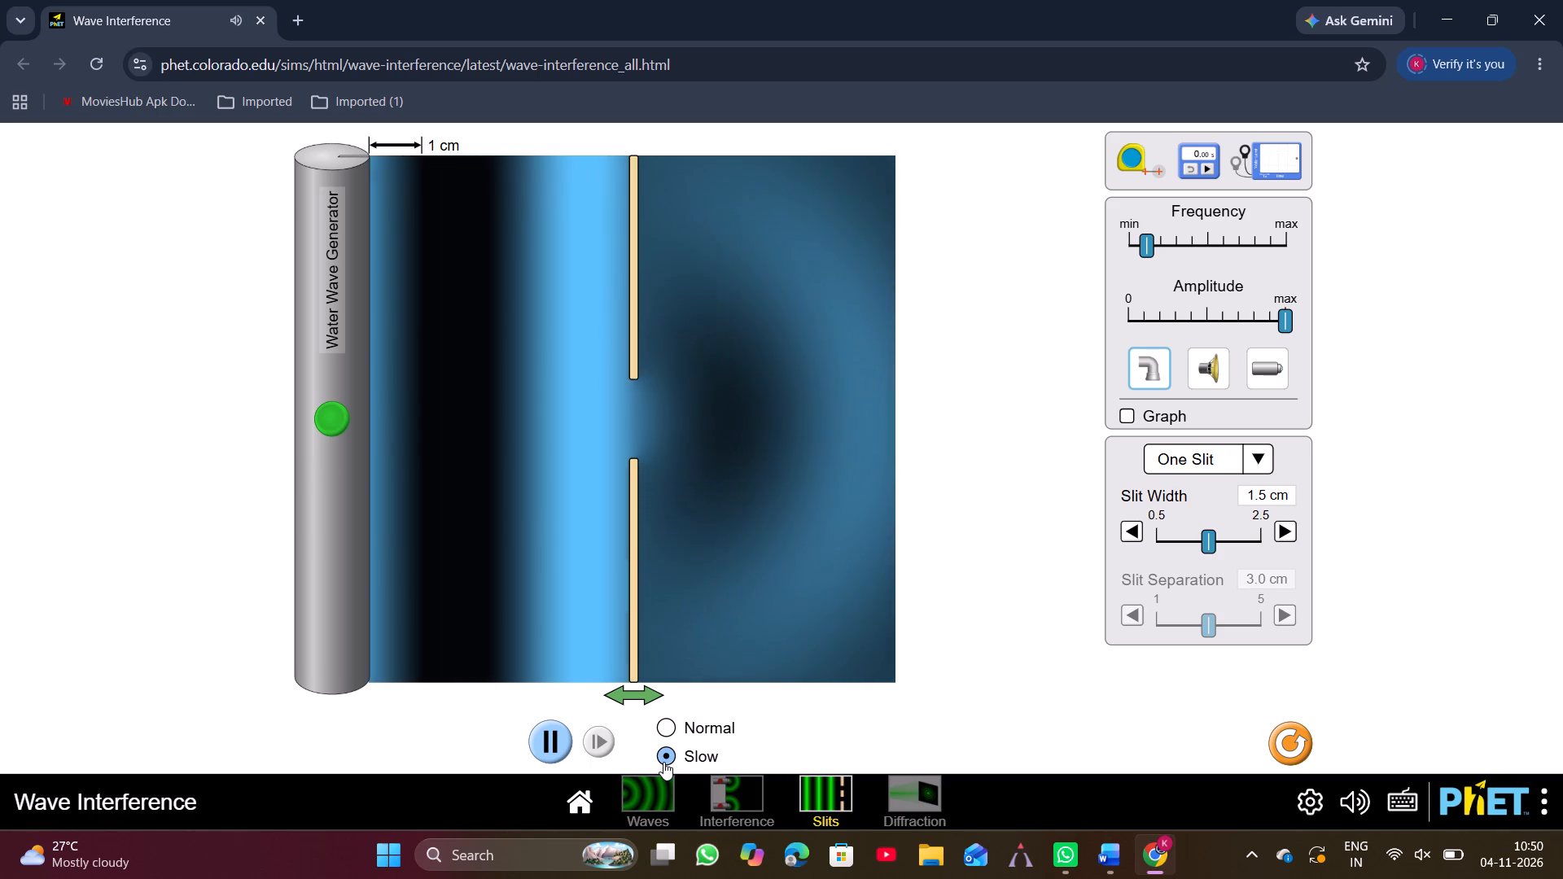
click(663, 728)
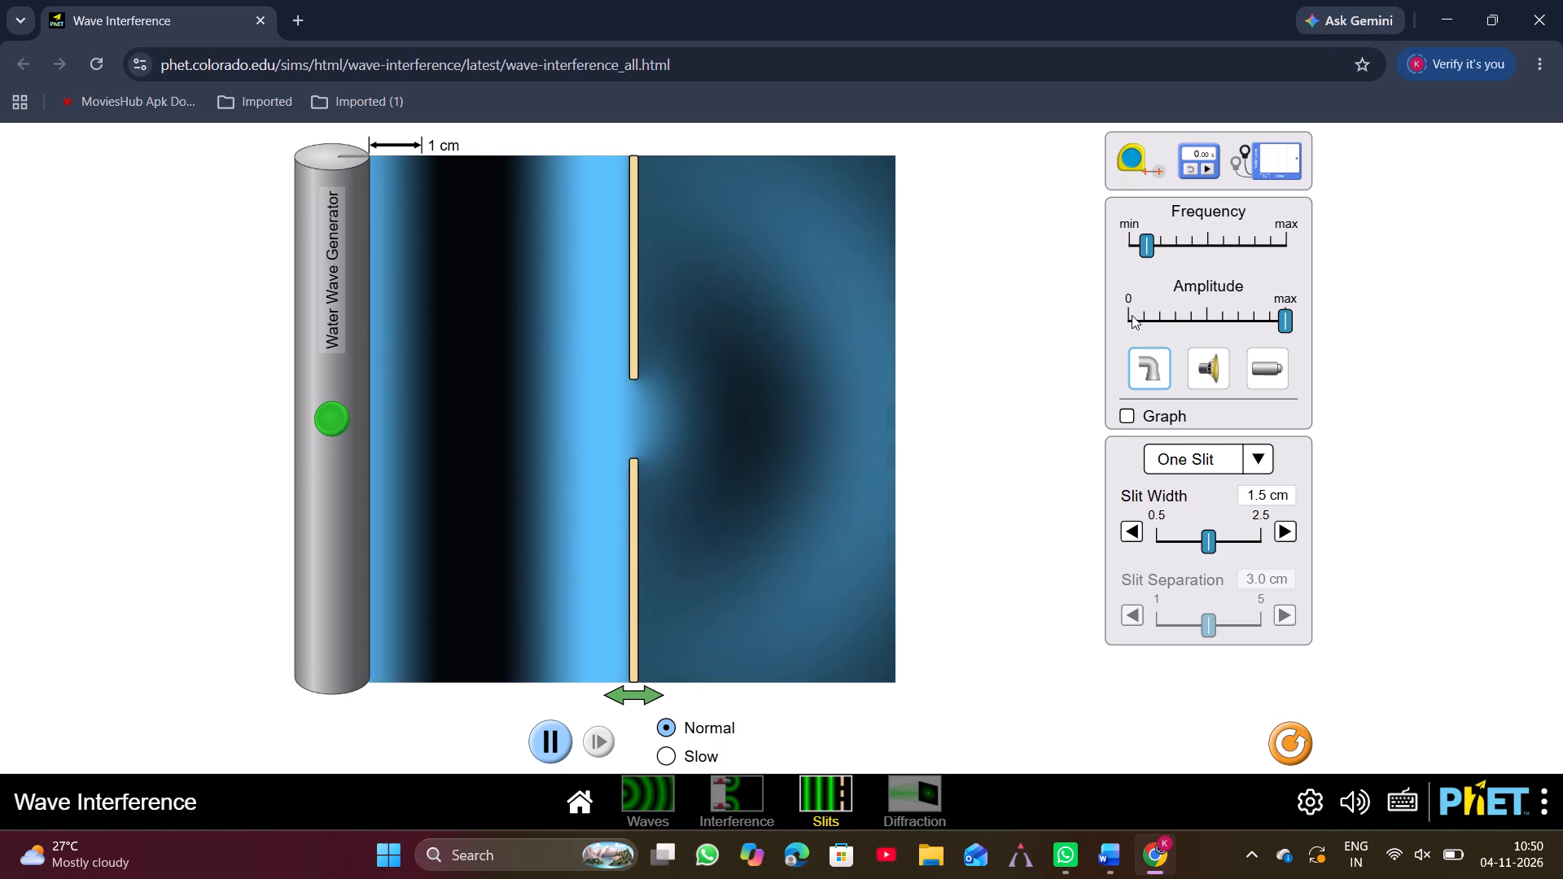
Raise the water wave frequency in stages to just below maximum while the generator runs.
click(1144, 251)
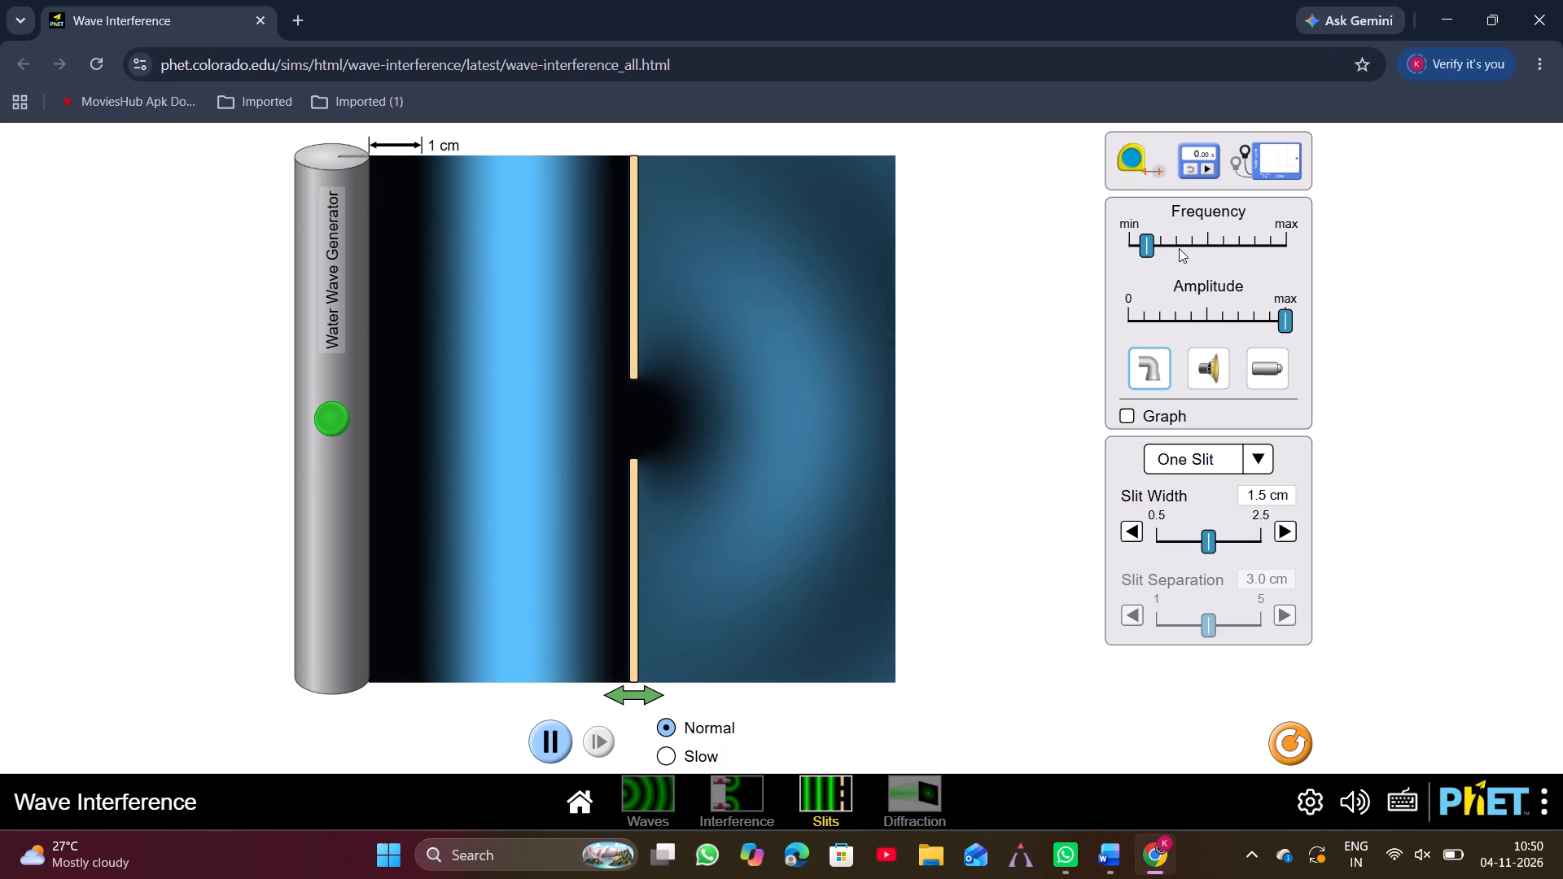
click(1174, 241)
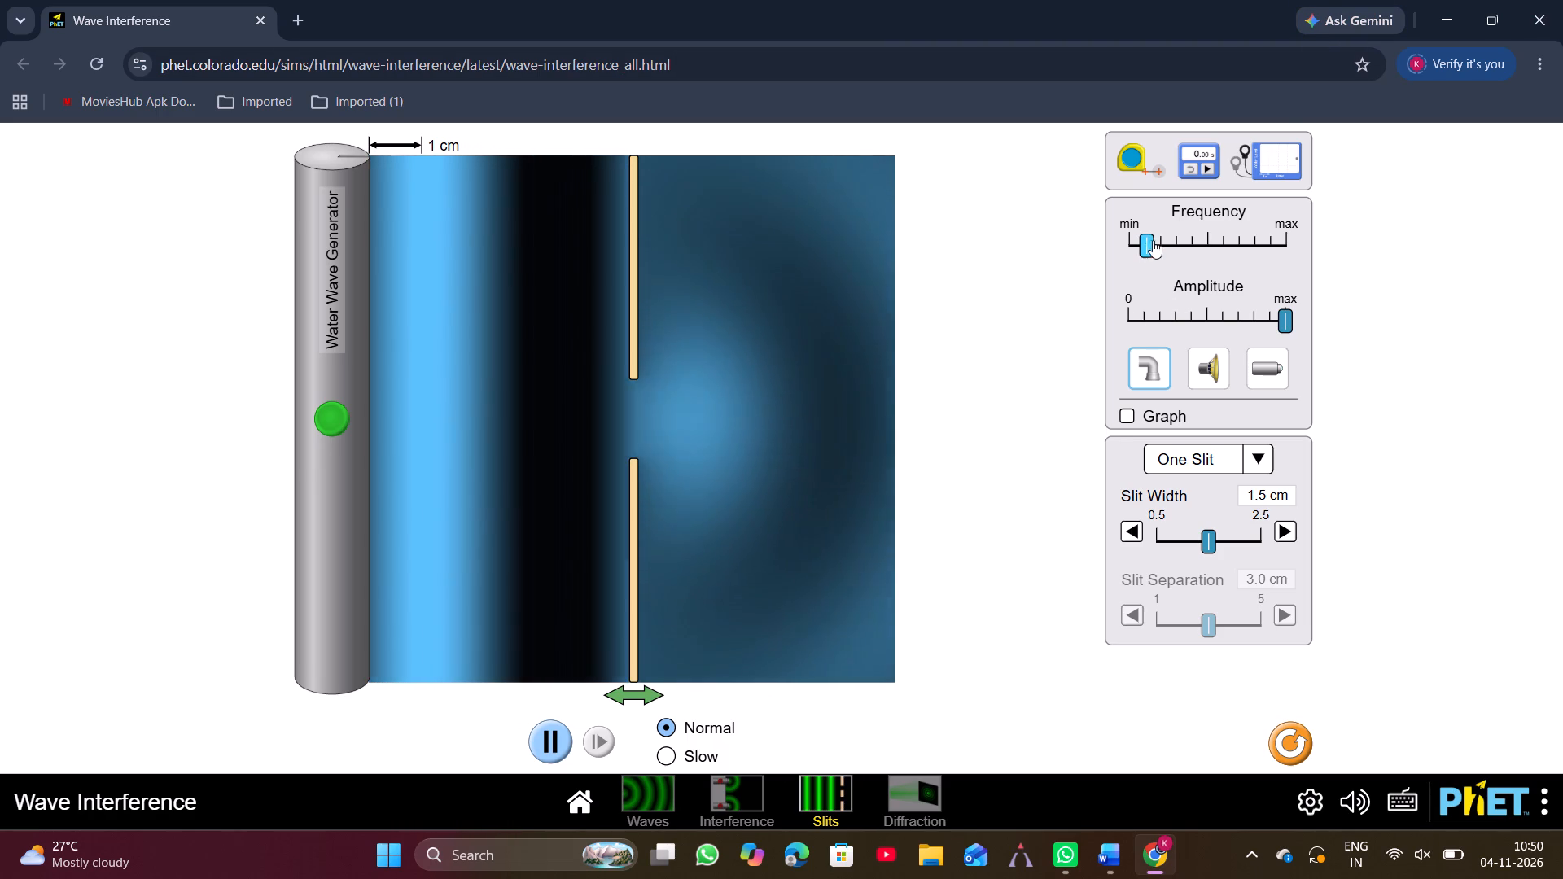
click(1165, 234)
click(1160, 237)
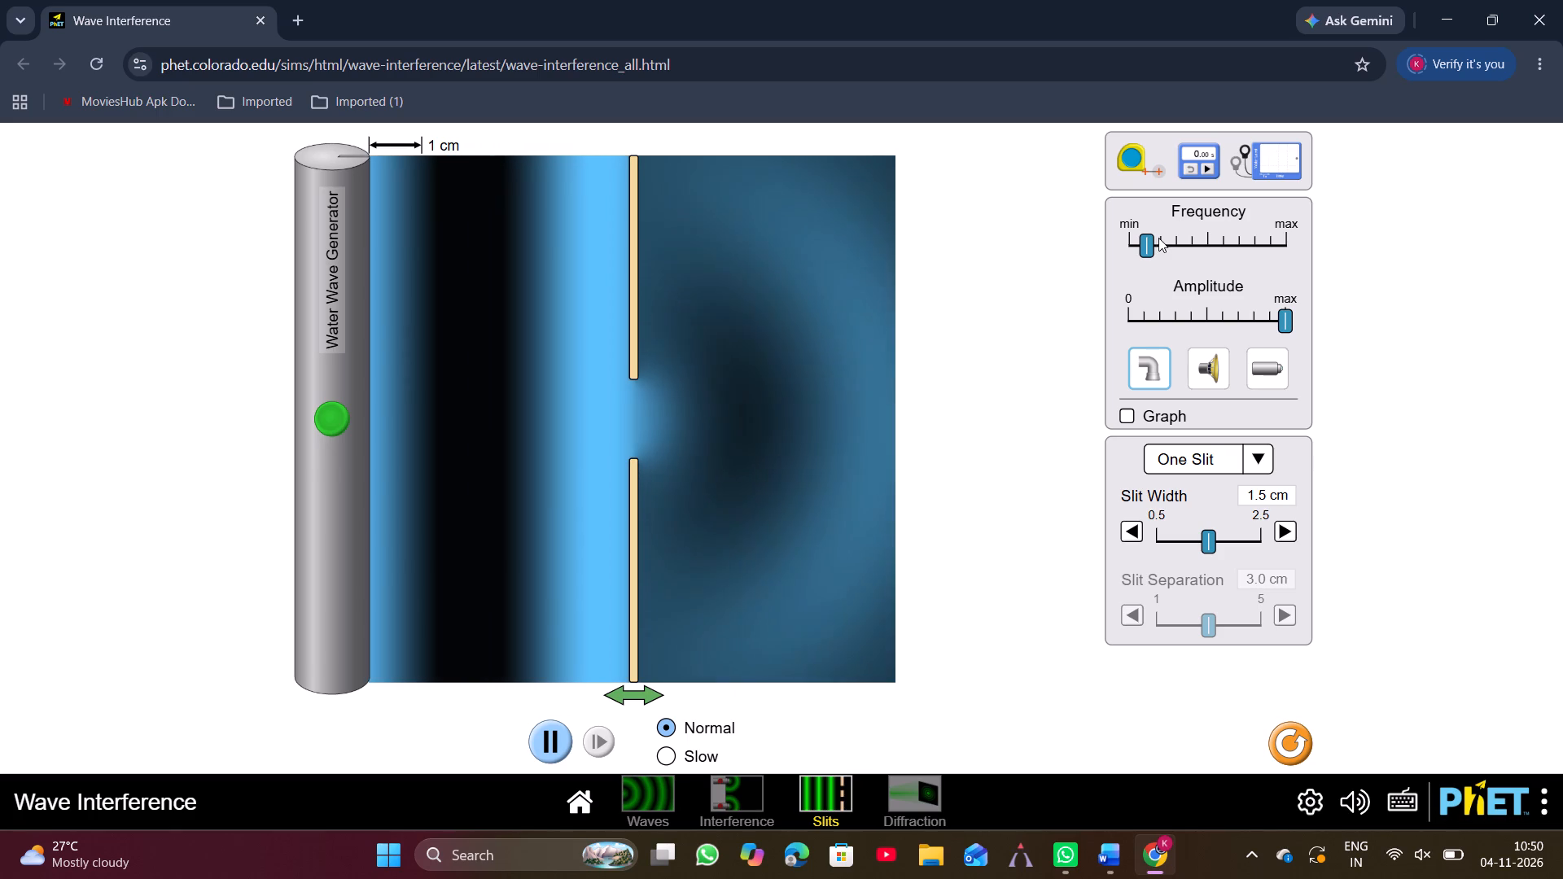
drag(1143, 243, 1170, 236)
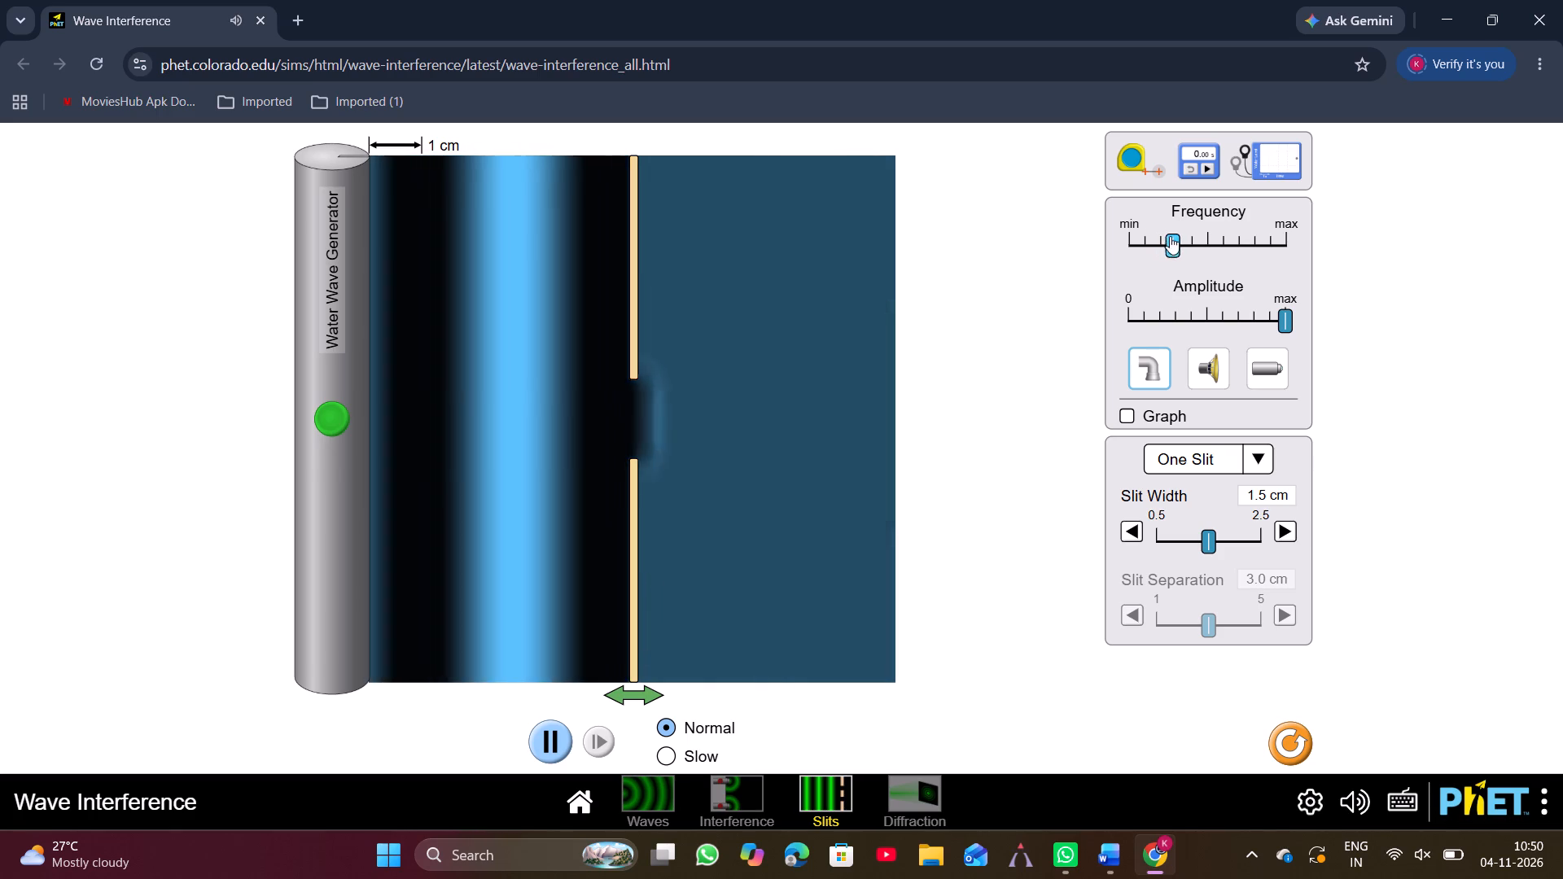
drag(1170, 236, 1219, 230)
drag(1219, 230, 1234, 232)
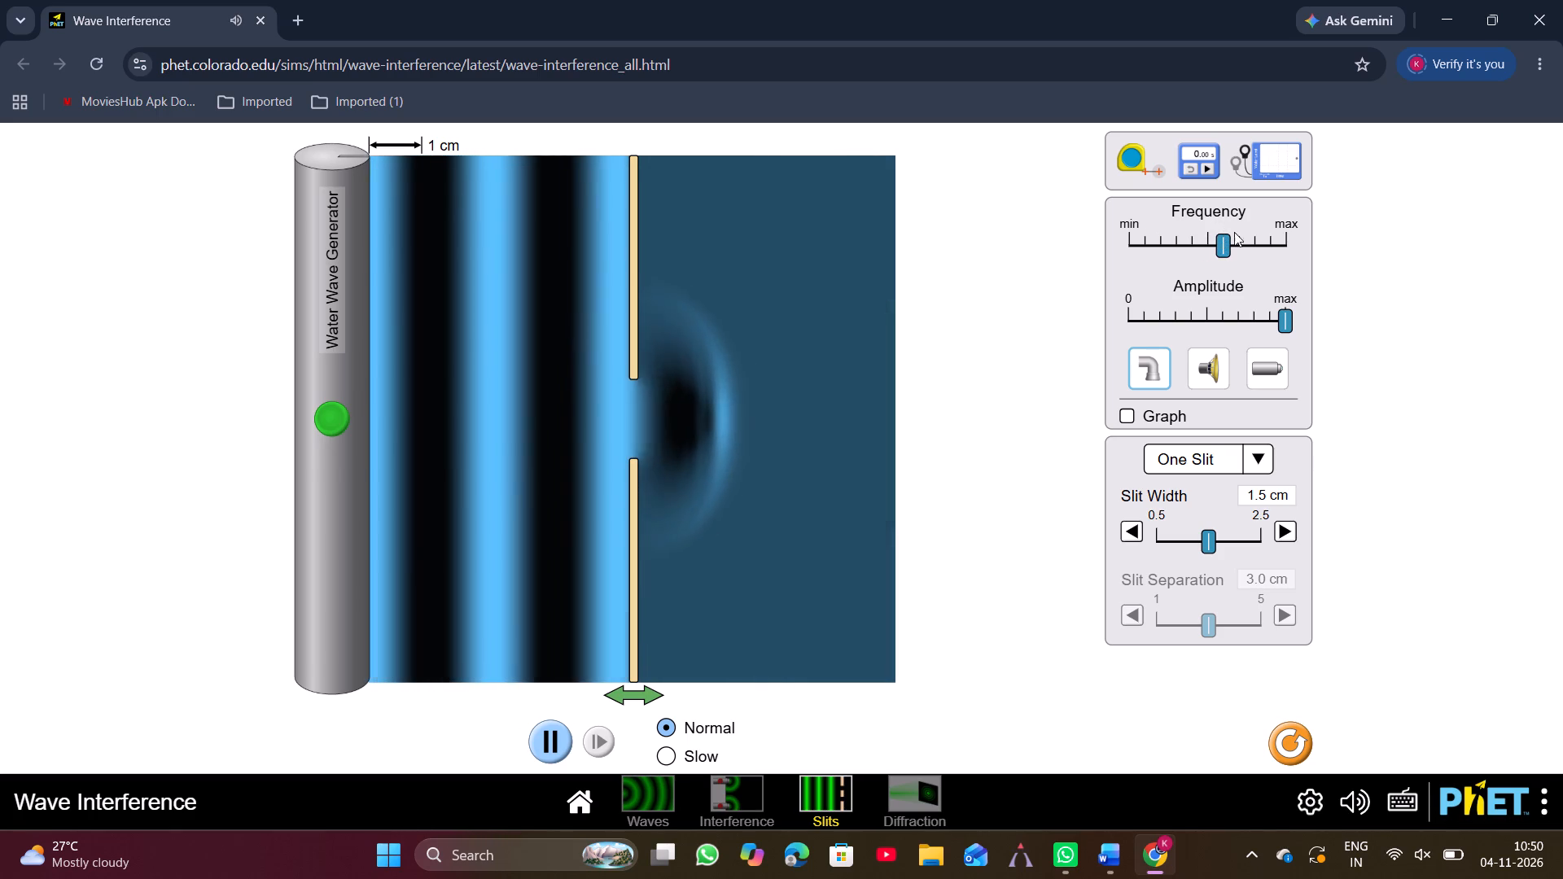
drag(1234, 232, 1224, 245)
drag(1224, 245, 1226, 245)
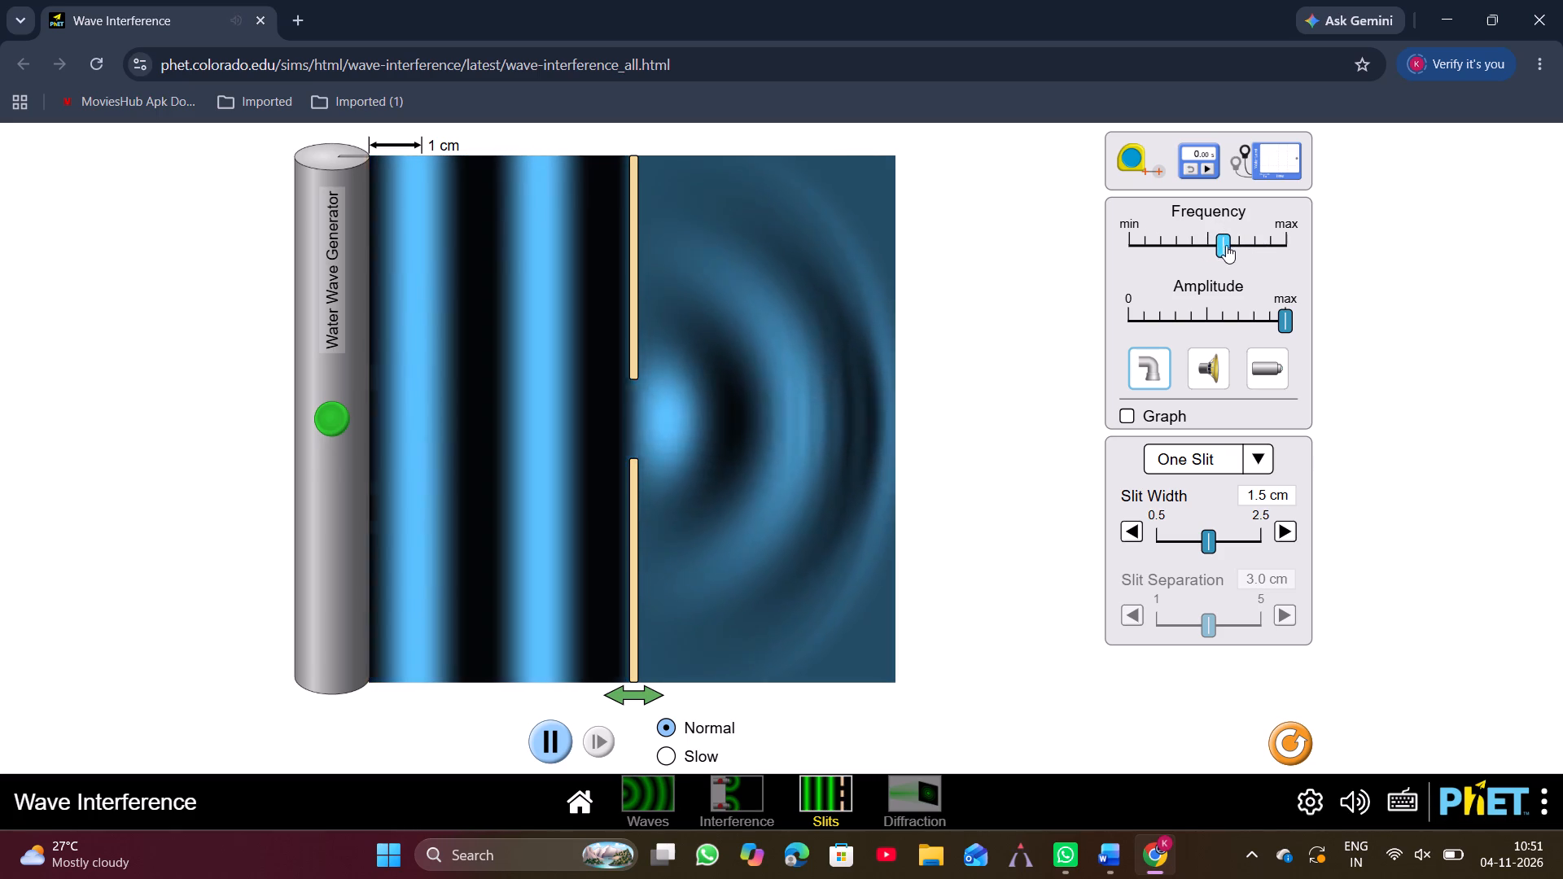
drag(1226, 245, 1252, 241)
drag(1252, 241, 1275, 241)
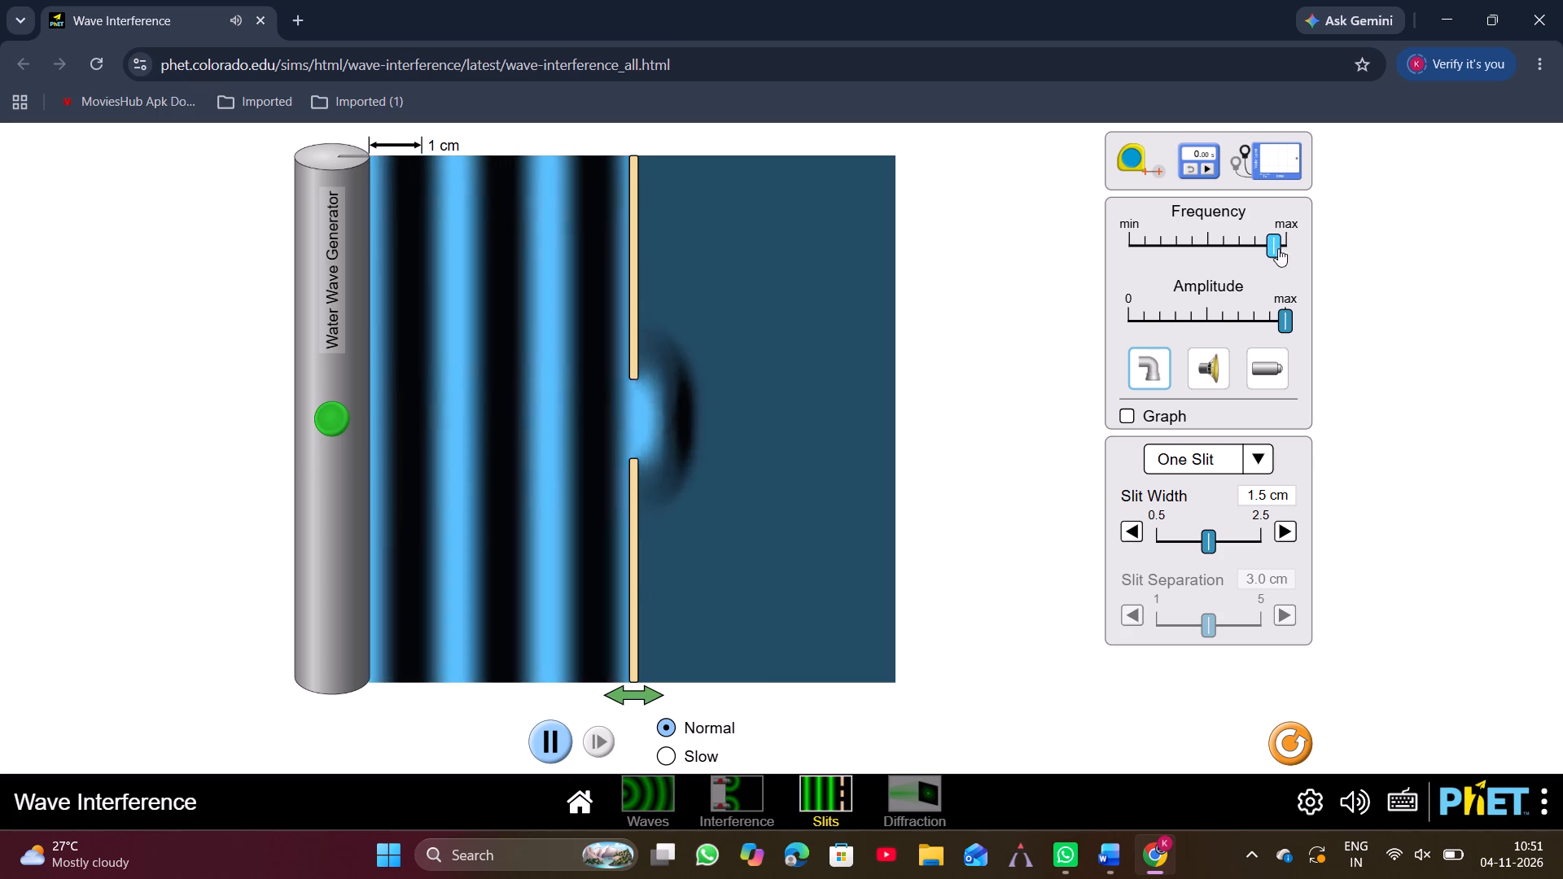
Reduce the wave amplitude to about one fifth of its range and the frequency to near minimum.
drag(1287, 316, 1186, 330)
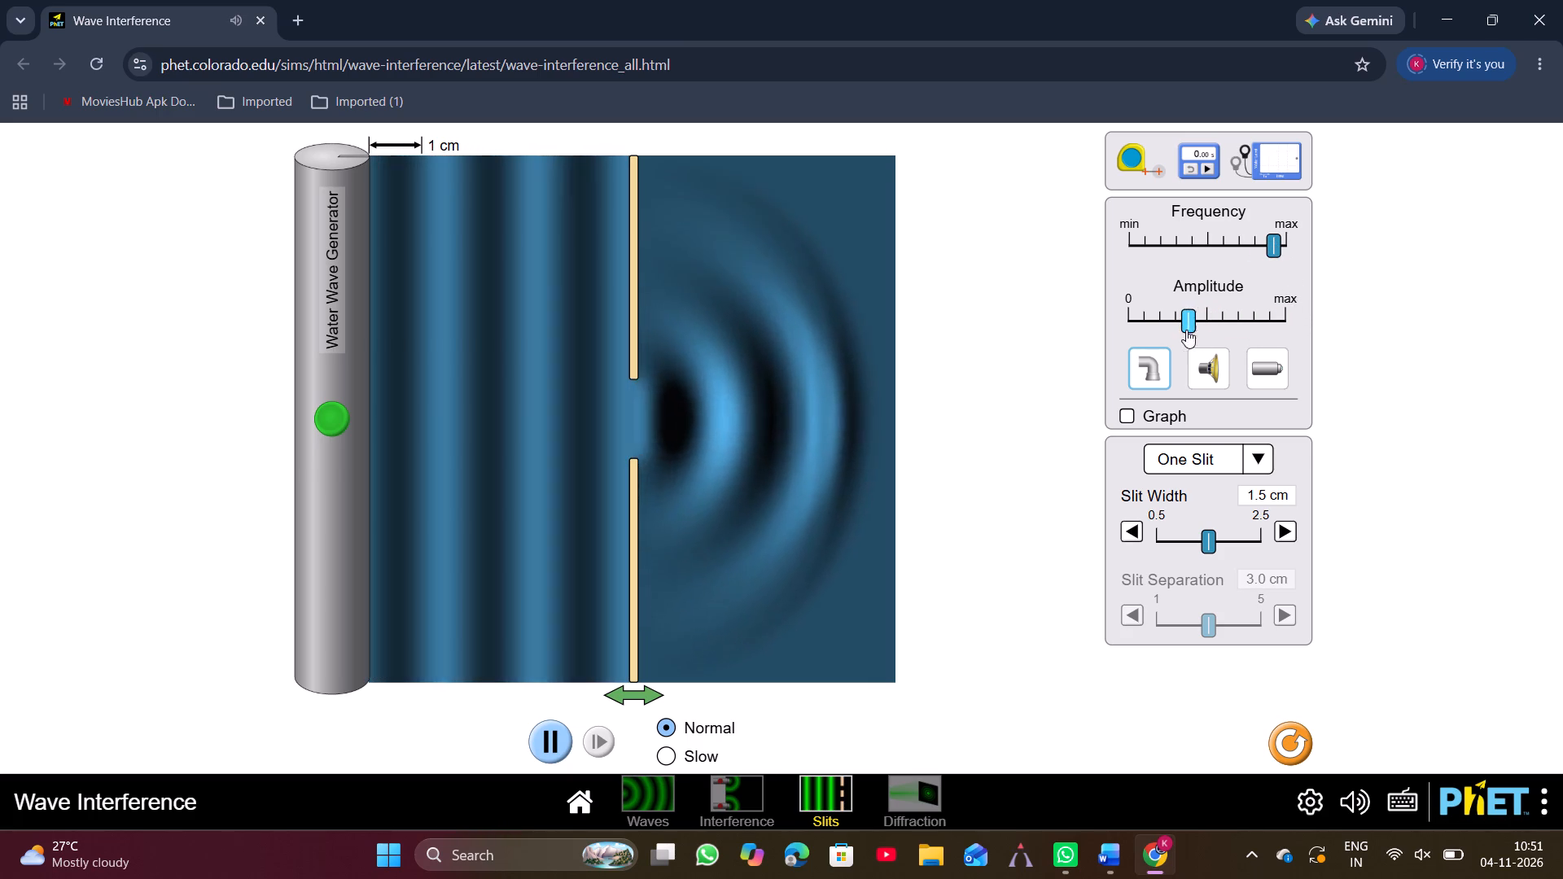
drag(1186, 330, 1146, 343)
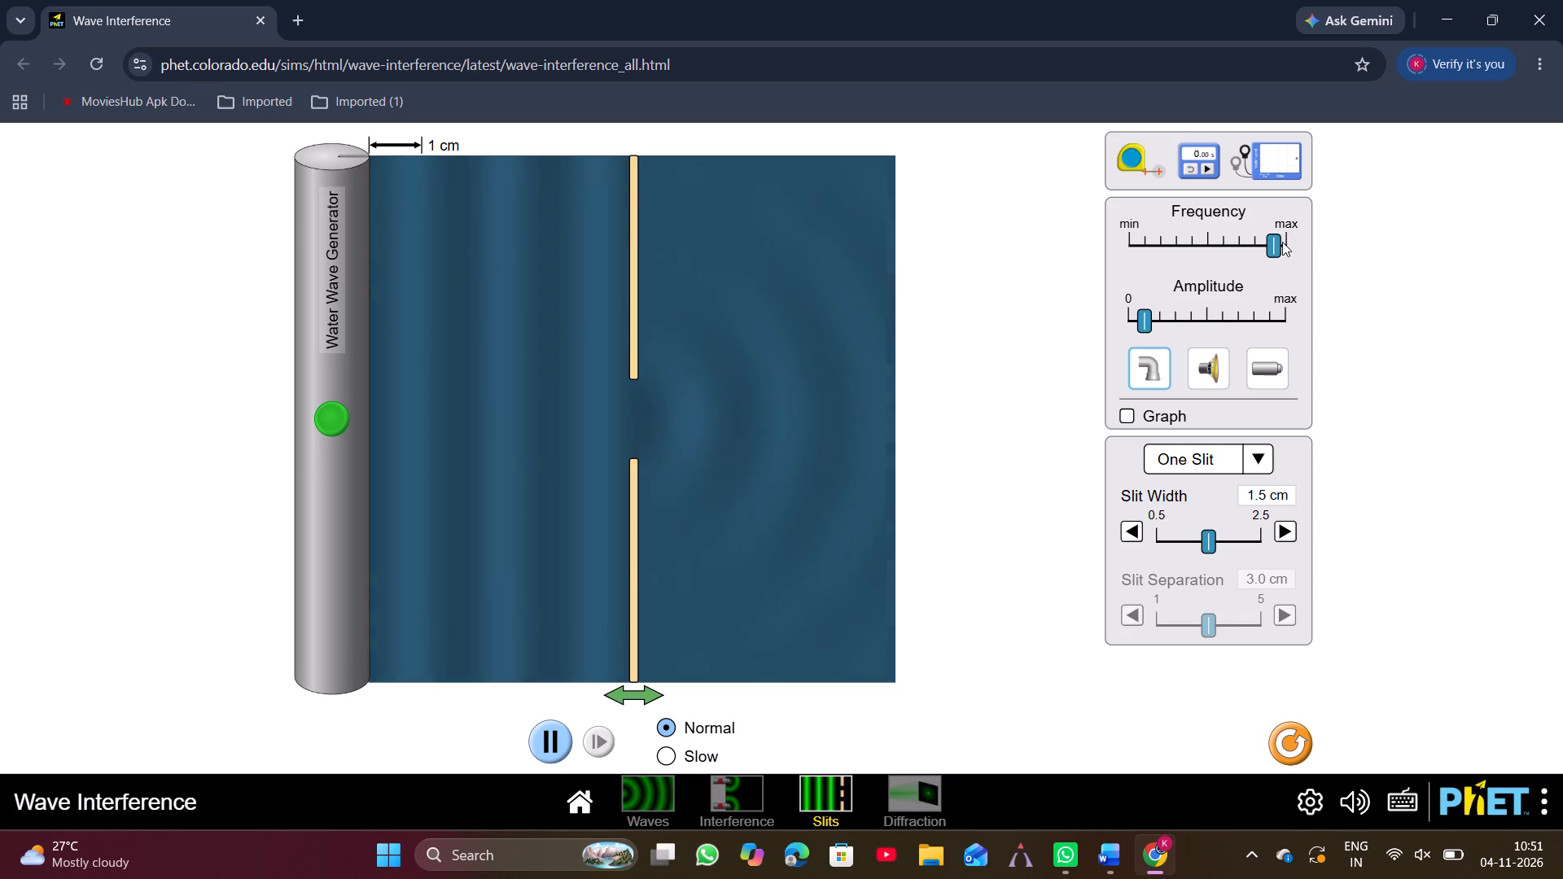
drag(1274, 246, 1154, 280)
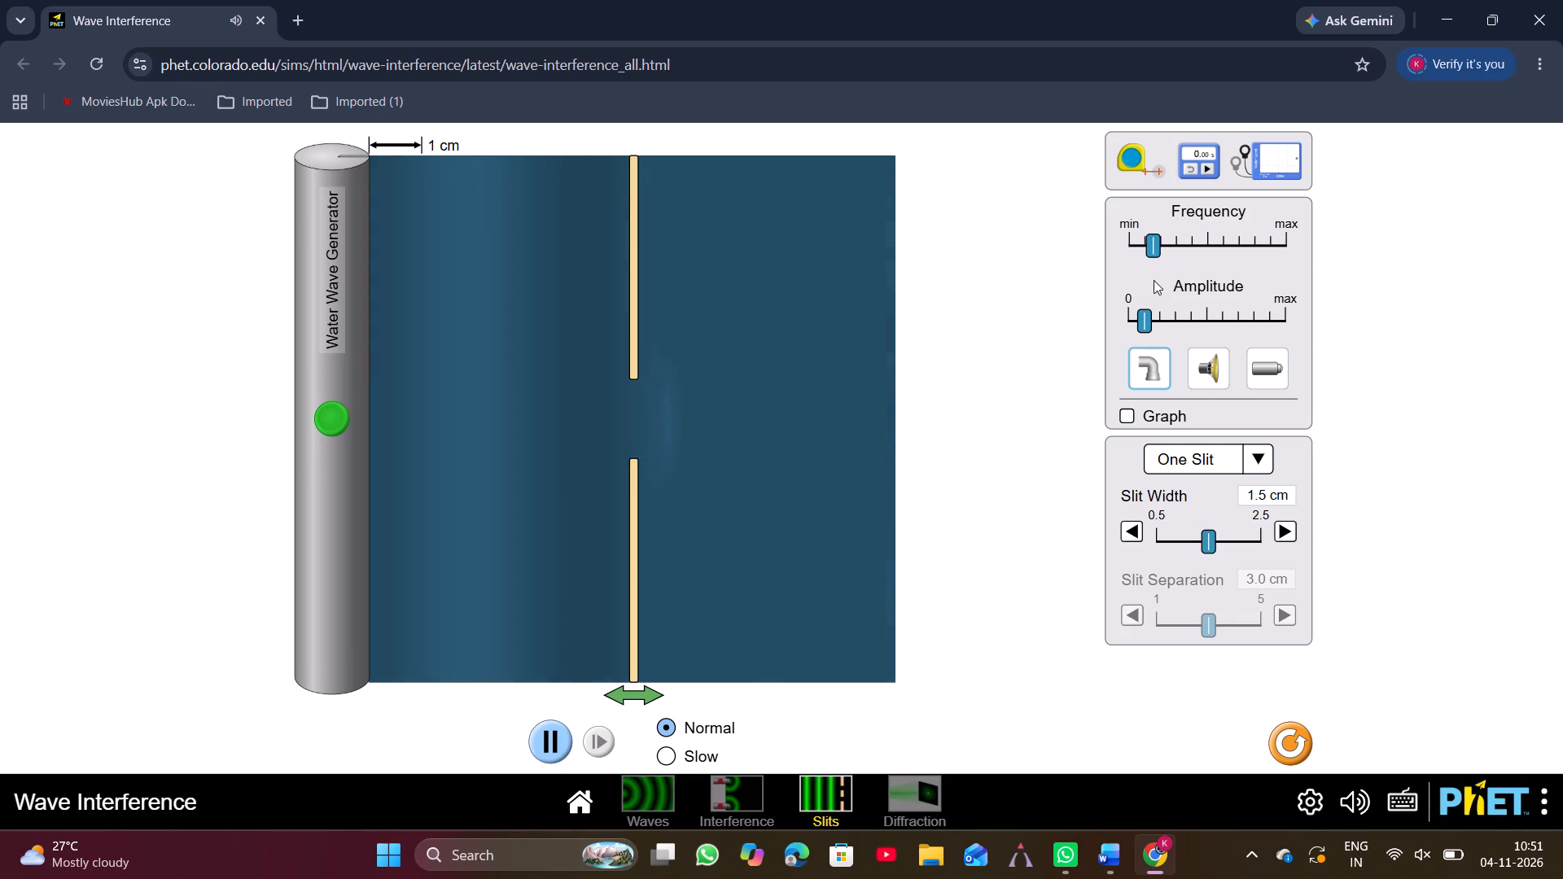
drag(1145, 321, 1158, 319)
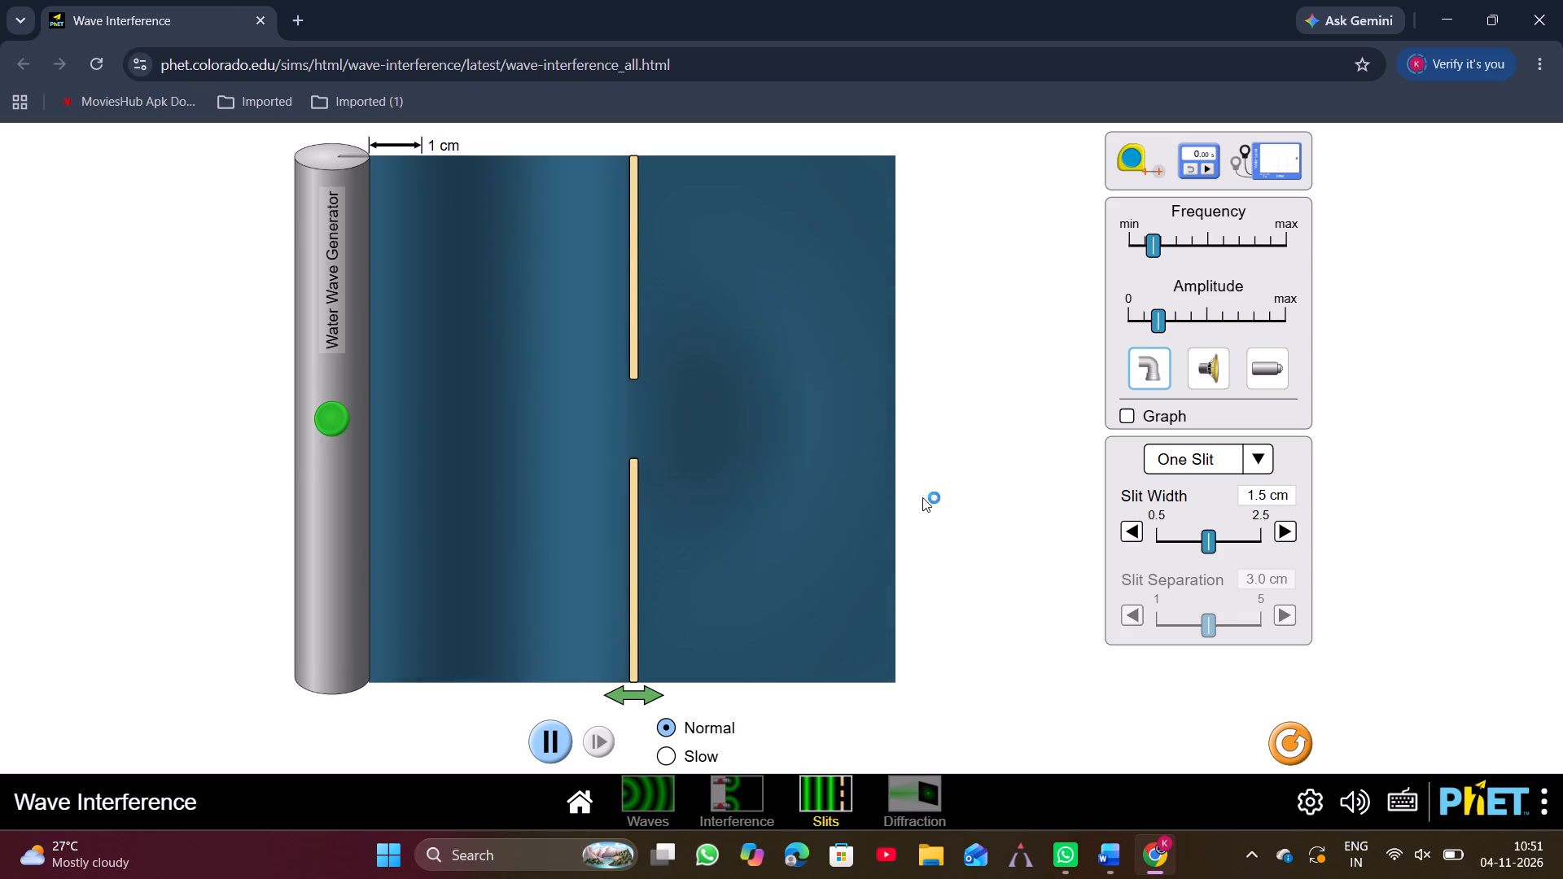
Restart the wave generator, raising the frequency to about mid-range and the amplitude to about four fifths of its range.
click(326, 414)
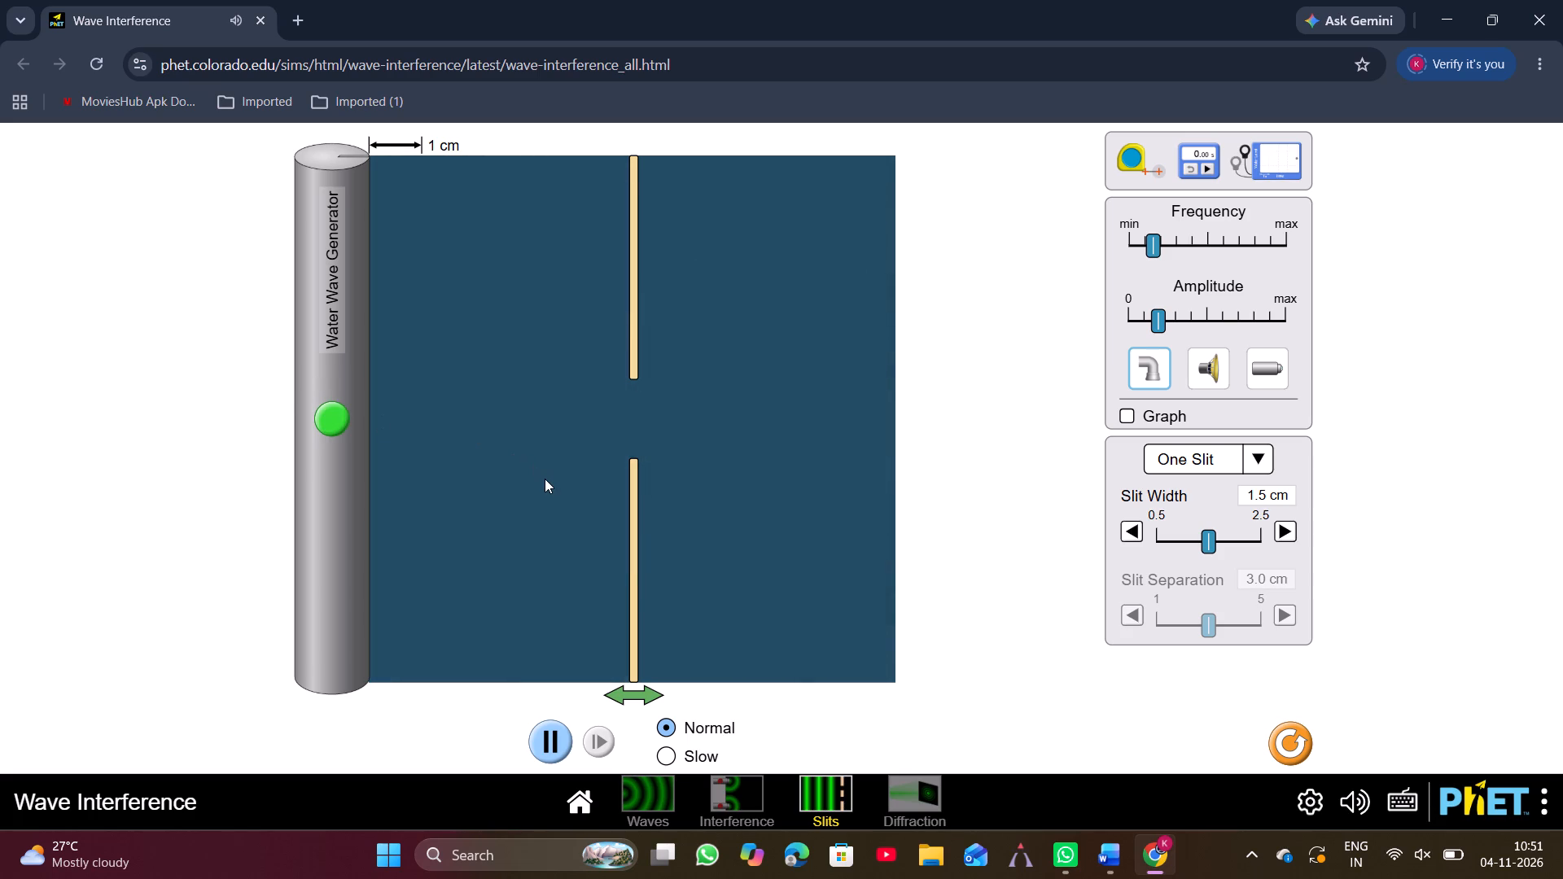
click(325, 411)
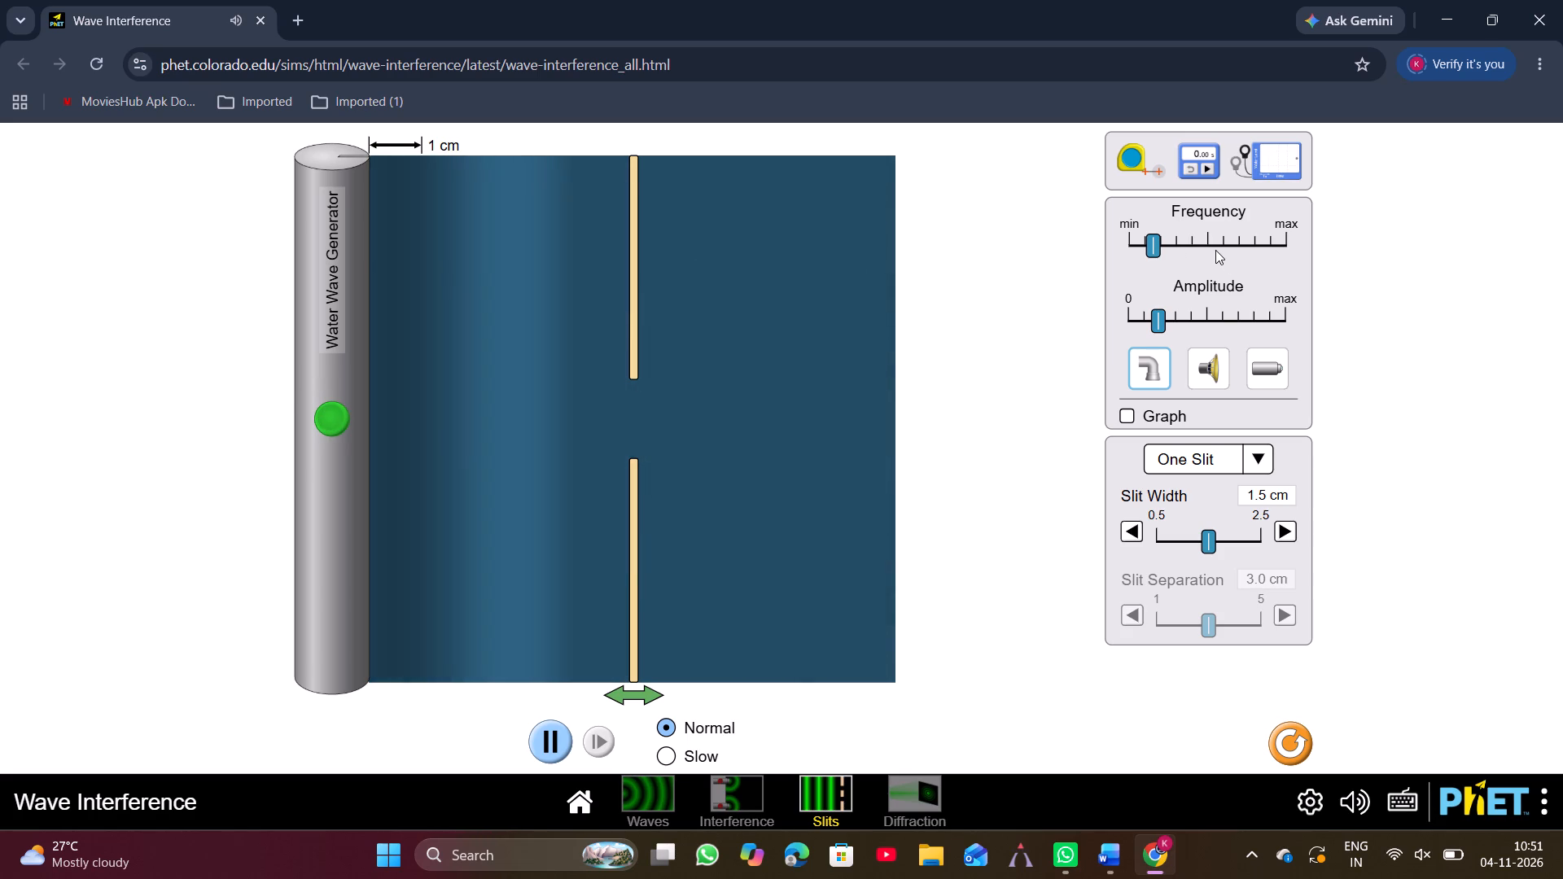
drag(1150, 238, 1212, 241)
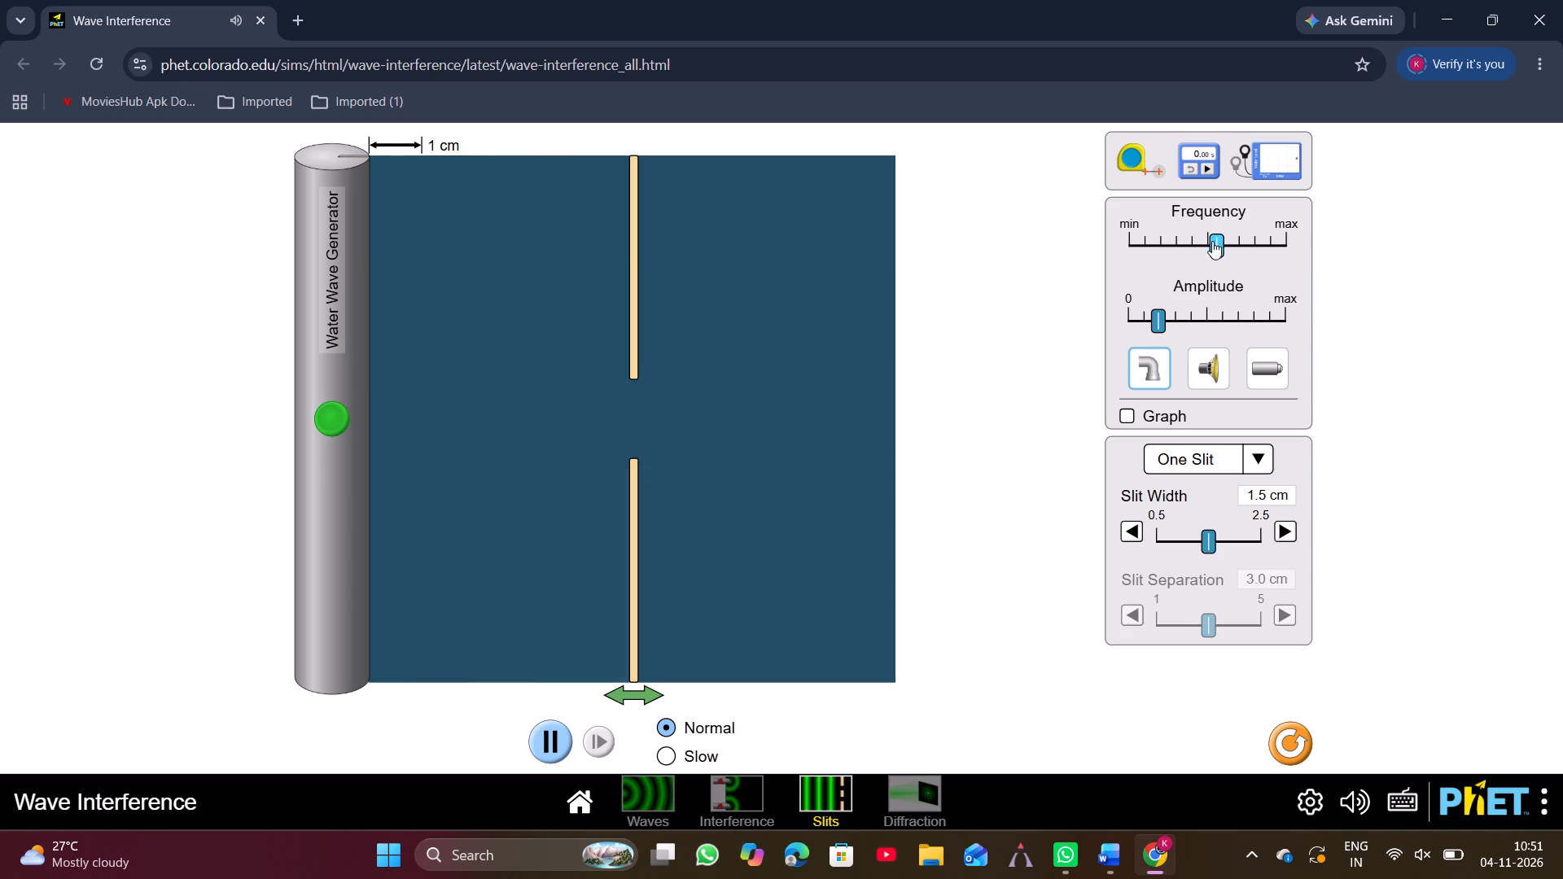
drag(1212, 241, 1210, 242)
drag(1158, 311, 1251, 337)
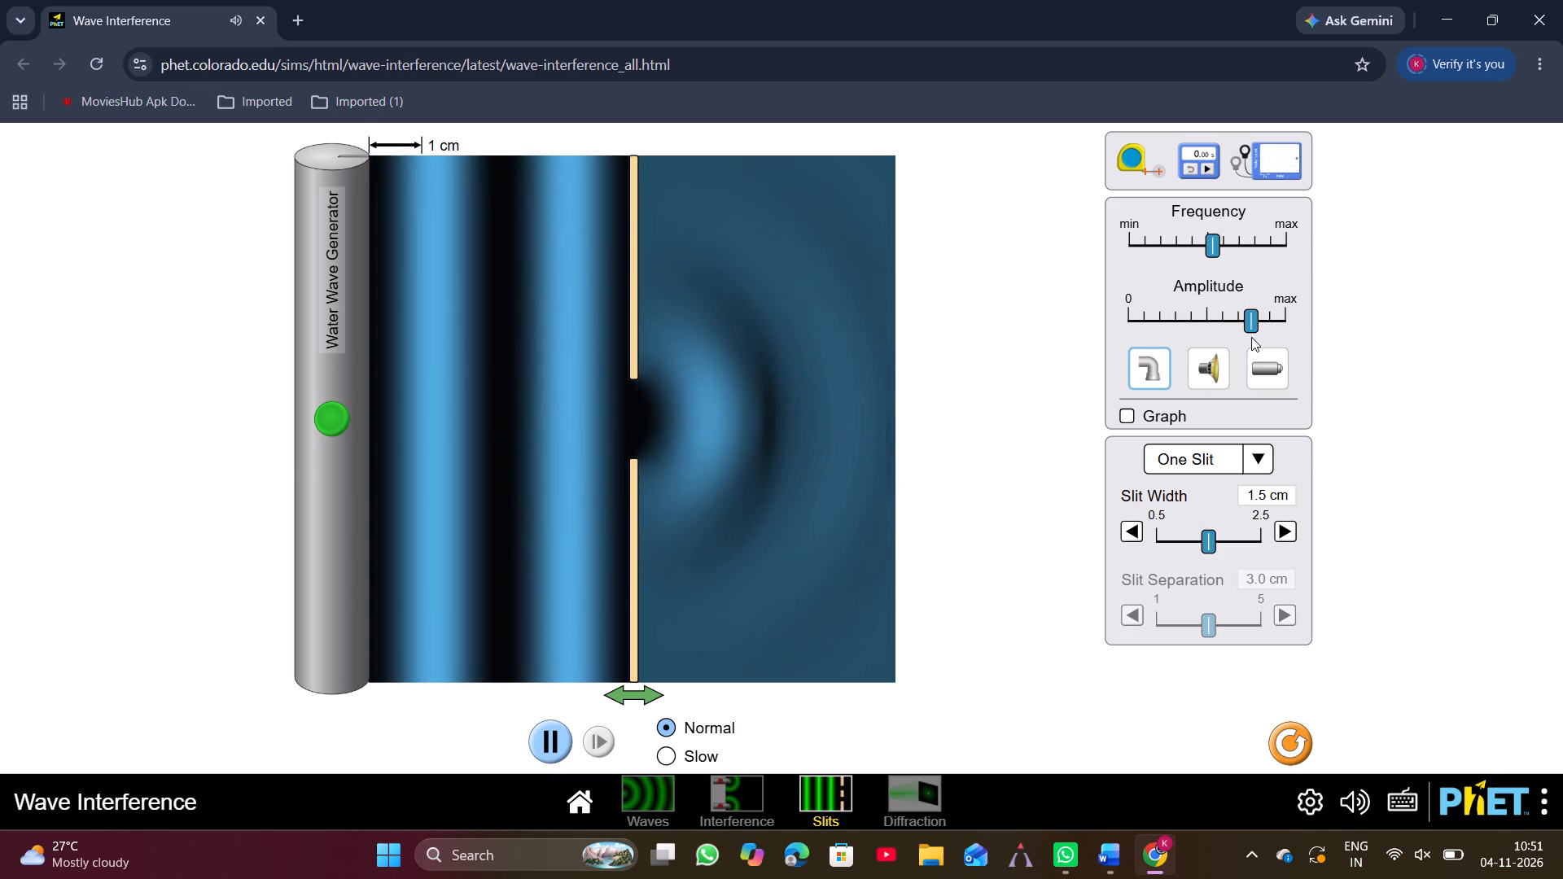
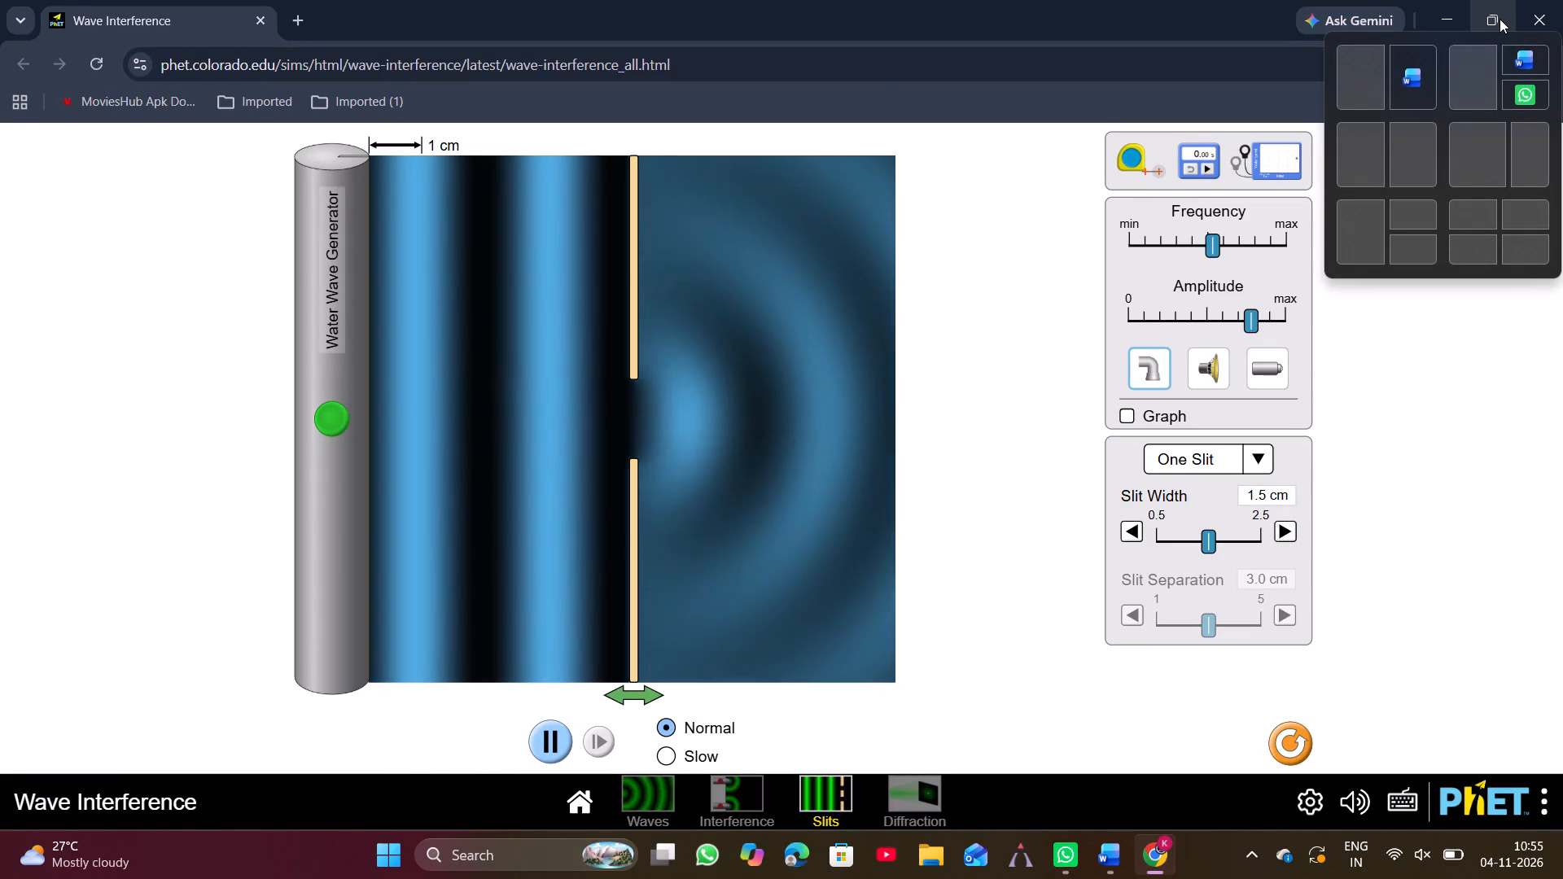
Arrange the wave simulation side by side with the Word lab document.
click(1421, 61)
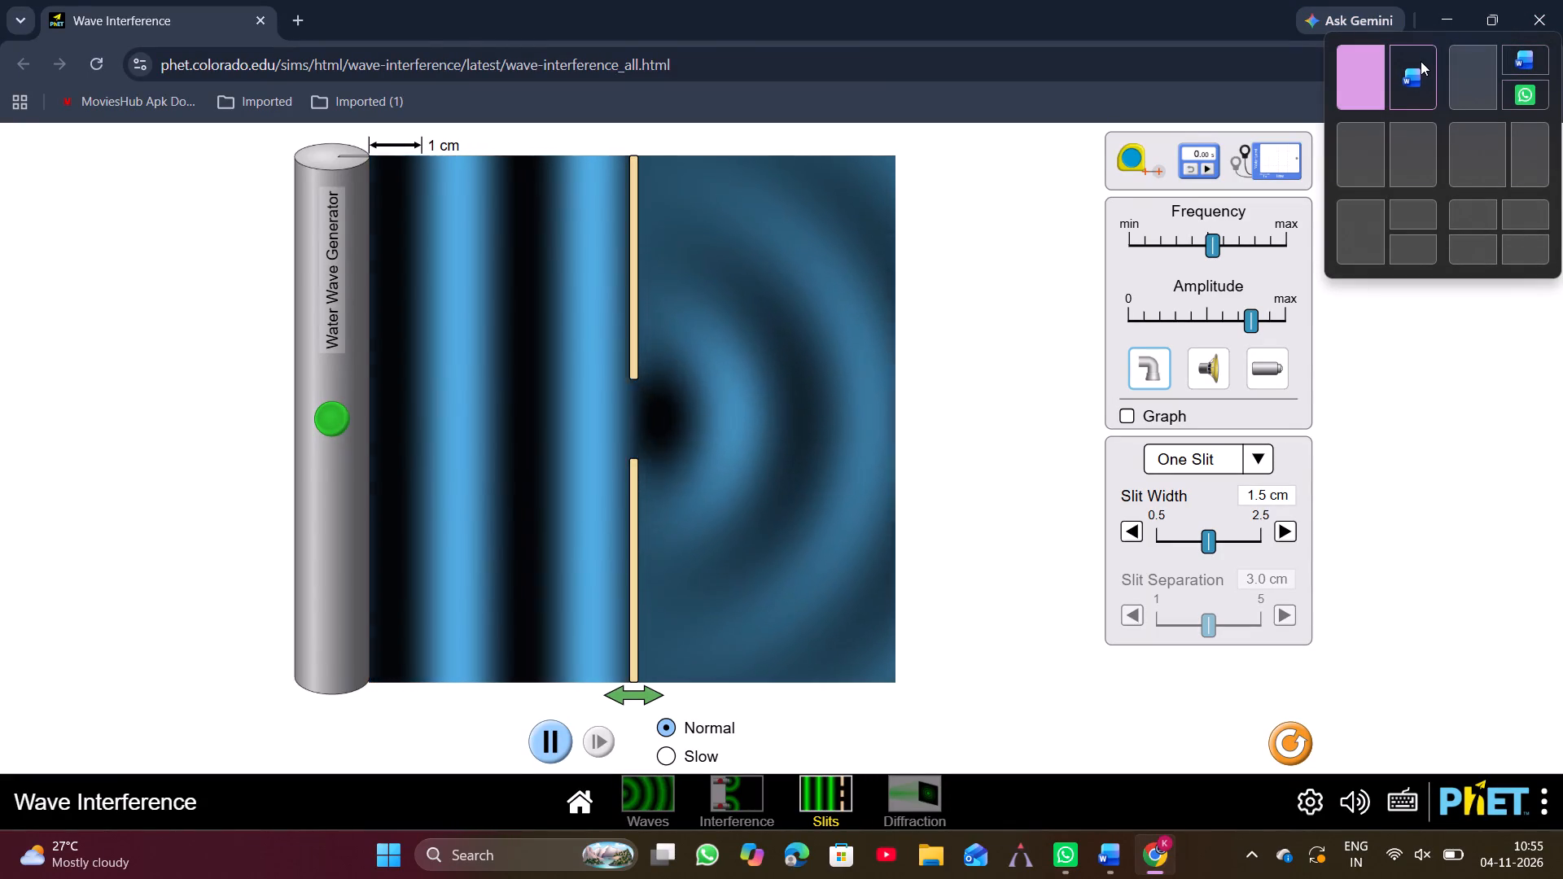
scroll(1445, 258, left, 1)
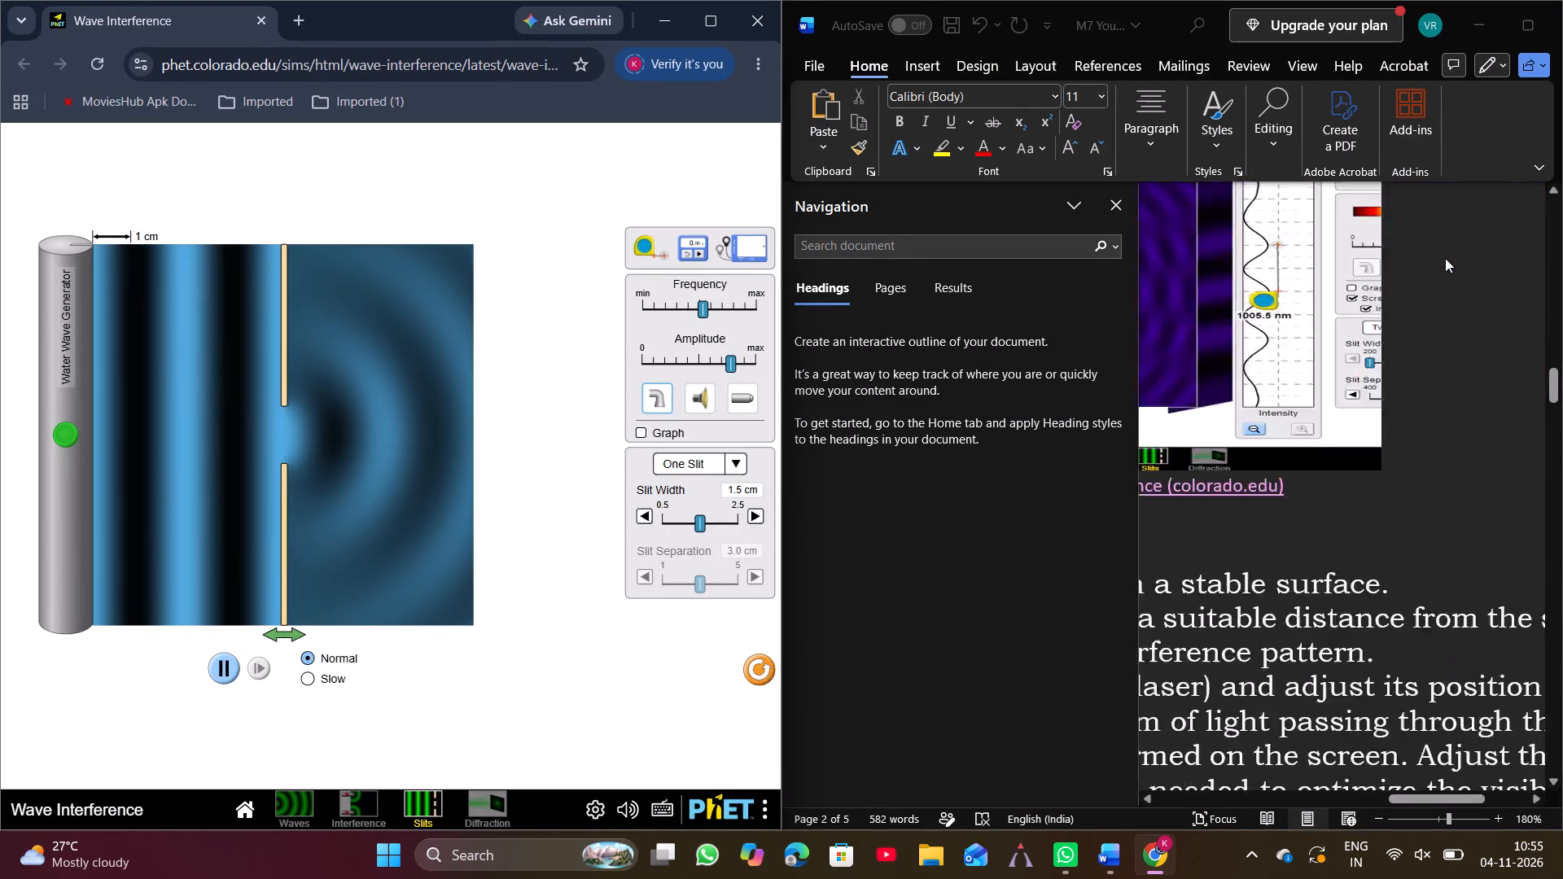
scroll(1445, 258, left, 3)
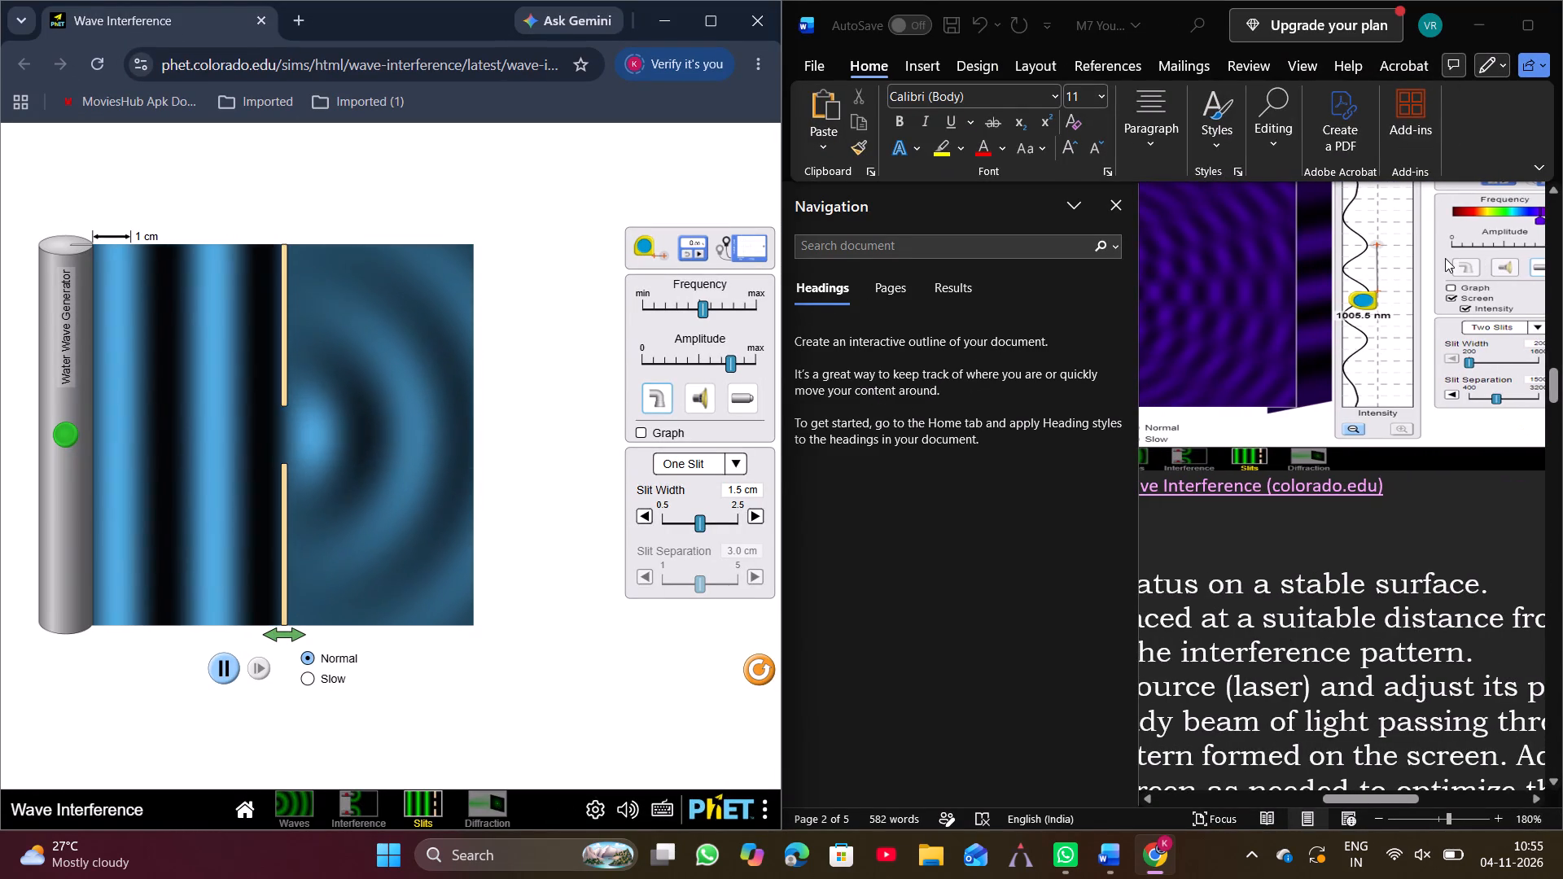
scroll(1445, 258, down, 2)
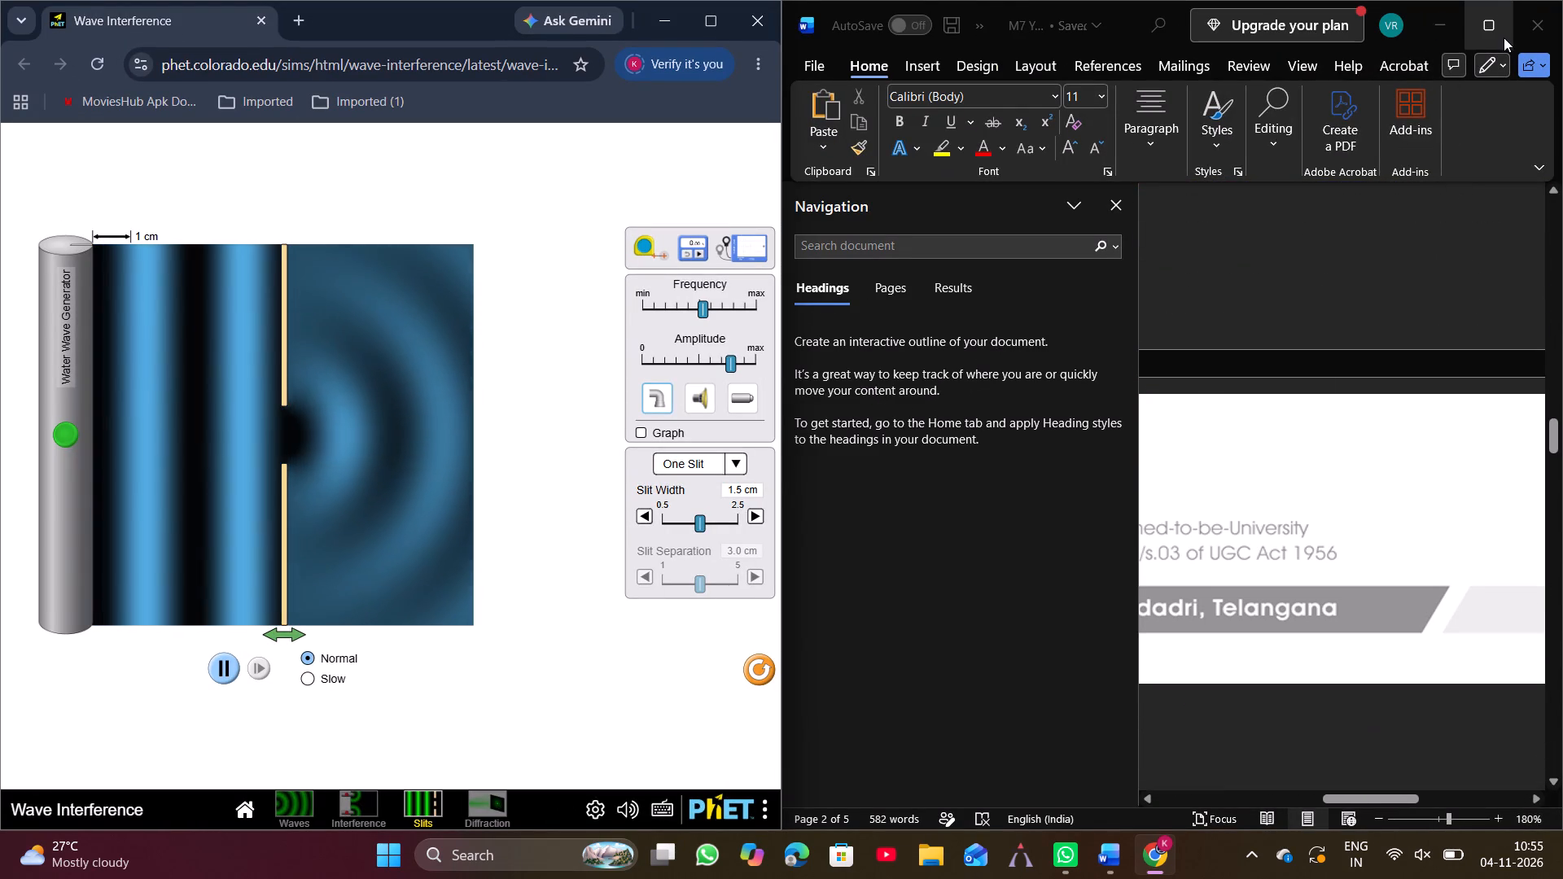
Maximise the Word lab document and examine its Data and Observations table, Formula, Result and Discussion sections.
click(1504, 37)
click(1492, 19)
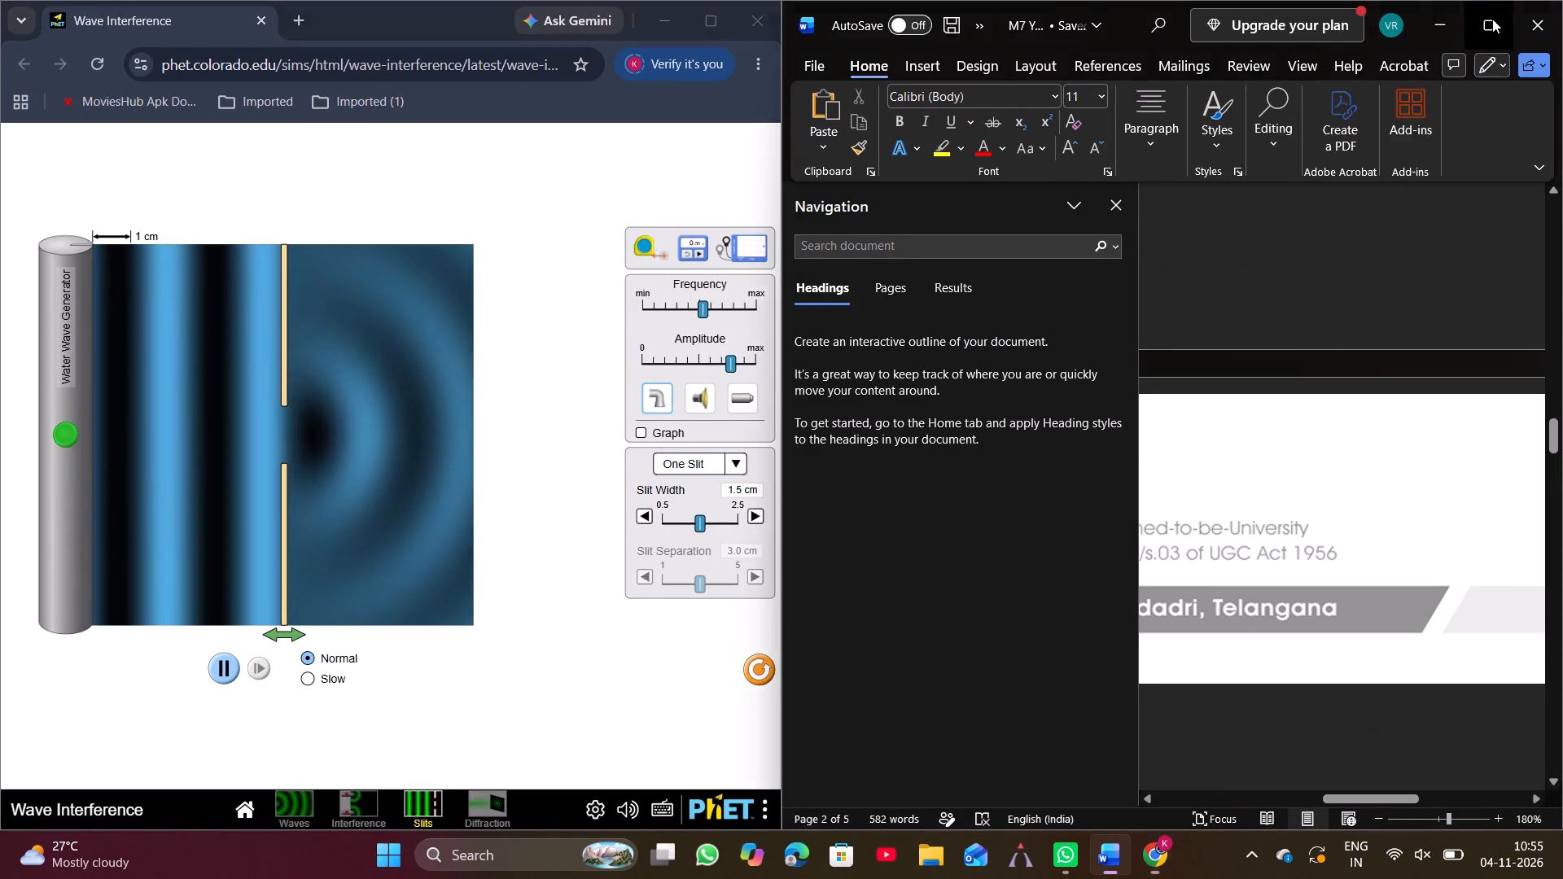
scroll(1052, 592, down, 3)
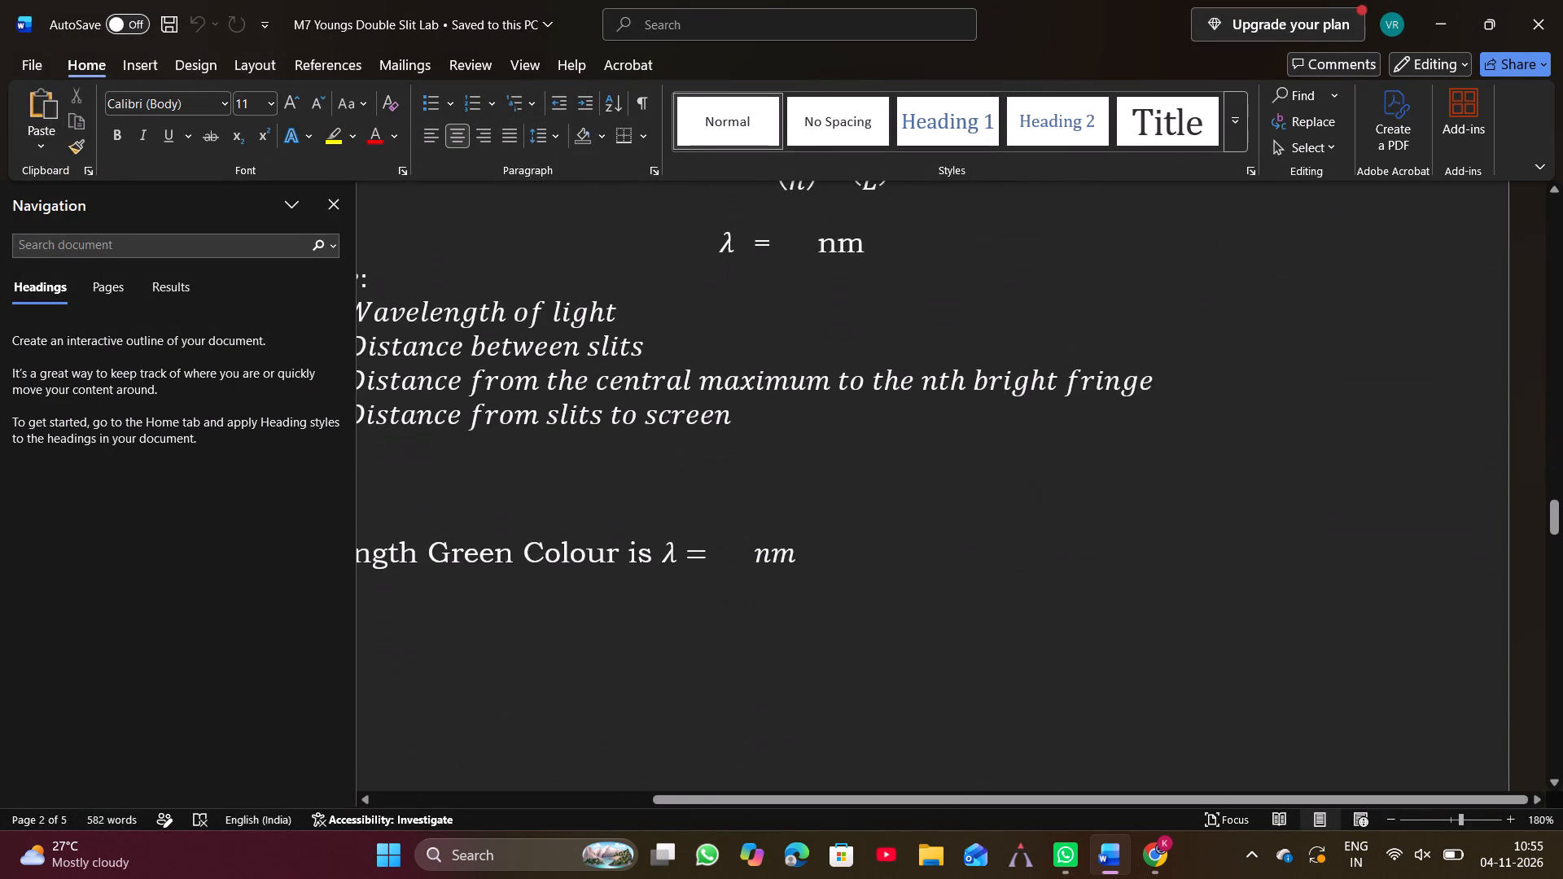
ctrl+scroll(1052, 592, down, 11)
scroll(1052, 592, down, 1)
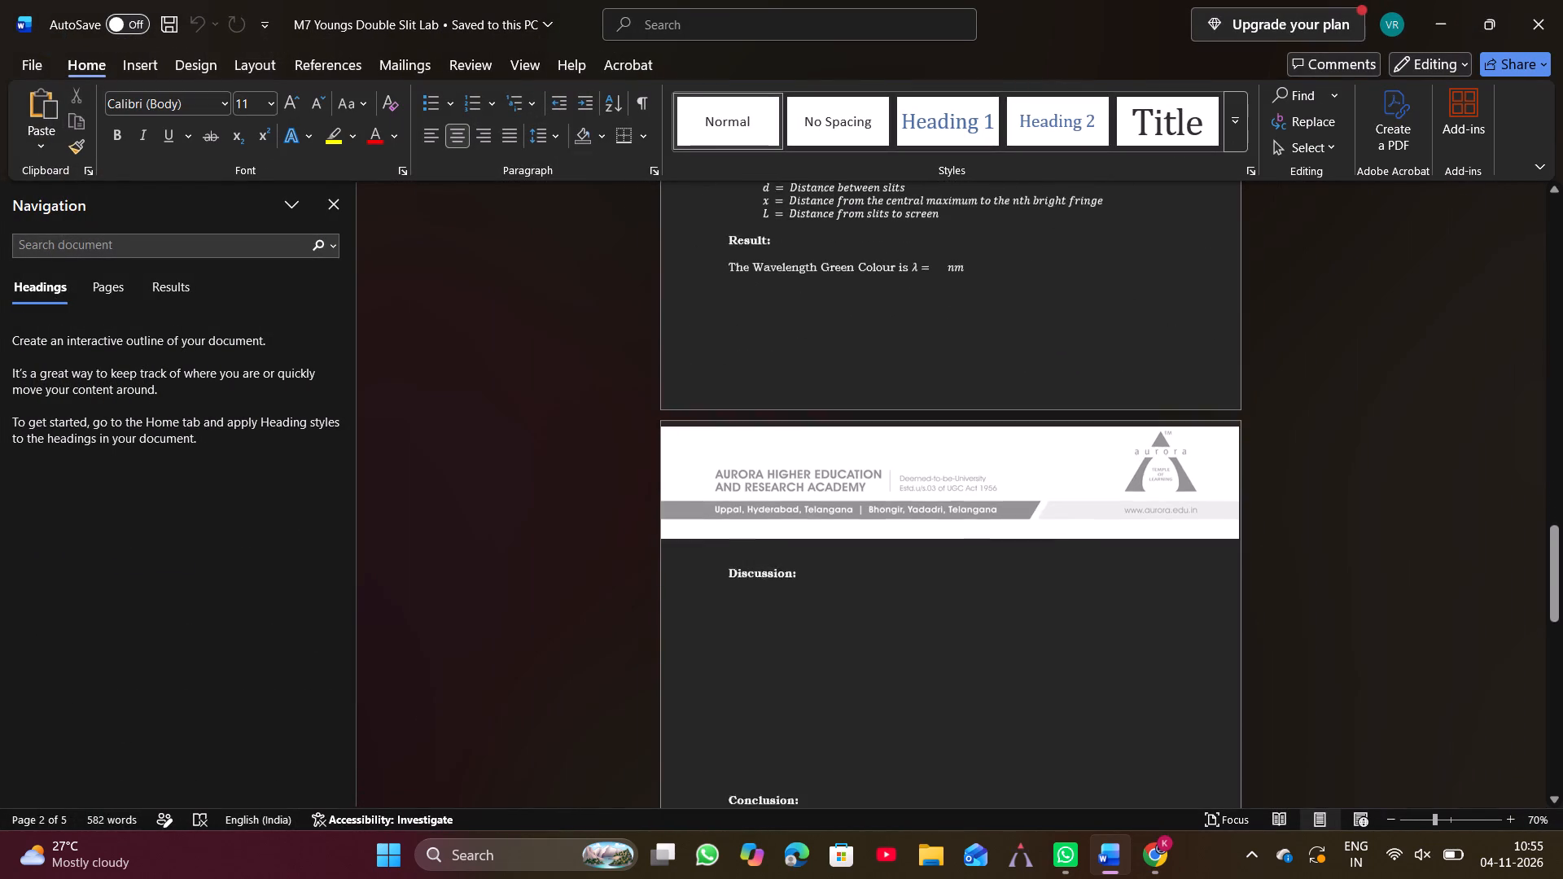
scroll(1052, 592, down, 2)
scroll(1052, 592, up, 5)
scroll(1052, 592, left, 1)
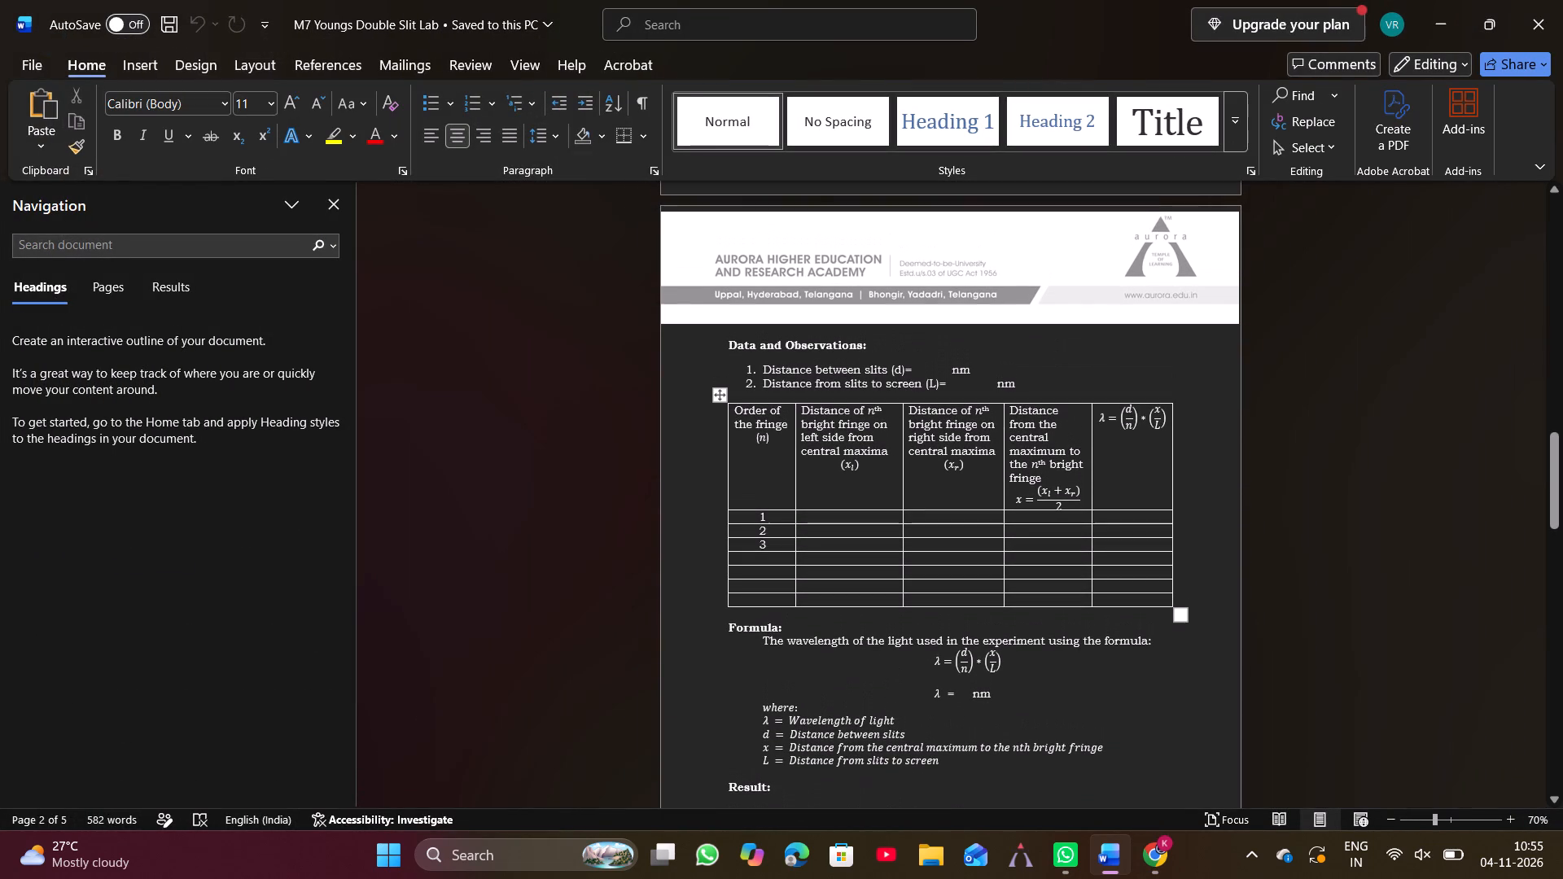
scroll(1052, 592, left, 1)
ctrl+scroll(944, 624, up, 3)
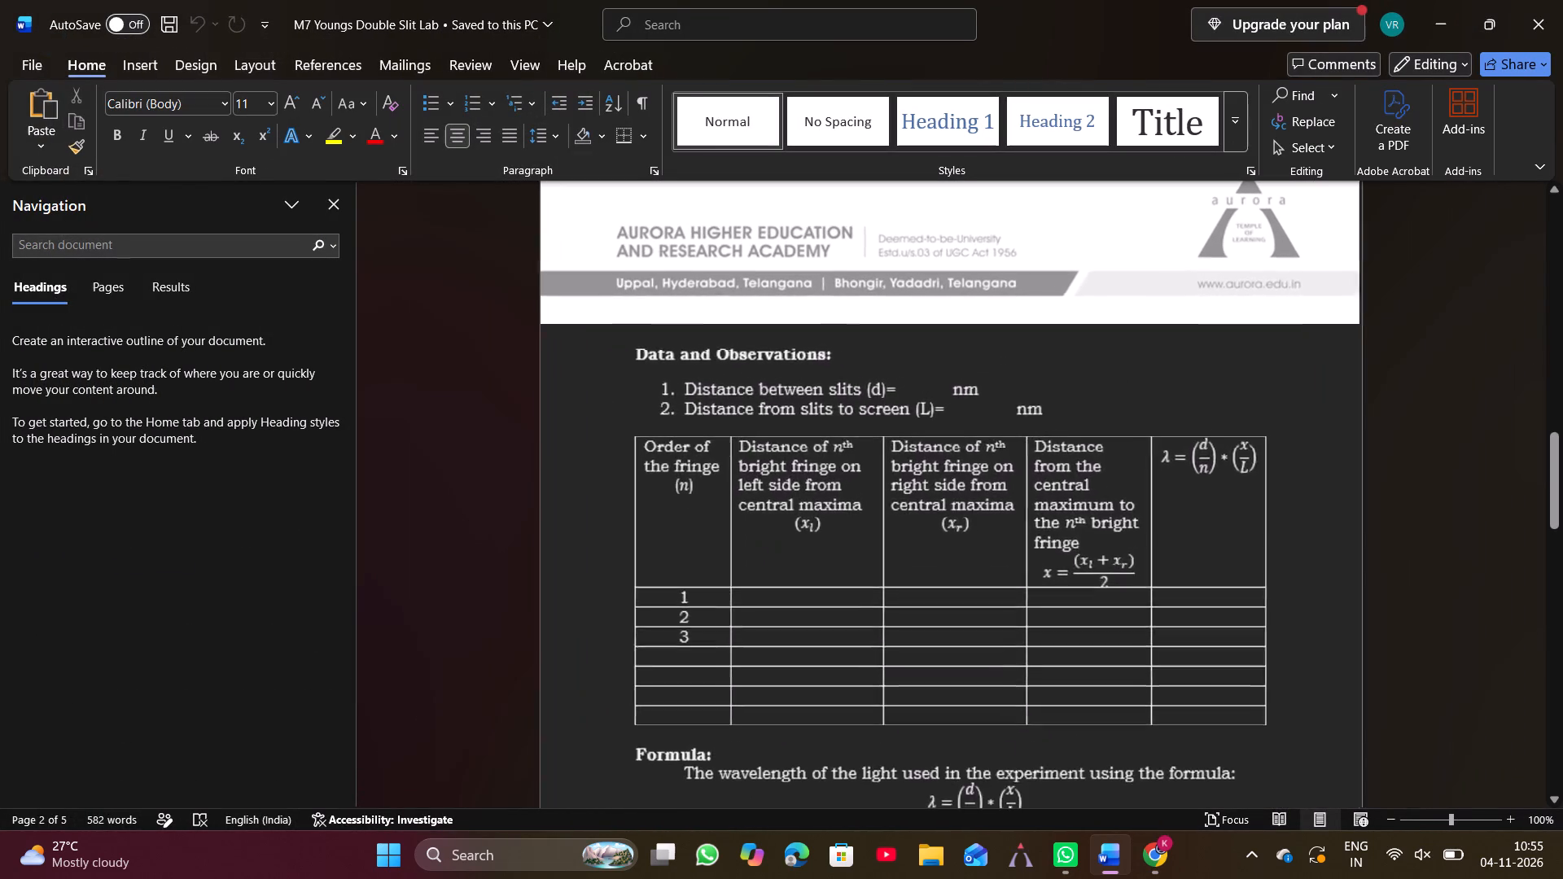
ctrl+scroll(944, 624, up, 1)
scroll(944, 624, down, 1)
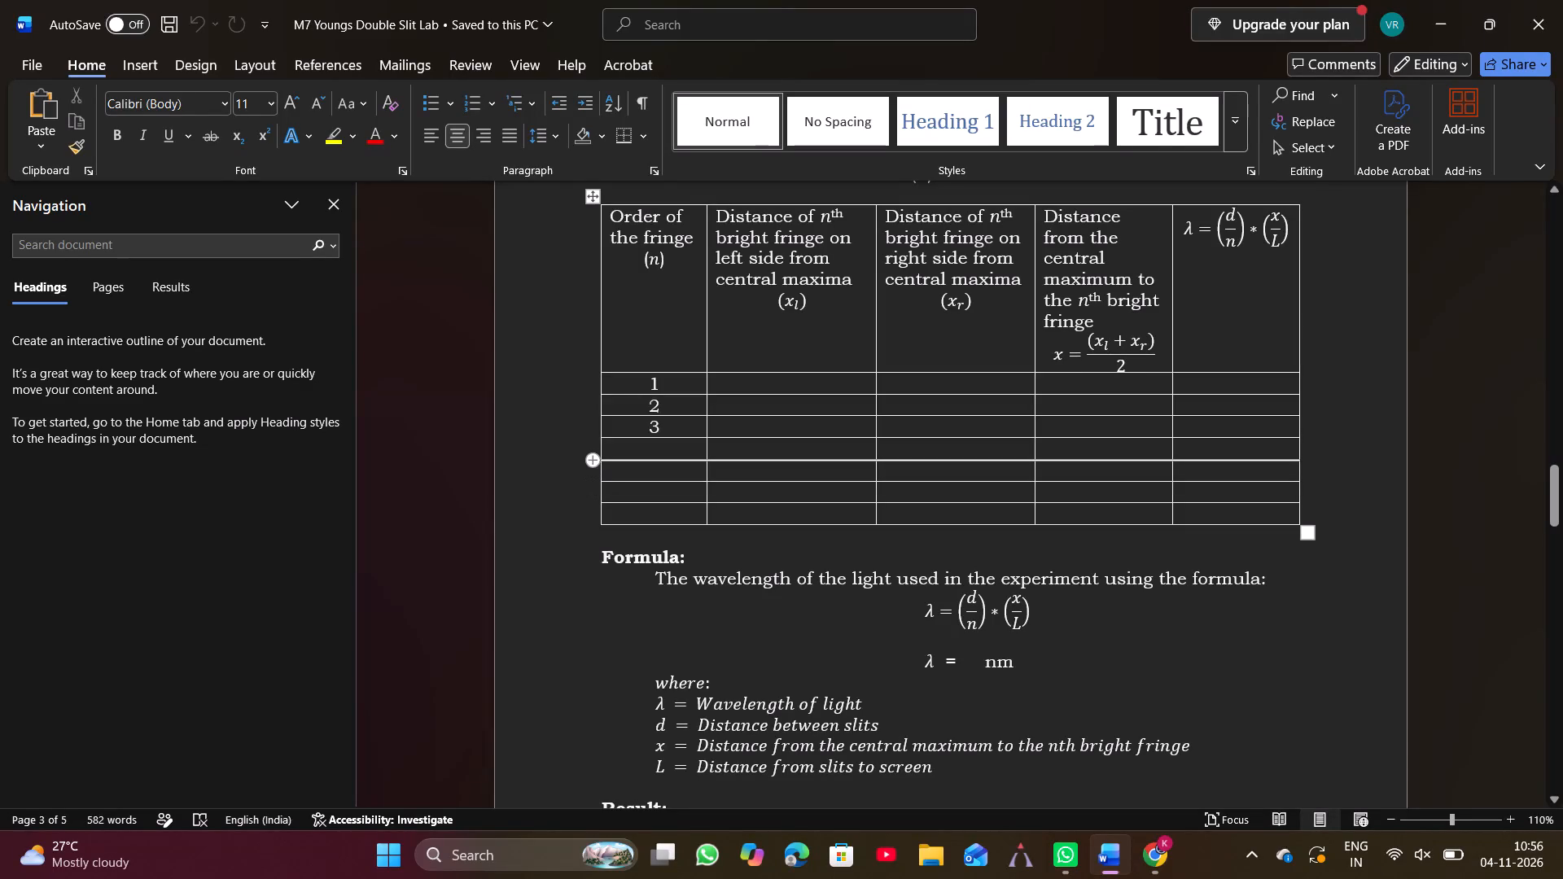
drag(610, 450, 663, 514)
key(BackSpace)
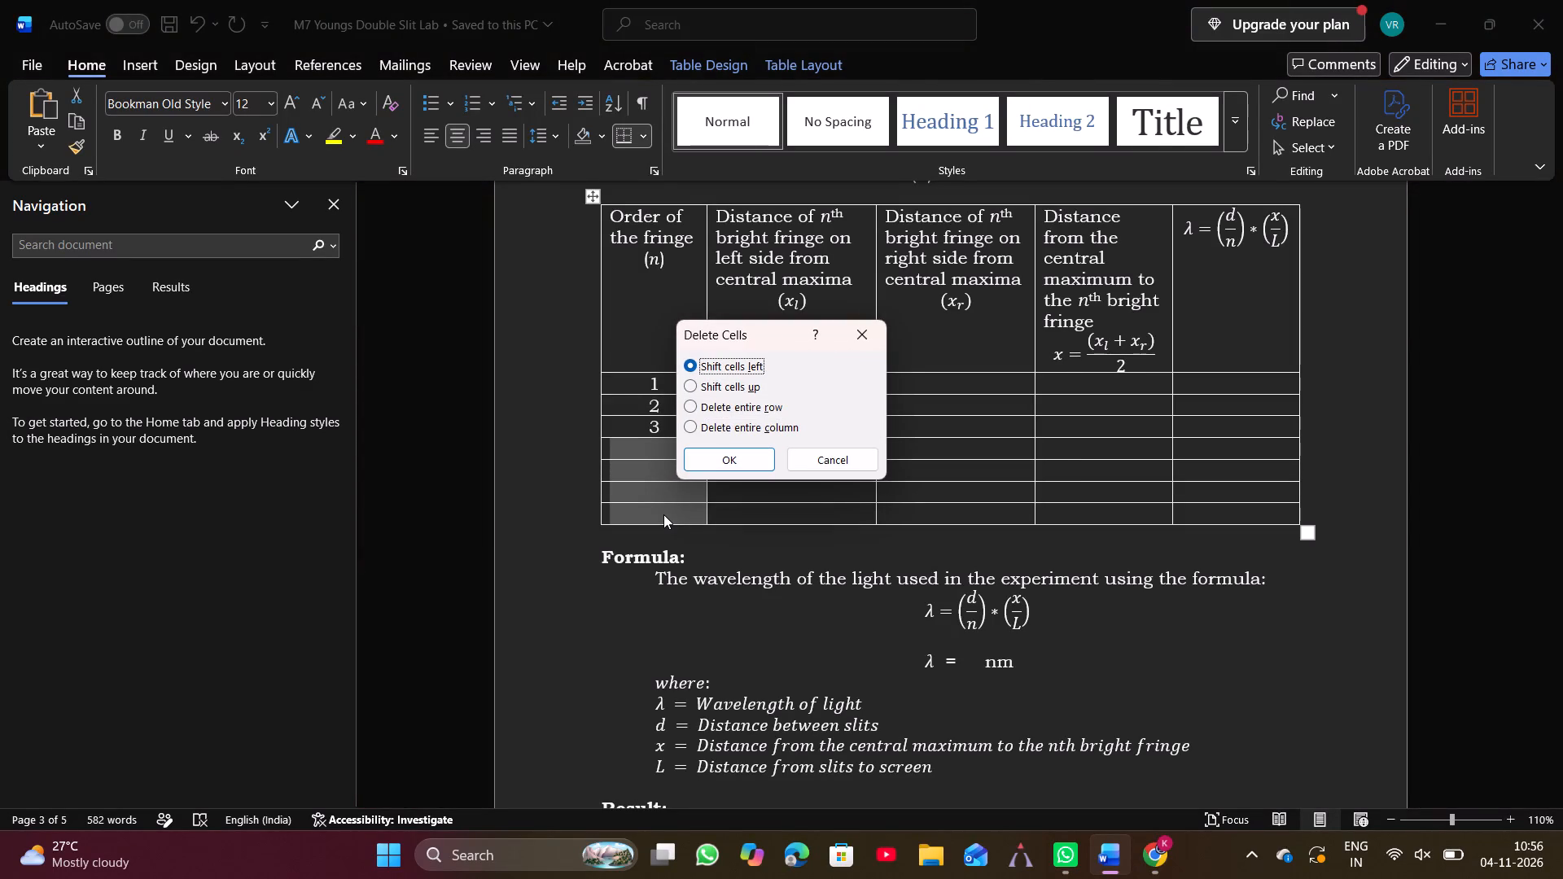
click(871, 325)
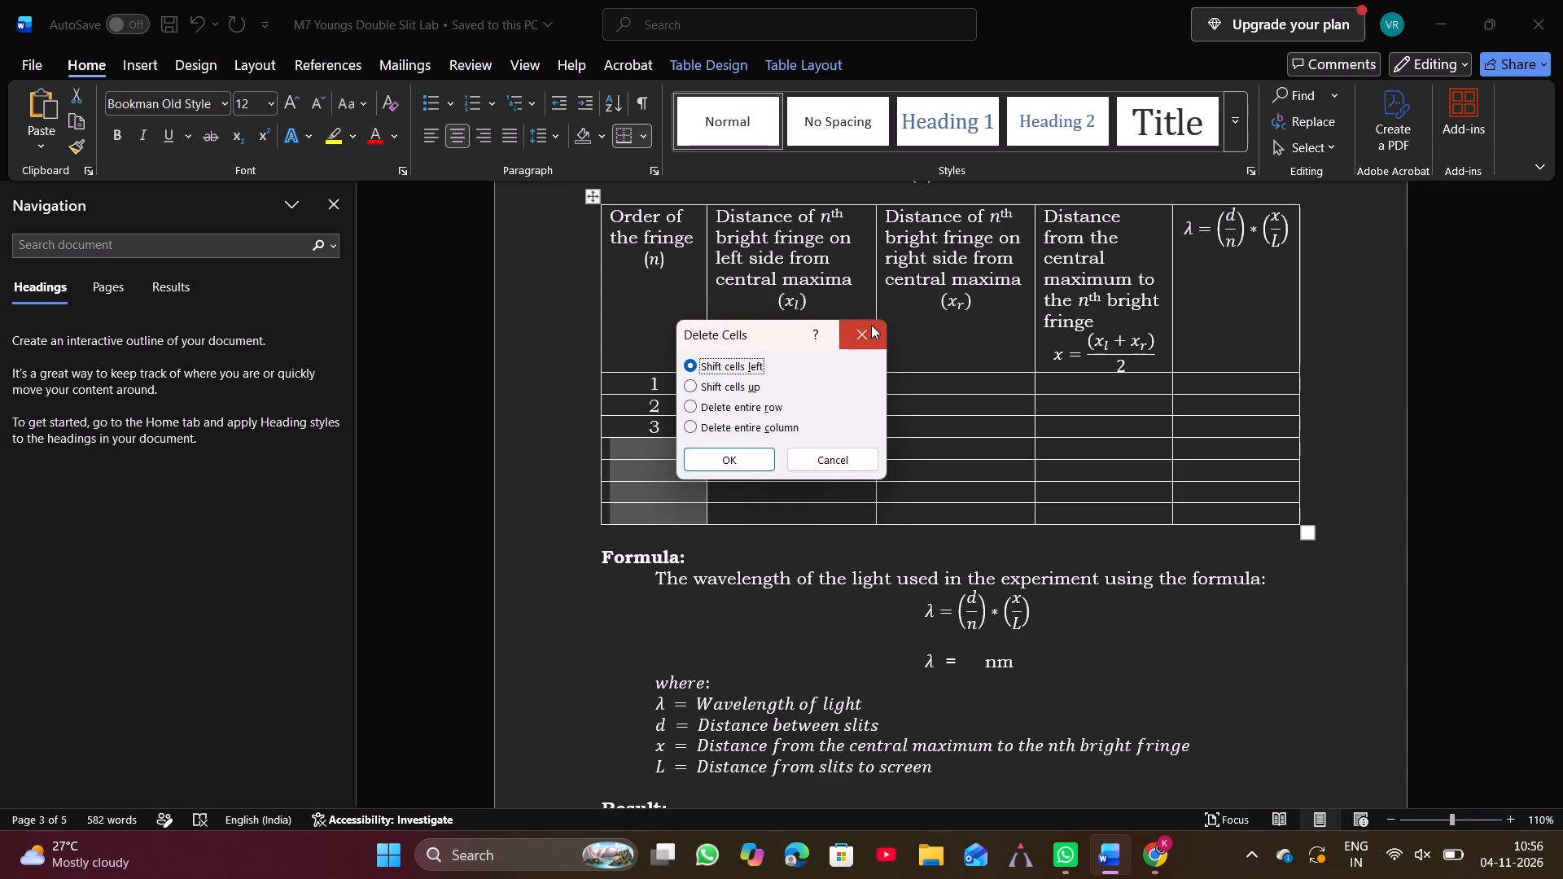
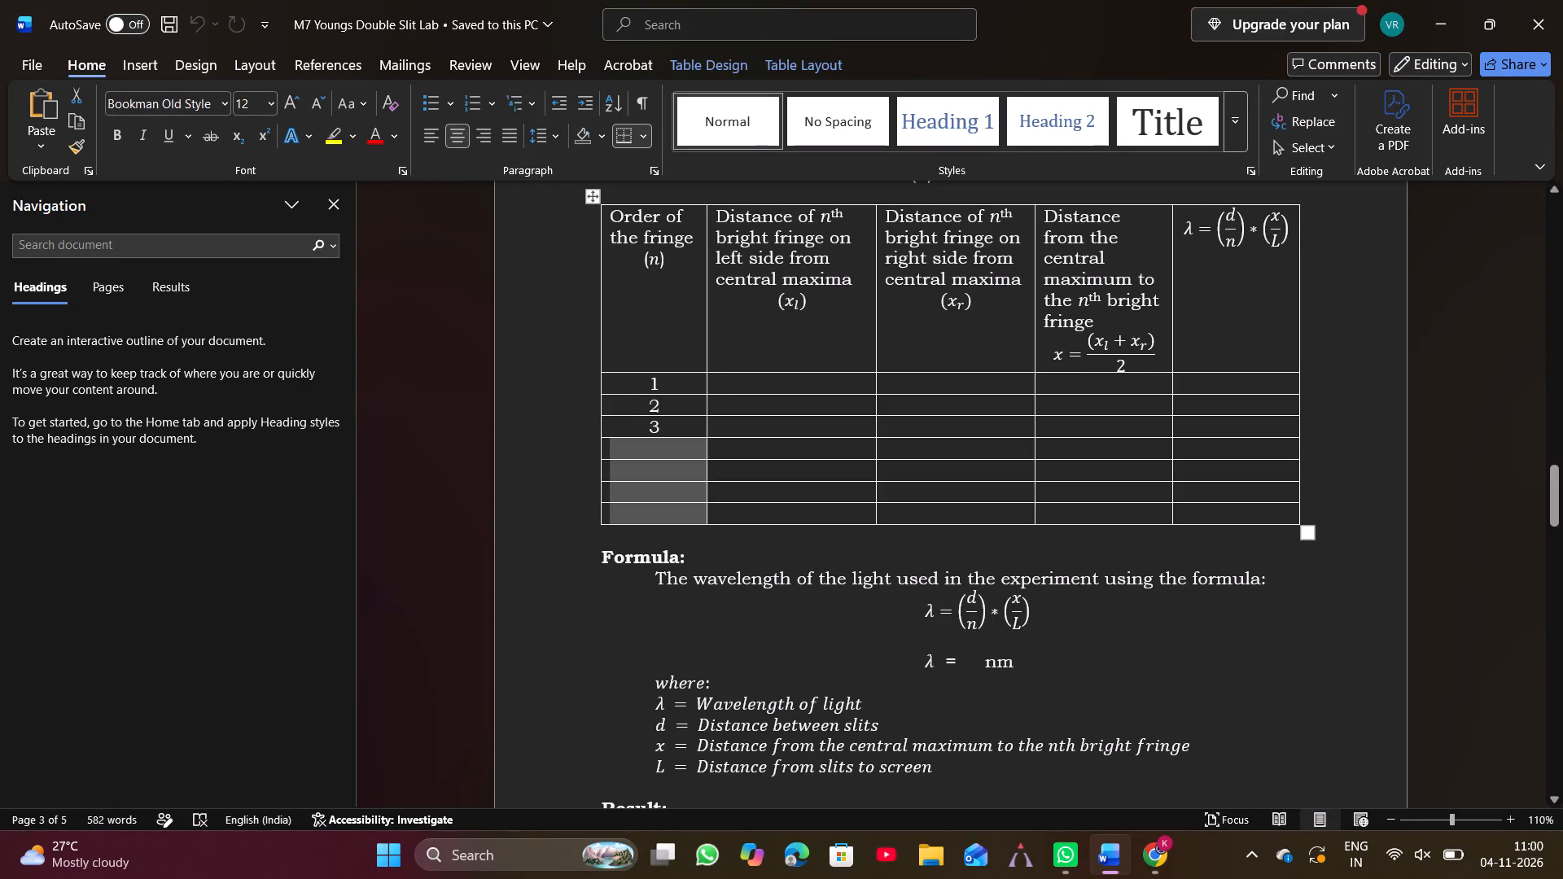
Fill the left-side distance column (xl) for fringe orders 1, 2 and 3 with 917.4, 1848.6 and 2746.3.
click(755, 383)
text(91)
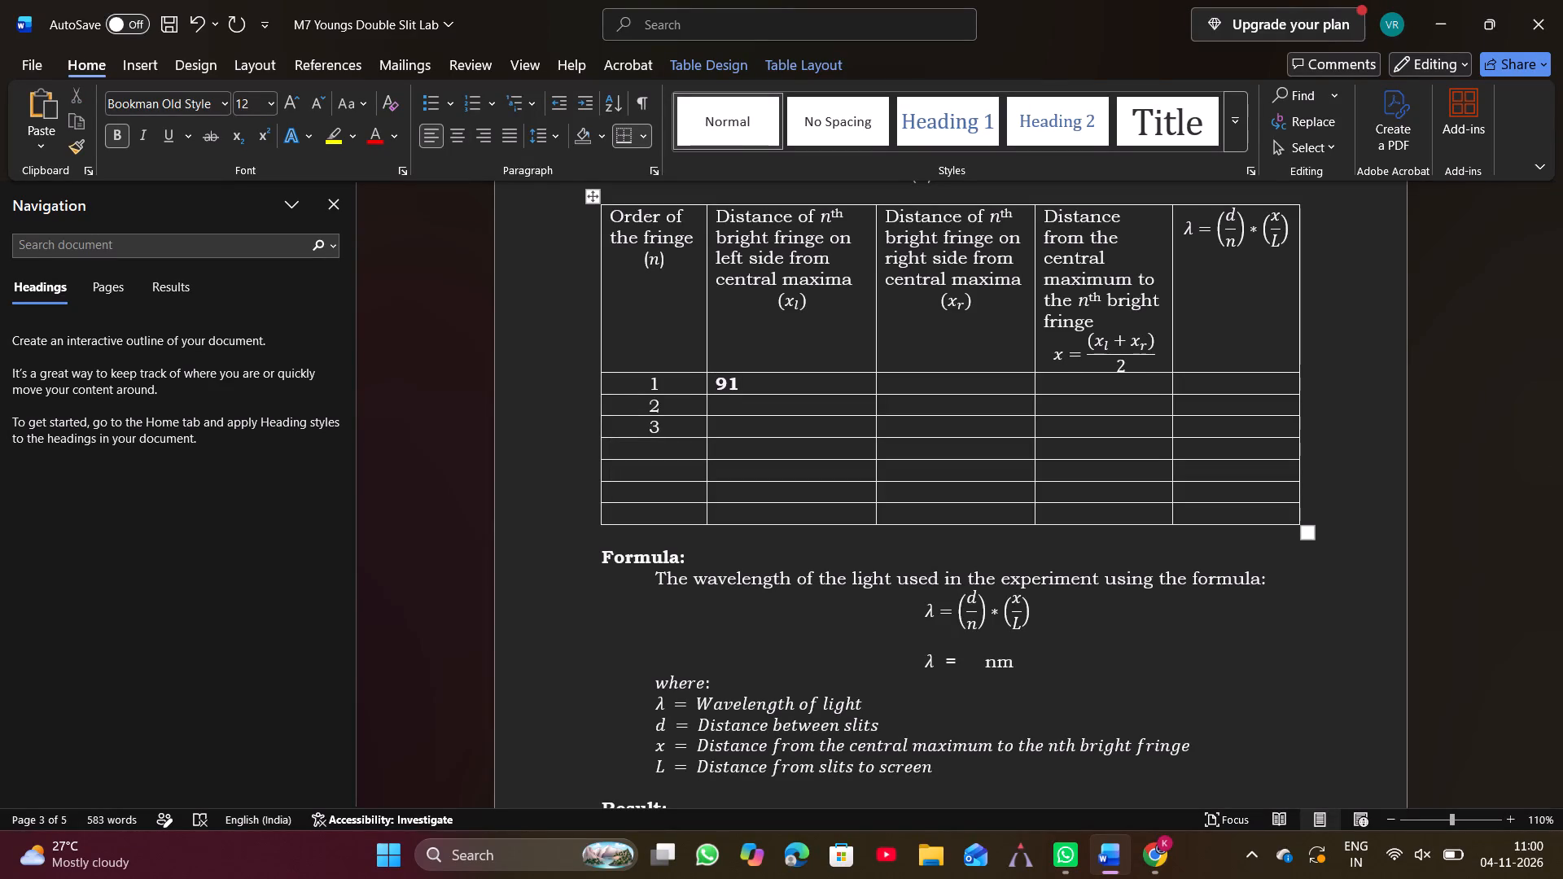
key(7)
key(period)
key(4)
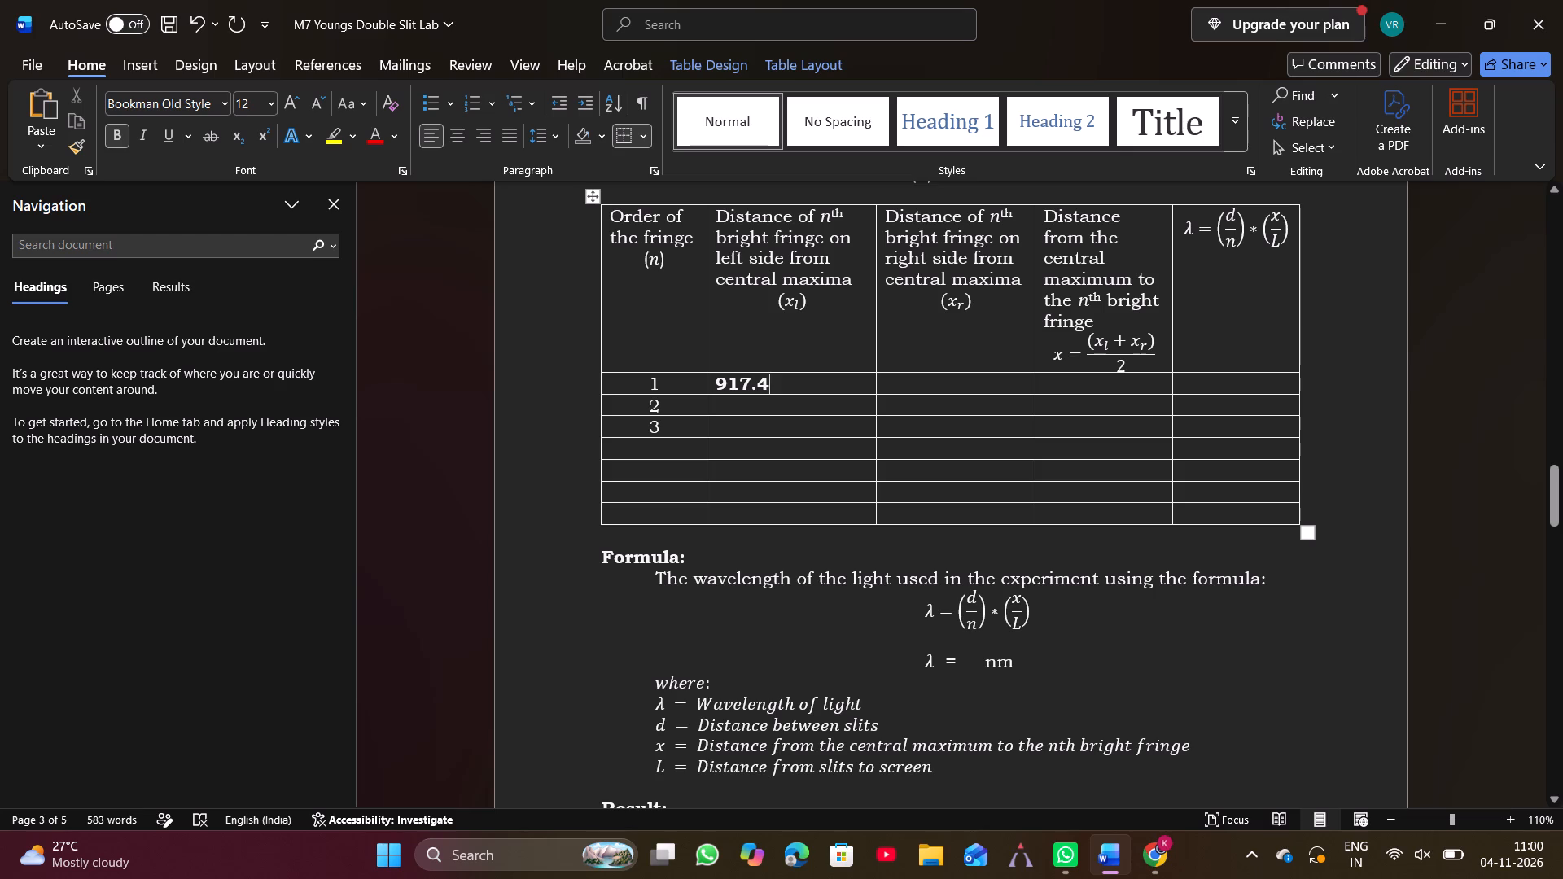
click(747, 400)
key(1)
text(84)
key(8)
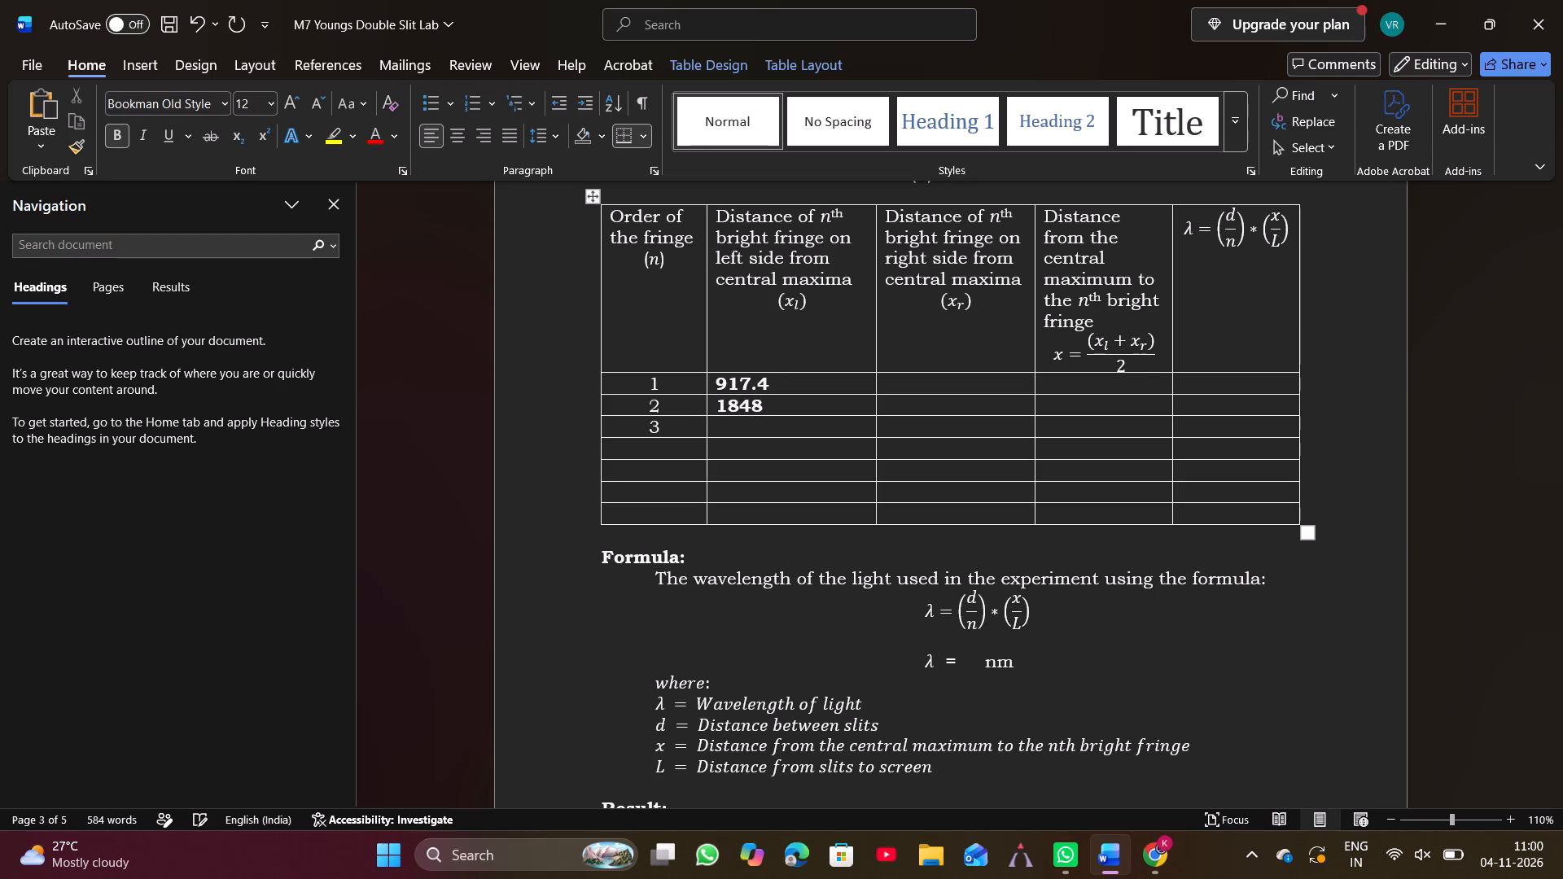
key(period)
key(6)
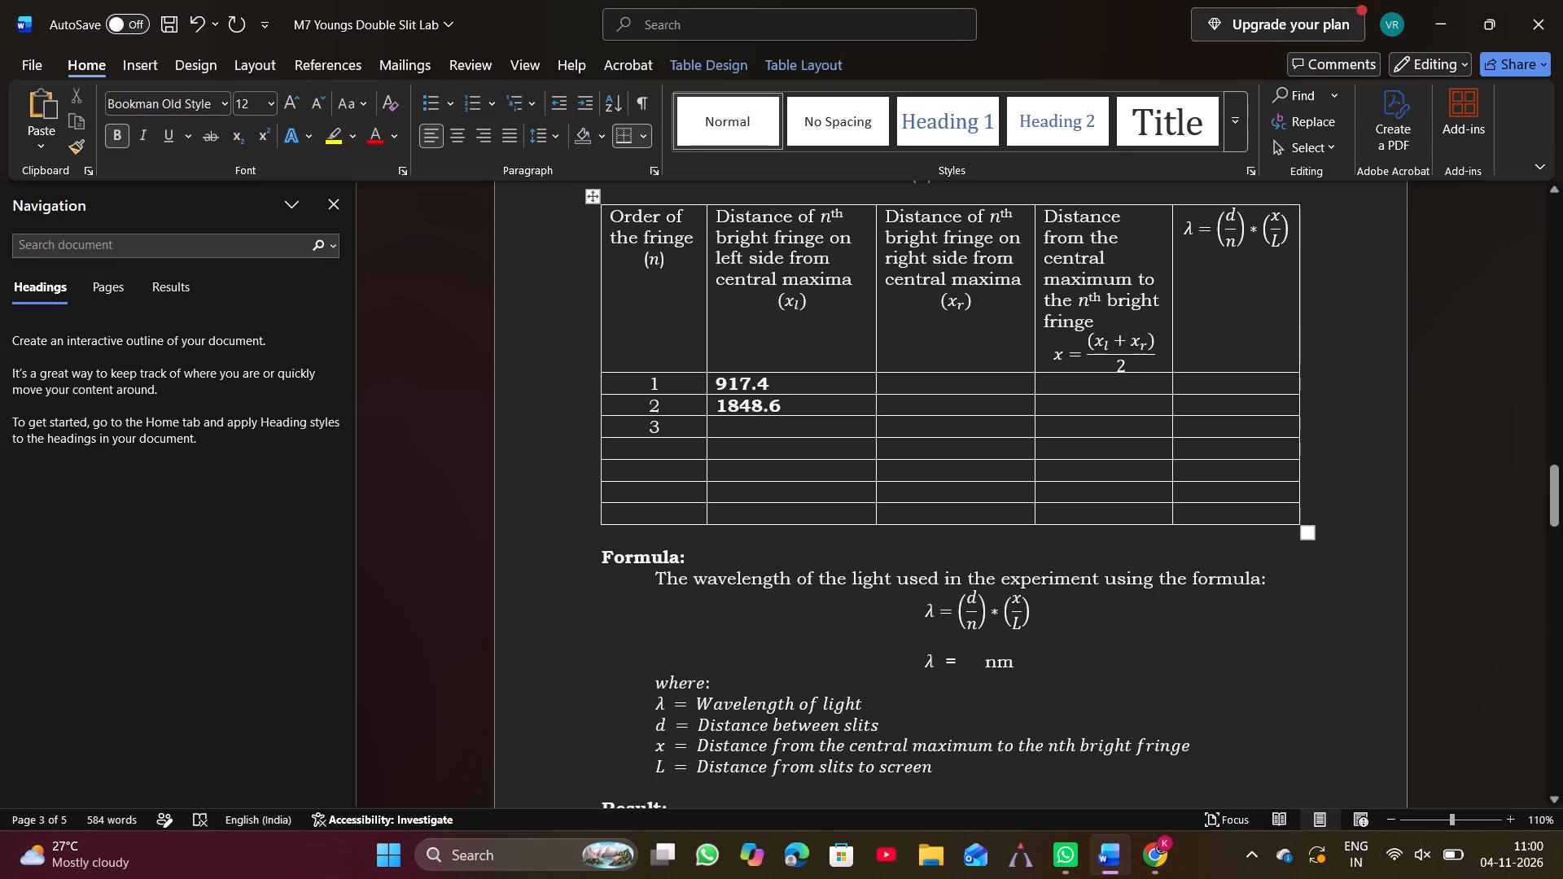
click(742, 423)
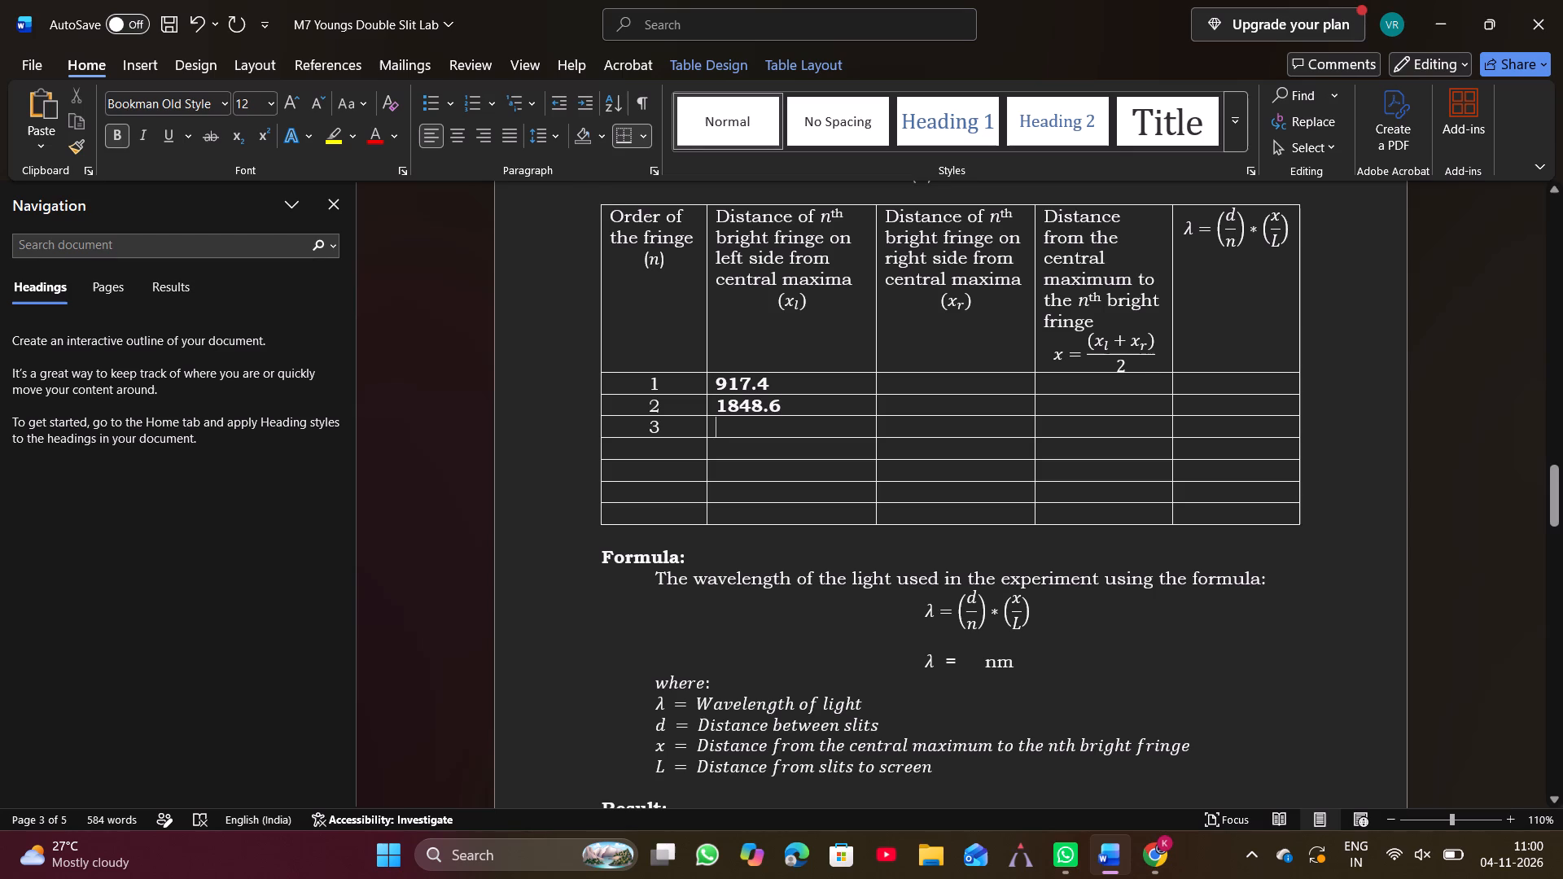
key(2)
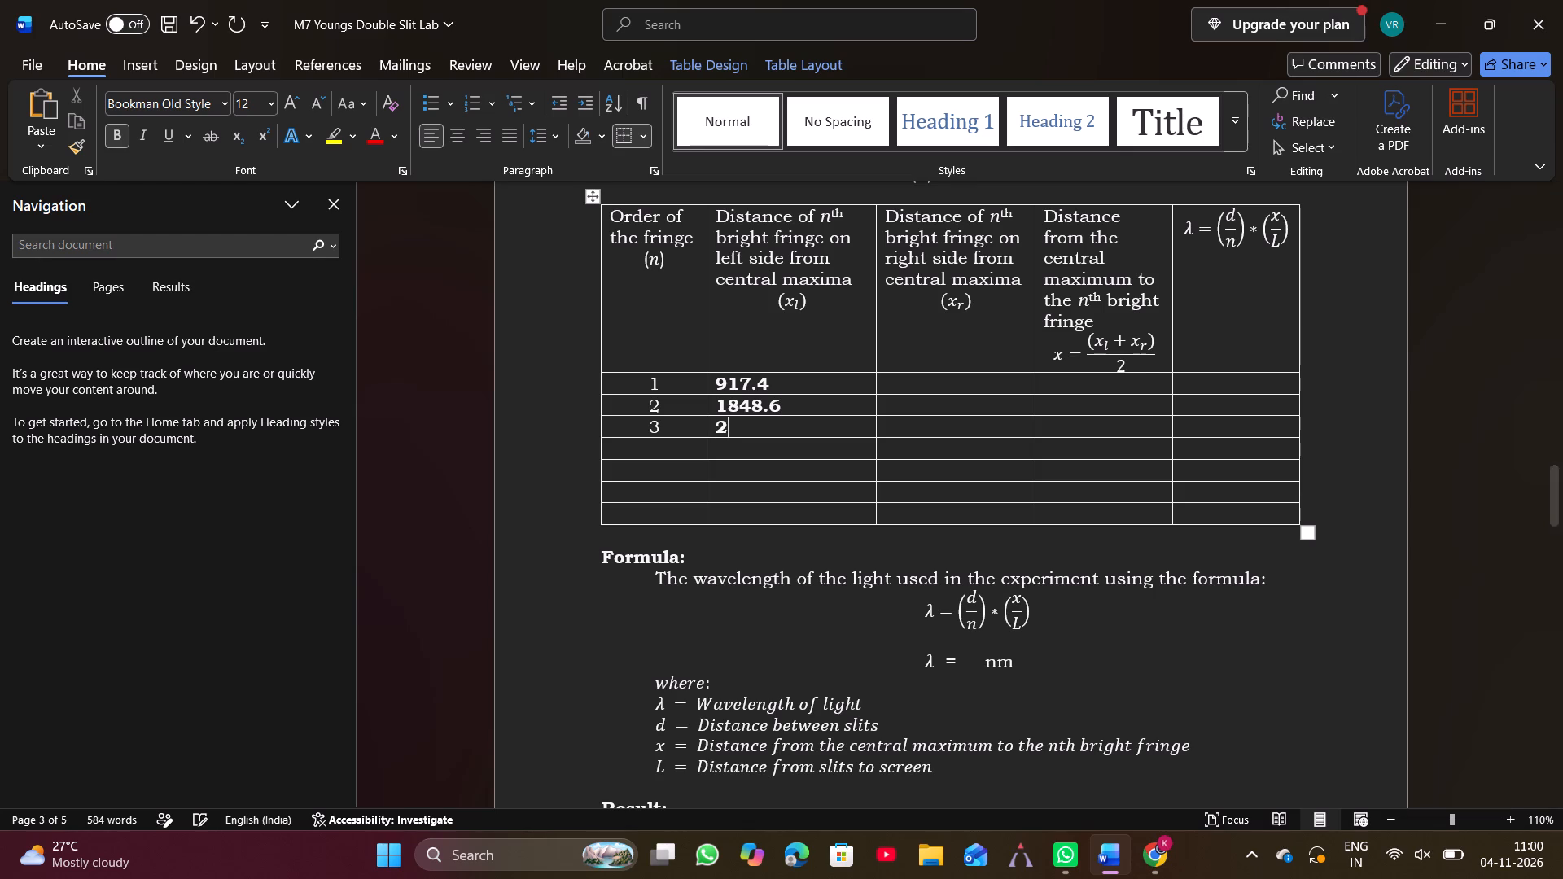
text(746)
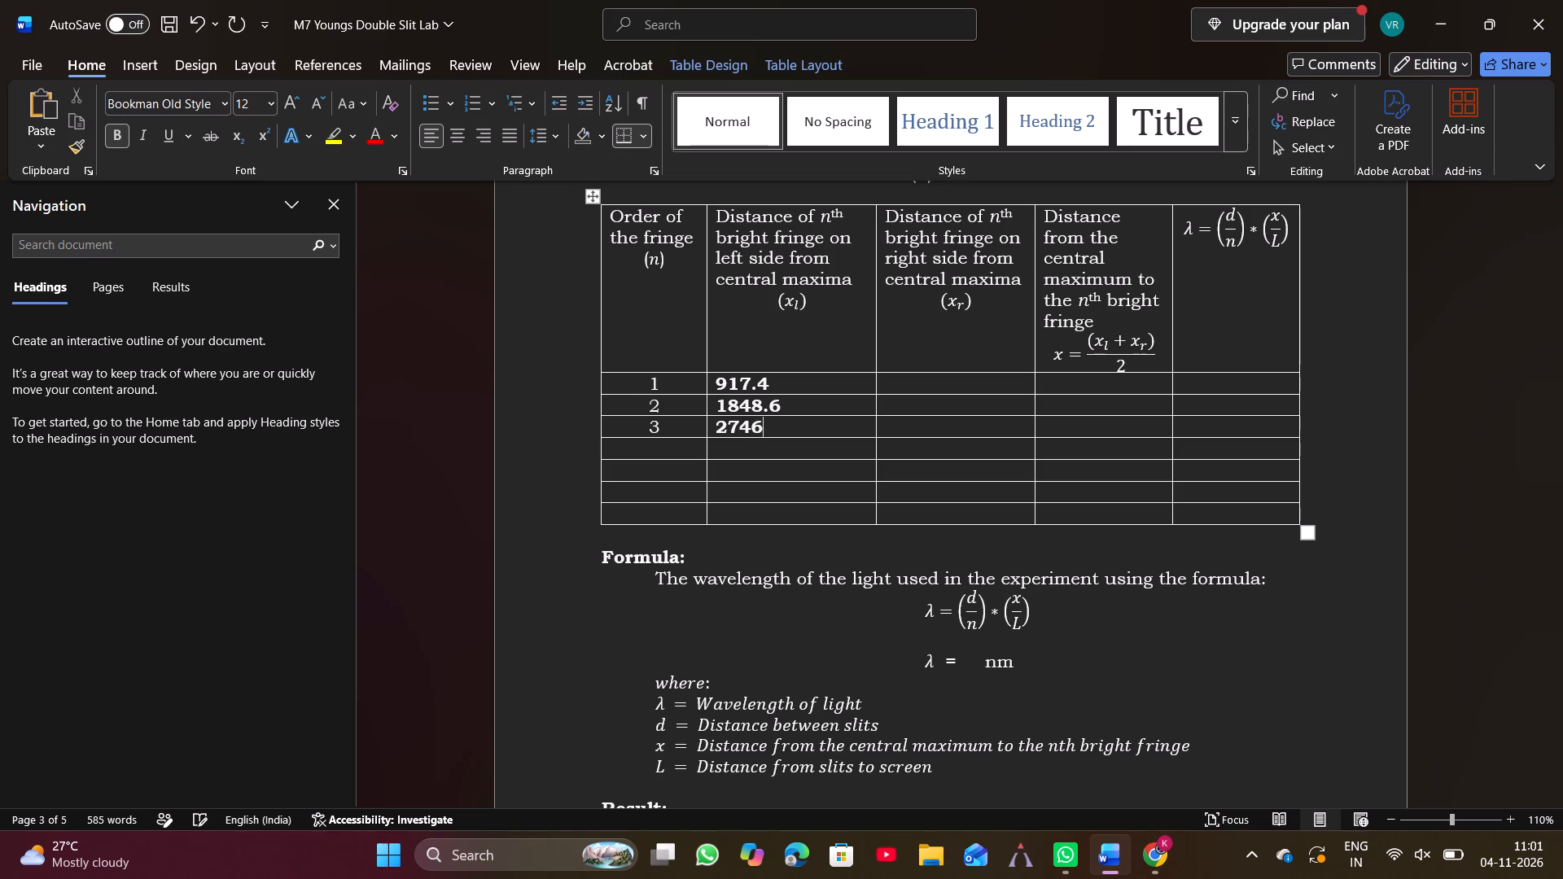
text(.3)
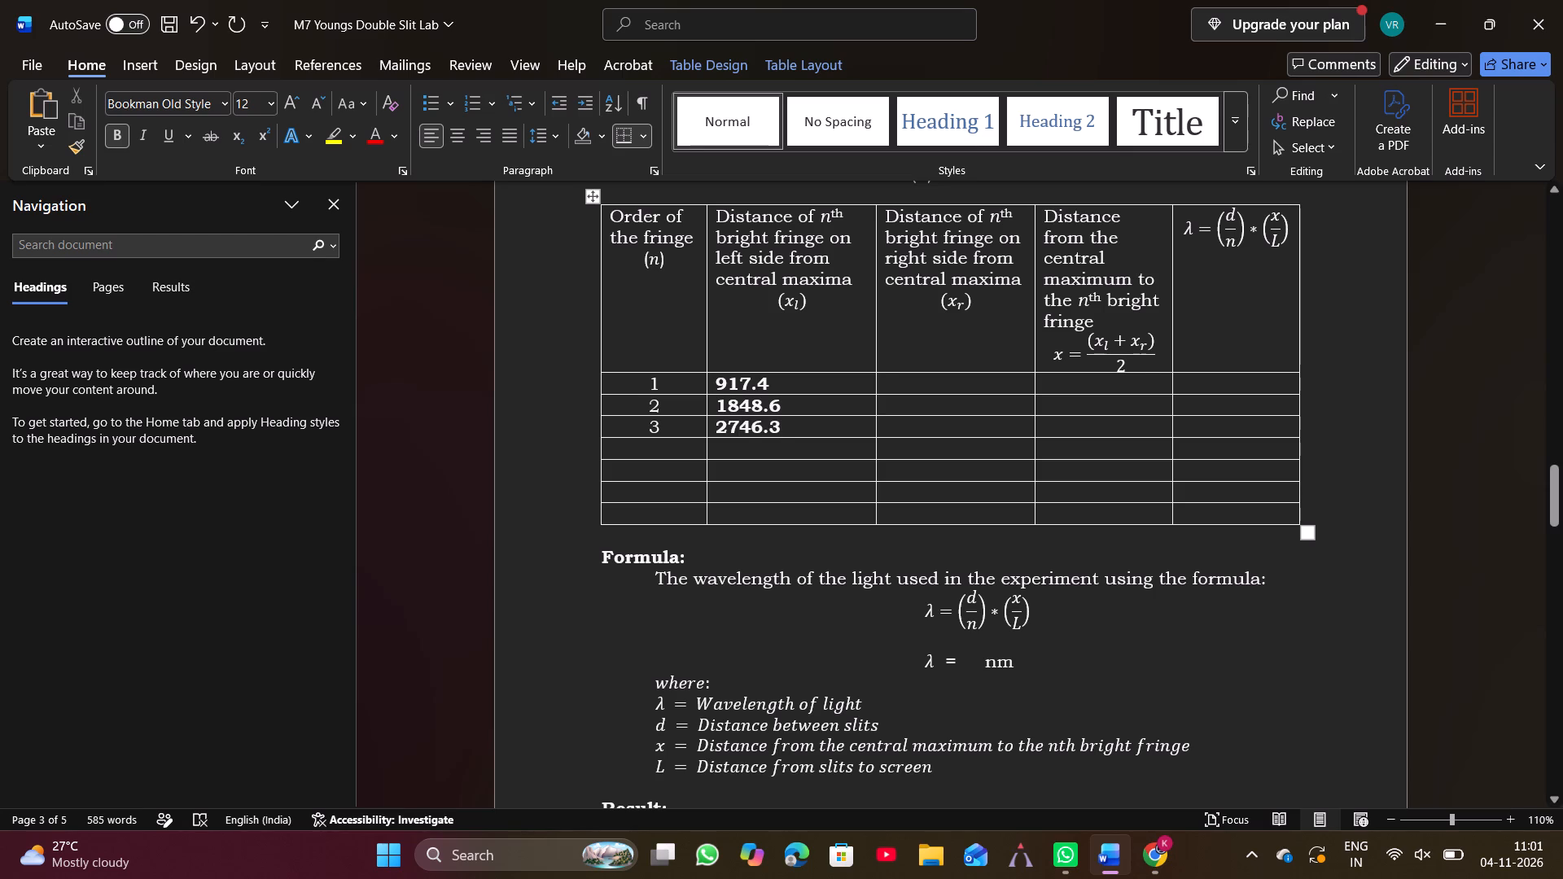
Fill the right-side distance column (xr) for fringe orders 1, 2 and 3 with 919.2, 1843.1 and 2752.8.
click(922, 386)
text(91)
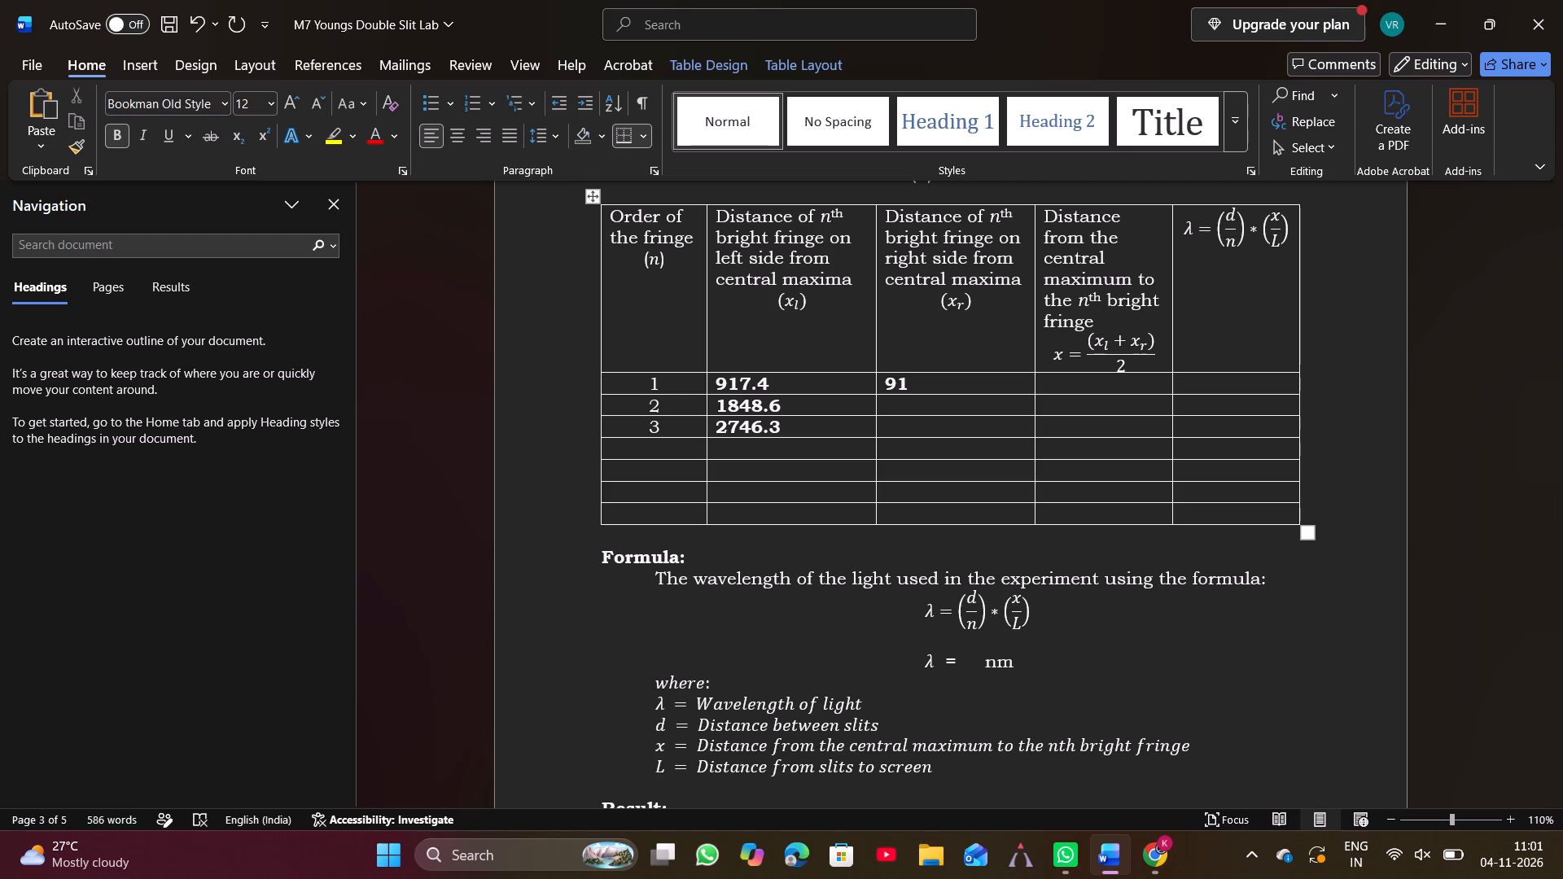
key(9)
key(period)
key(2)
click(903, 407)
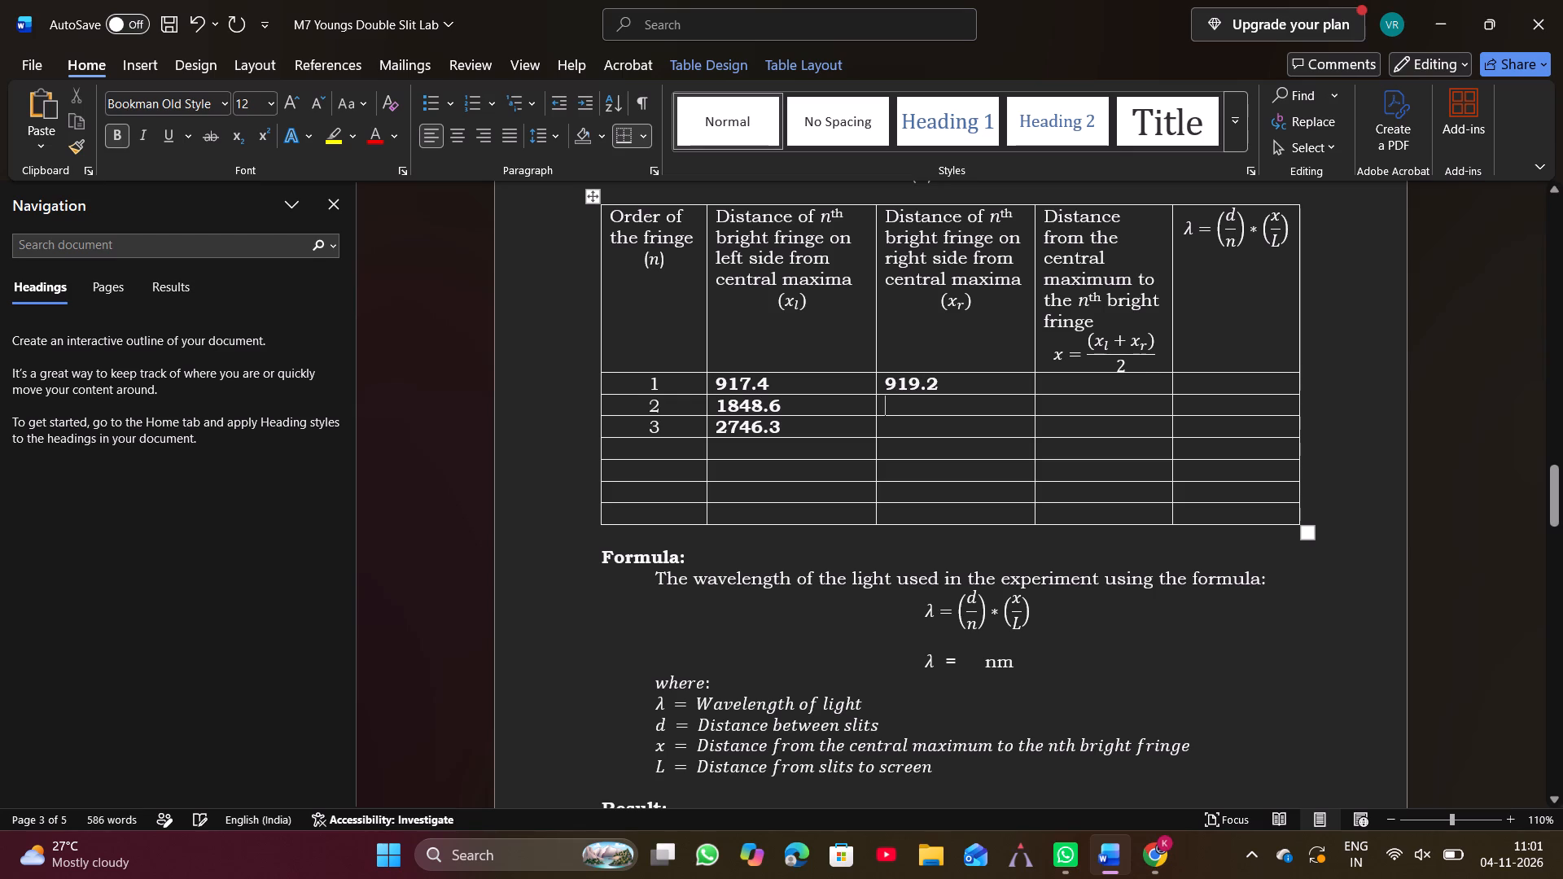
text(18)
text(43)
text(.1)
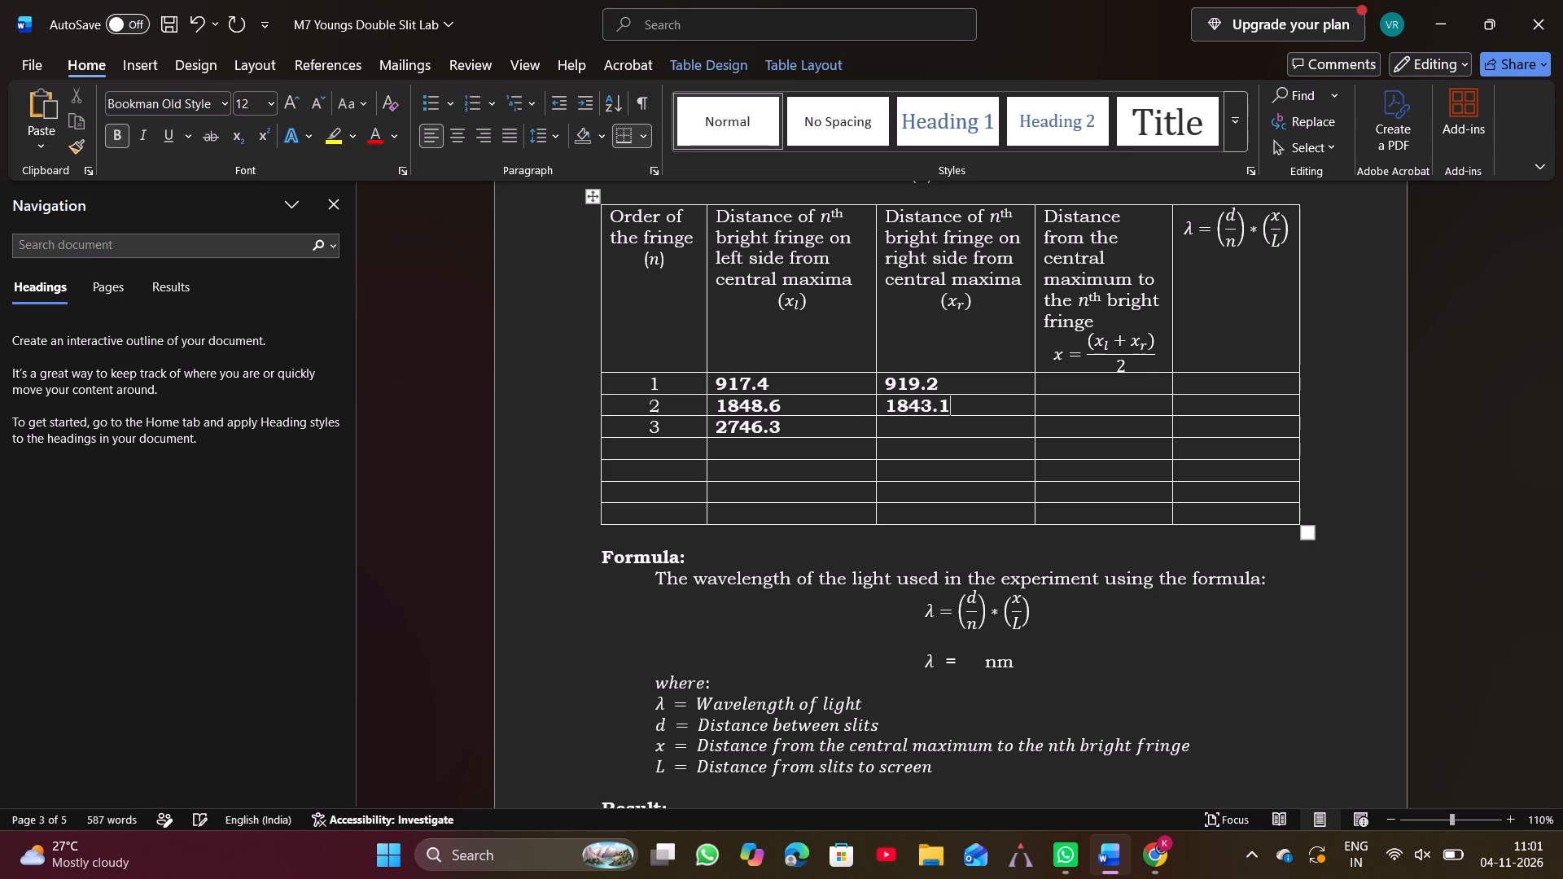
click(919, 430)
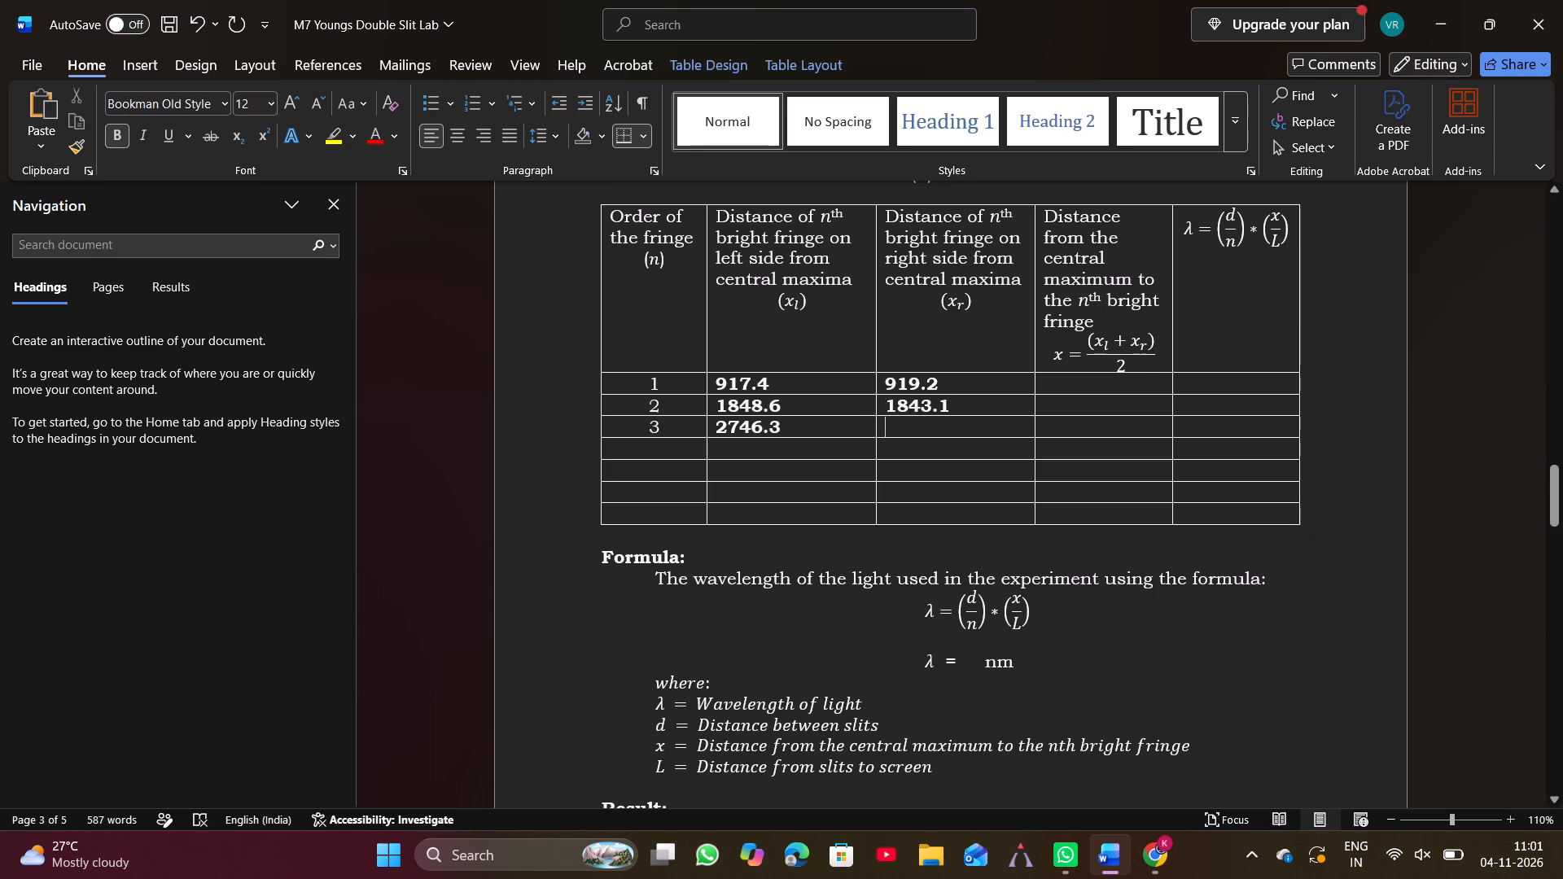
key(2)
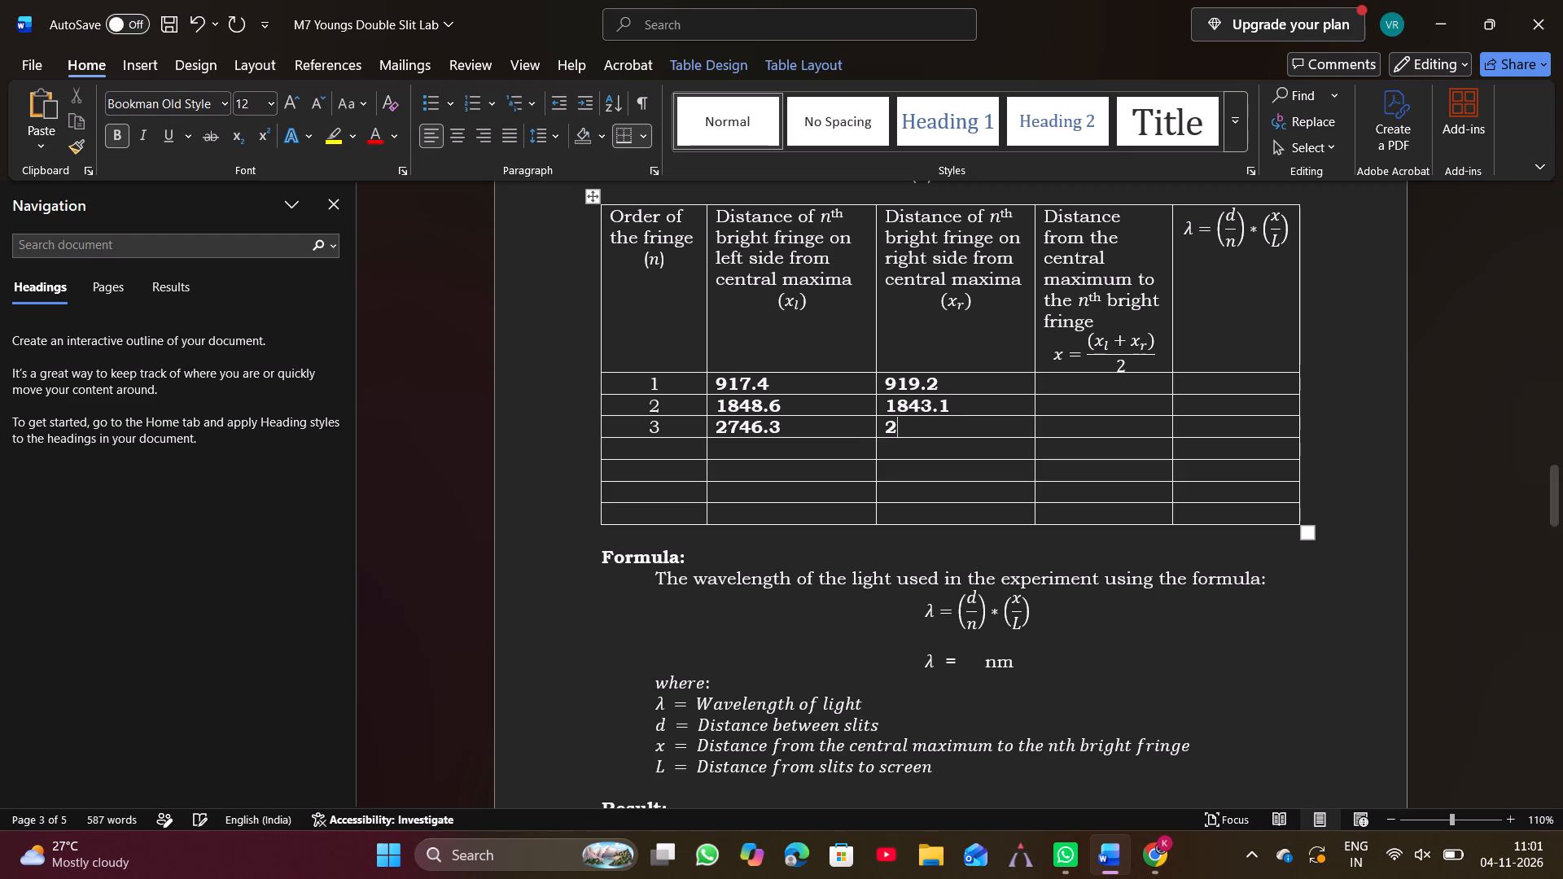
key(7)
text(52)
key(period)
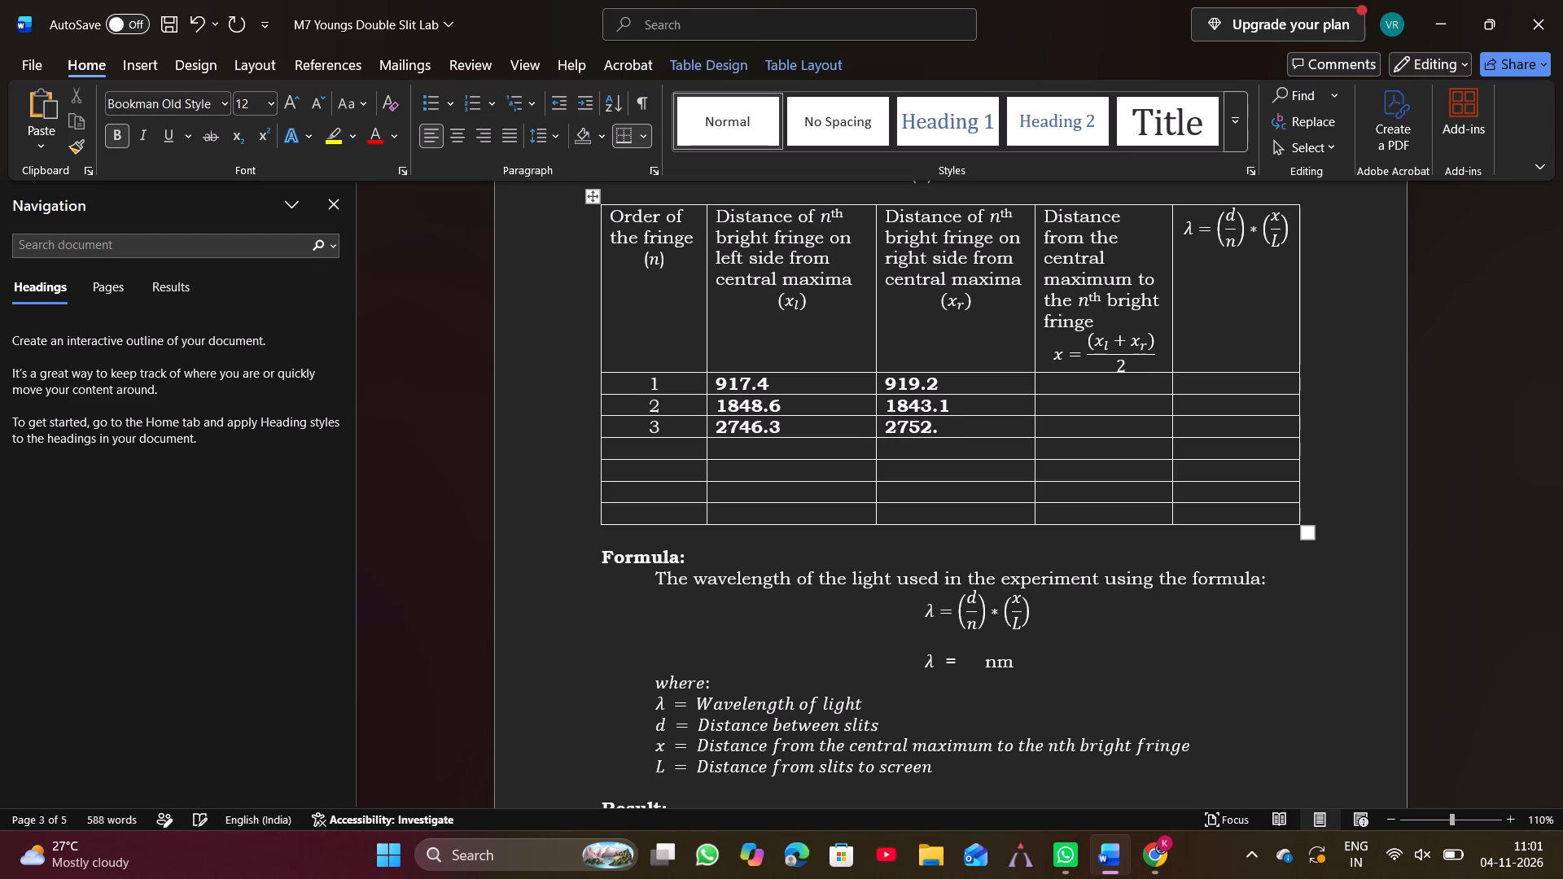
key(8)
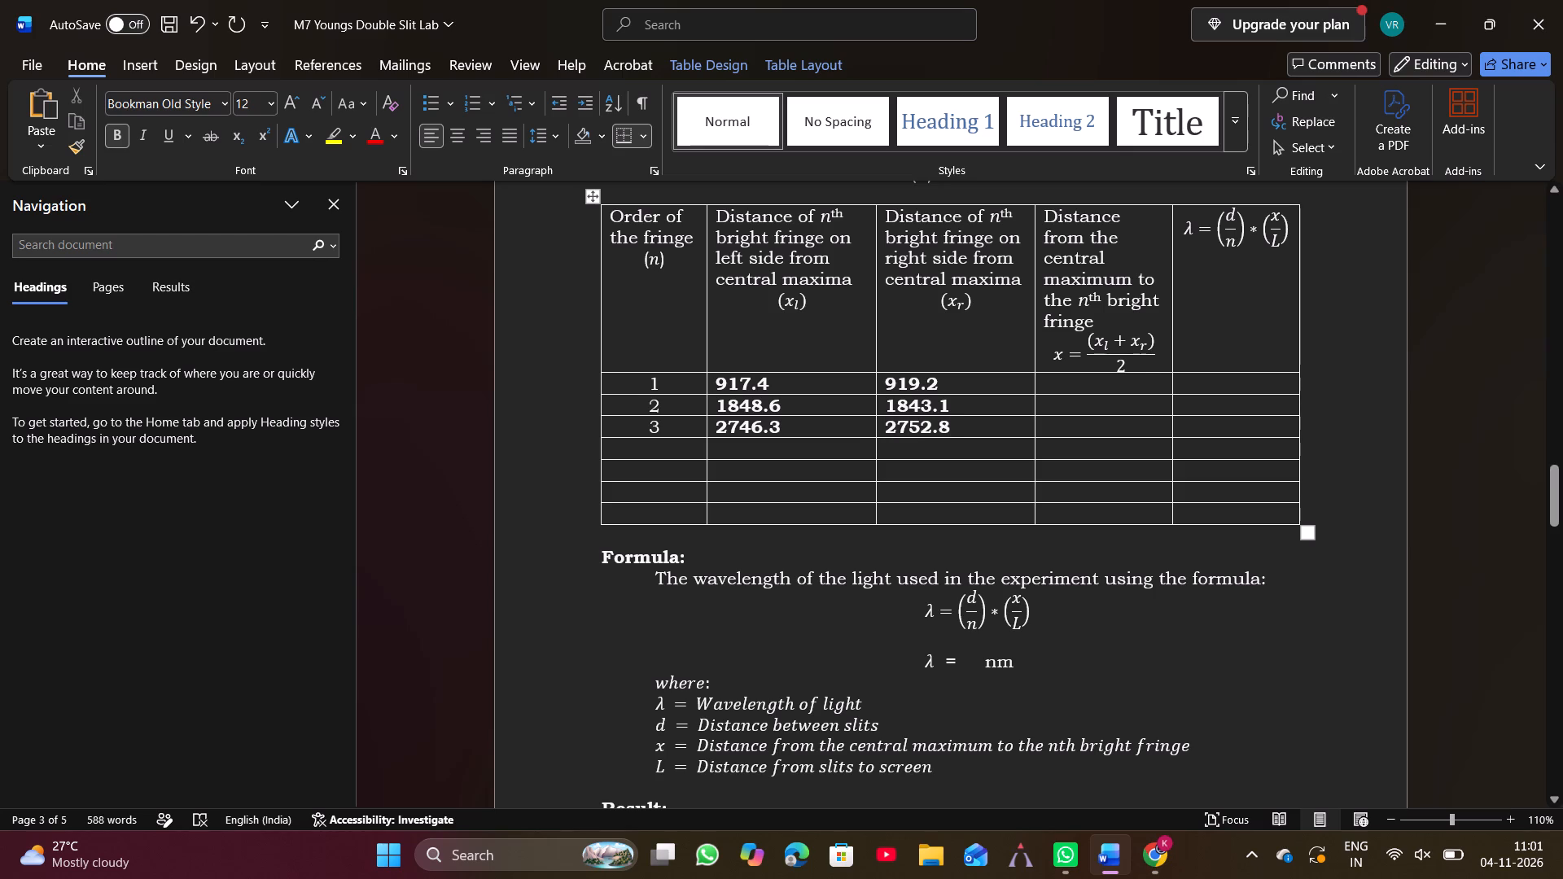
Enter the mean distance x for fringe order 1, starting with 91.
click(1101, 378)
key(8)
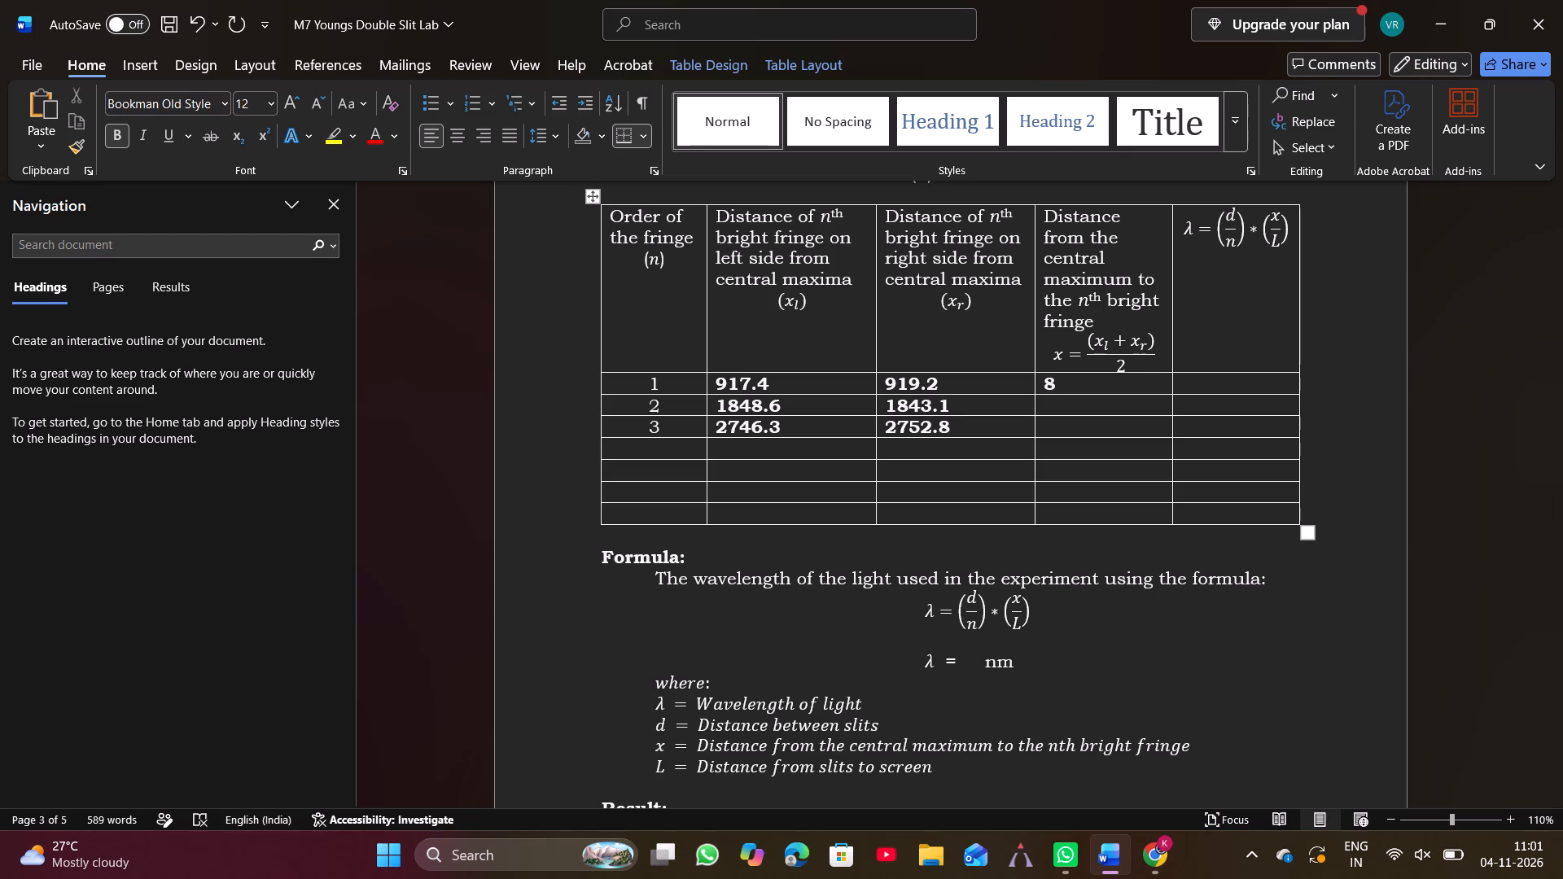
key(BackSpace)
key(9)
key(1)
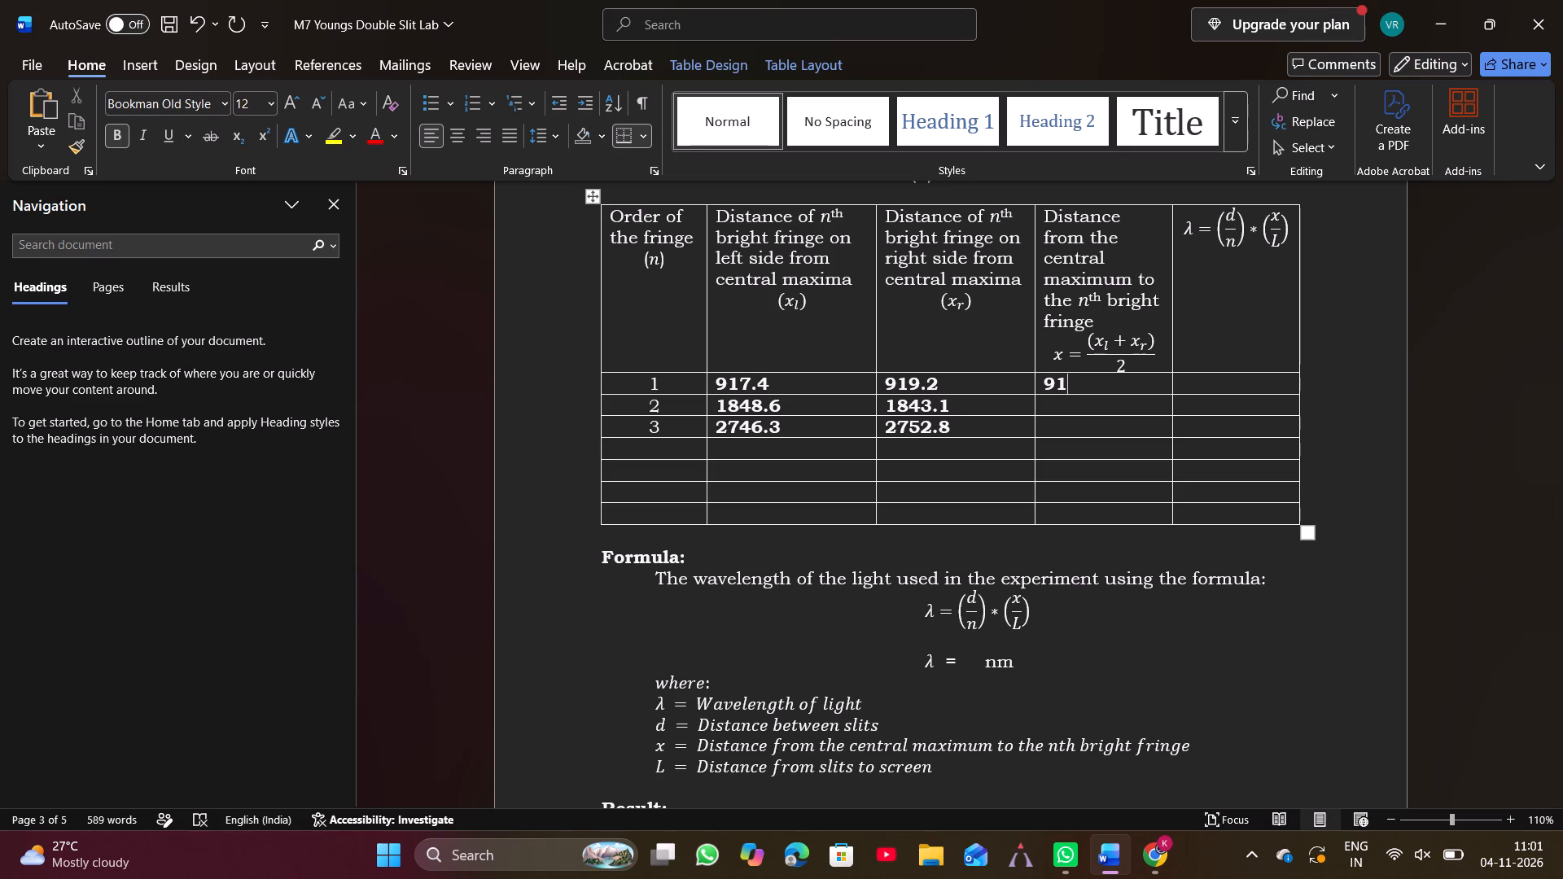
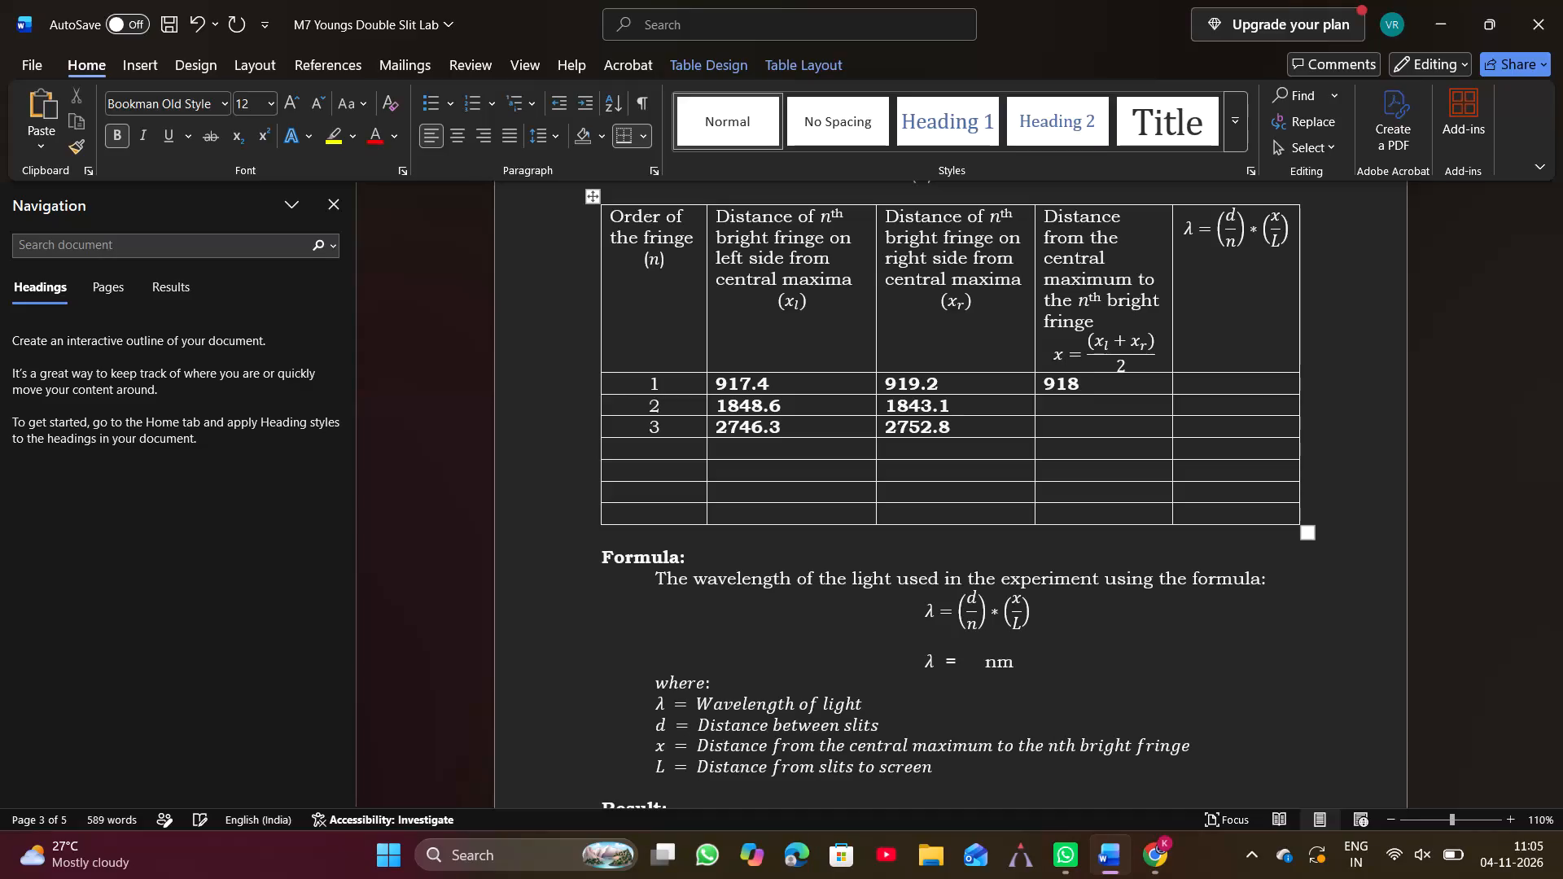
Complete the mean distance column (x) for fringe orders 1, 2 and 3 with 918.30, 1845.85 and 2749.55.
key(period)
text(30)
click(1074, 406)
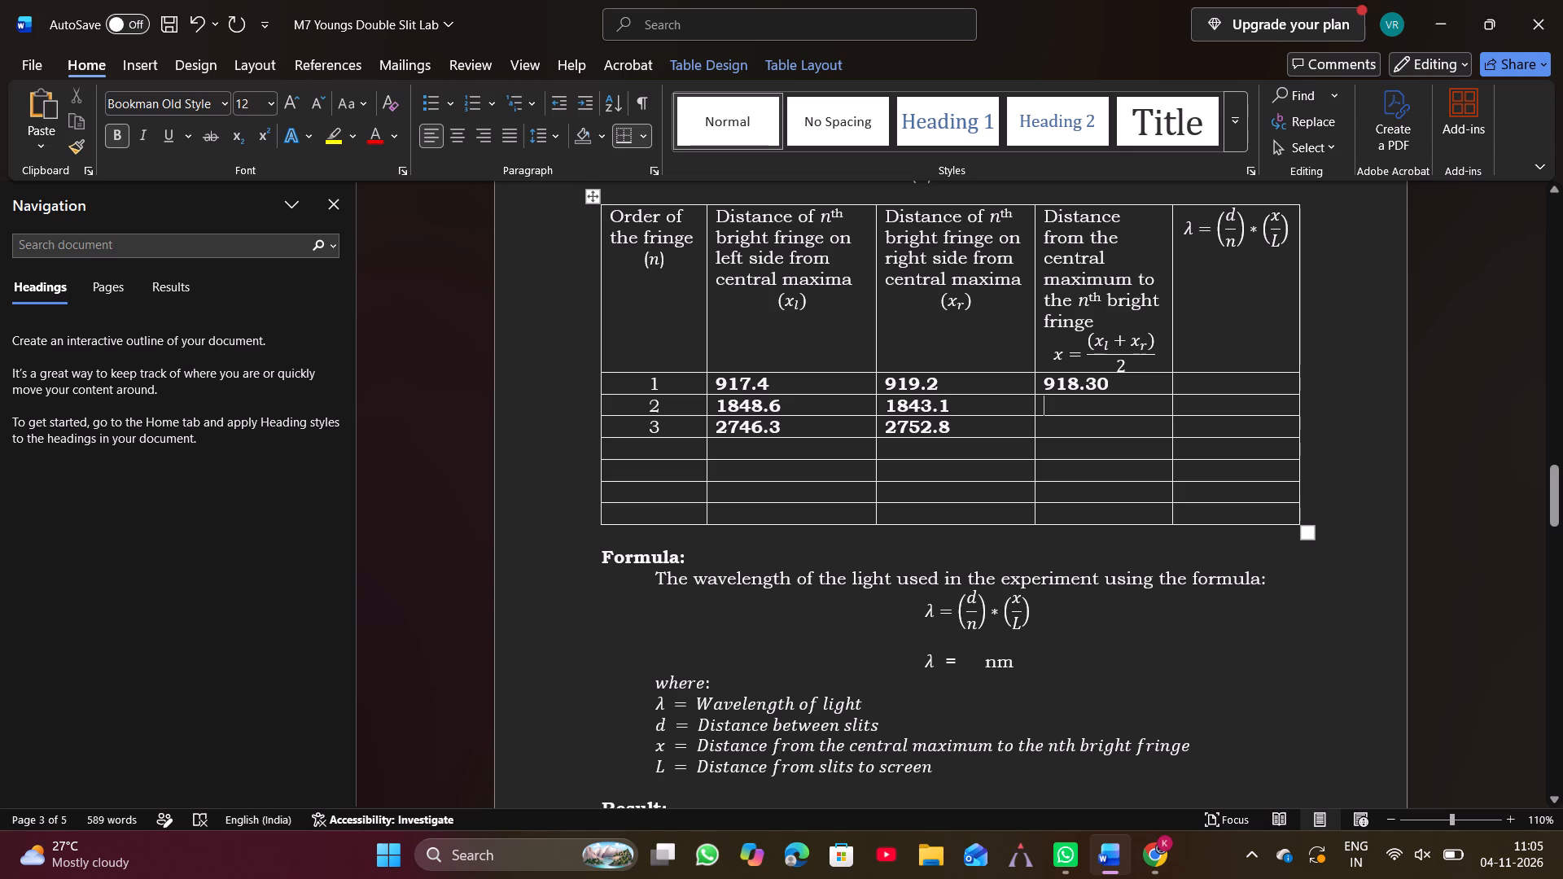
key(1)
key(8)
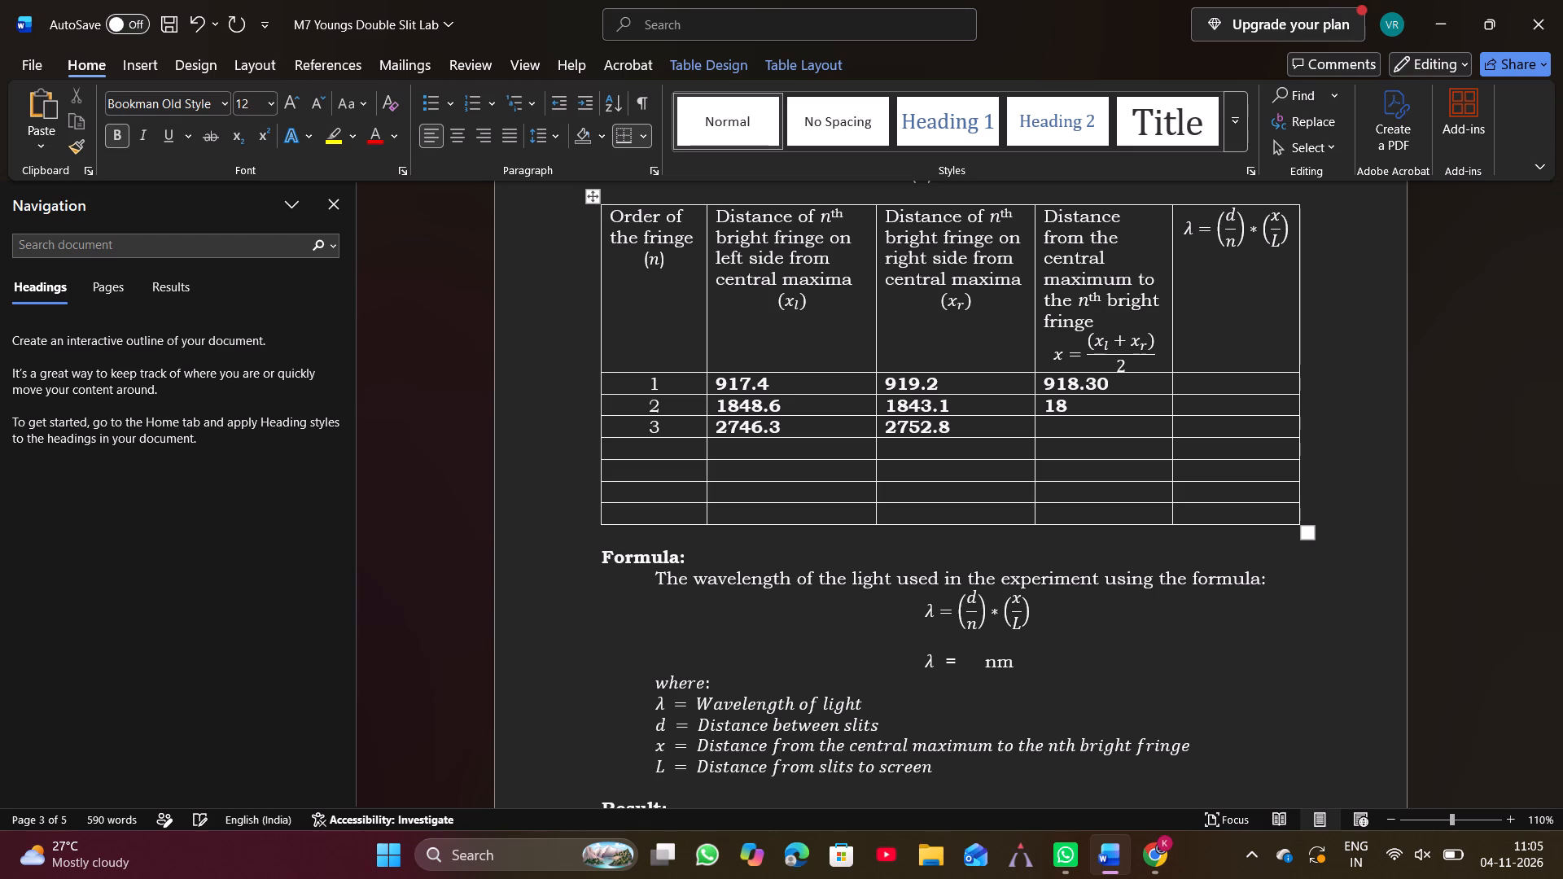
text(45.)
text(85)
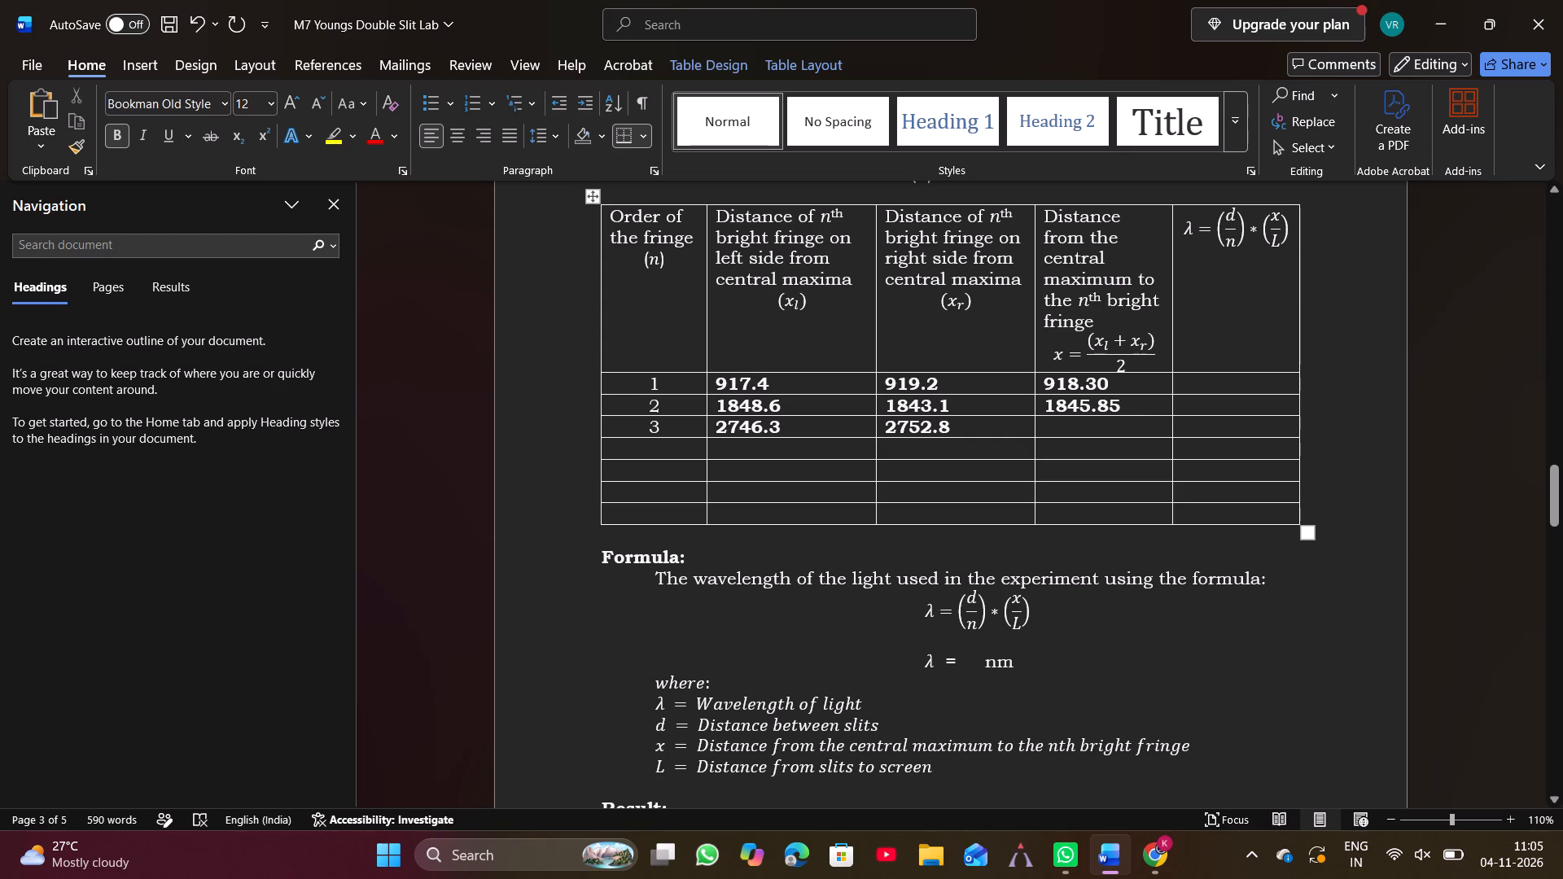
click(1076, 431)
key(2)
key(7)
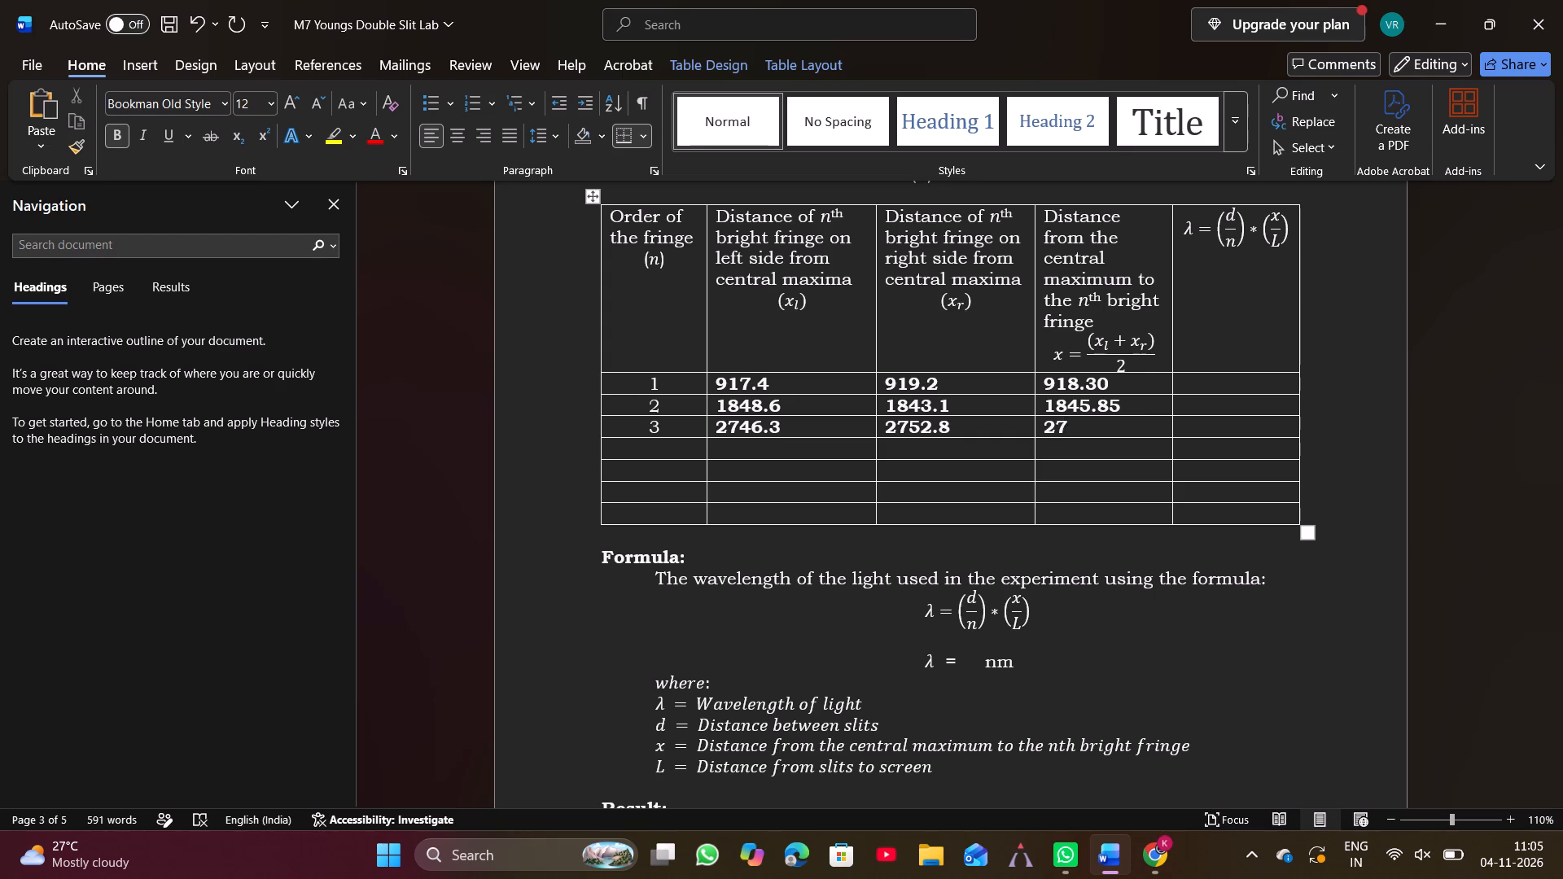
key(4)
key(9)
text(.55)
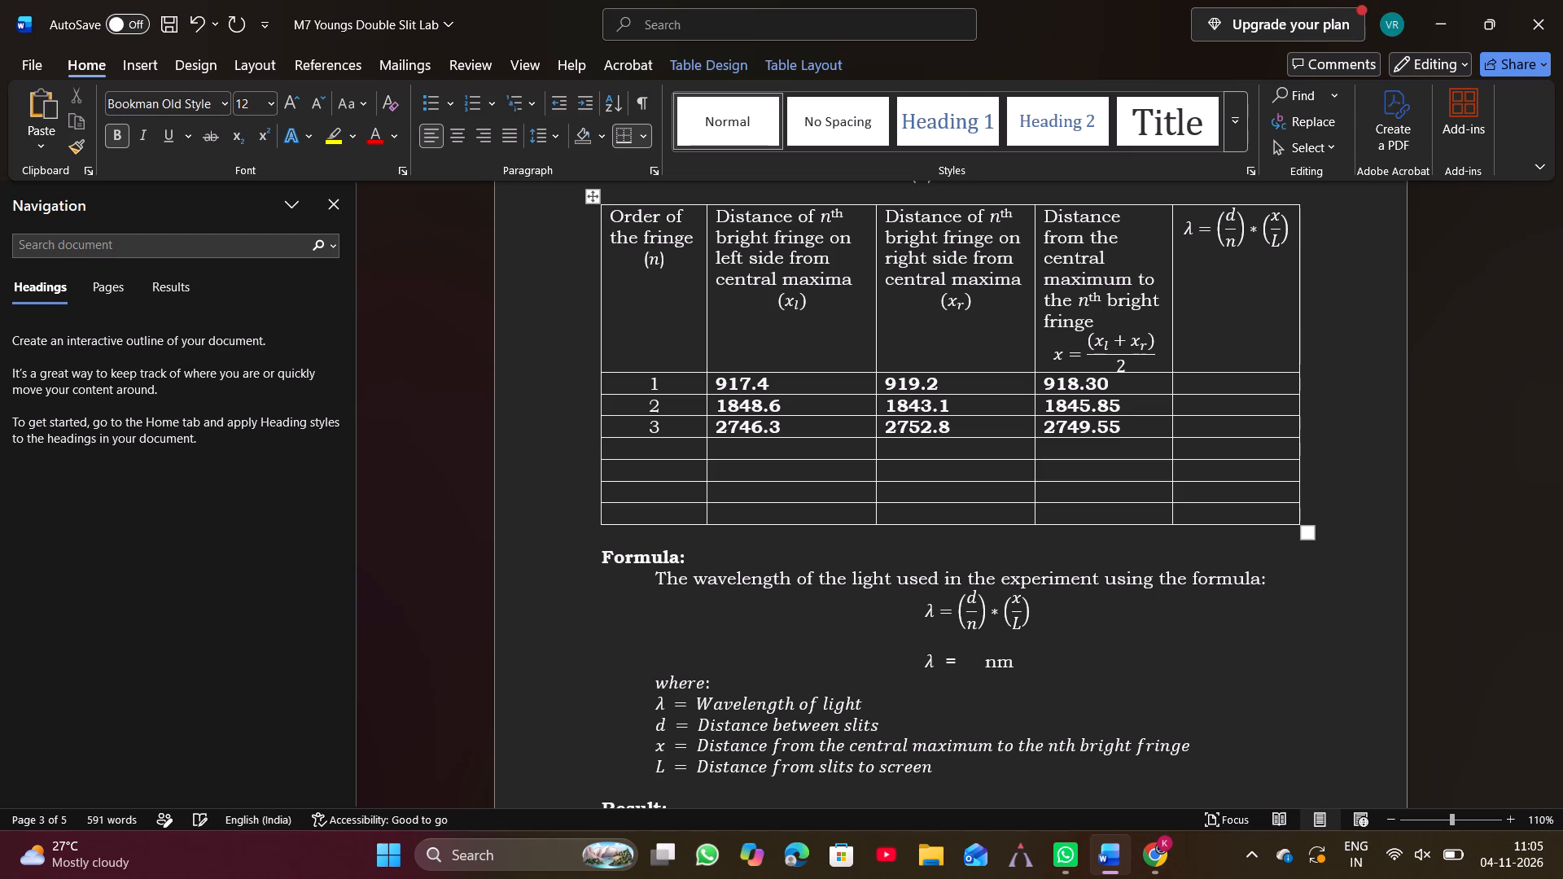
Start the wavelength (λ) entry for fringe order 1 in the observations table.
click(1230, 387)
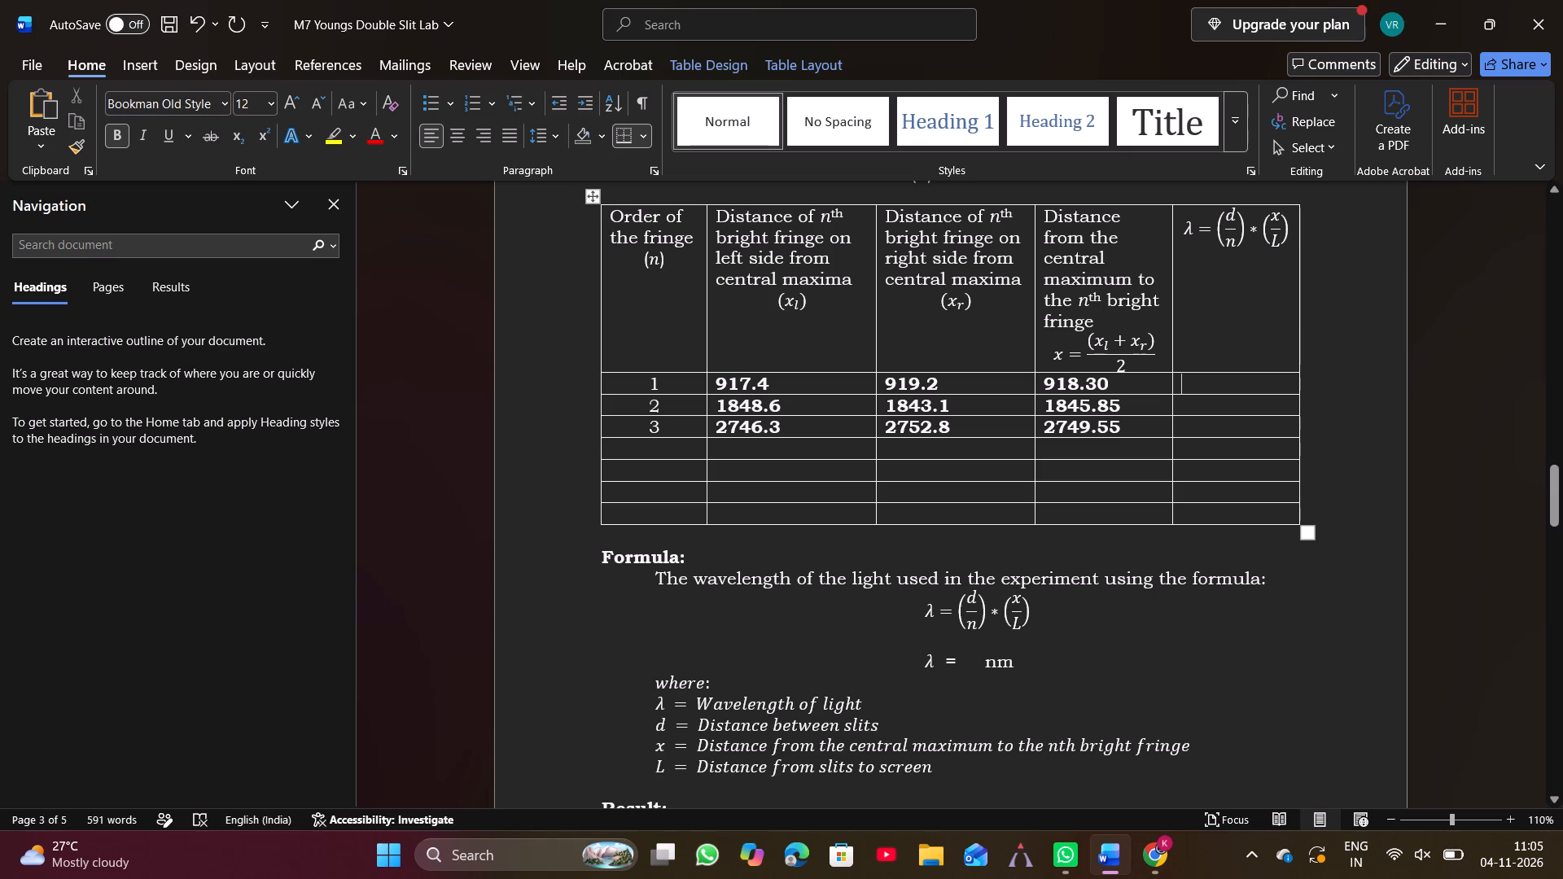
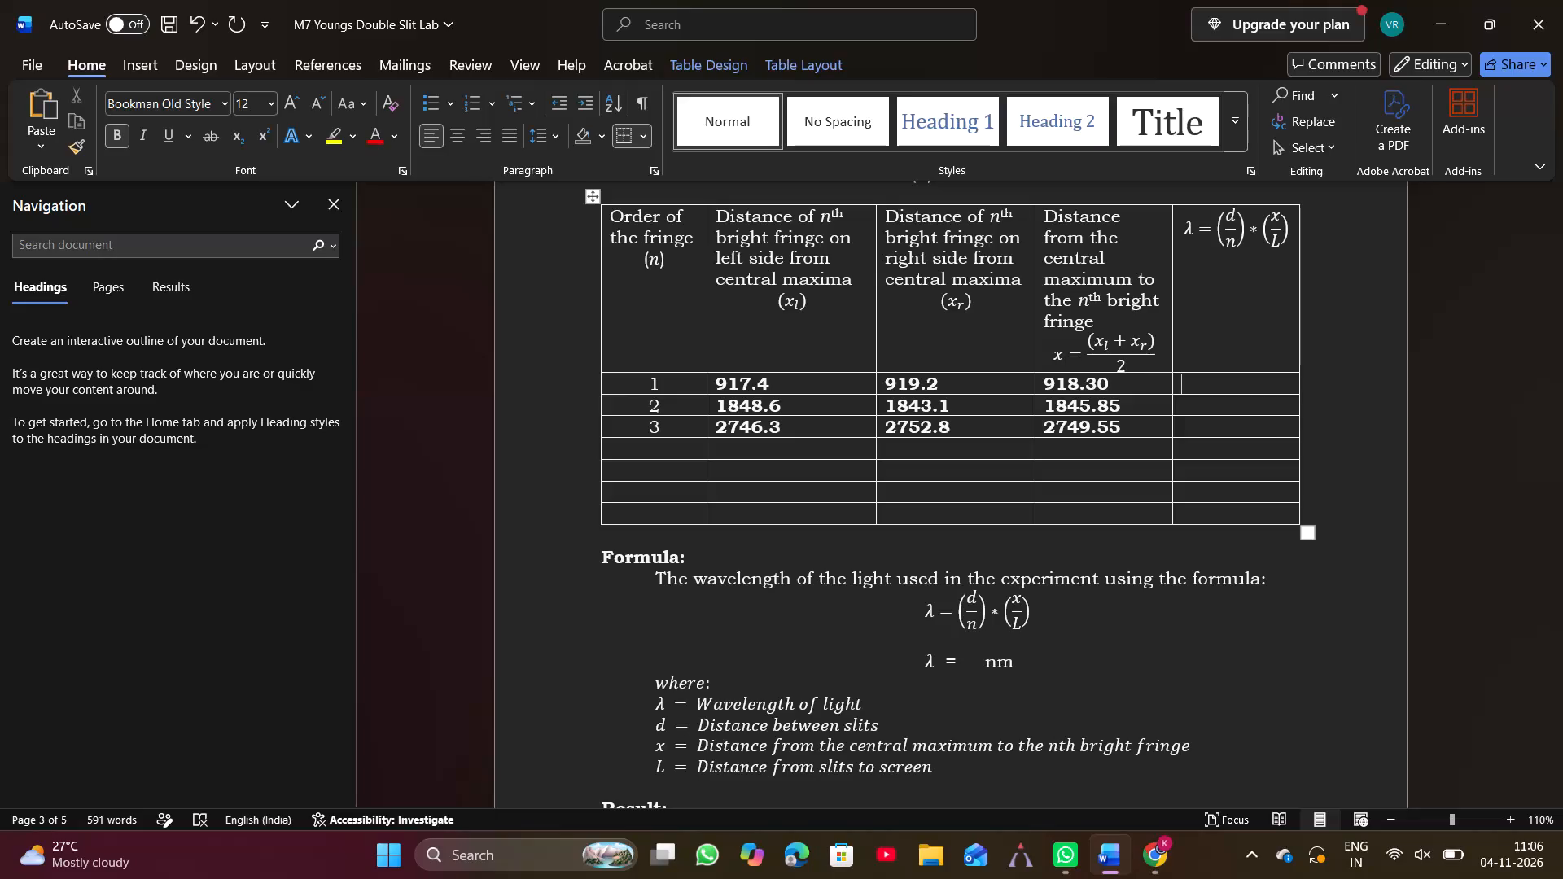
Look through the lab document's experimental setup, diagram, procedure, observations and discussion sections.
scroll(1230, 387, down, 2)
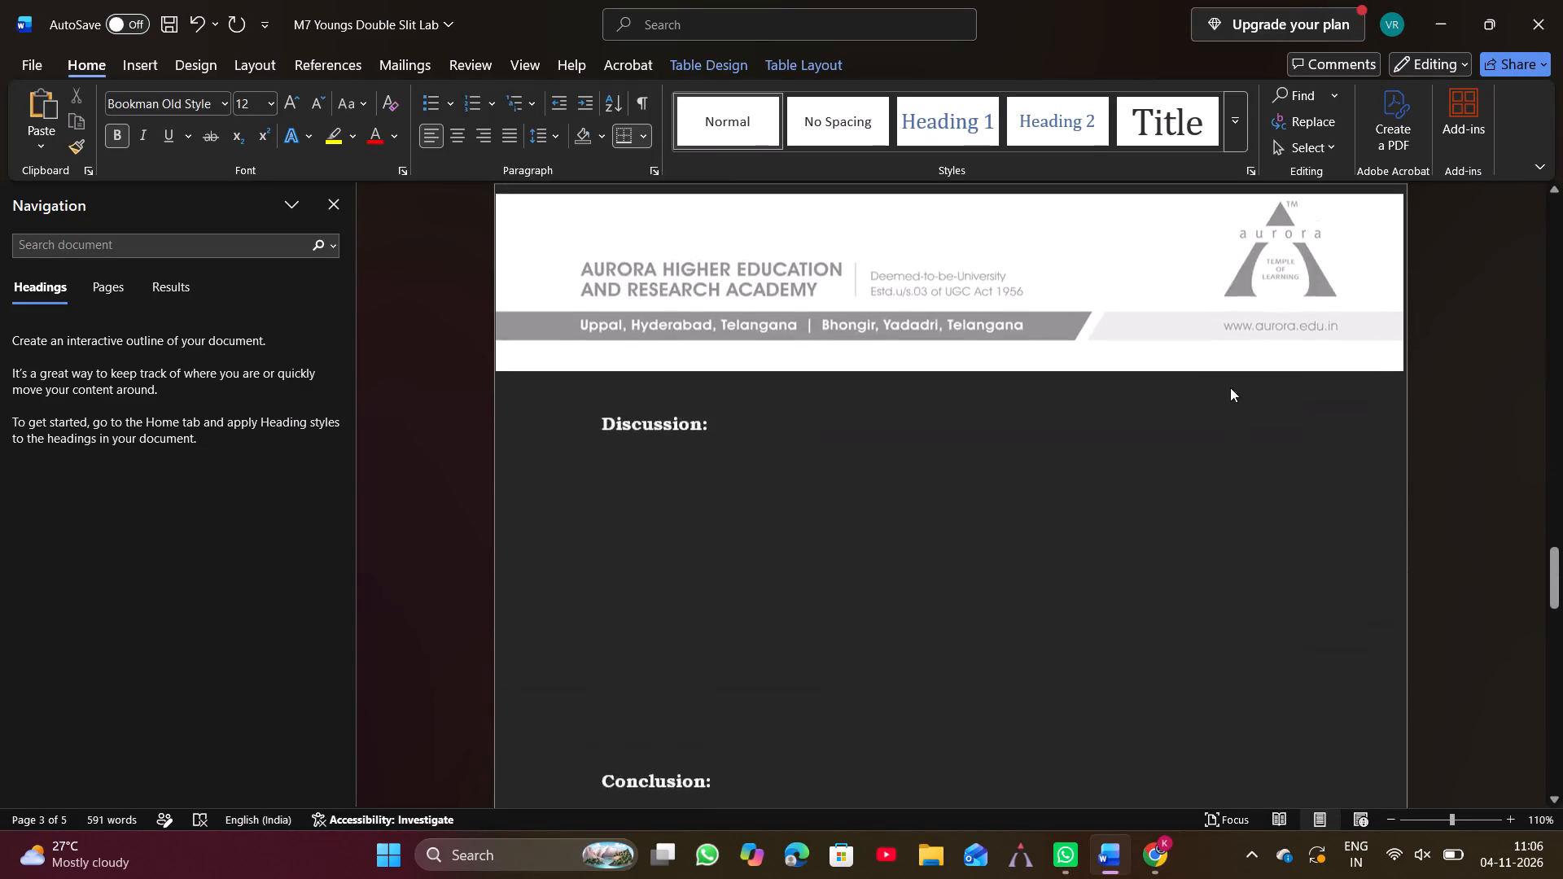
scroll(1230, 387, down, 2)
scroll(1230, 387, up, 1)
scroll(1230, 387, down, 3)
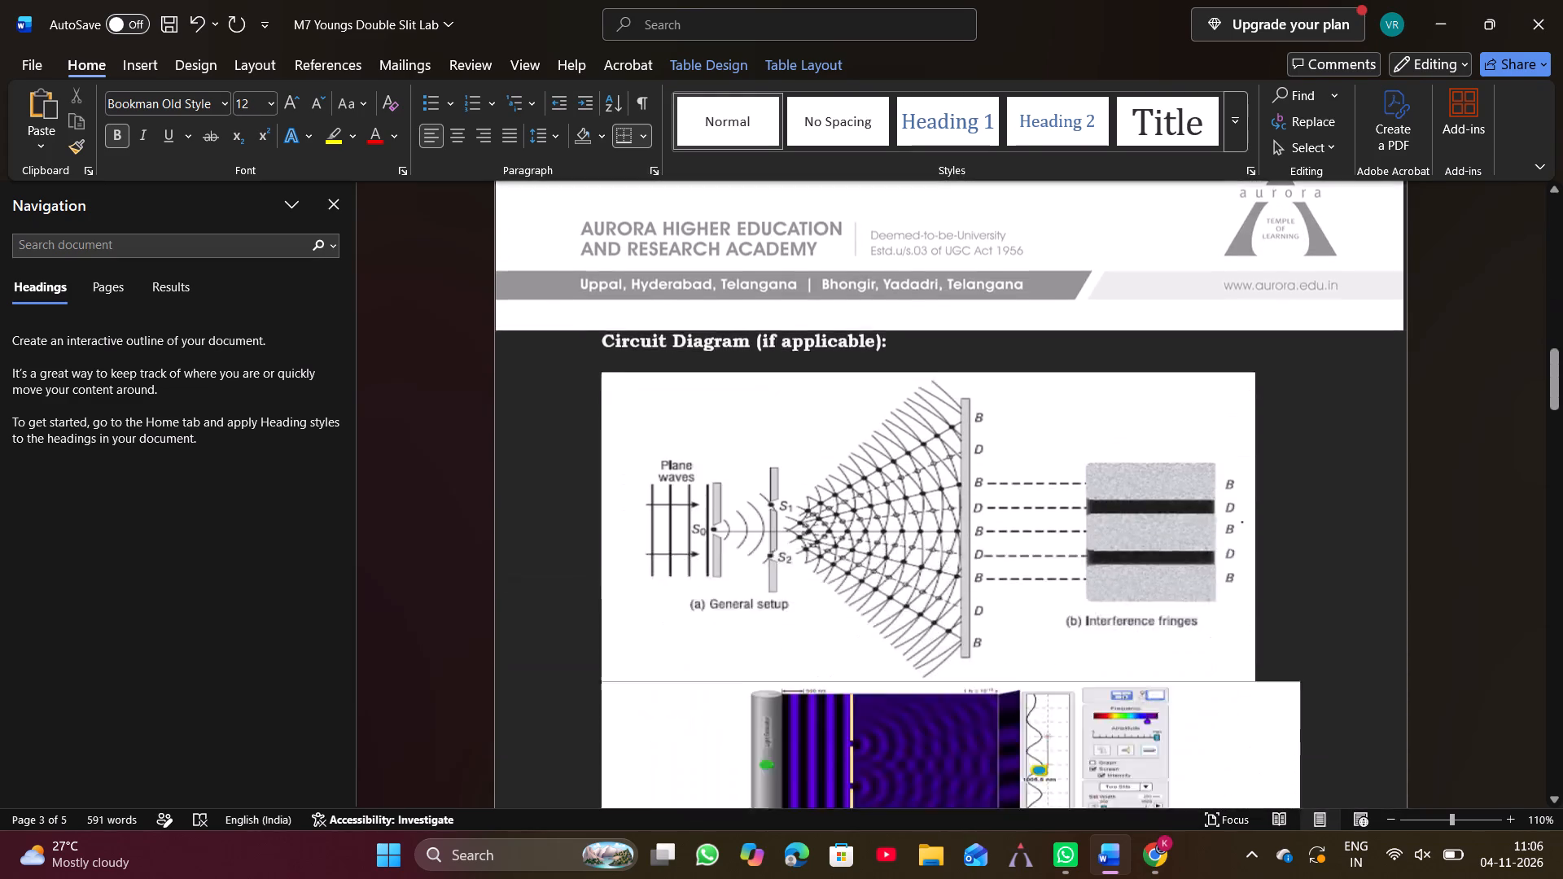
scroll(1230, 387, down, 3)
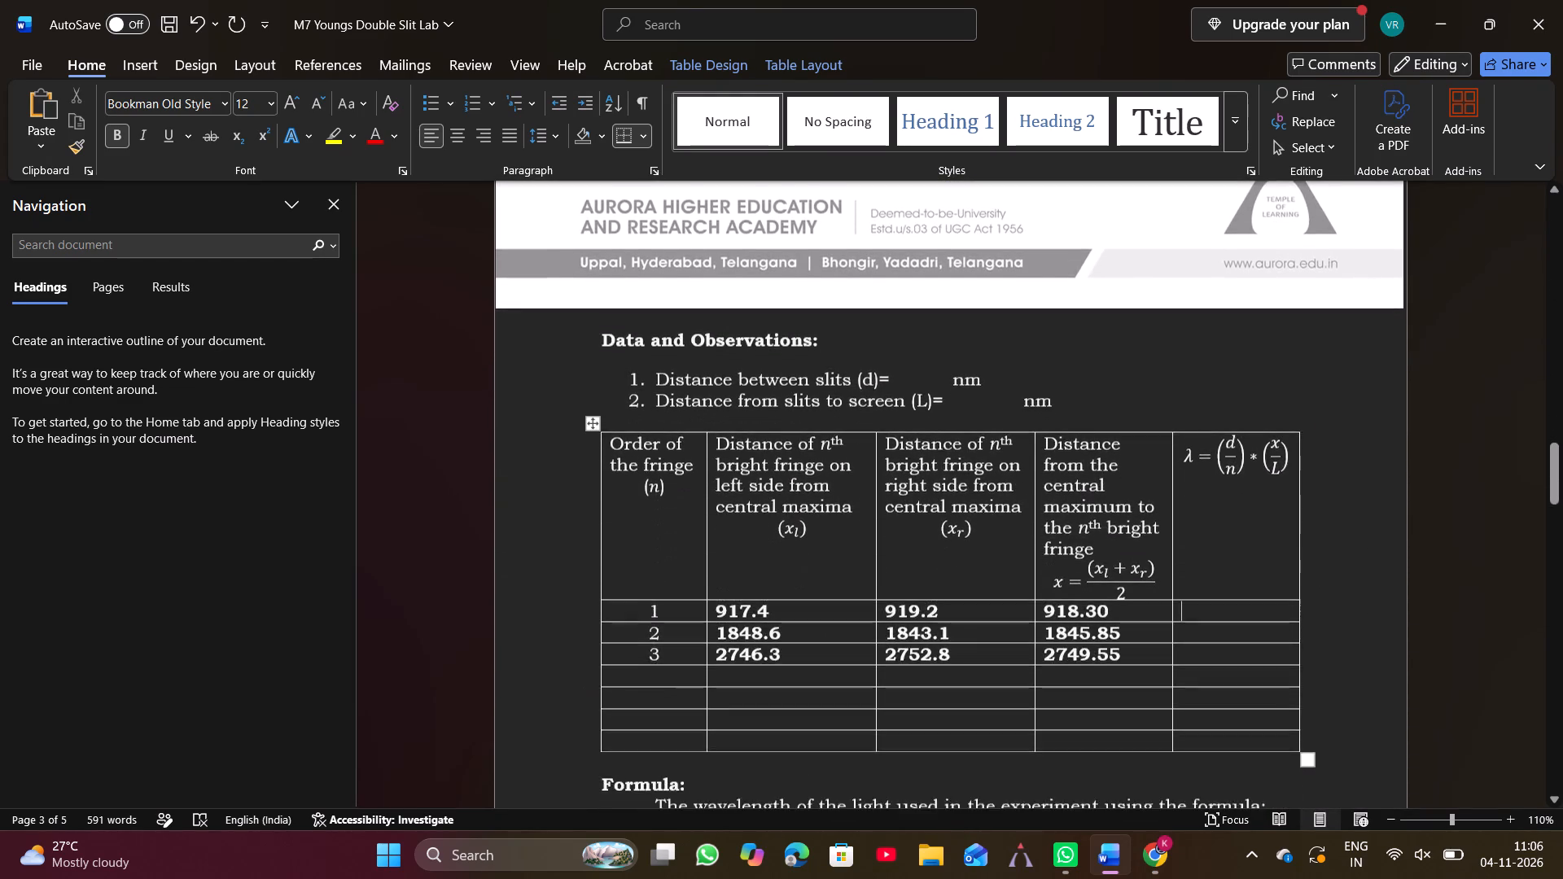
scroll(1230, 387, down, 2)
scroll(1230, 387, up, 2)
scroll(1230, 387, down, 2)
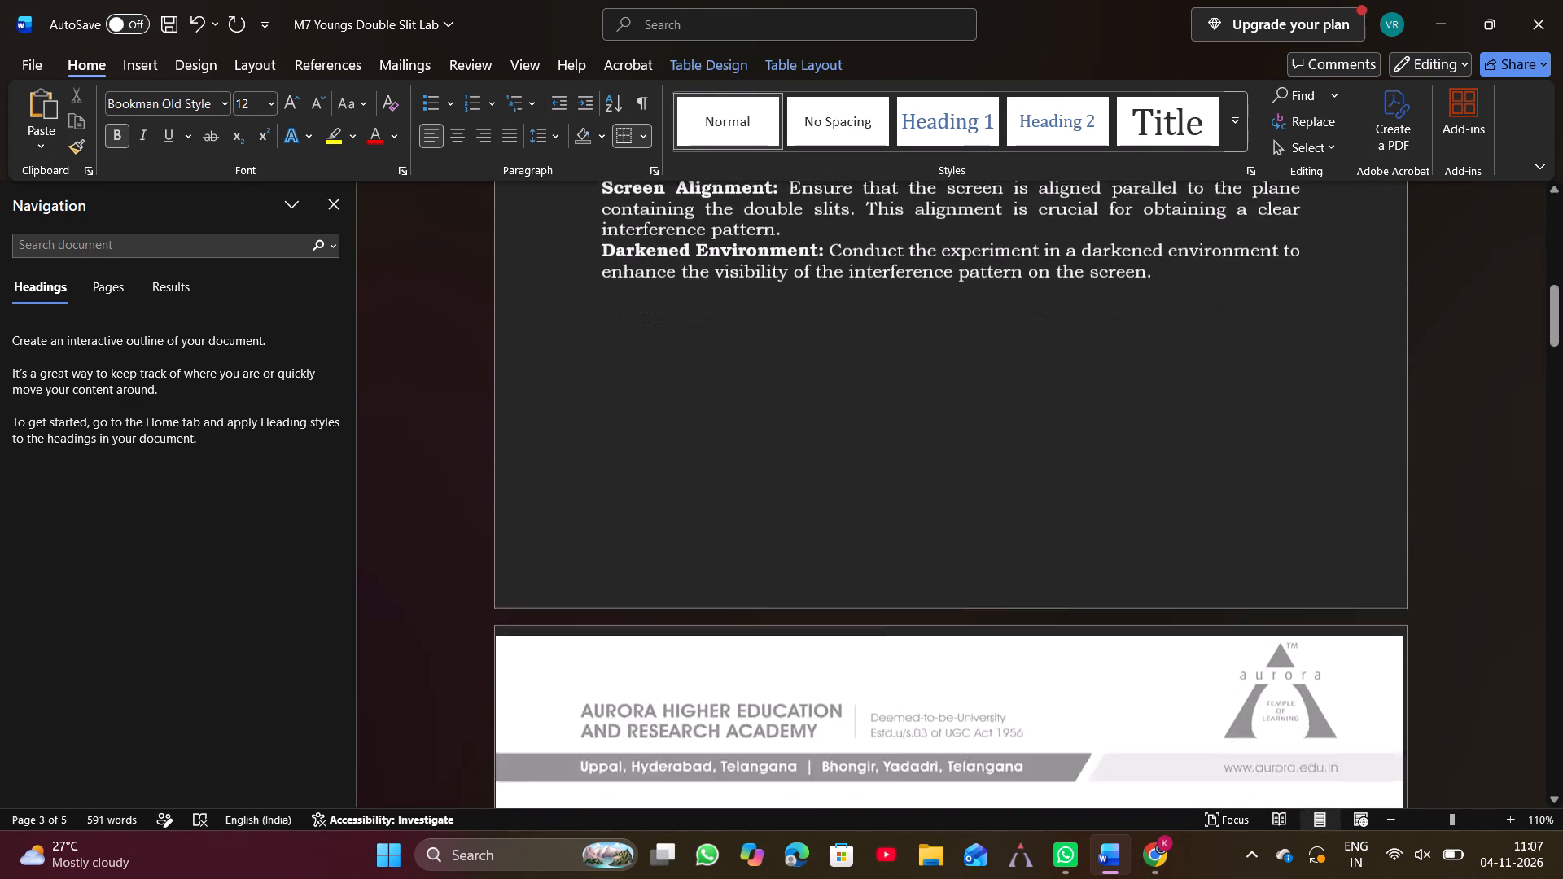
scroll(1230, 387, down, 1)
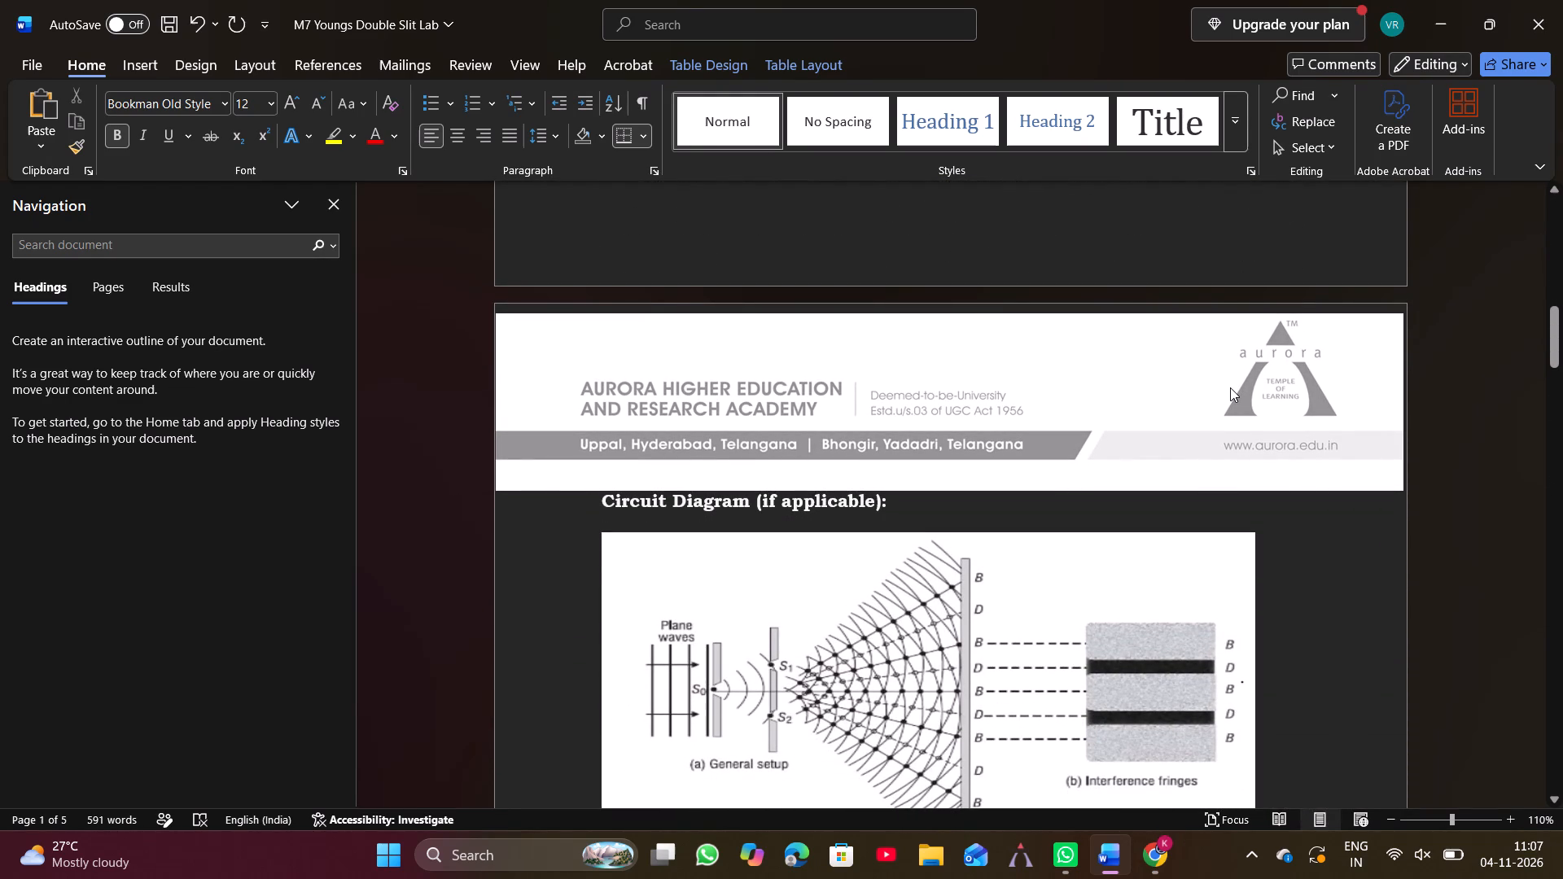
scroll(1049, 486, up, 3)
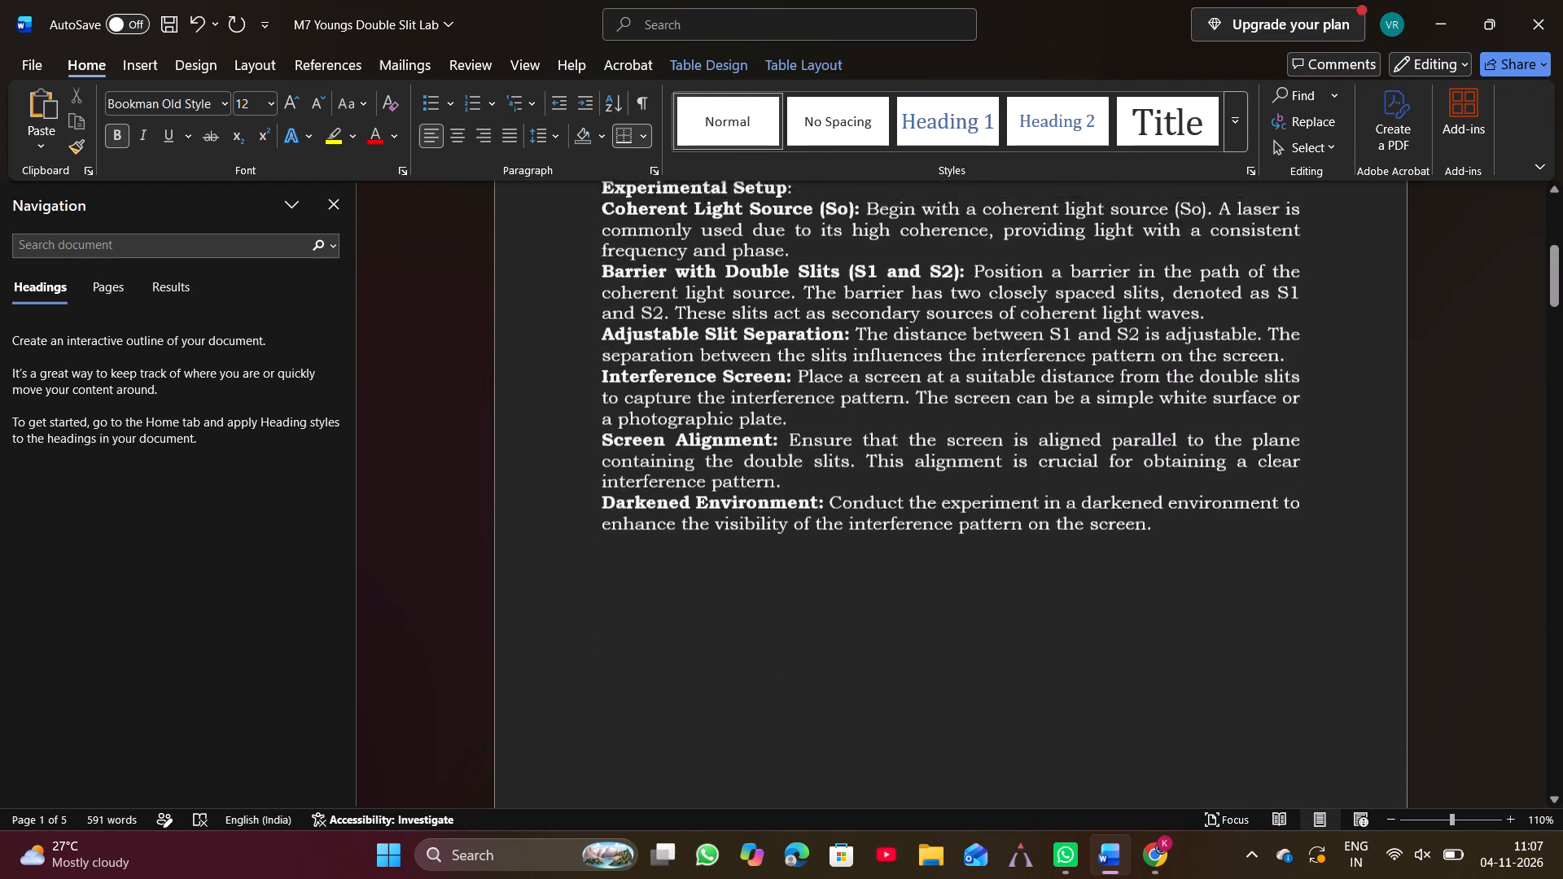
scroll(1049, 486, up, 1)
scroll(1049, 486, down, 3)
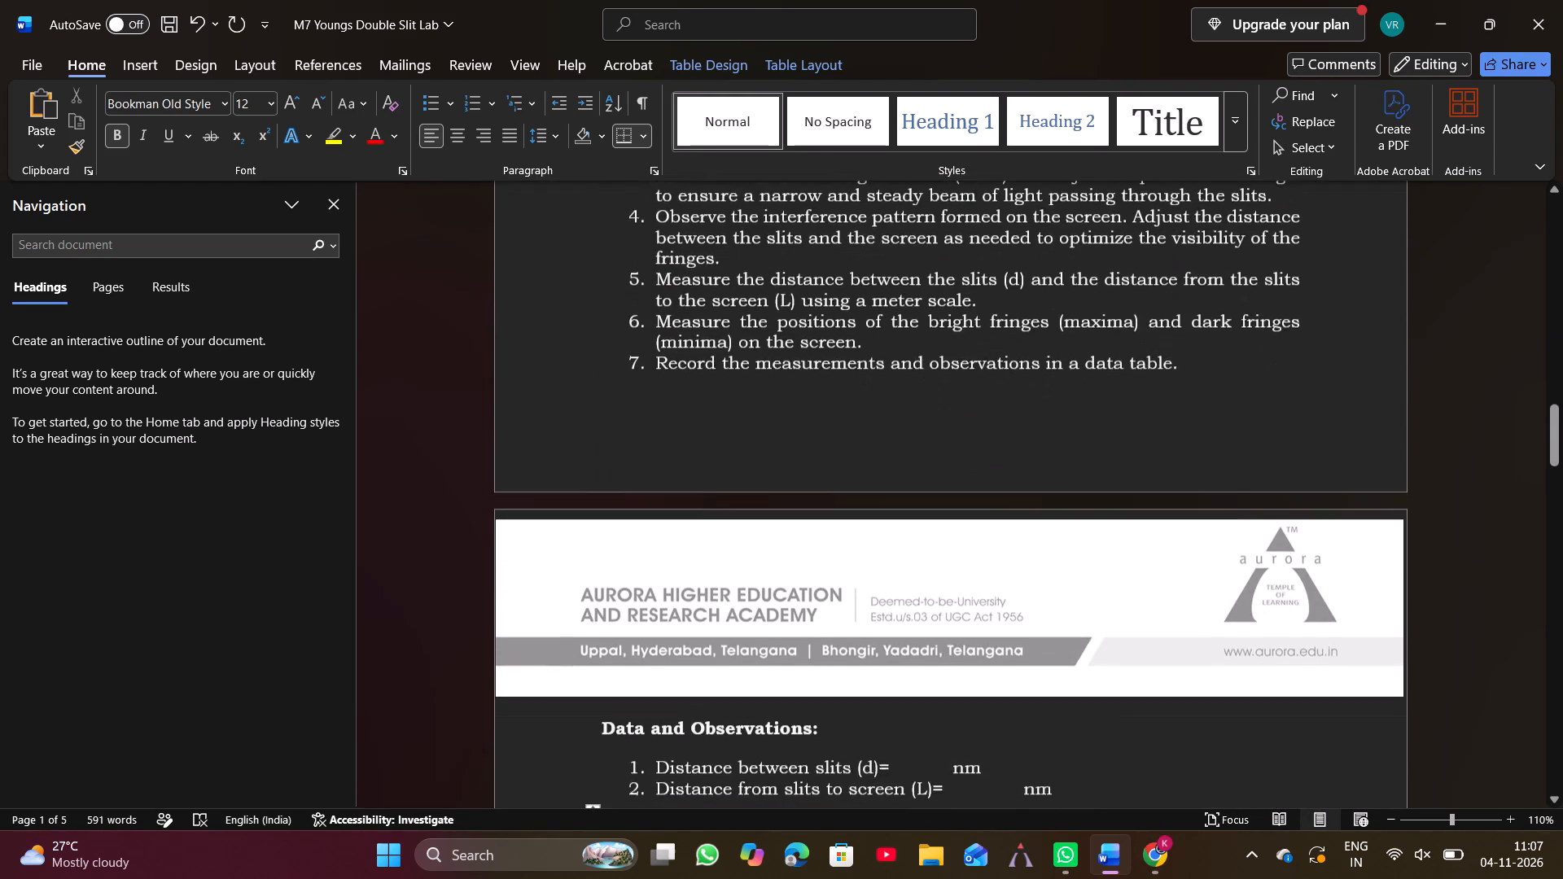
scroll(1049, 486, down, 5)
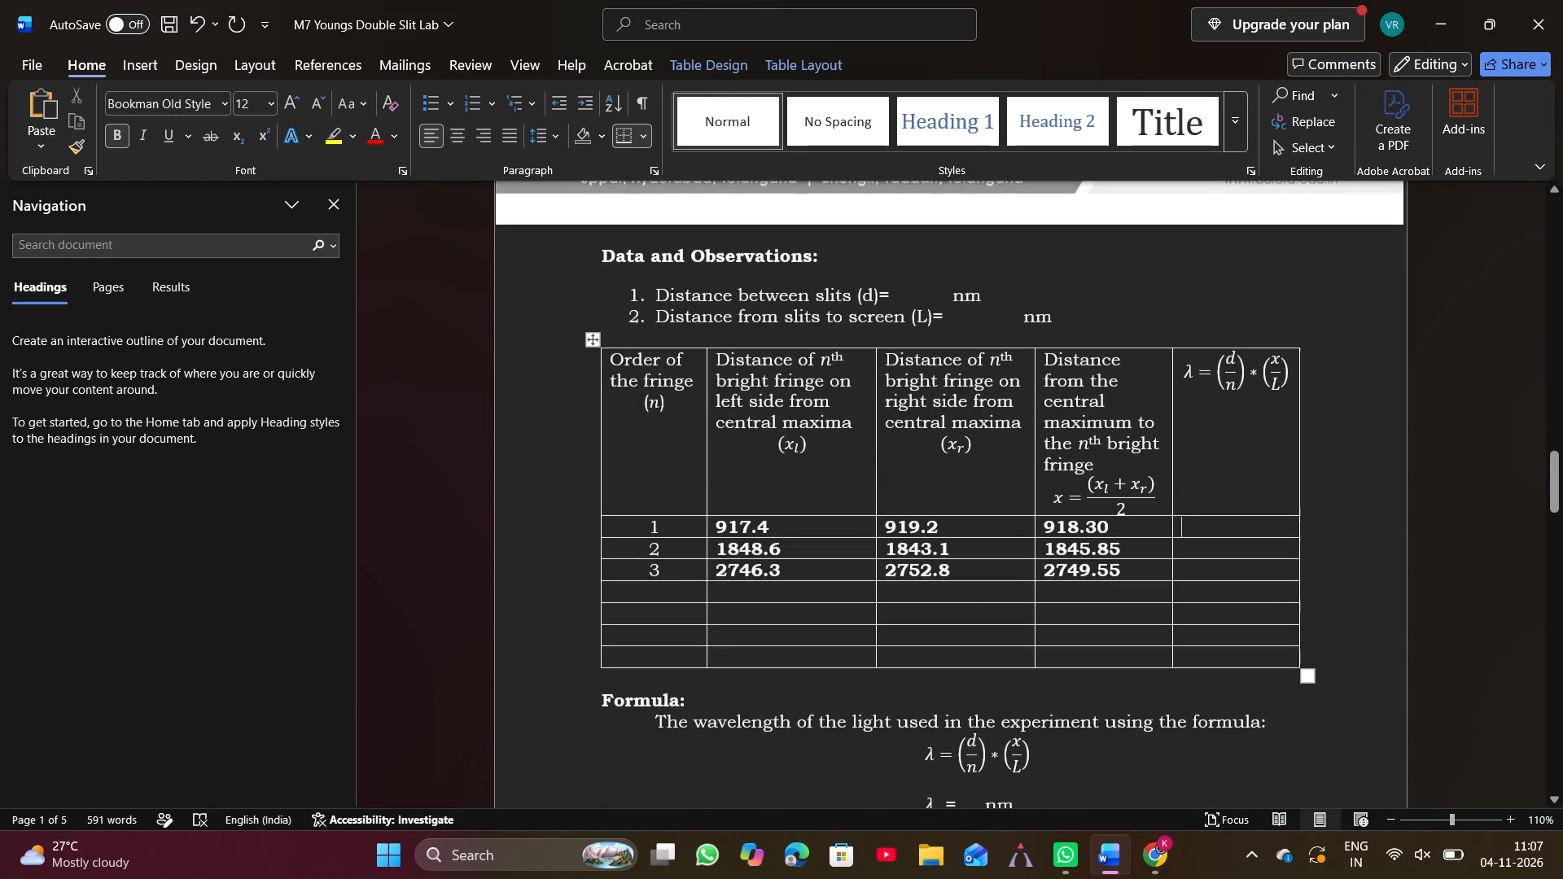
scroll(1049, 486, down, 1)
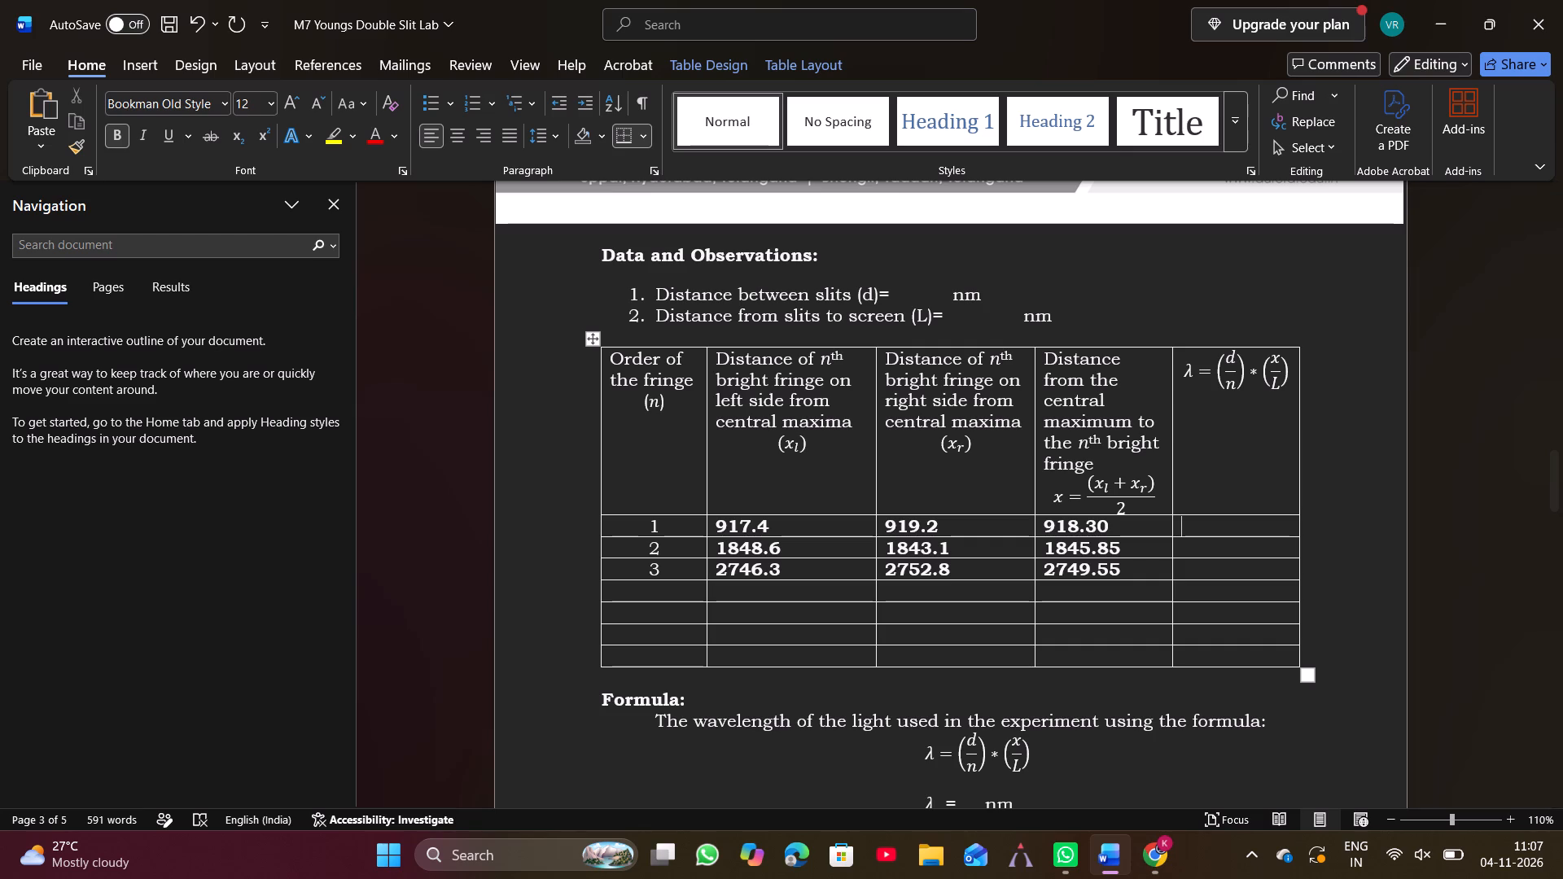
Fill the wavelength (λ) column for fringe orders 1, 2 and 3 with 531.6, 534.3 and 530.6.
click(1213, 531)
key(5)
text(31.6)
click(1237, 555)
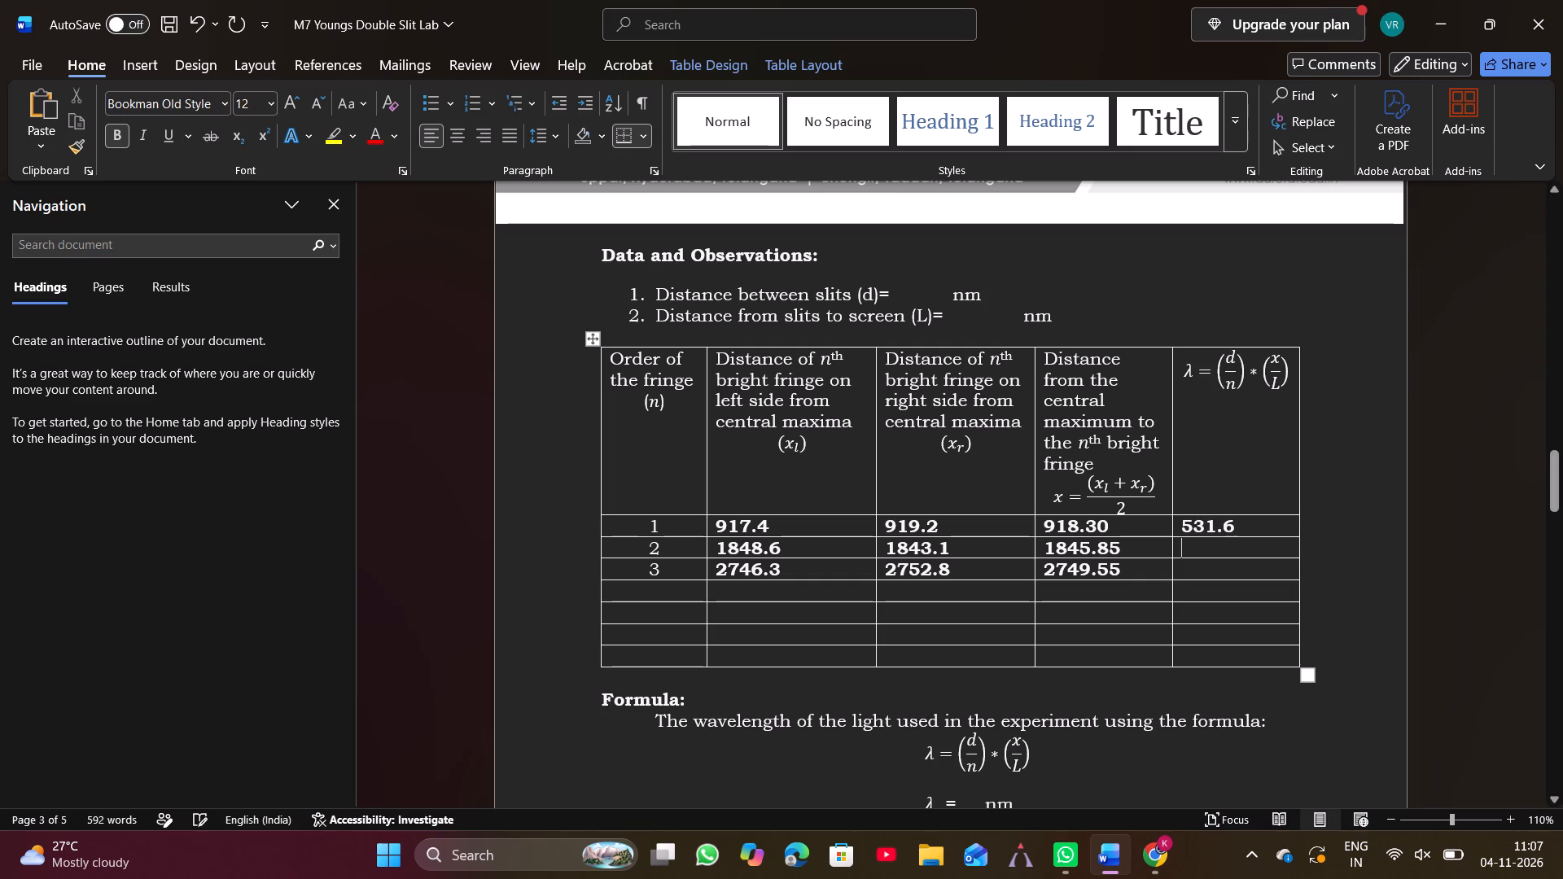
key(6)
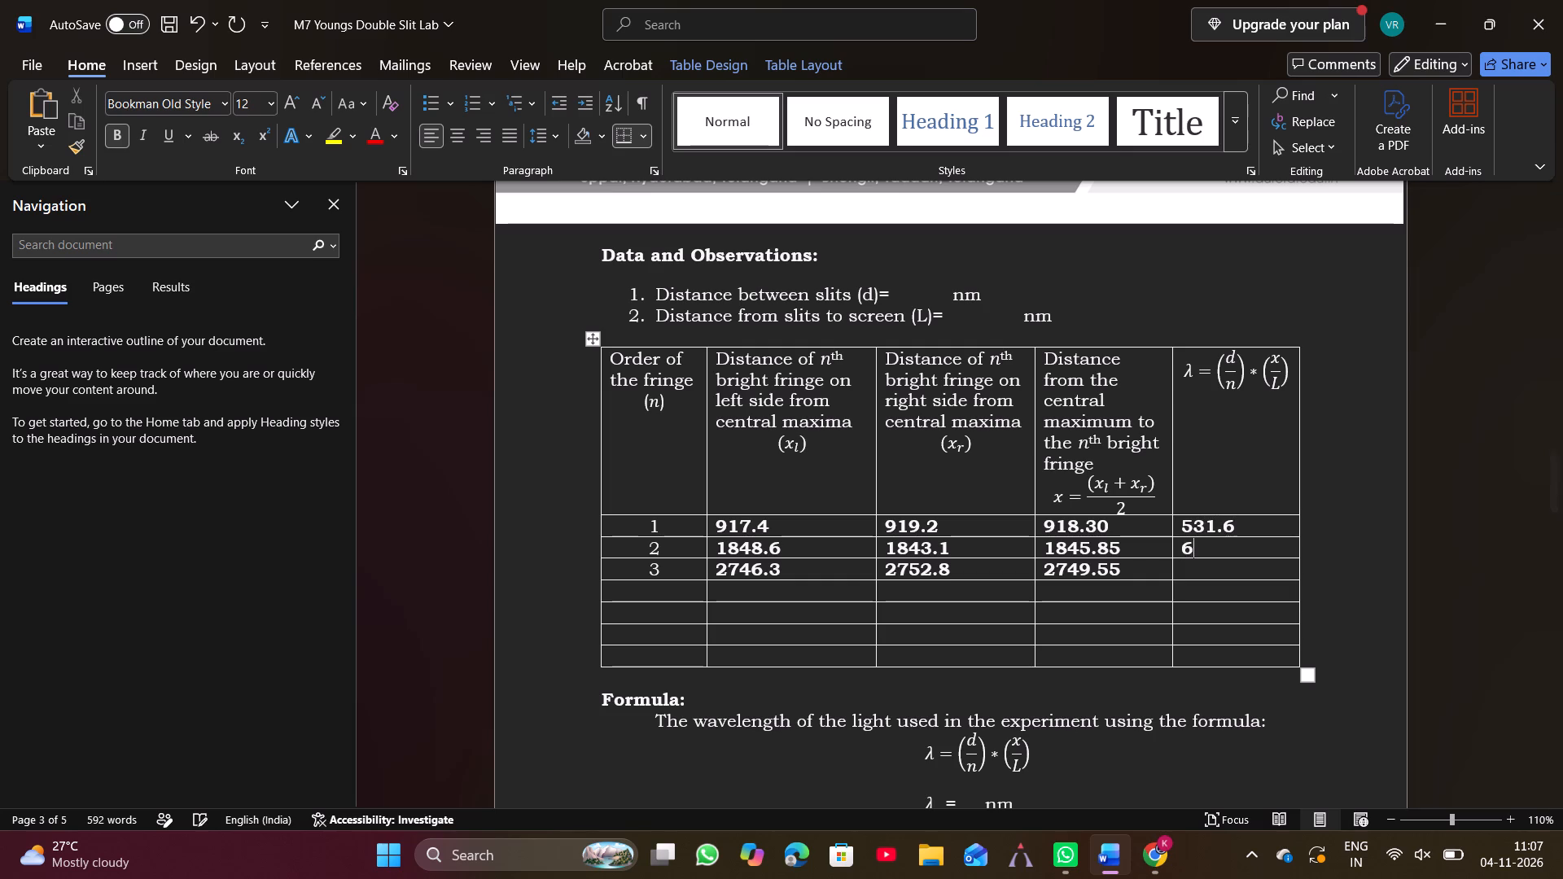
key(BackSpace)
key(5)
key(3)
key(4)
text(.3)
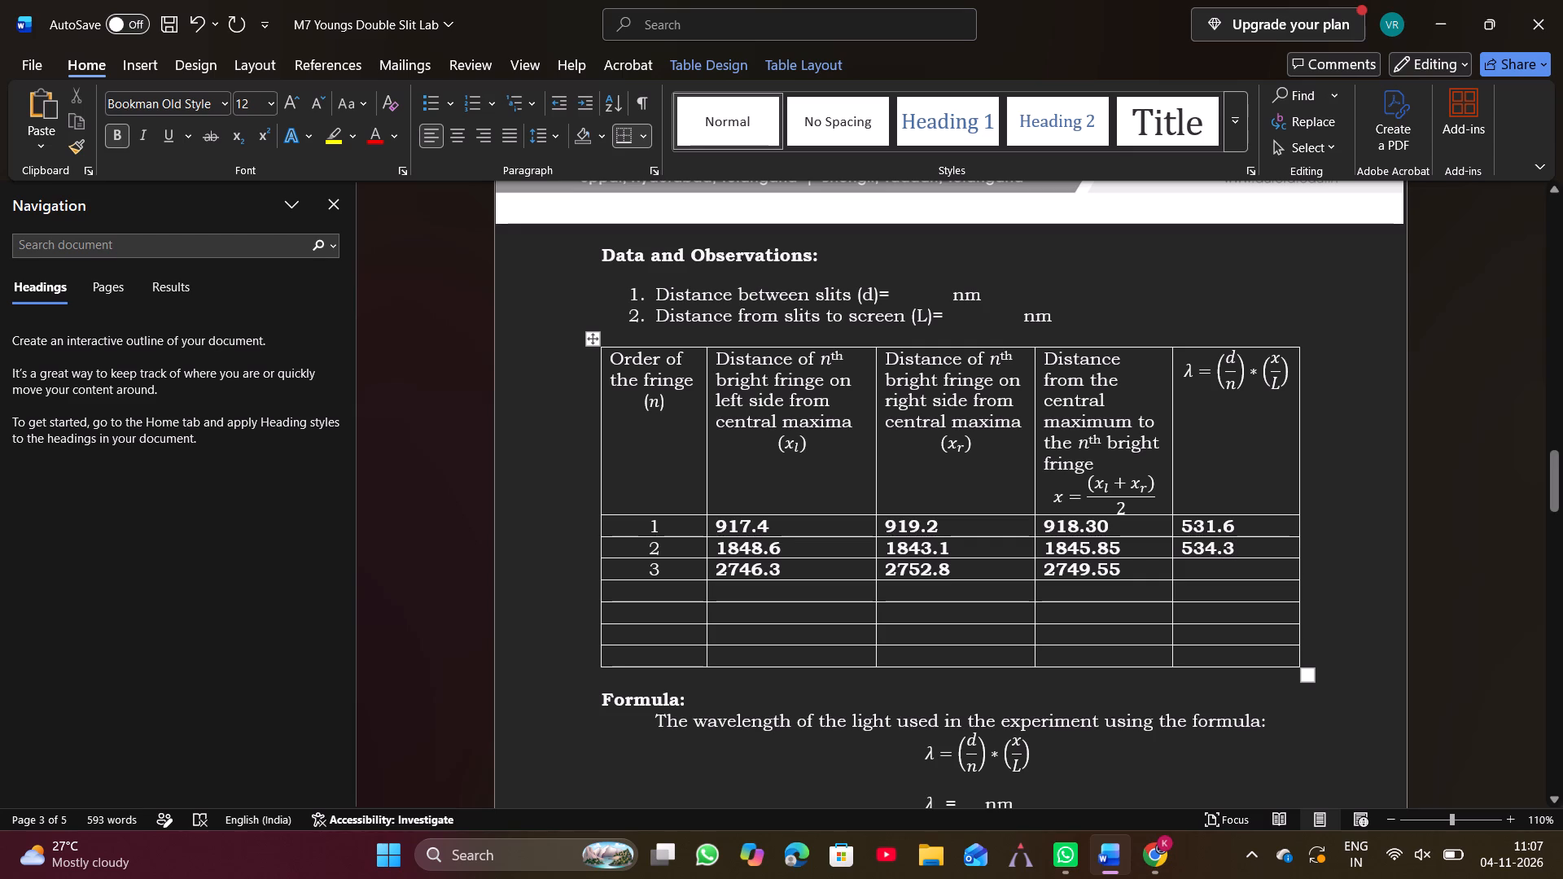
click(1218, 566)
text(539)
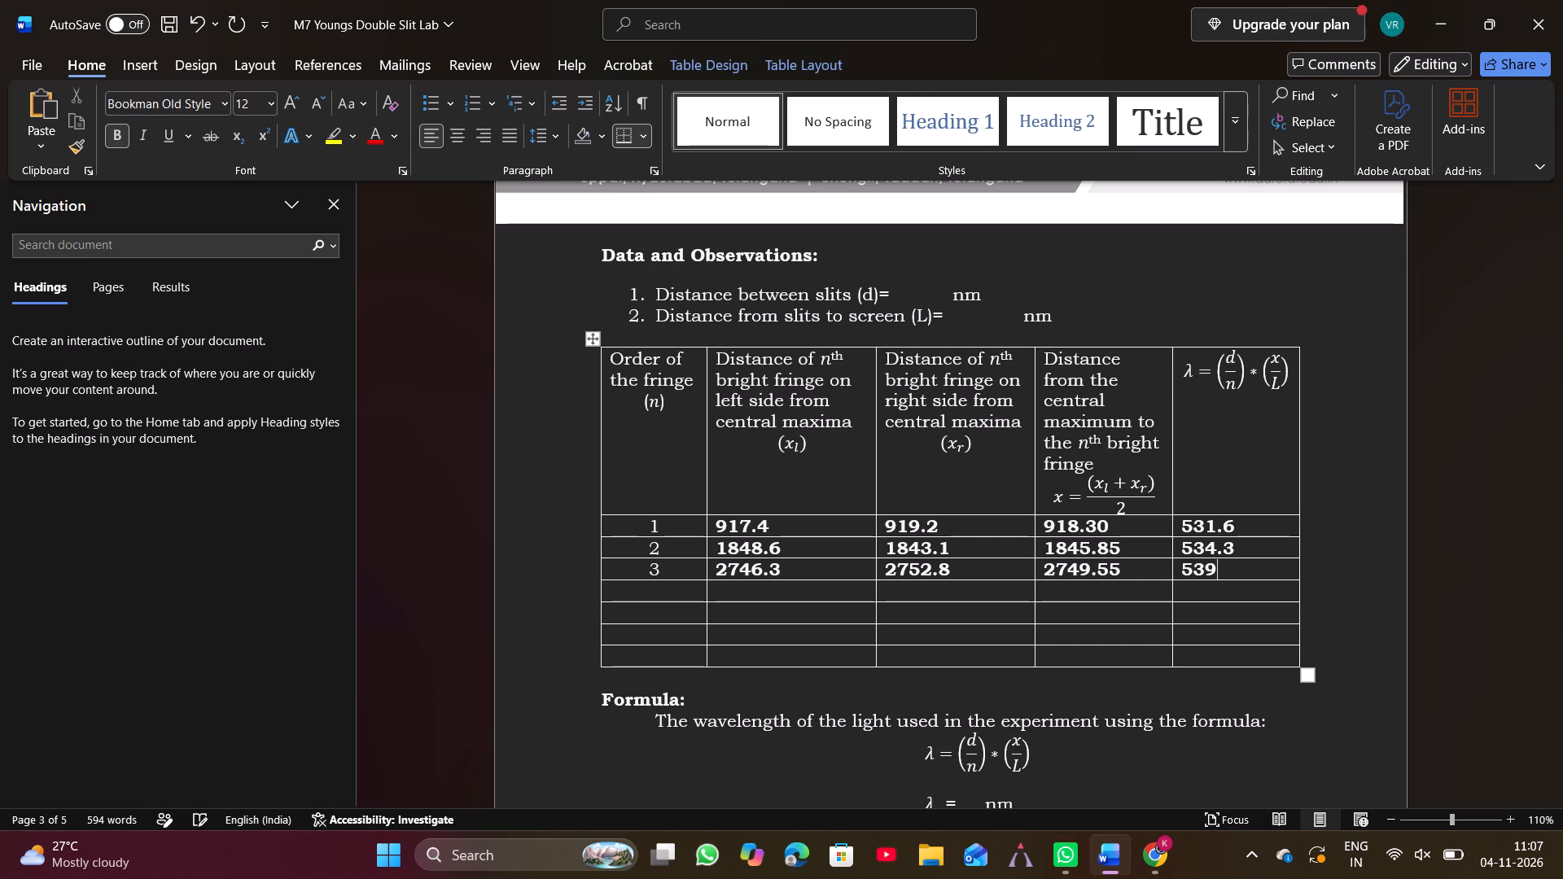
key(BackSpace)
key(0)
text(.6)
Under Data and Observations, enter 1650 for the distance between slits (d) and 2850 for the distance from slits to screen (L).
scroll(1218, 566, down, 1)
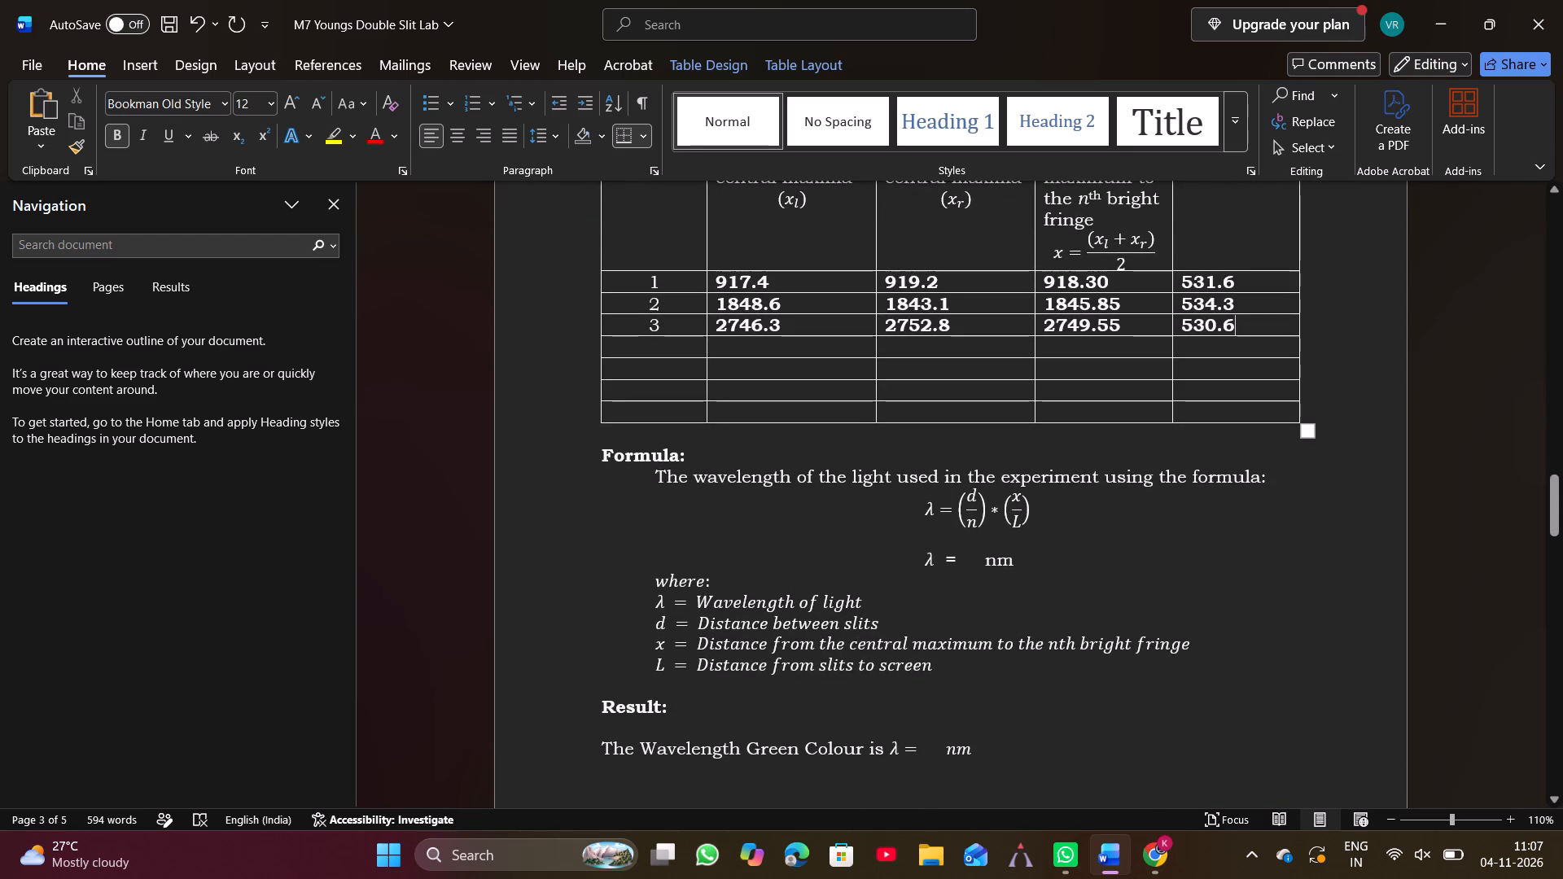
click(959, 561)
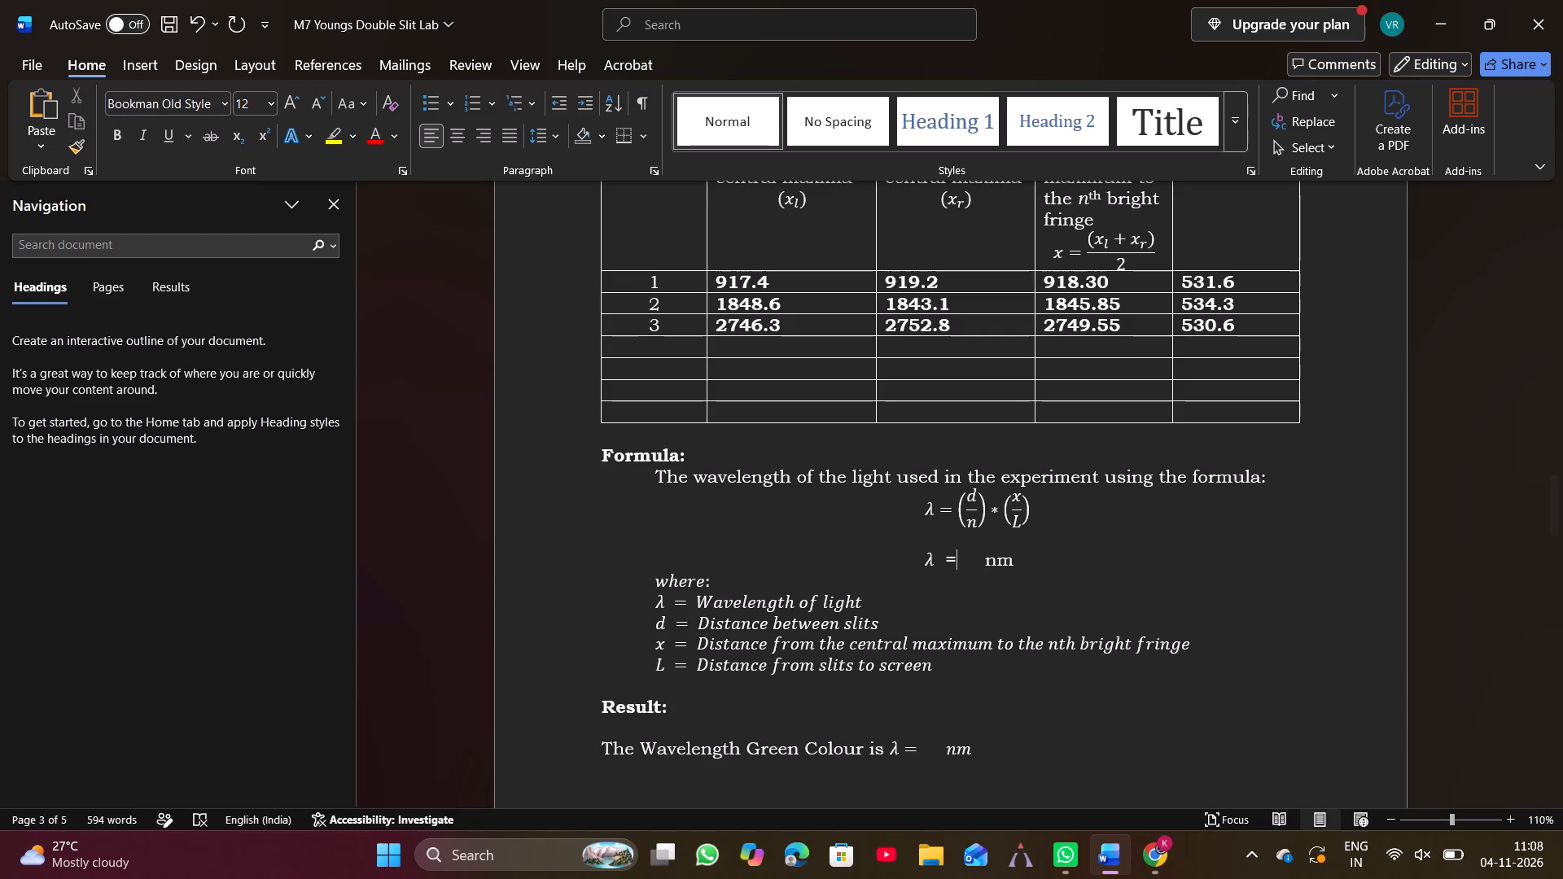
scroll(959, 561, up, 5)
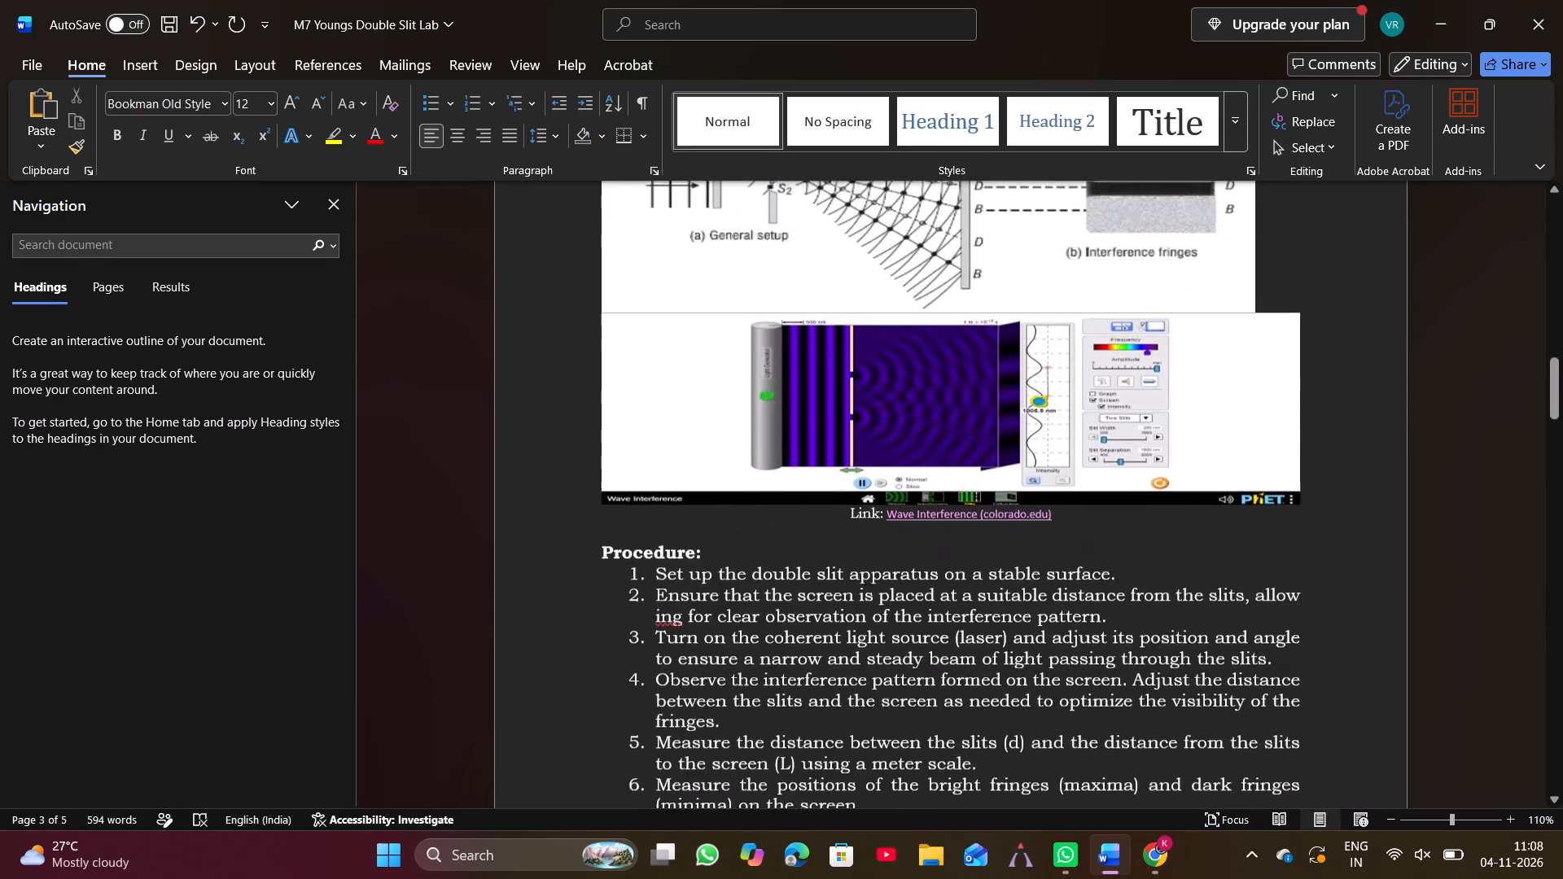
scroll(959, 561, up, 2)
scroll(959, 561, down, 6)
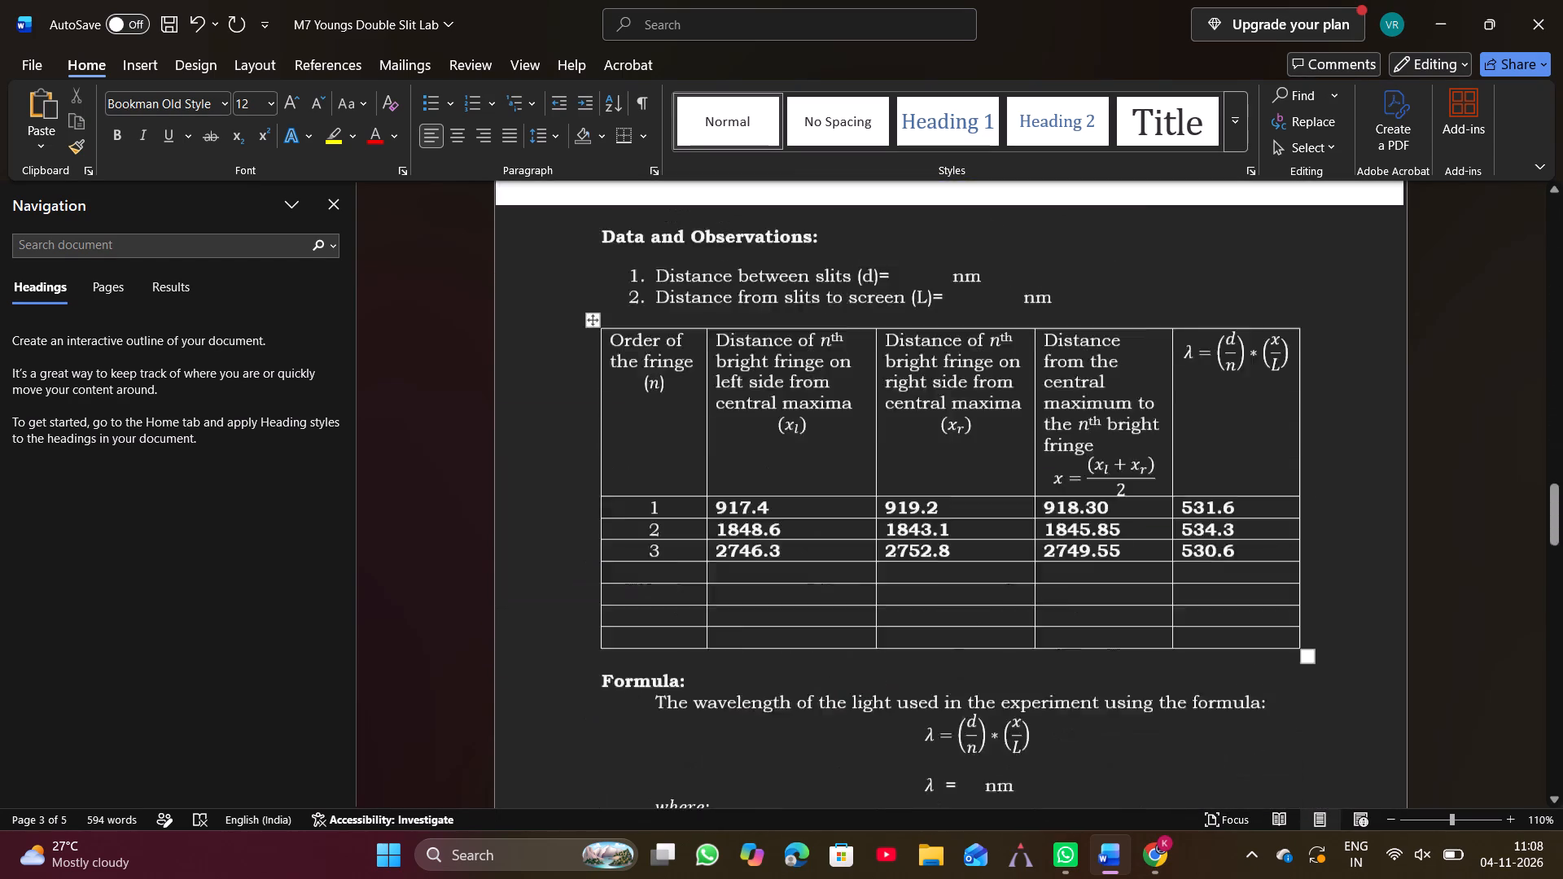
scroll(959, 561, down, 1)
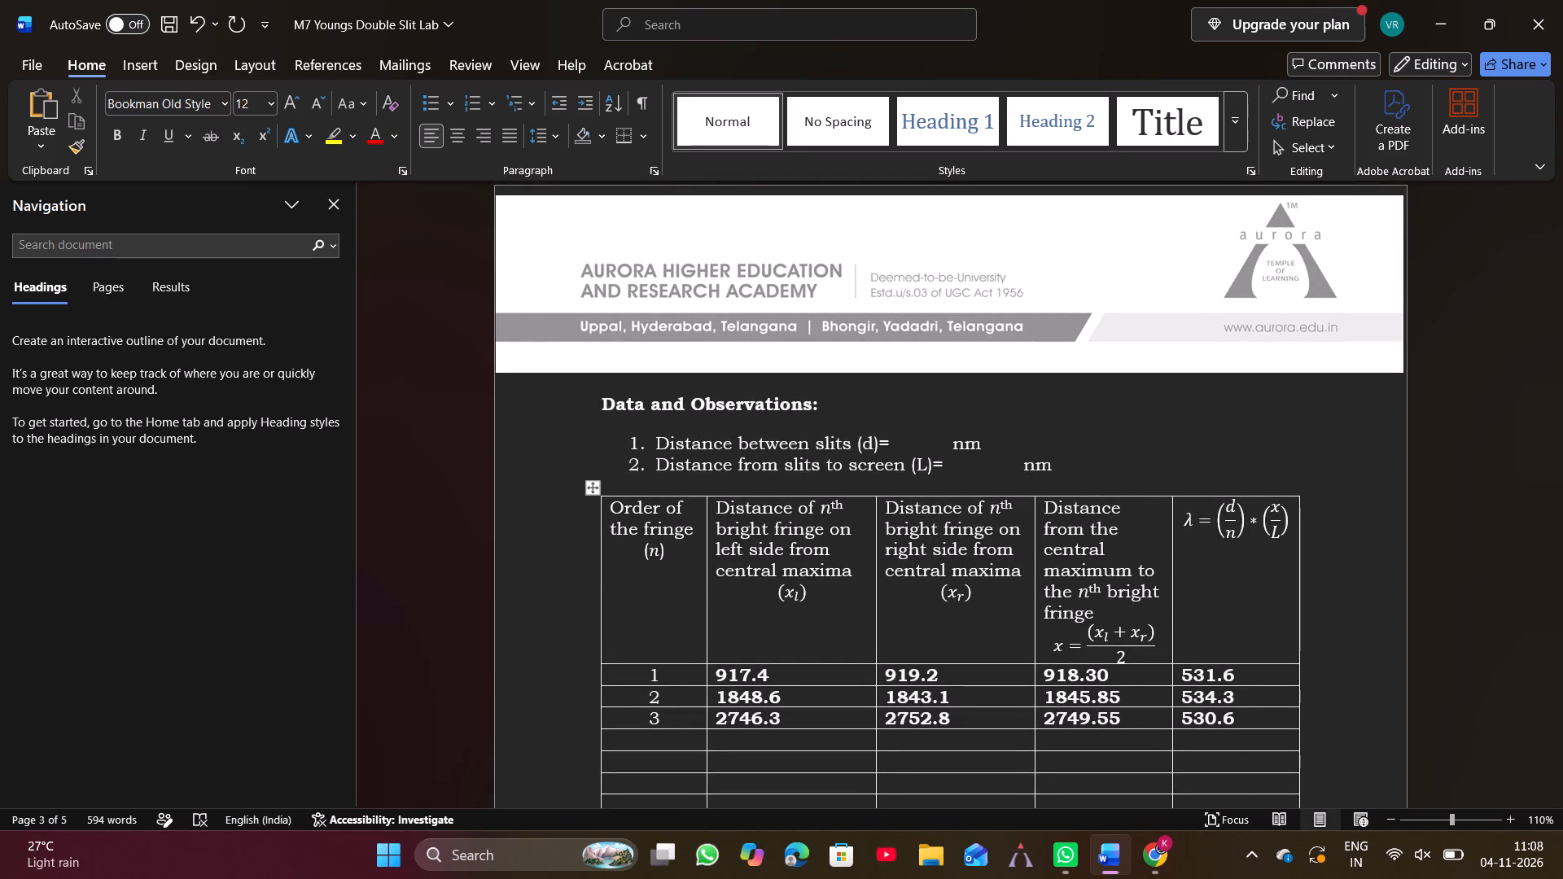
click(897, 436)
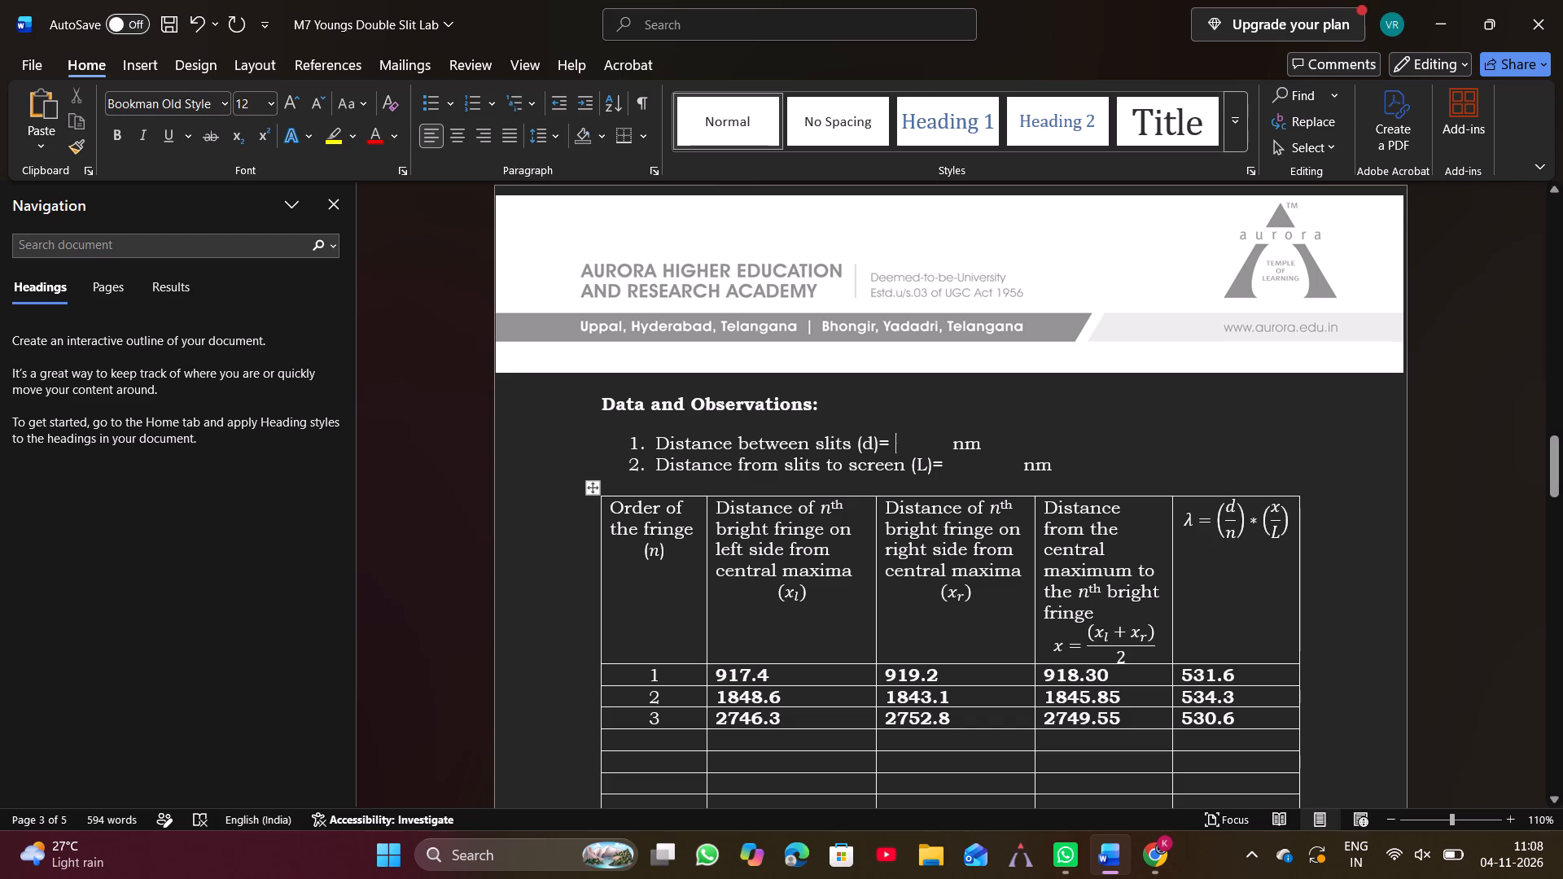
key(1)
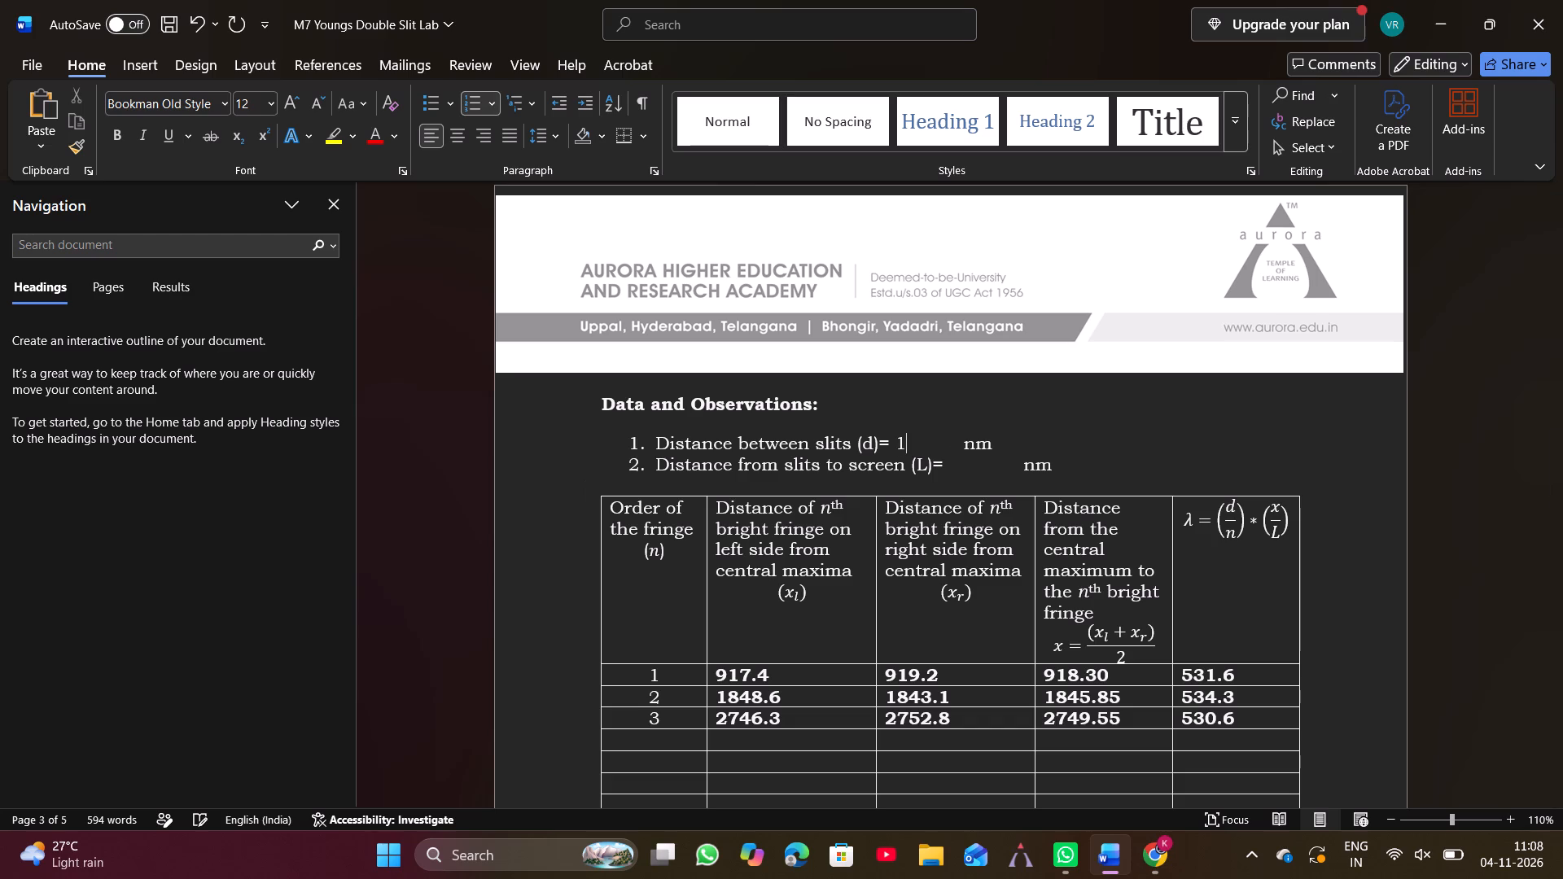
text(650)
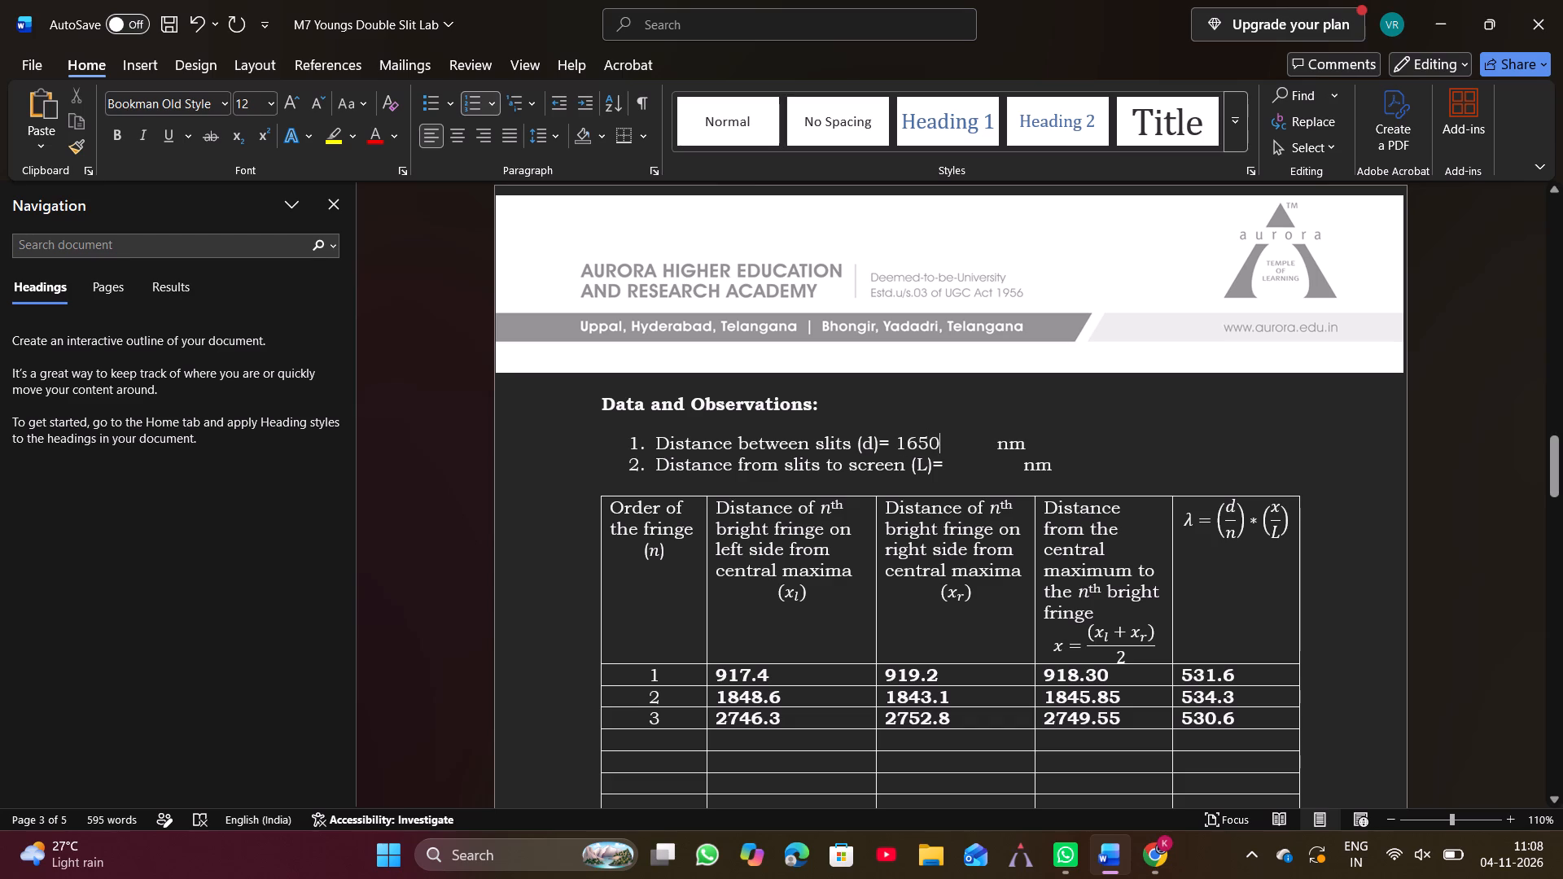
click(952, 465)
key(2)
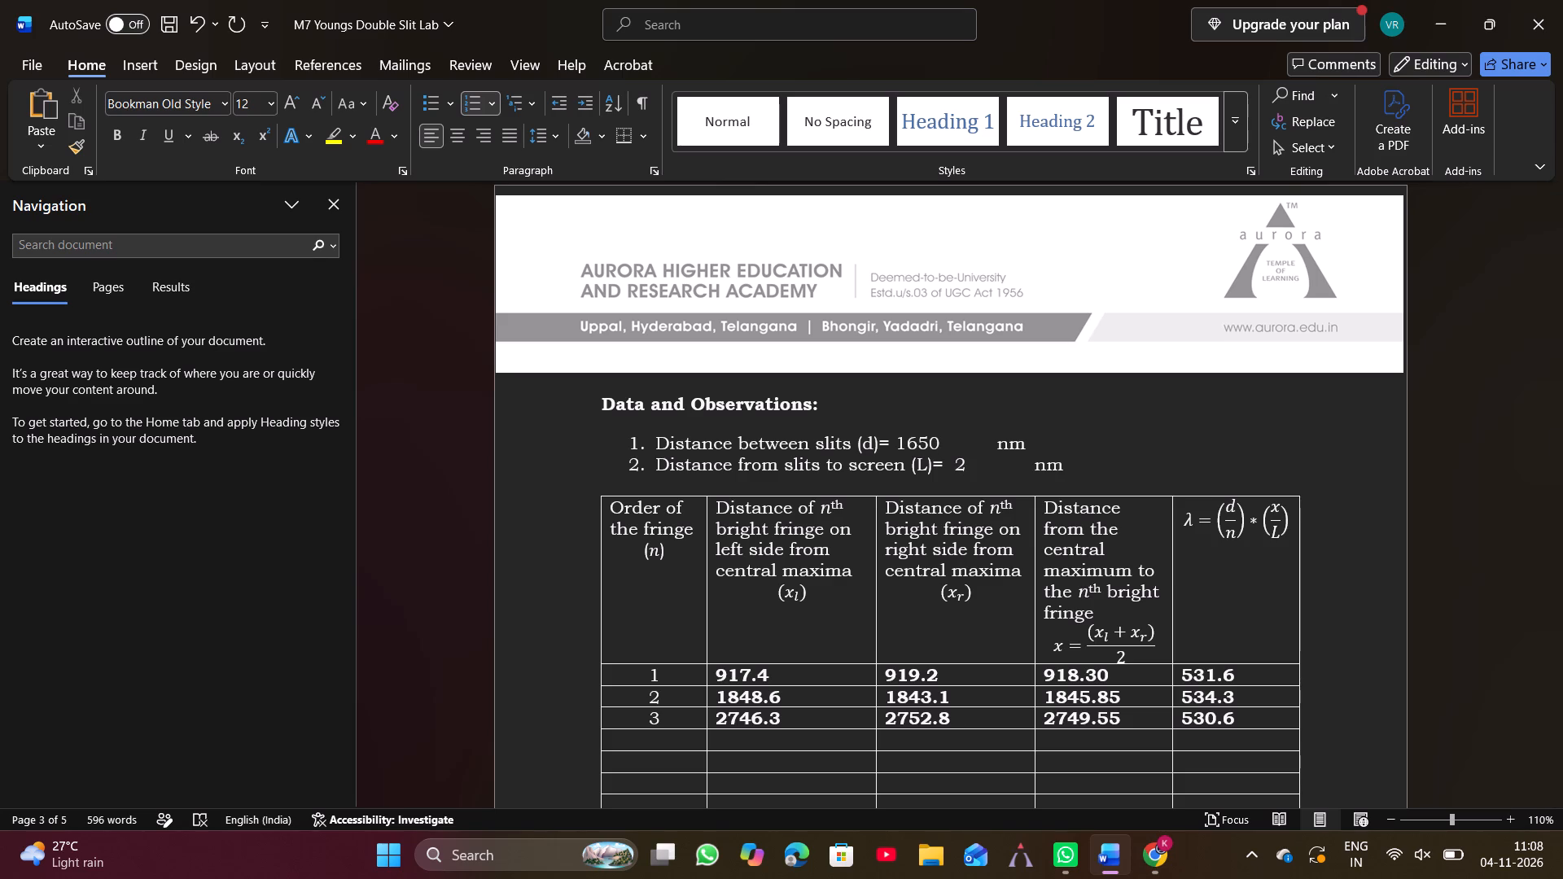
key(8)
text(50)
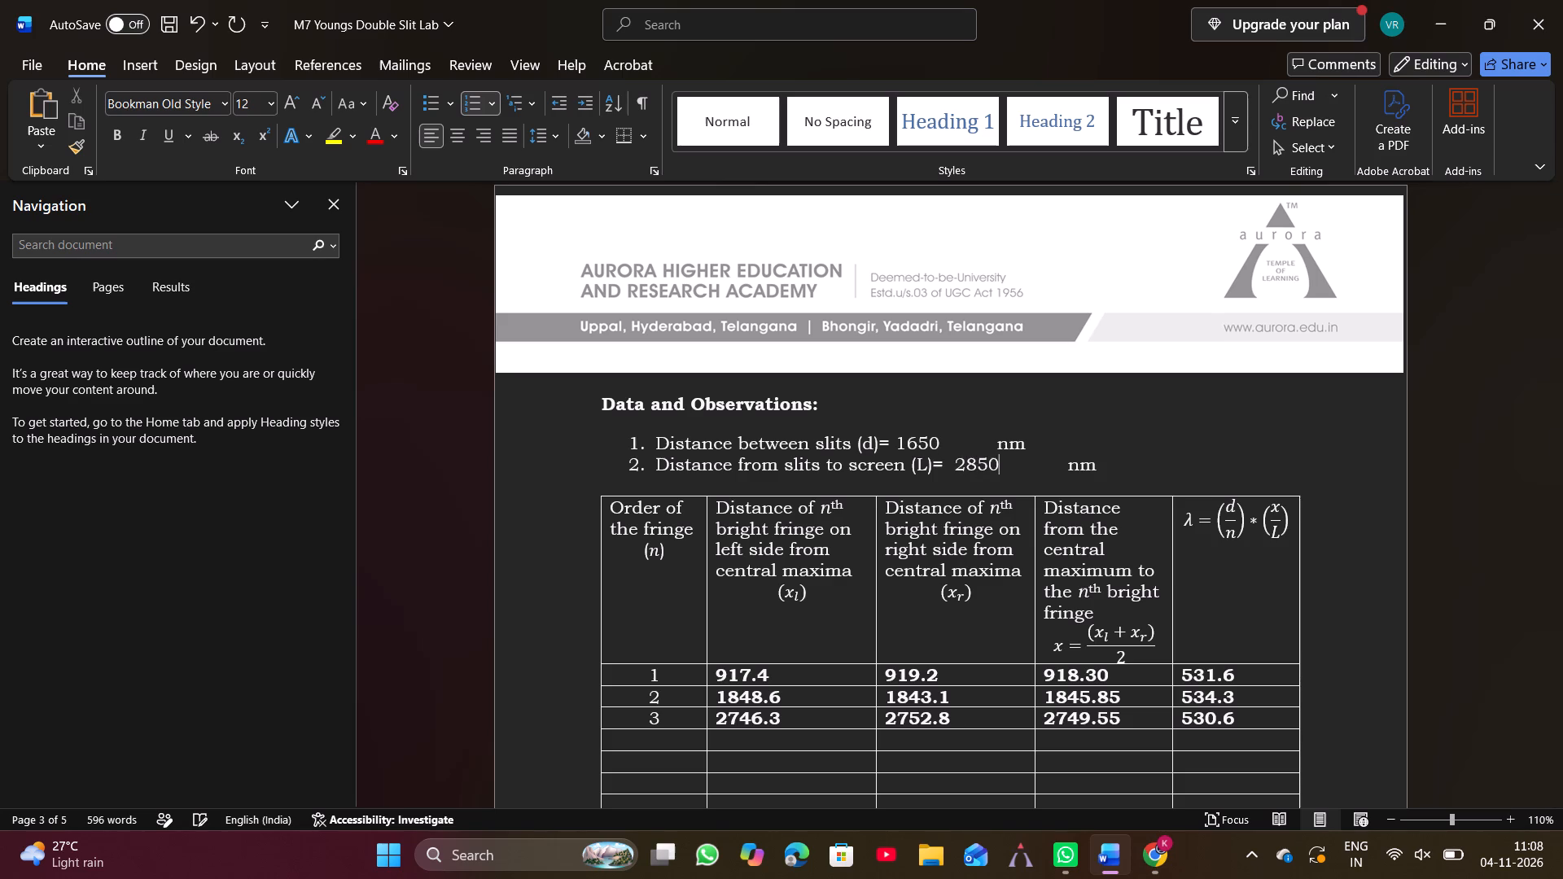
Remove the extra spaces between 1650 and nm in the distance between slits line, leaving a single space.
click(994, 439)
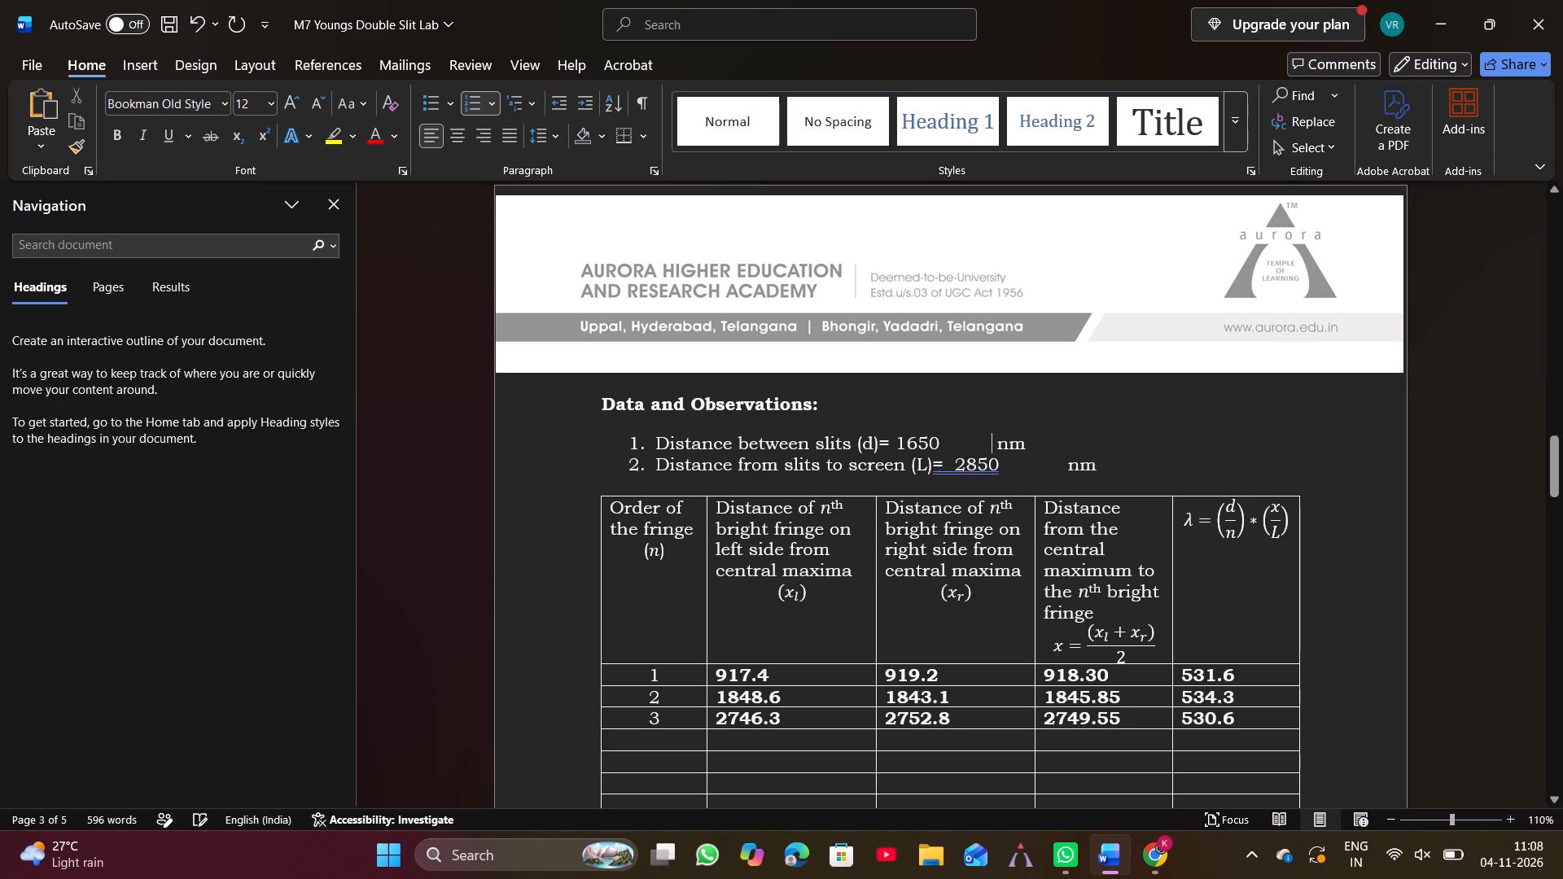
key(BackSpace)
key(BackSpace)
key(BackSpace)
key(BackSpace)
key(BackSpace)
key(BackSpace)
key(BackSpace)
key(BackSpace)
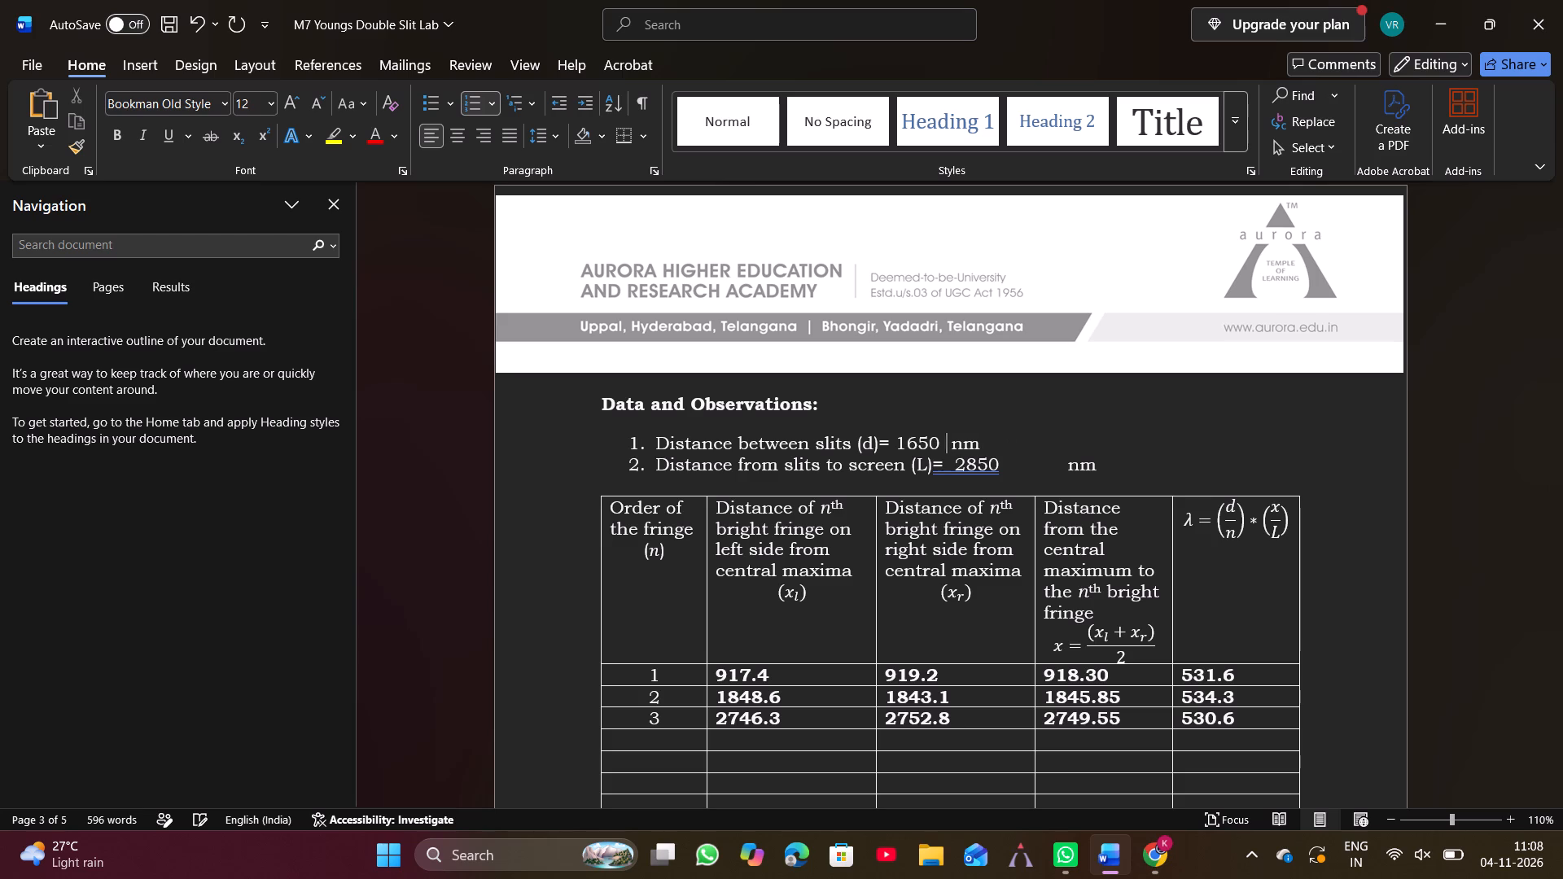
key(BackSpace)
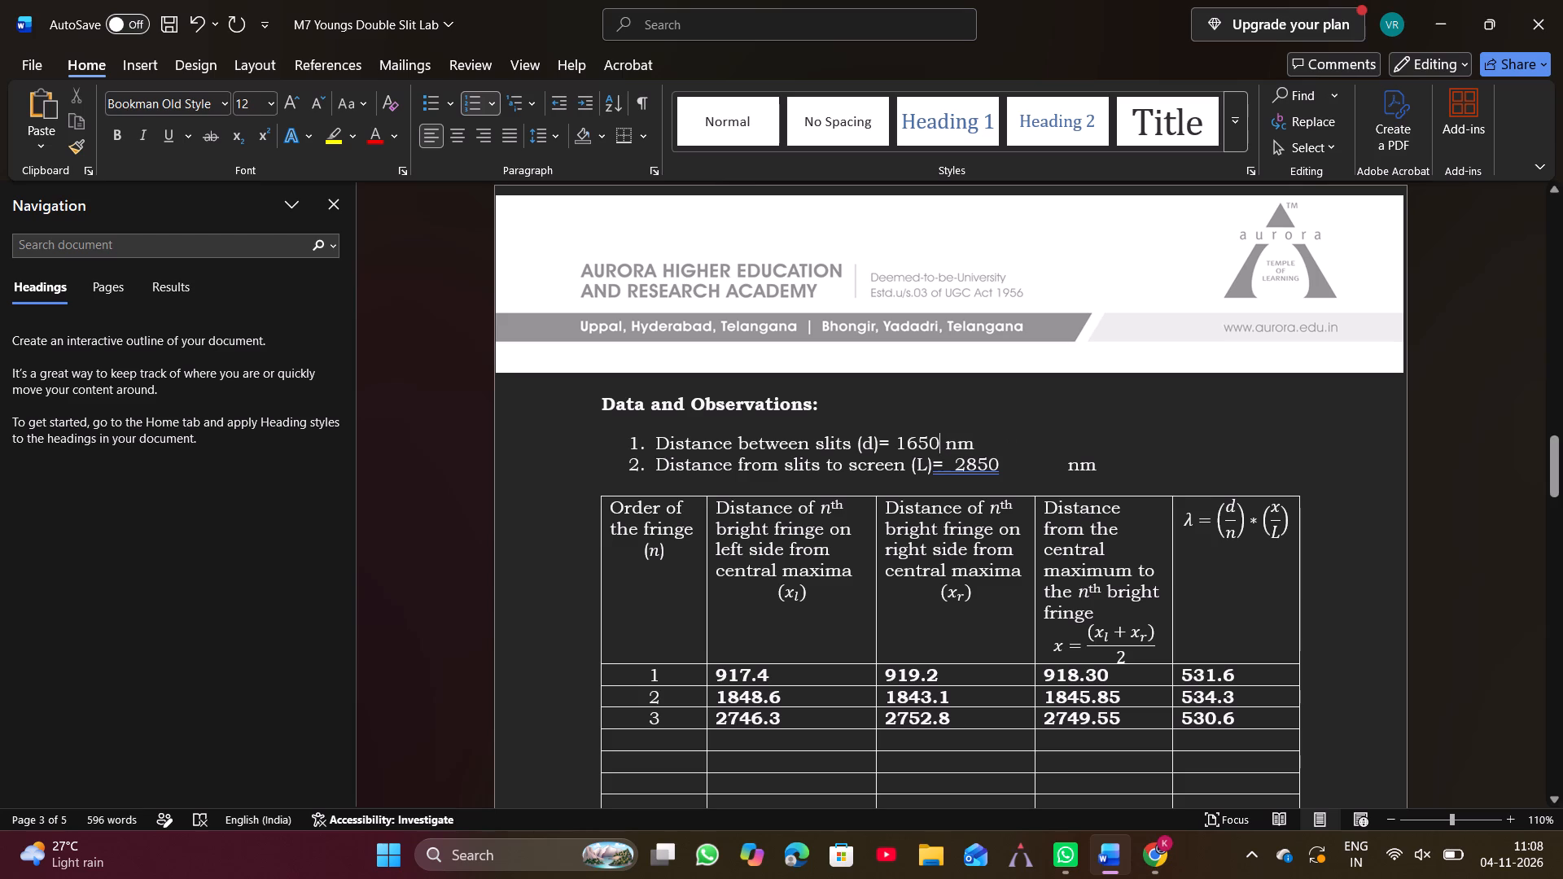
Delete the blank space between 2850 and nm in the distance from slits to screen (L) line, closing the gap completely.
click(1066, 477)
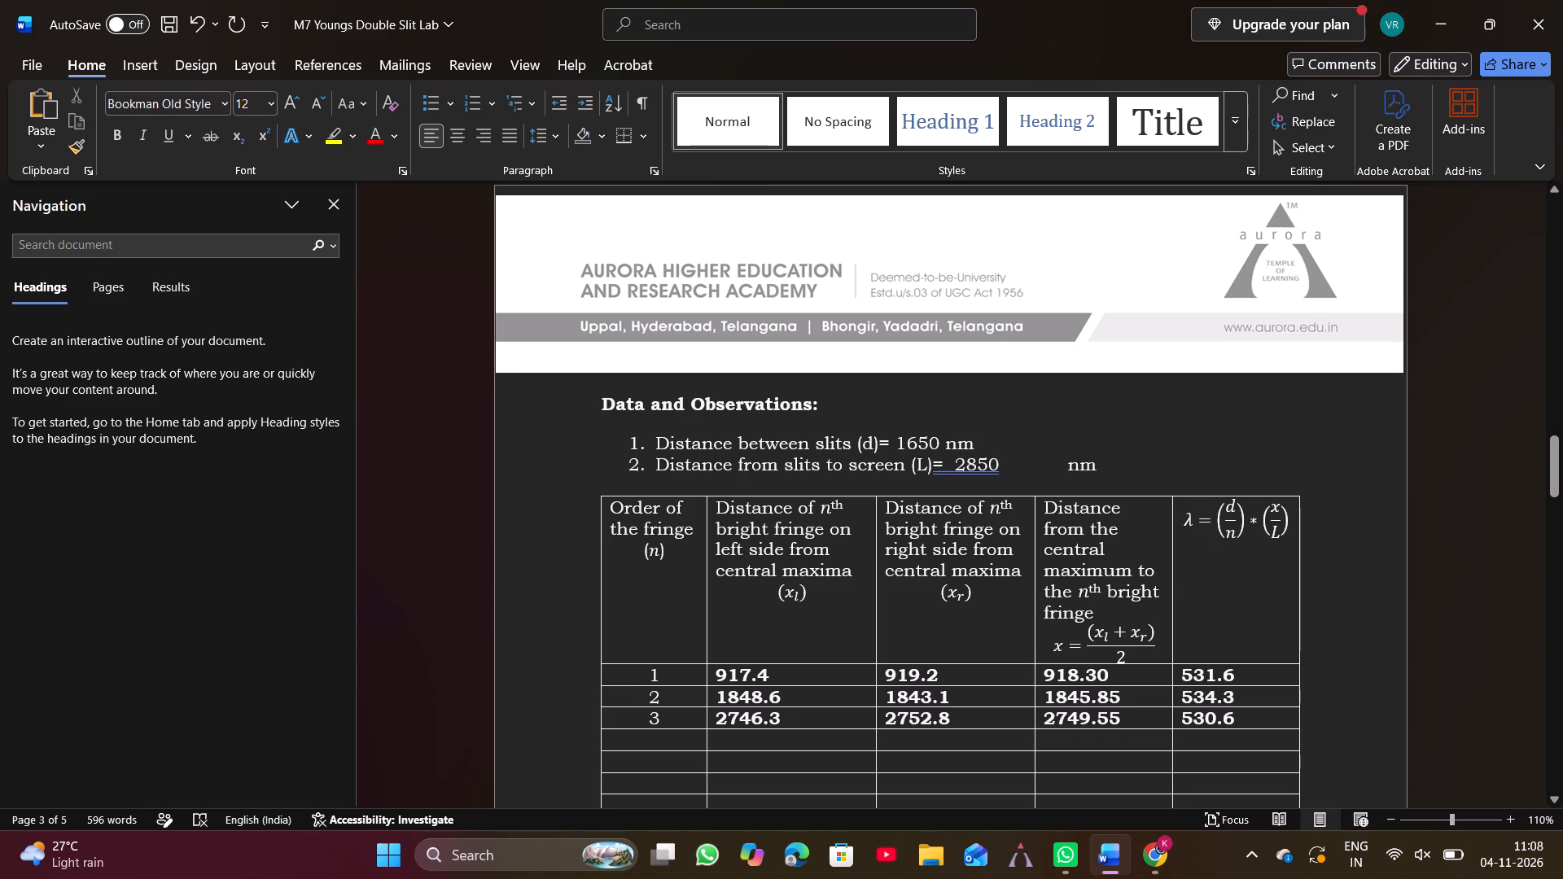
click(1068, 470)
key(BackSpace)
key(BackSpace)
key(BackSpace)
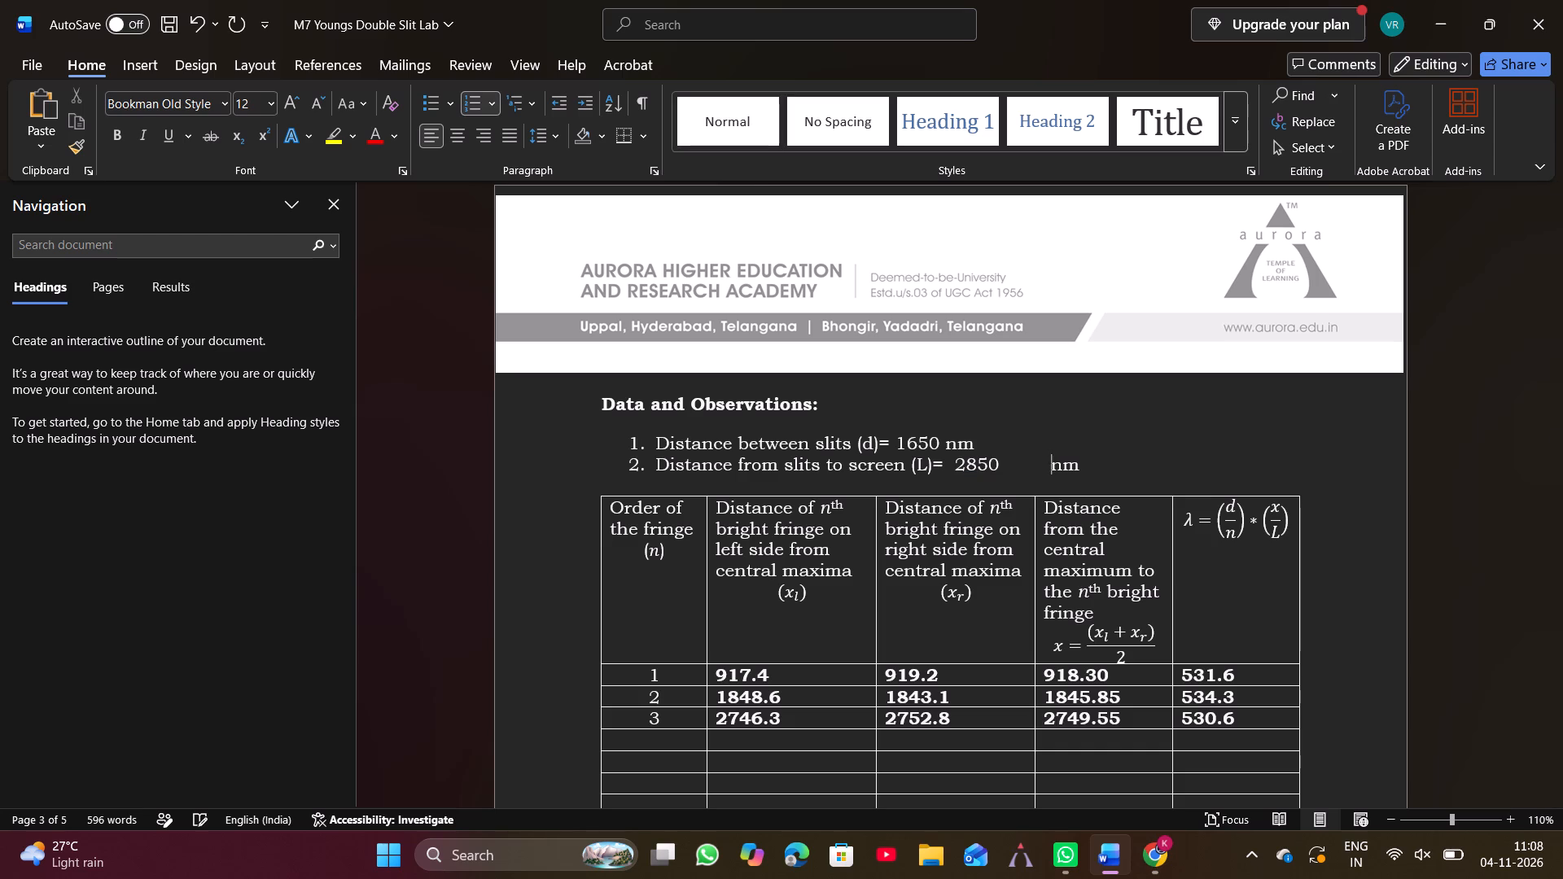
key(BackSpace)
key(BackSpace)
key(BackSpace)
key(BackSpace)
key(BackSpace)
key(BackSpace)
key(BackSpace)
key(BackSpace)
key(BackSpace)
Under Result, enter 532 as the wavelength λ of the green colour in the equation.
scroll(1068, 470, down, 3)
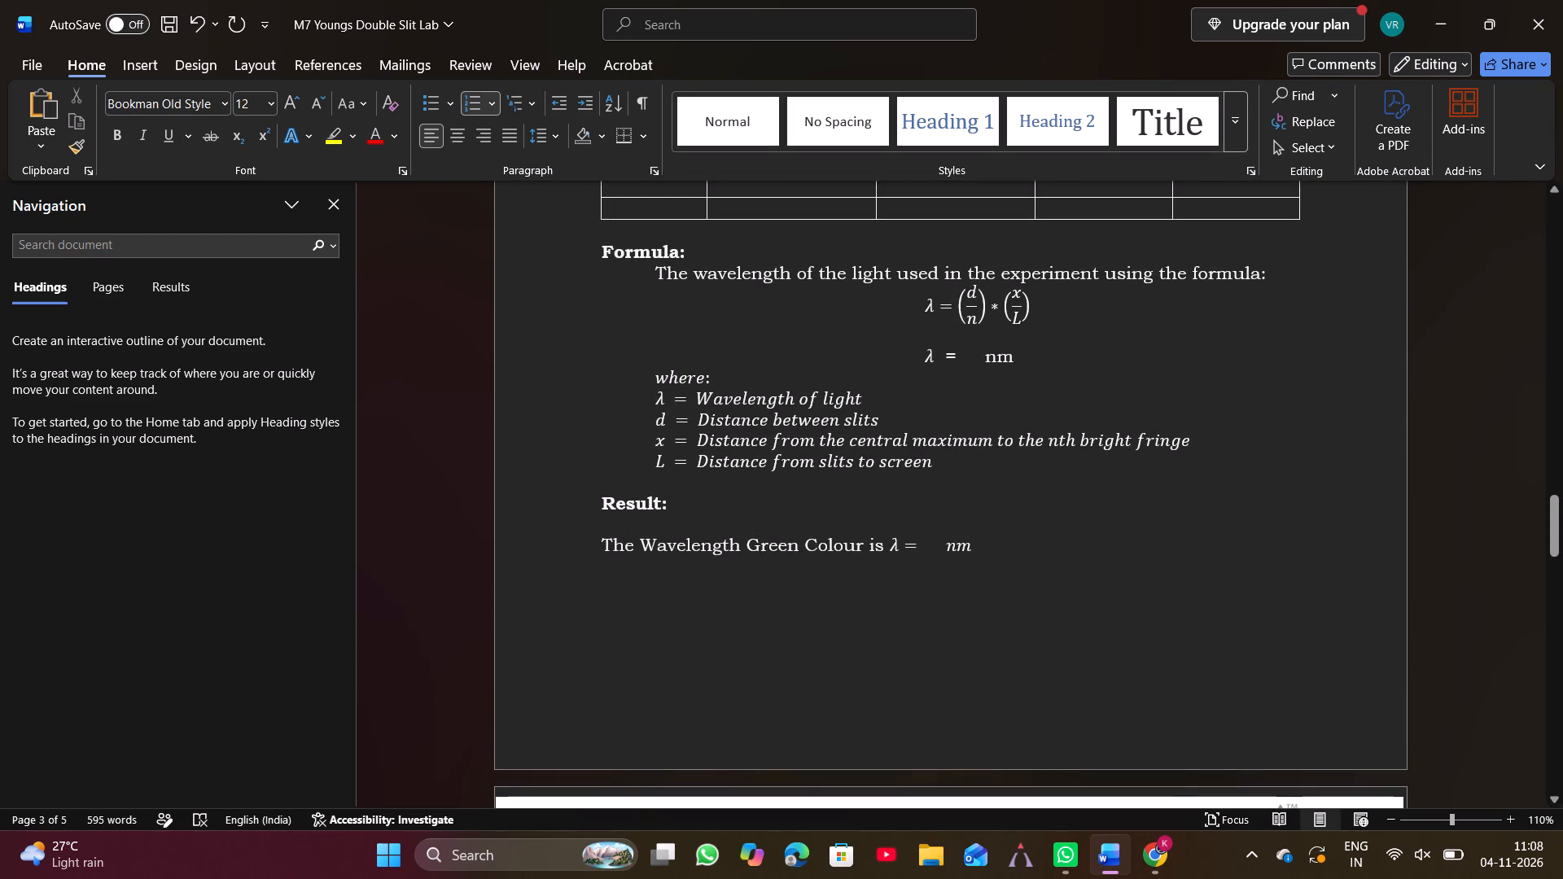
click(959, 350)
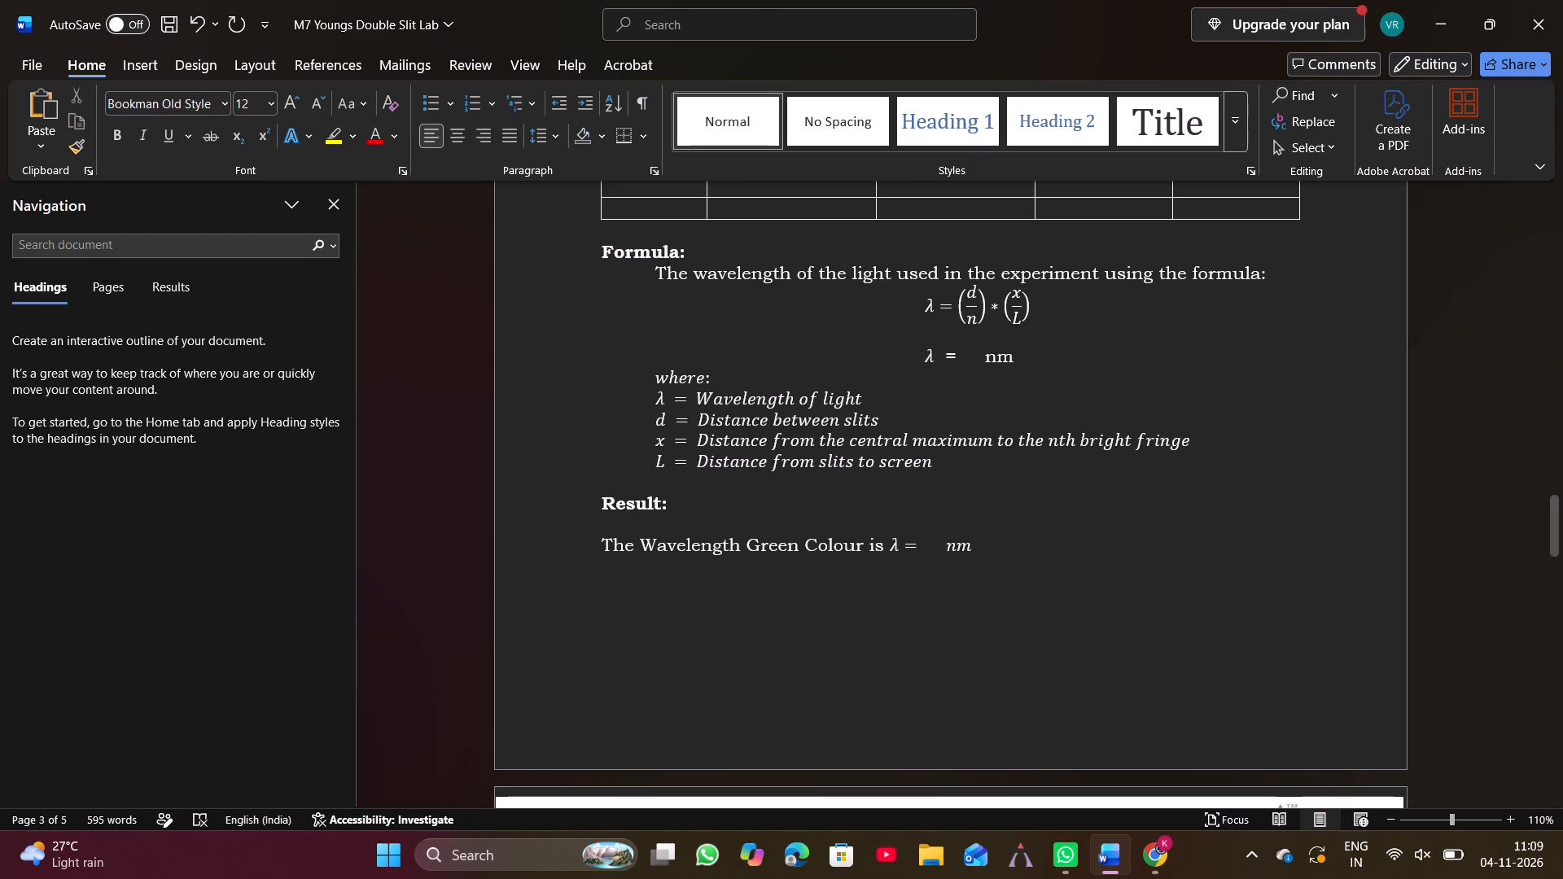
scroll(959, 350, right, 1)
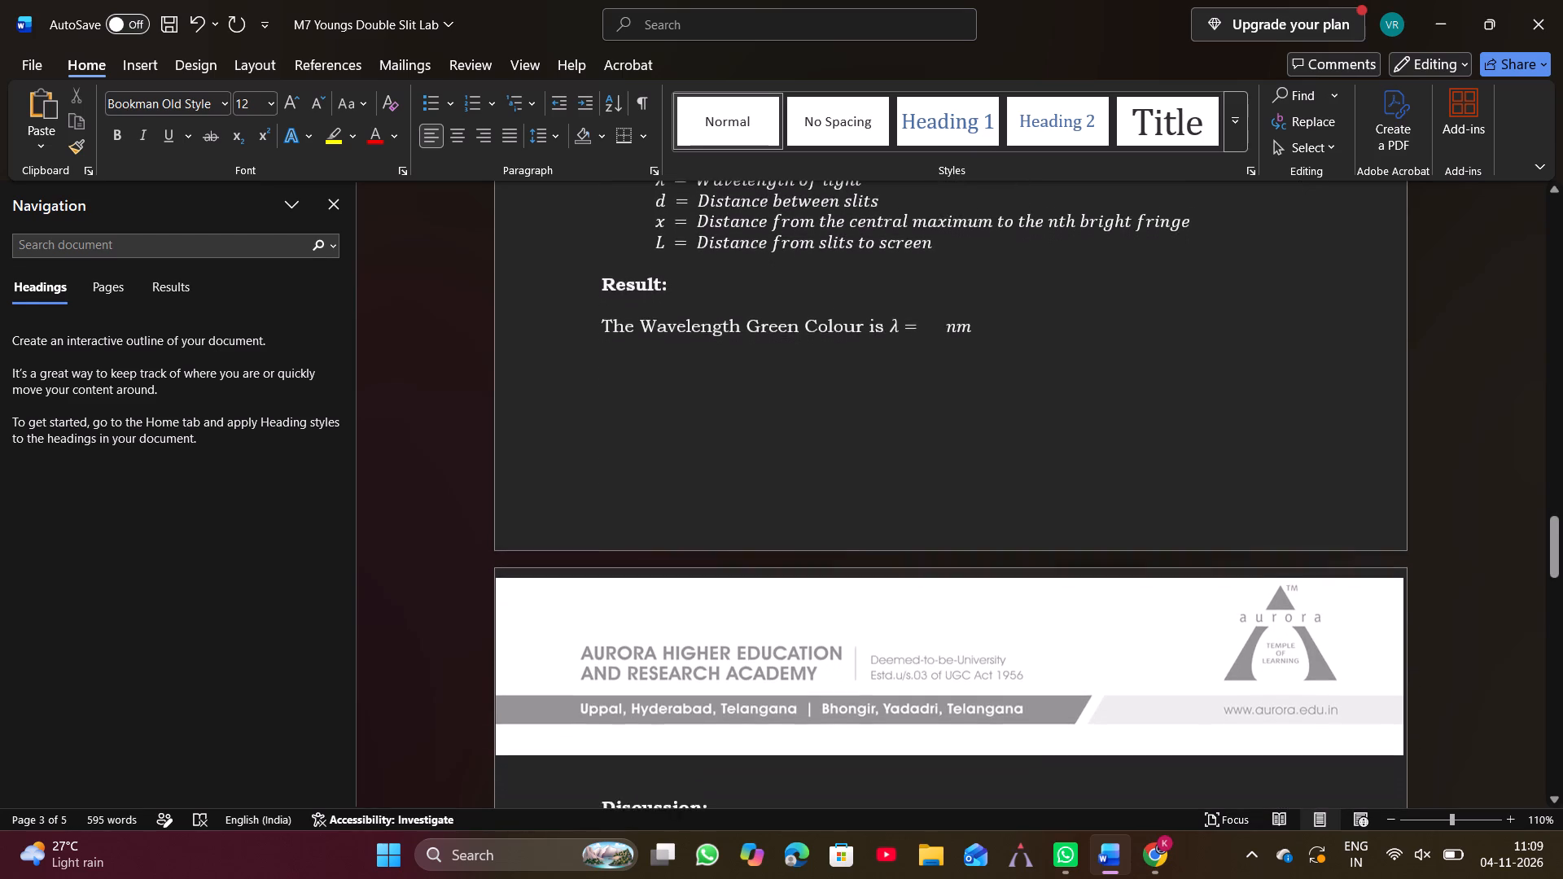
scroll(959, 350, right, 1)
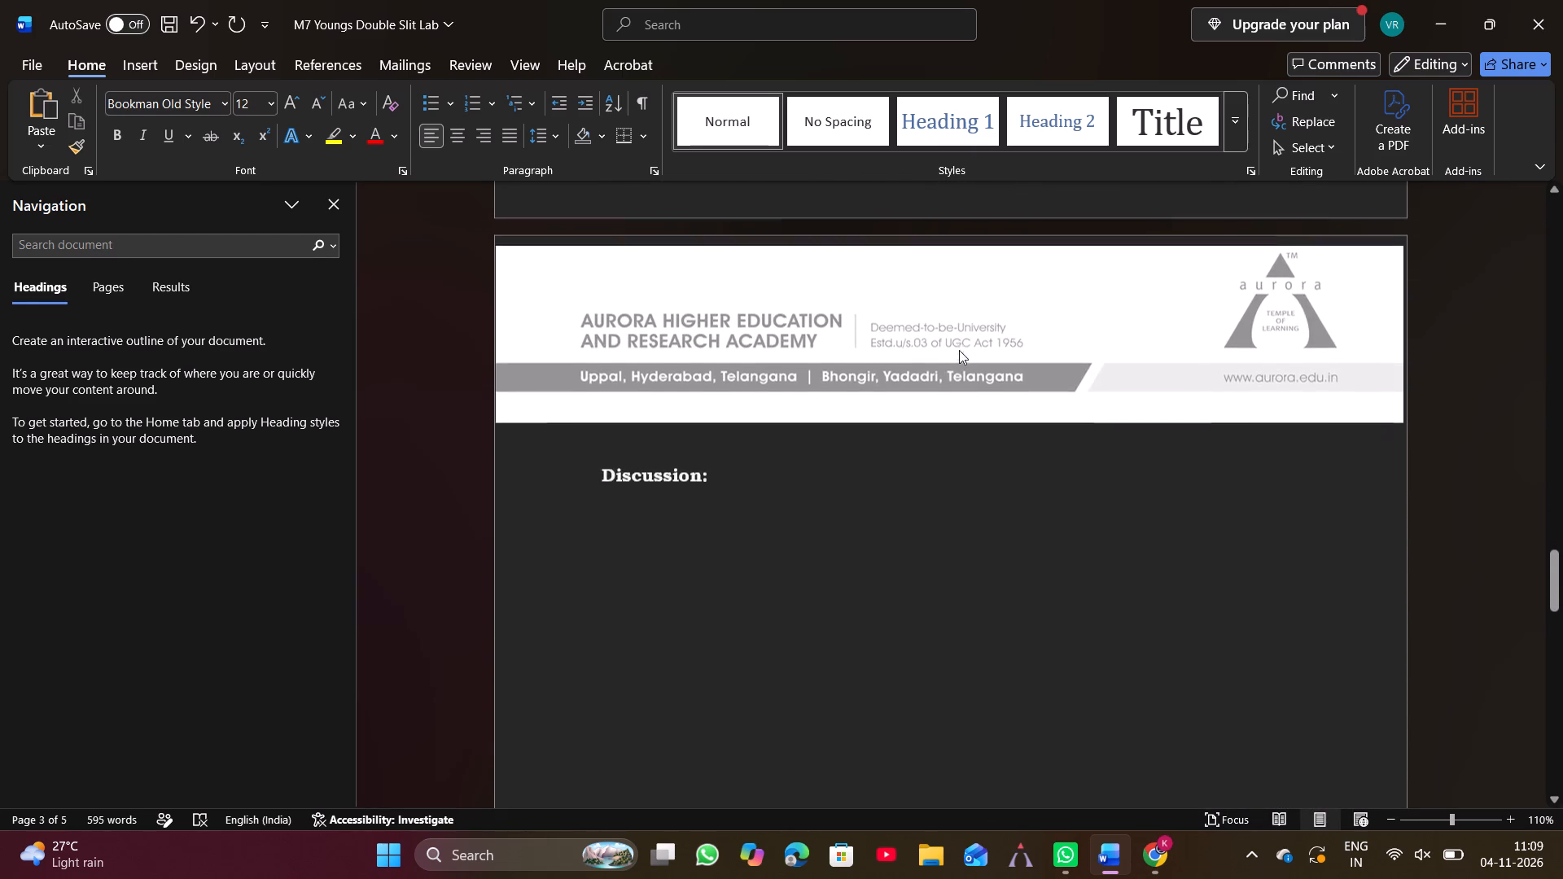
scroll(959, 350, right, 1)
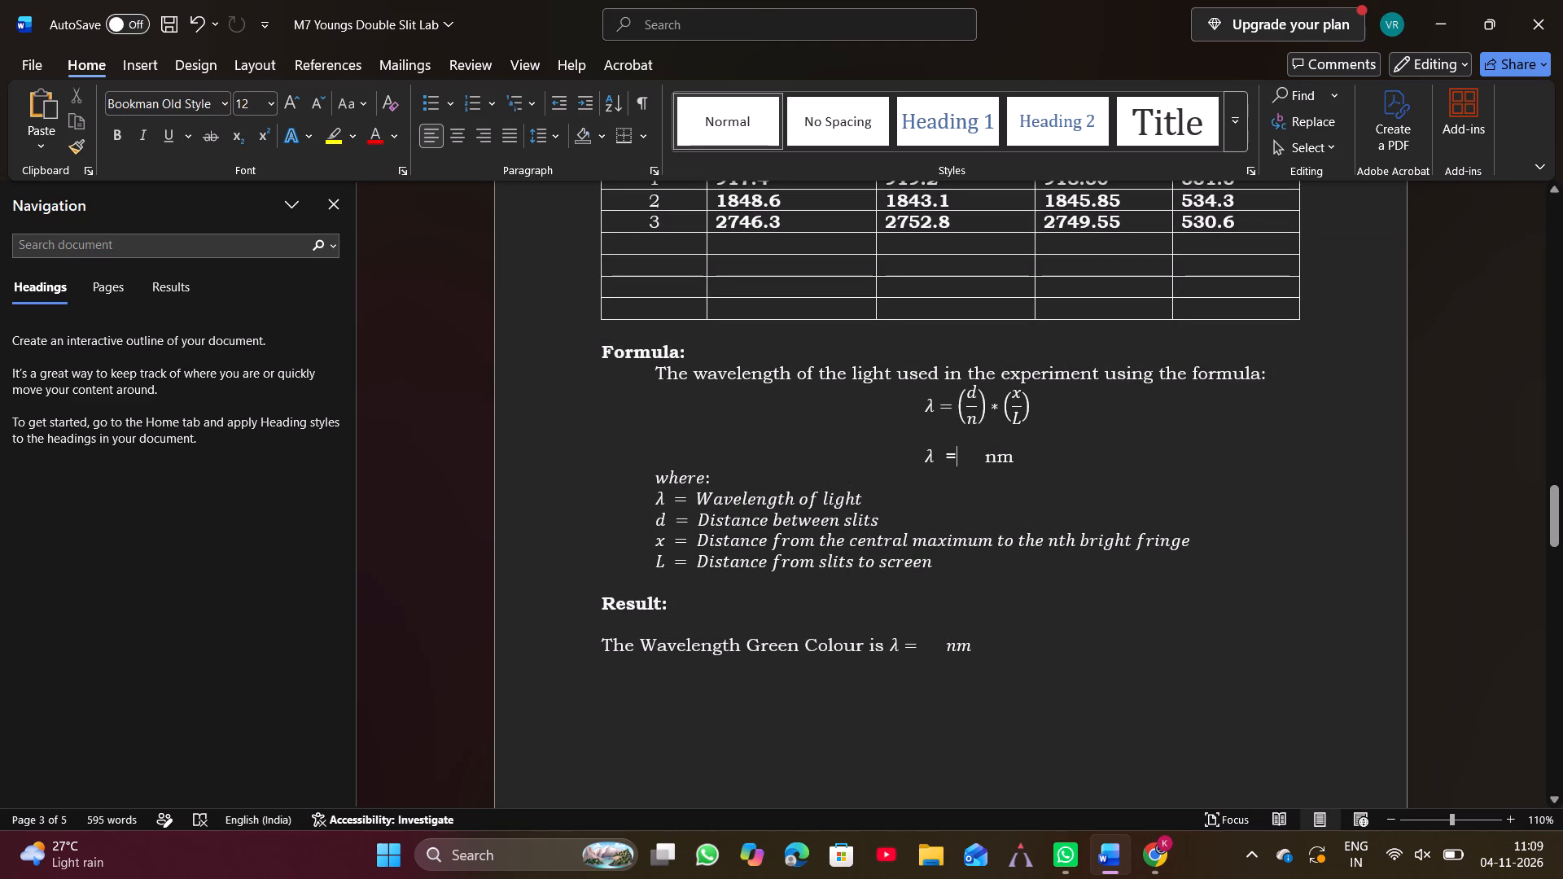
click(927, 645)
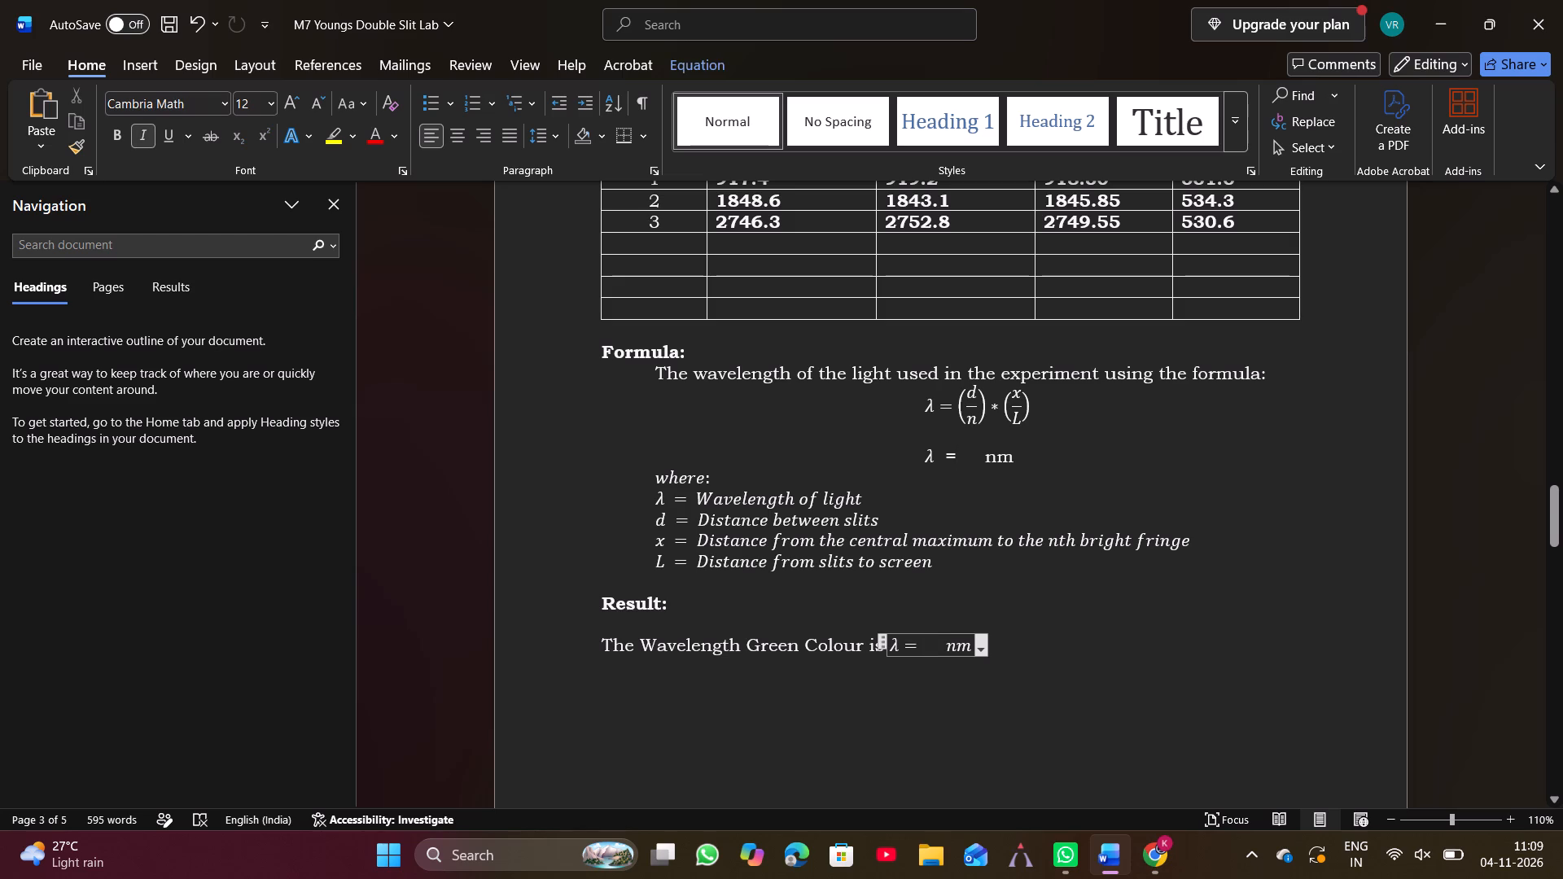
click(919, 645)
key(5)
text(32)
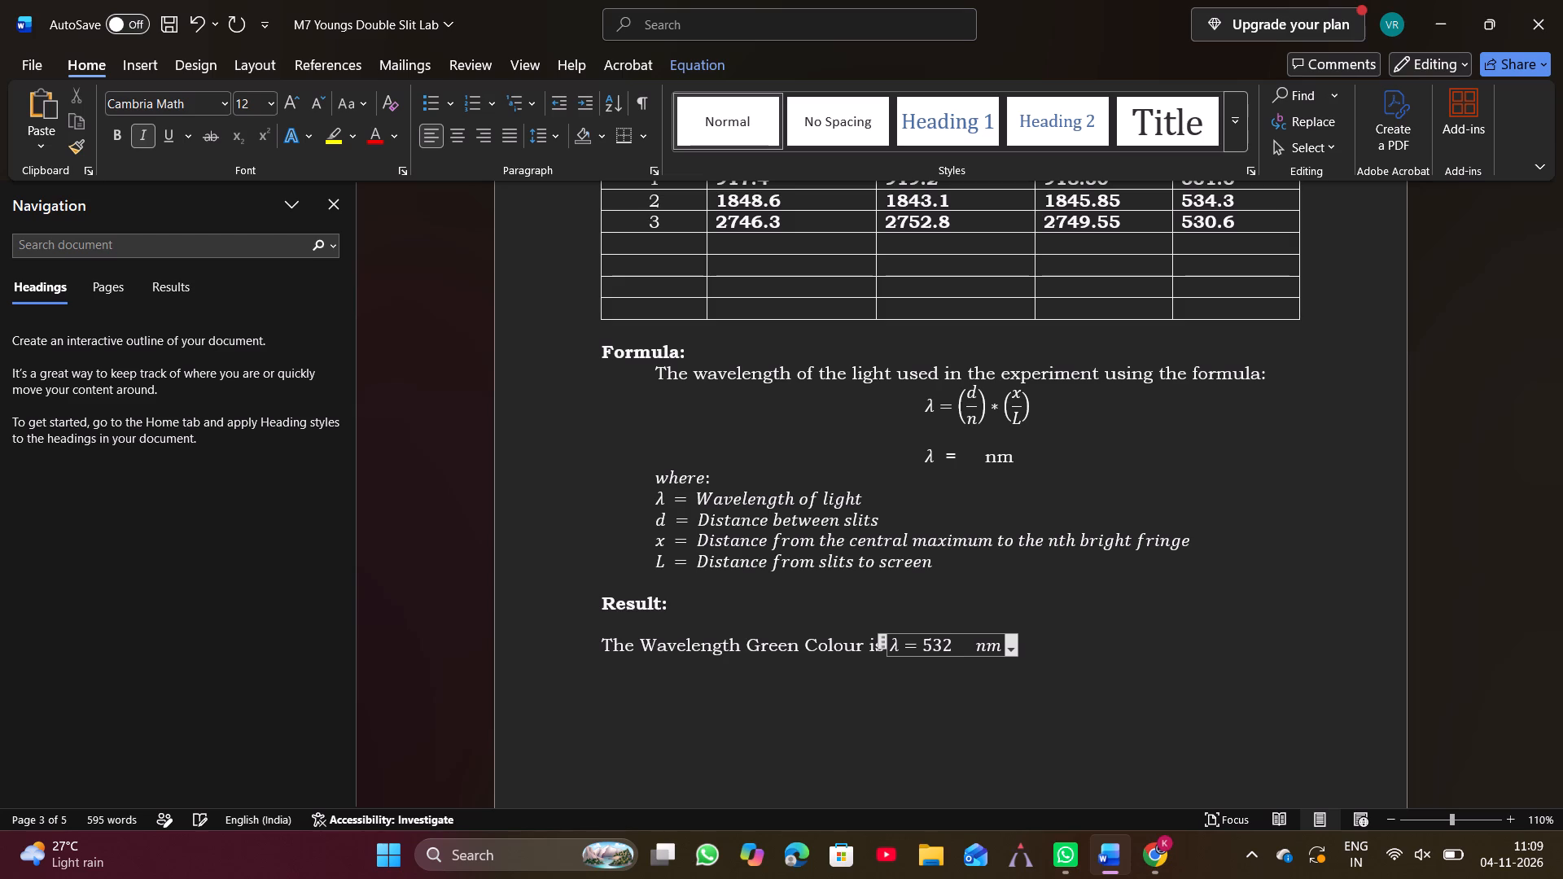
Remove the extra spaces between 532 and nm in the Result equation, leaving only a small gap.
click(973, 649)
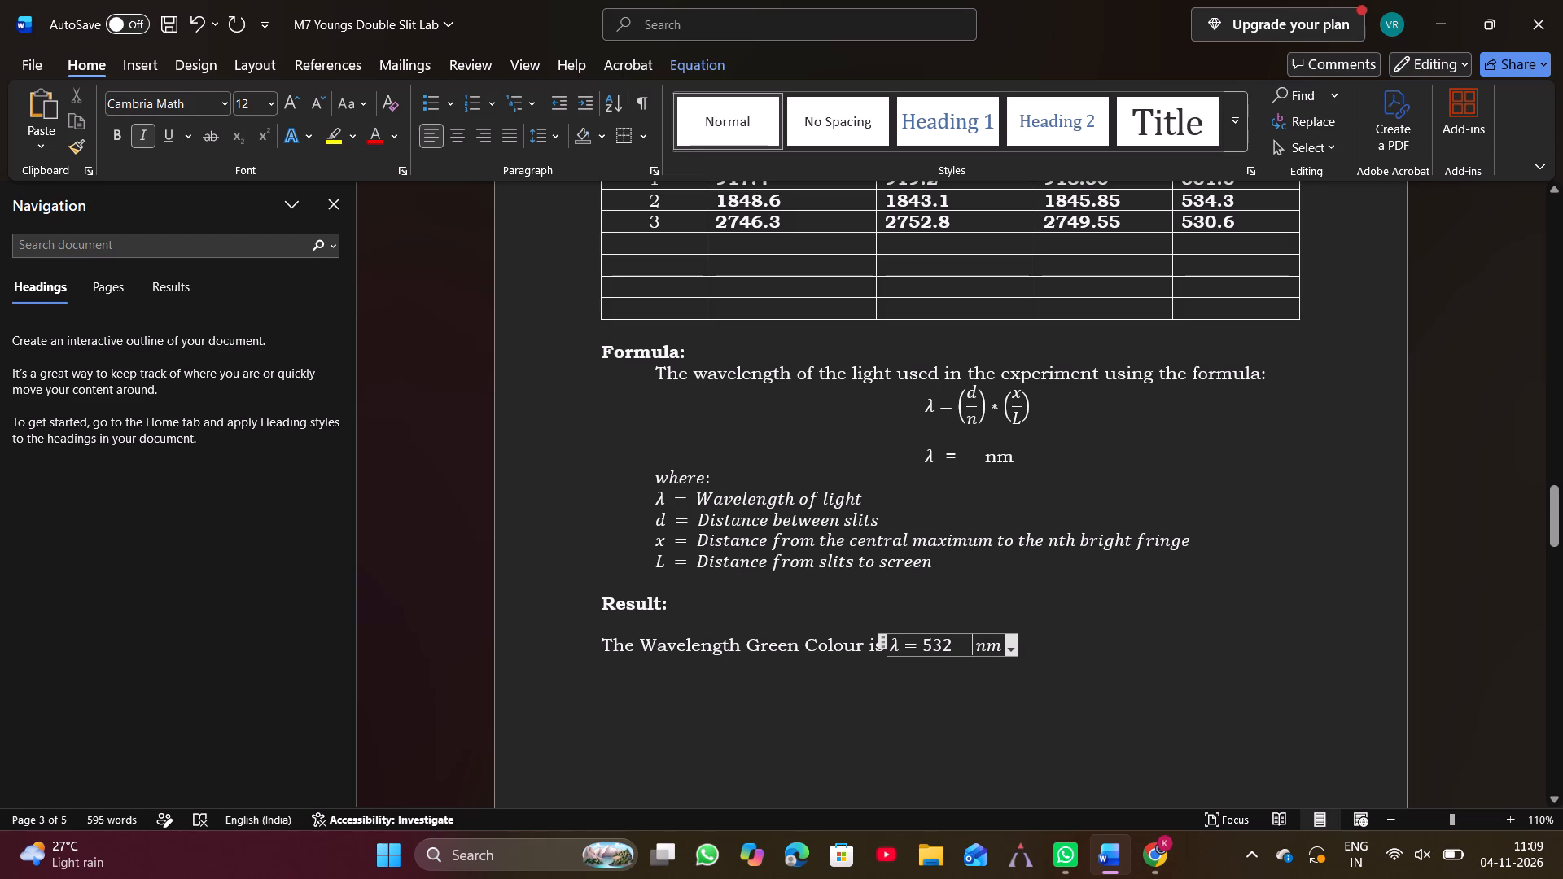
click(973, 649)
key(BackSpace)
key(BackSpace)
key(BackSpace)
key(BackSpace)
key(BackSpace)
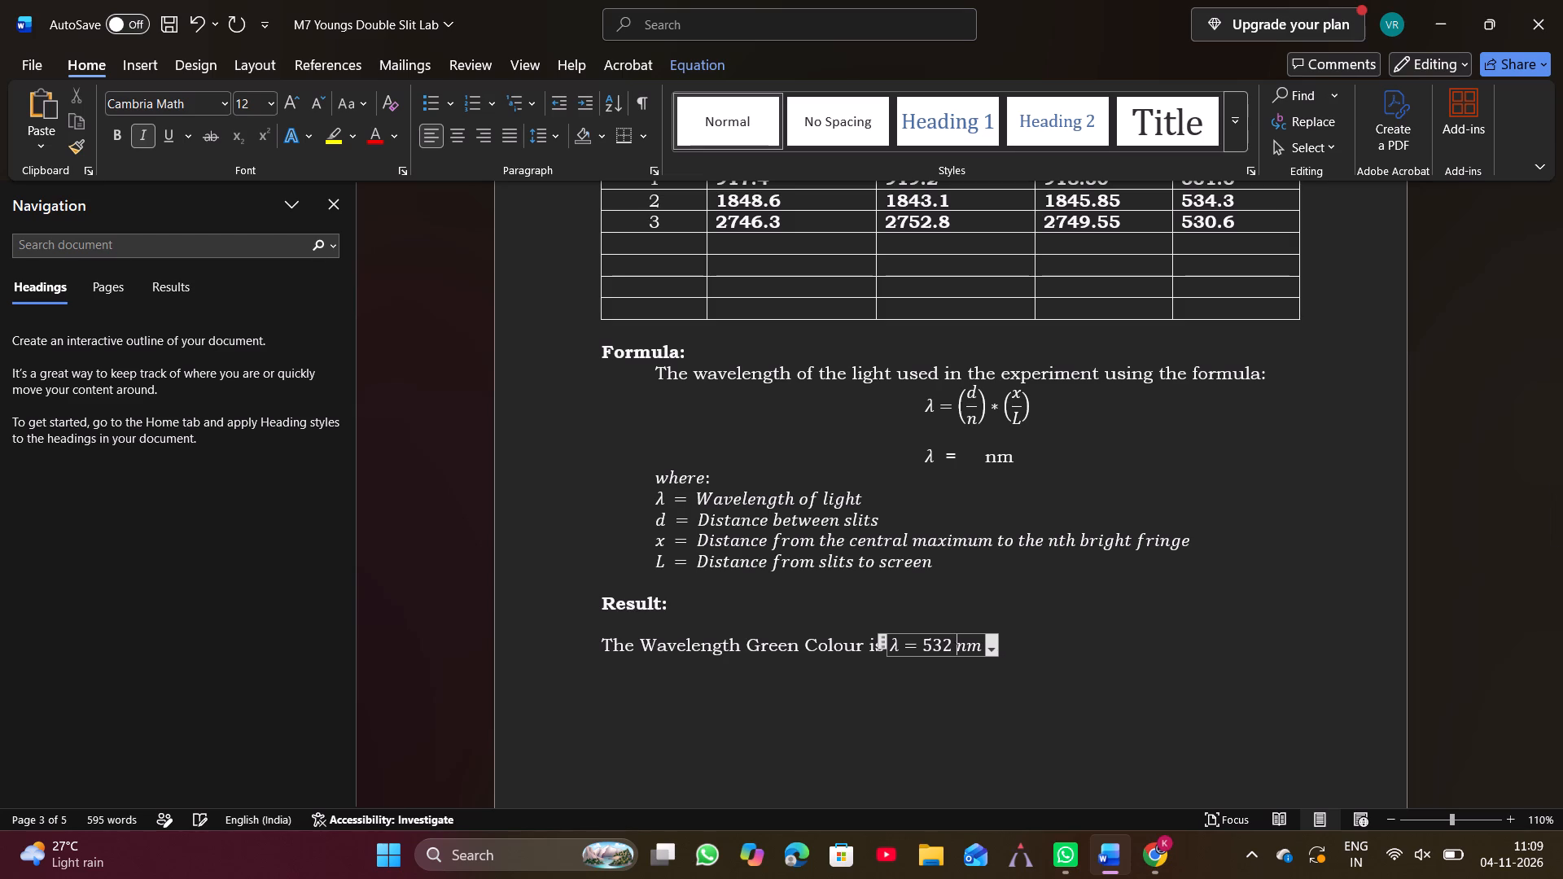
click(1008, 598)
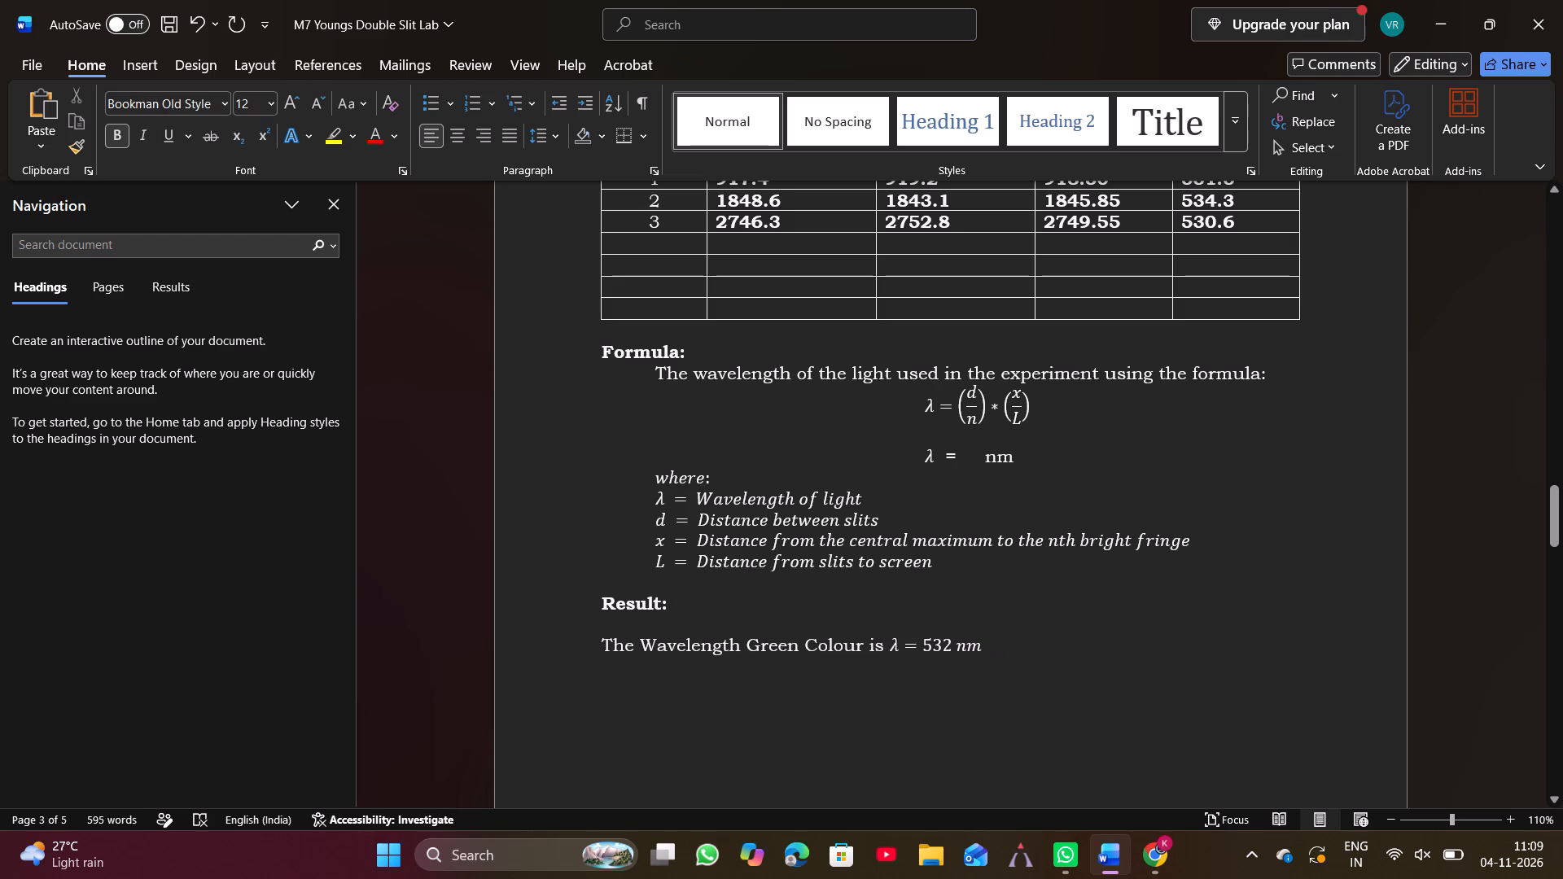
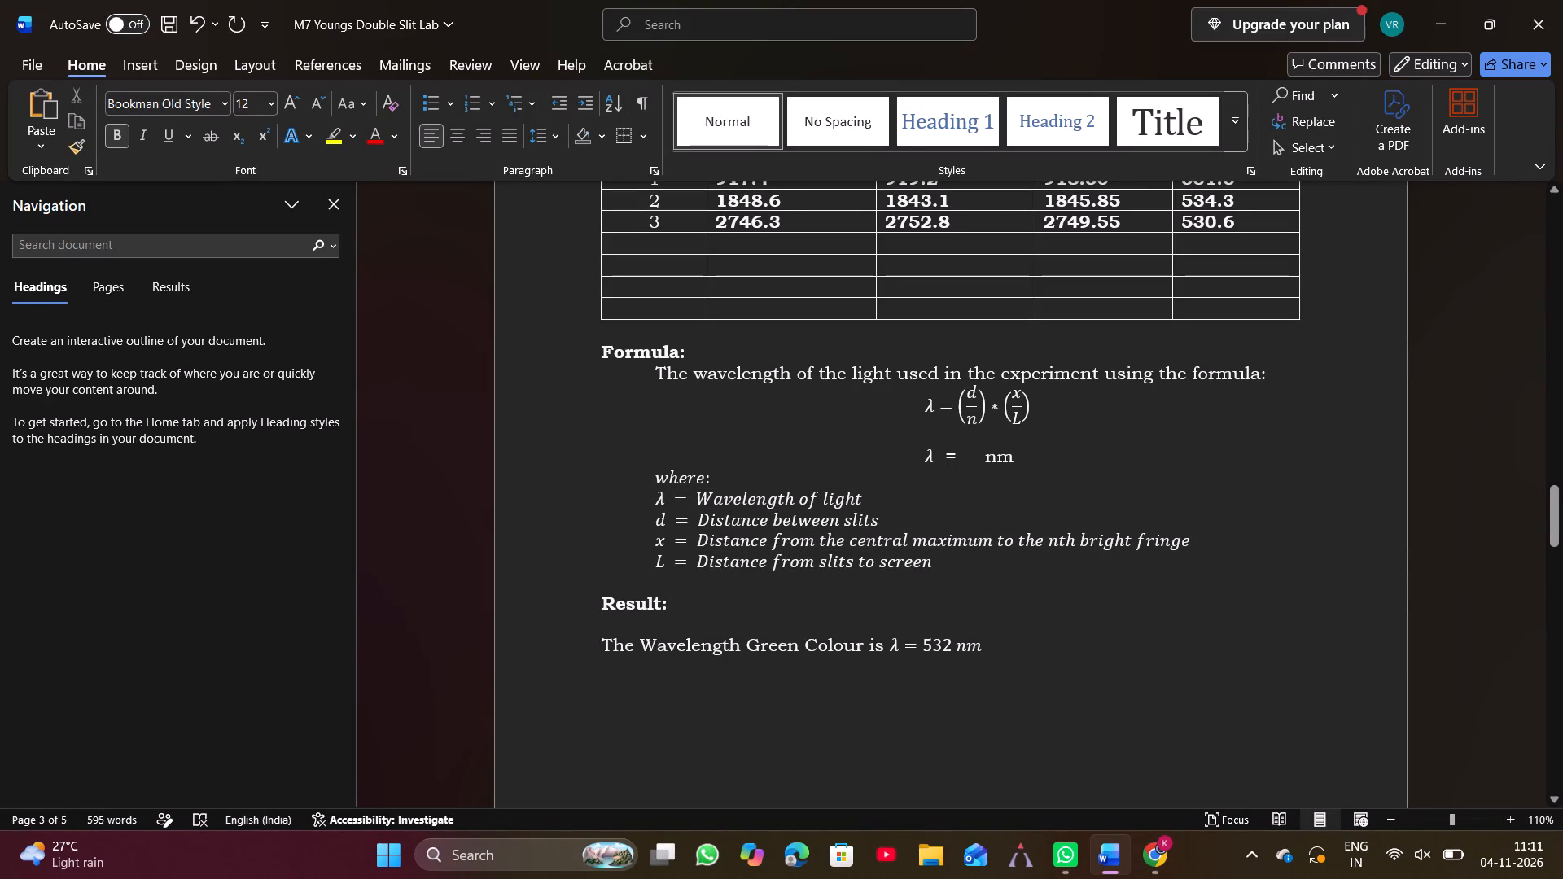
Add a "First Order:" line between the λ = nm line and "where:", leaving blank lines above it and starting a new line below.
click(1042, 437)
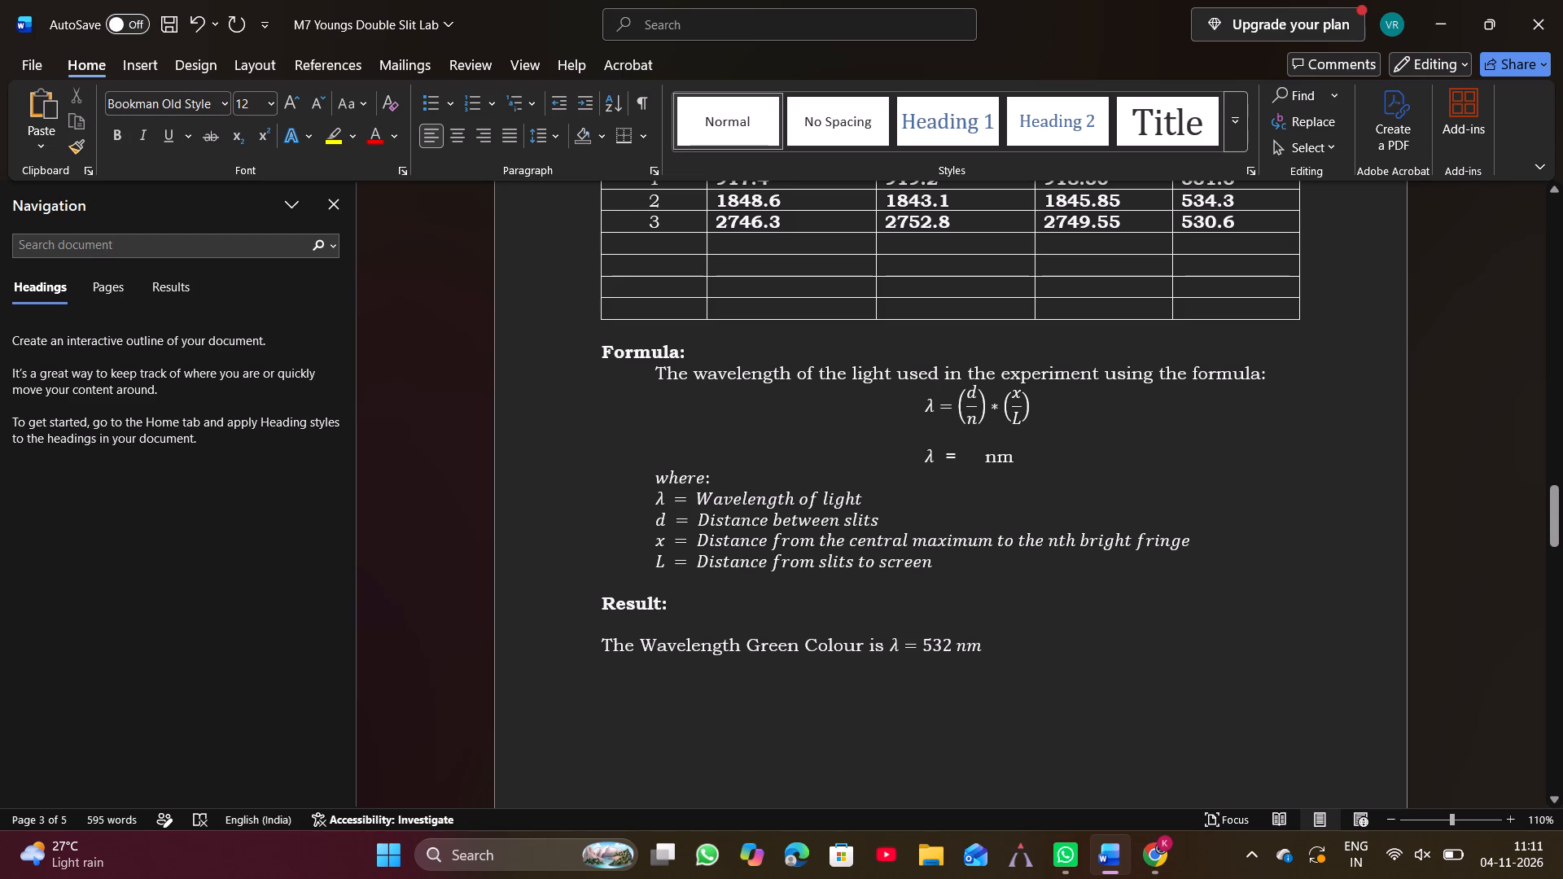
click(1022, 461)
key(Return)
key(Return)
key(Return)
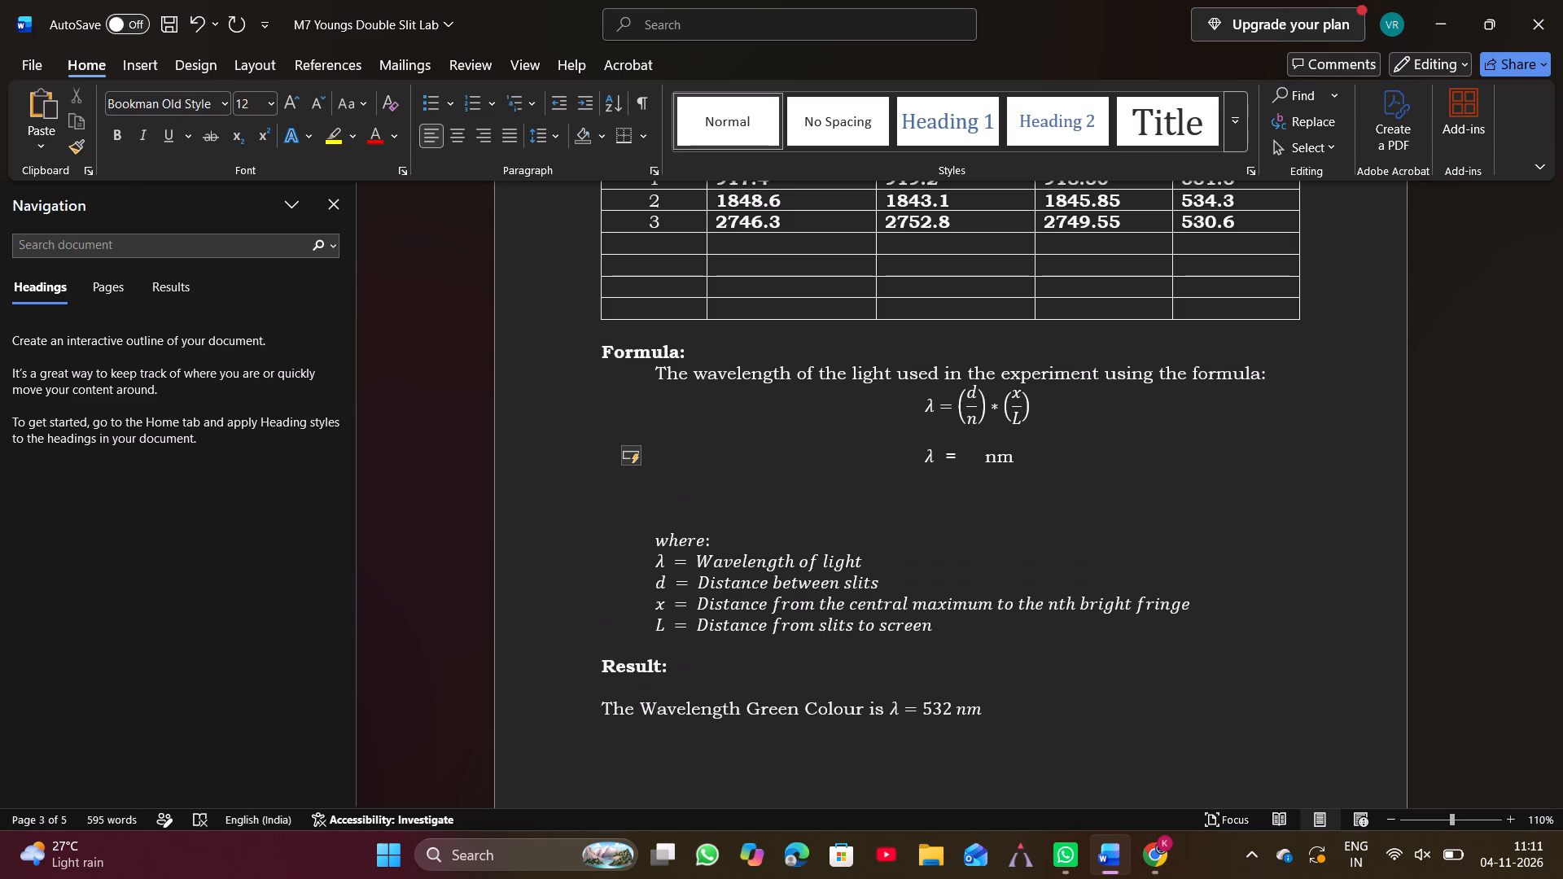
text(fir)
key(BackSpace)
key(BackSpace)
key(BackSpace)
key(f)
text(irst)
key(space)
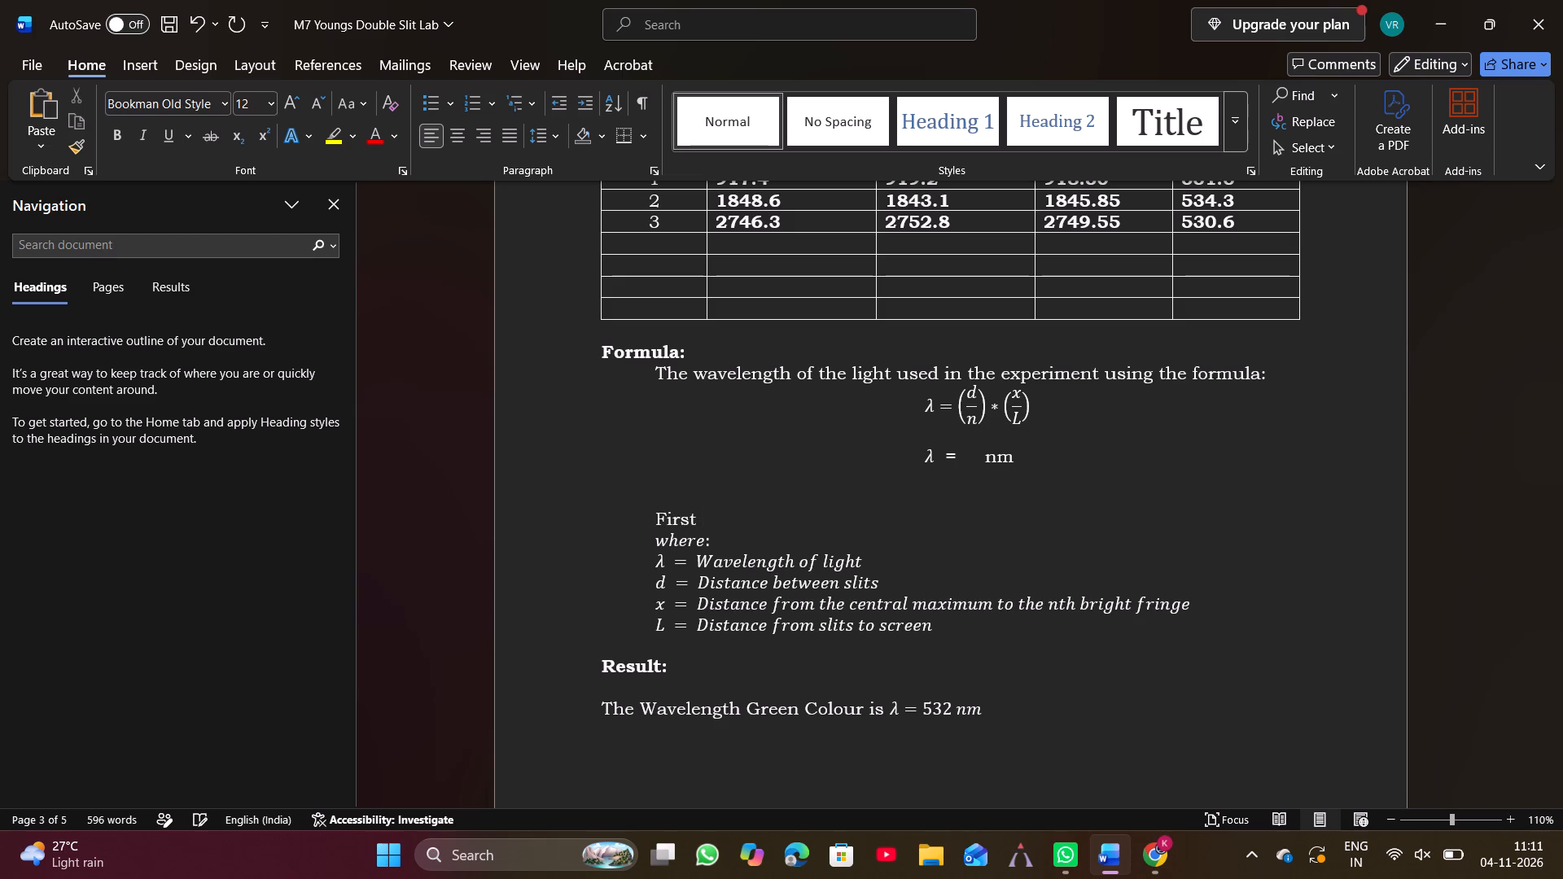
key(o)
text(rder)
key(shift+colon)
key(Return)
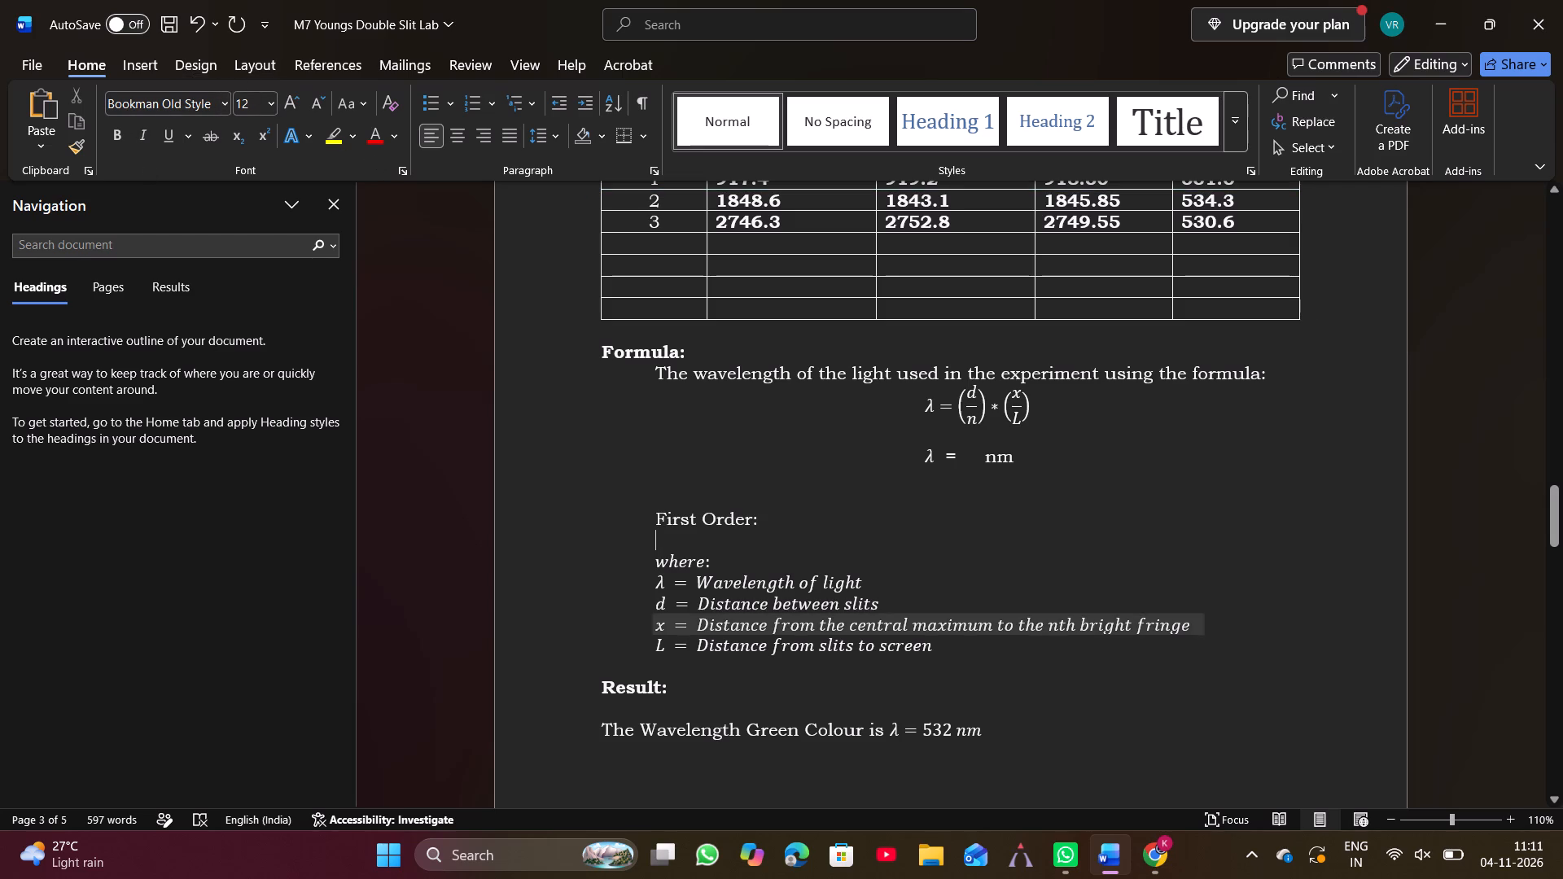
Copy the λ symbol from the "Wavelength of light" definition to a new line under First Order and follow it with an equals sign.
drag(650, 578, 652, 579)
drag(652, 579, 663, 584)
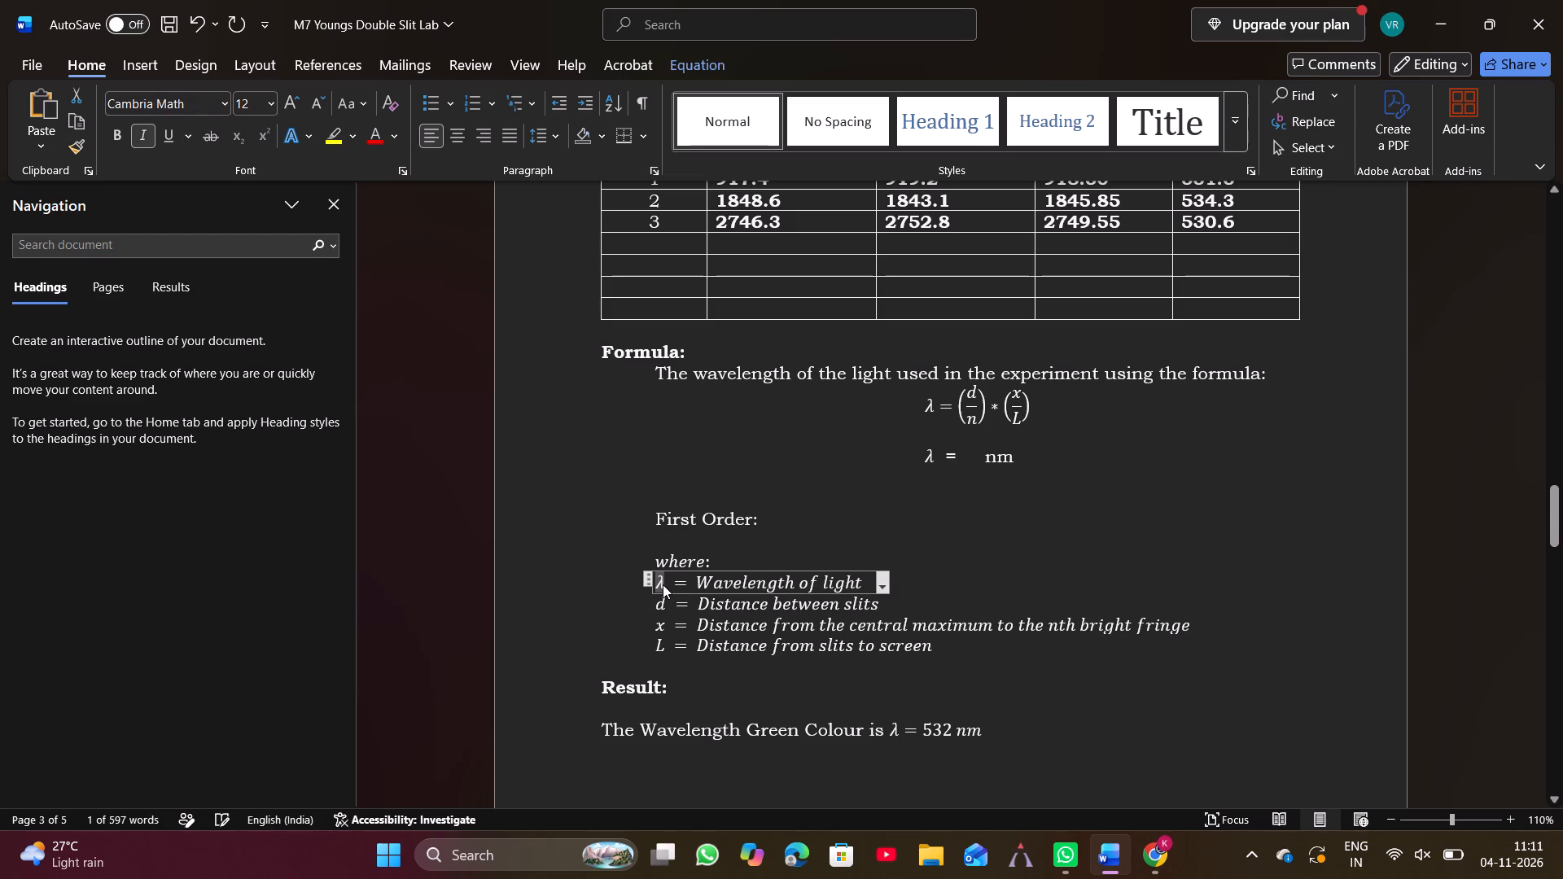
key(ctrl+c)
click(773, 525)
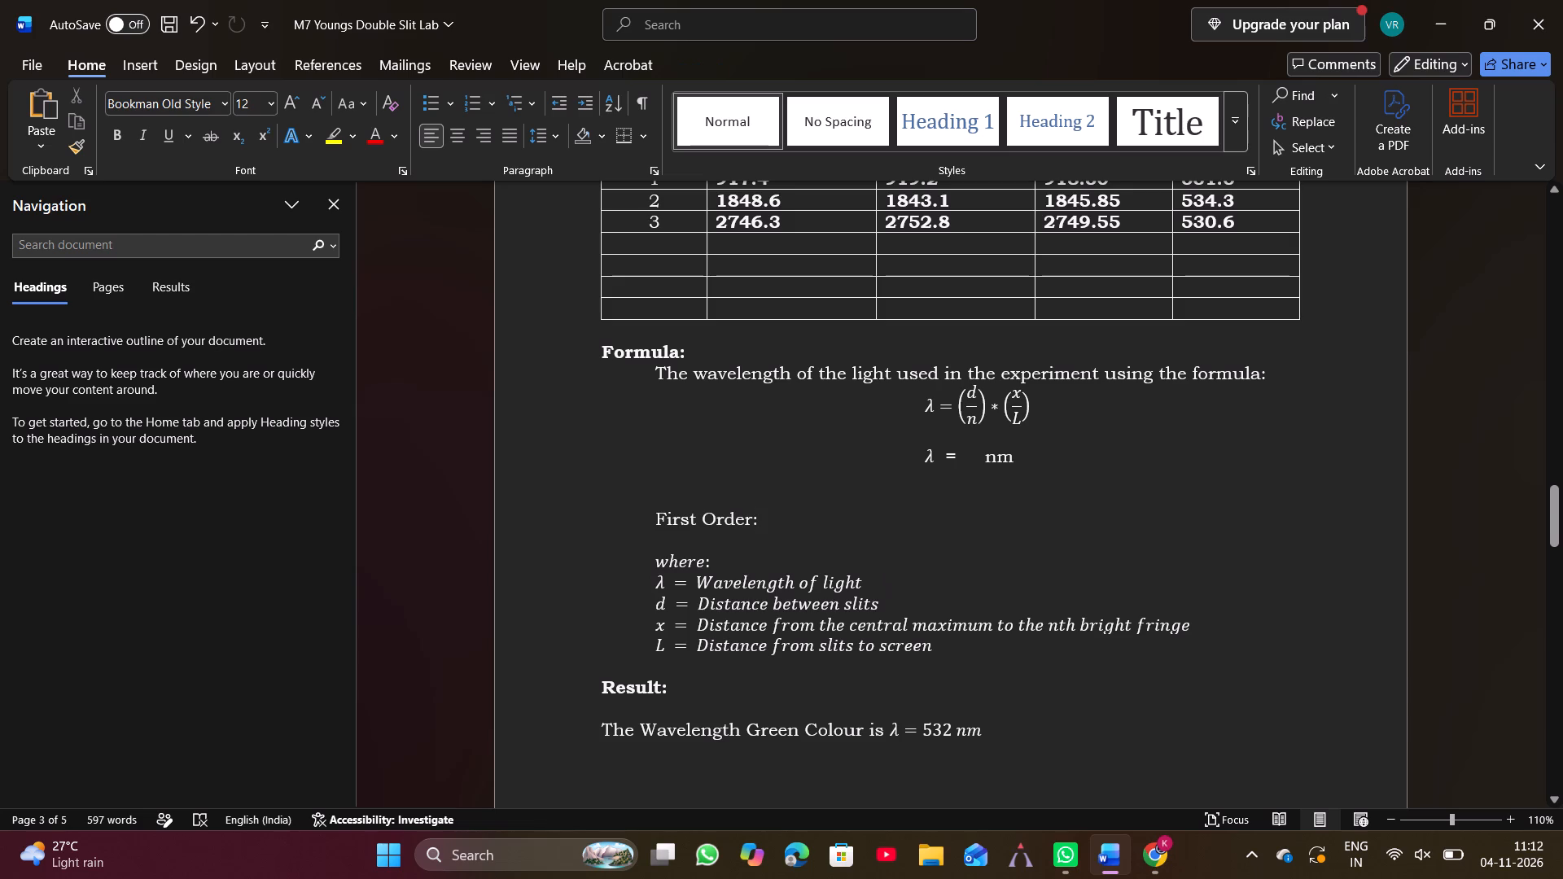
key(Return)
key(ctrl+v)
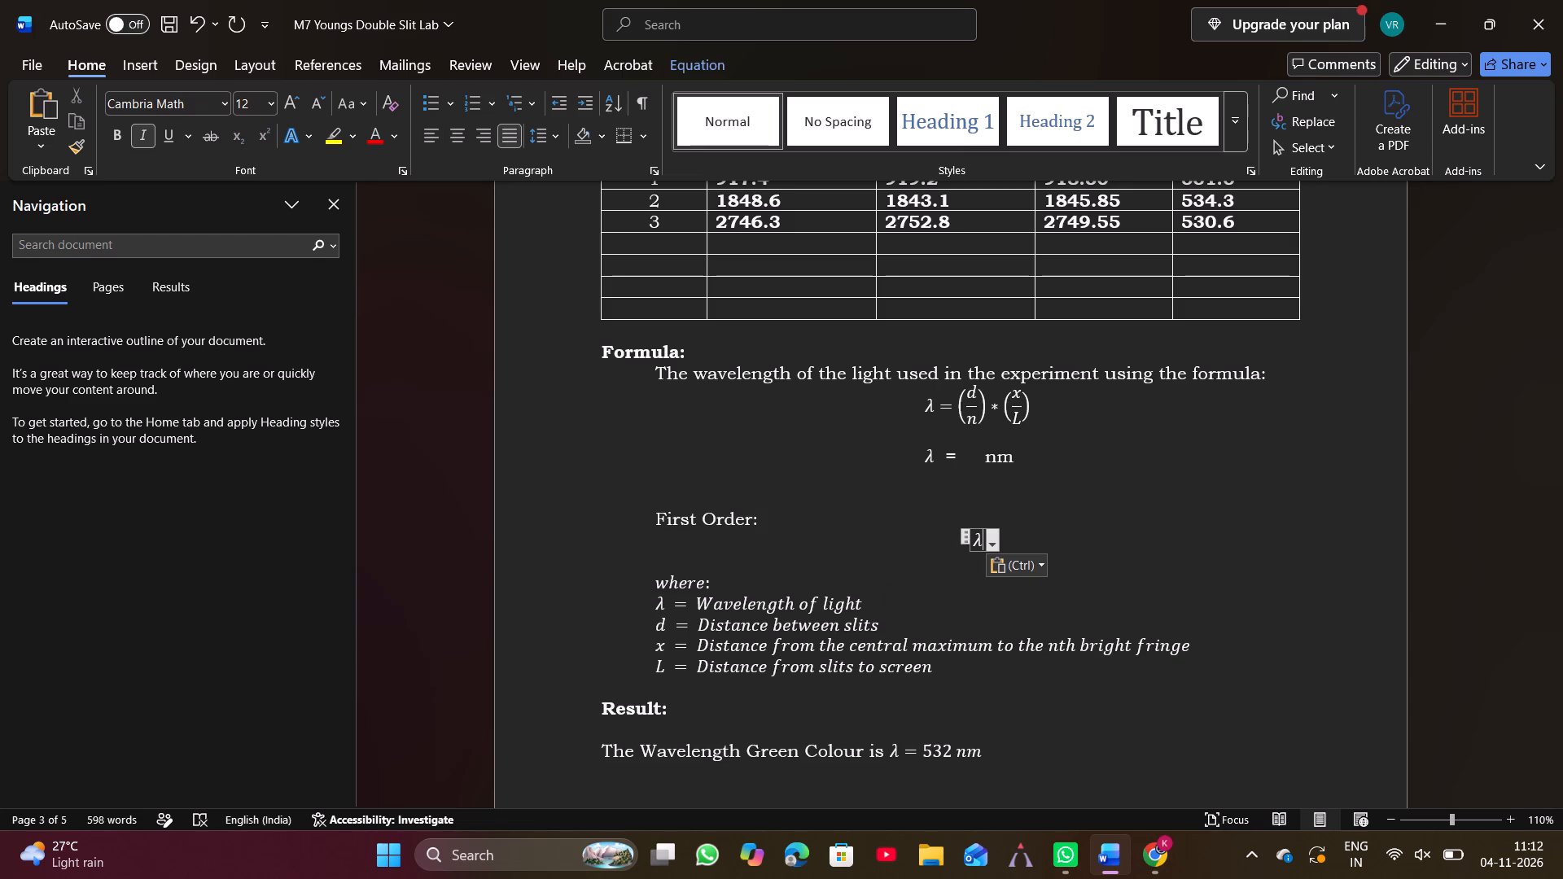
key(shift+plus)
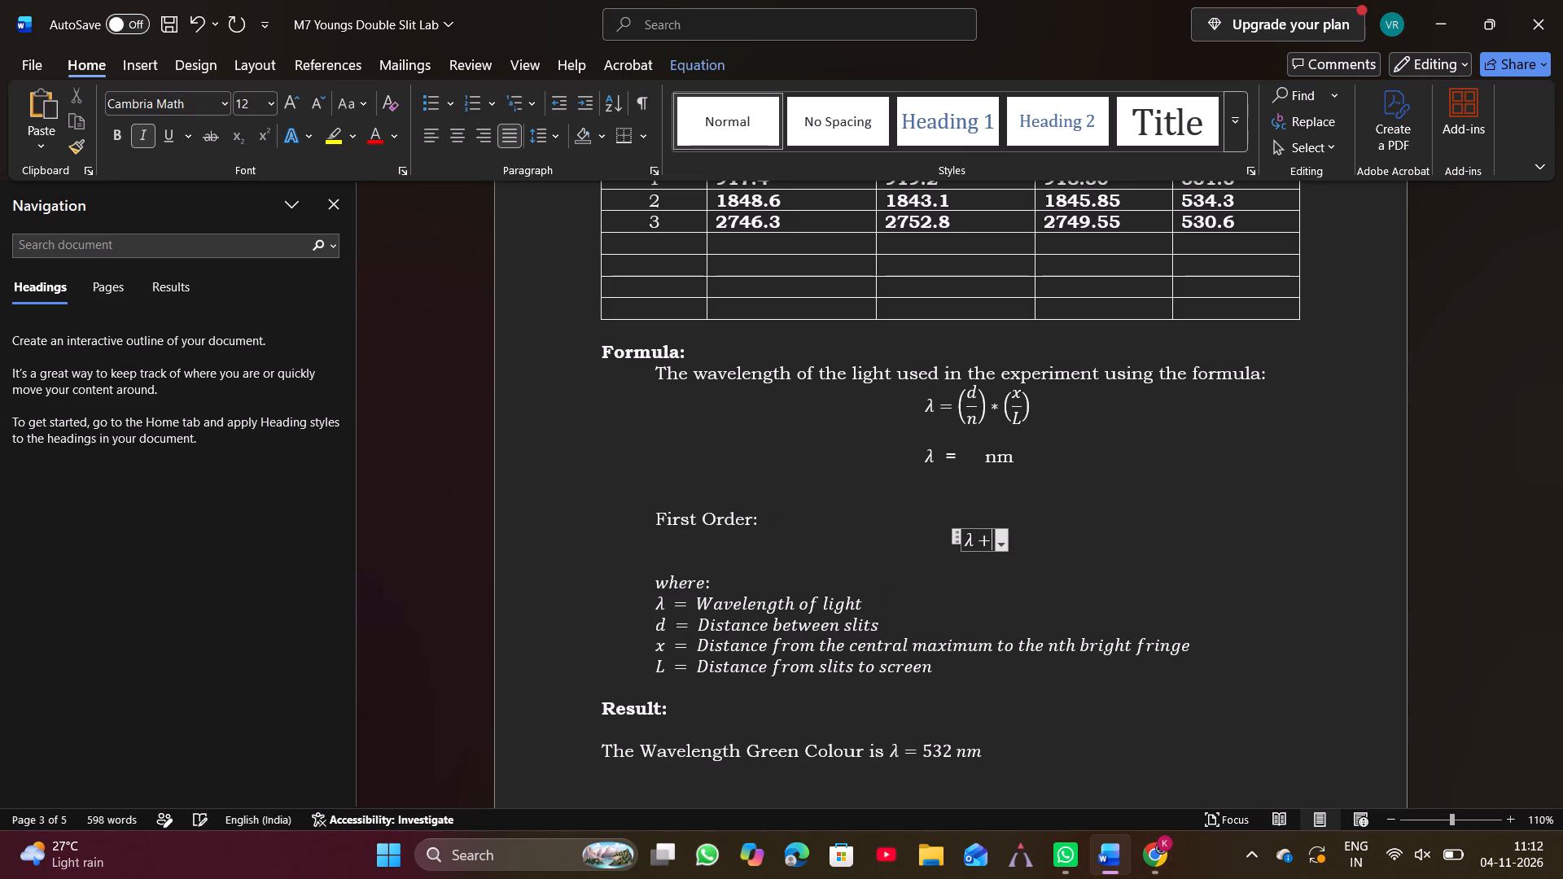
key(BackSpace)
key(equal)
Enter the First Order substitution as the fraction (1650 * 918.30)/(1 * 2850), followed by an equals sign.
key(shift+parenleft)
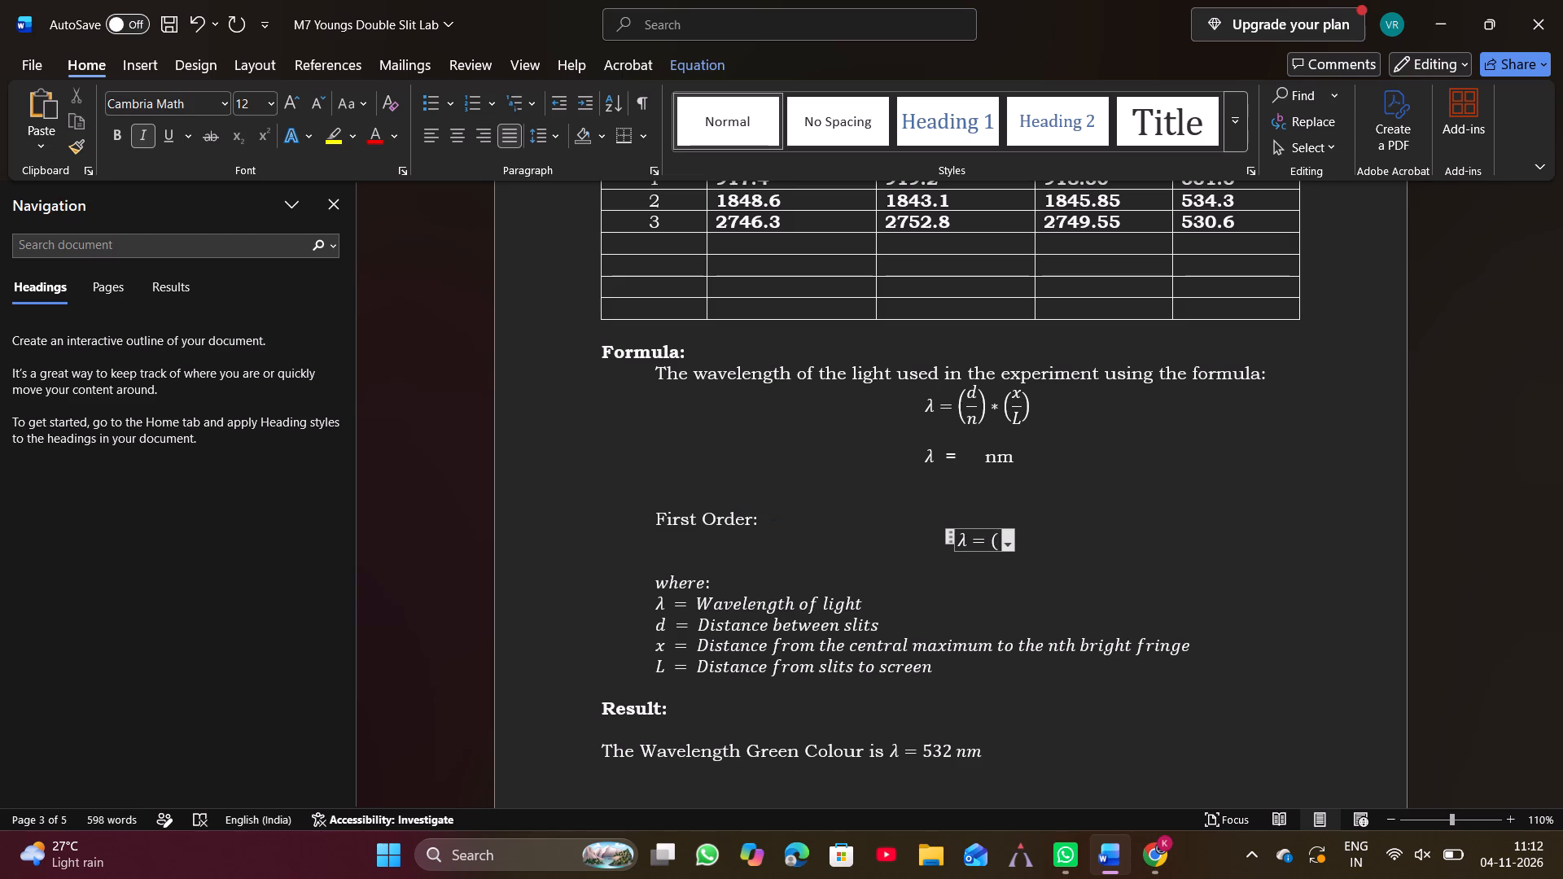
key(1)
text(65)
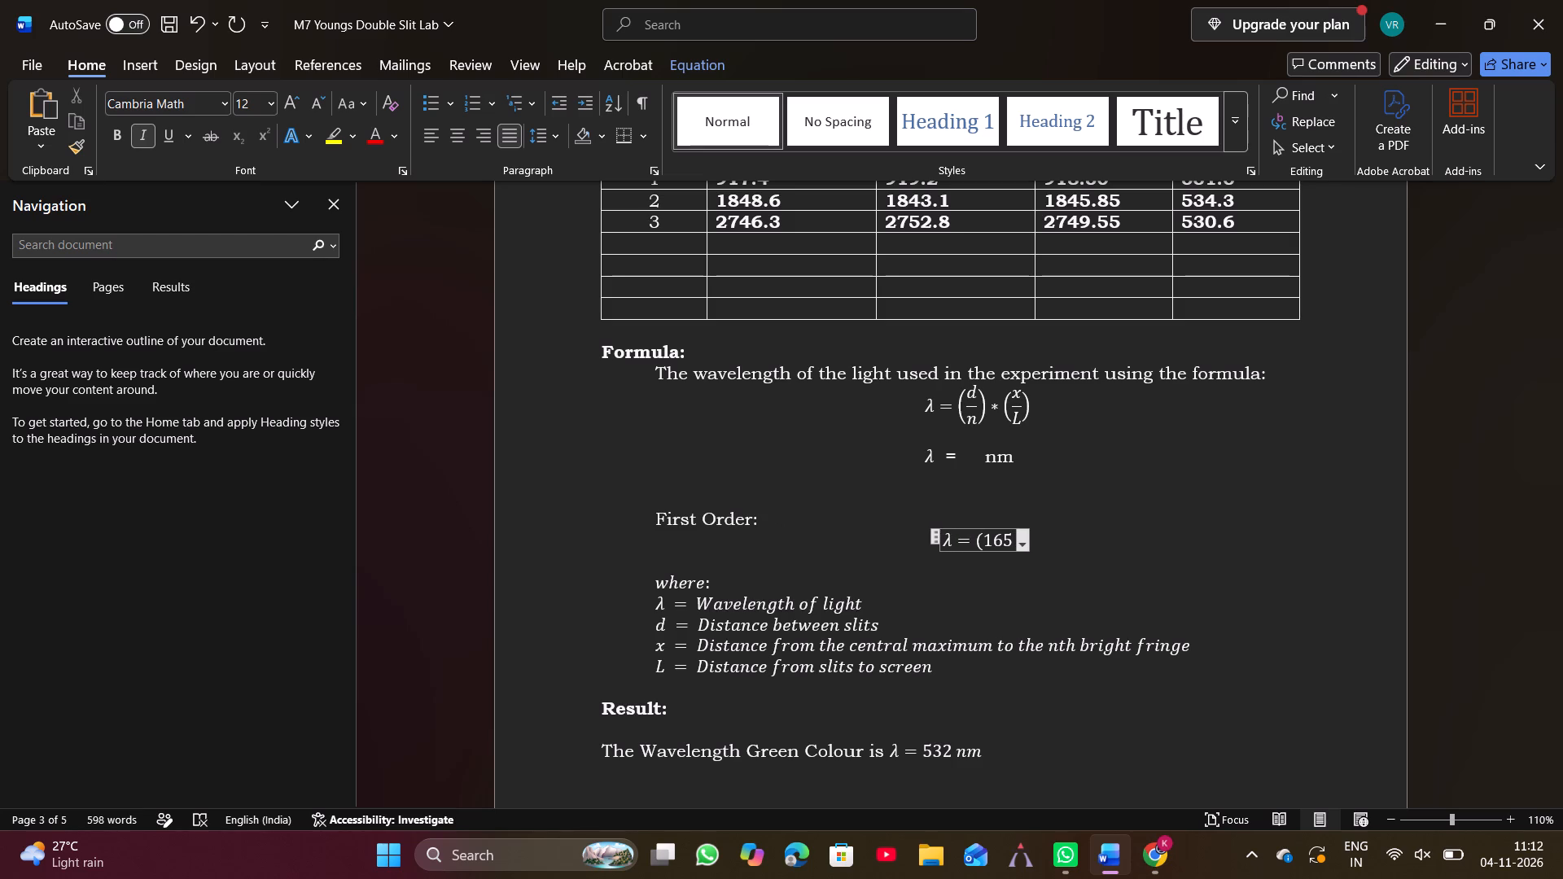
key(0)
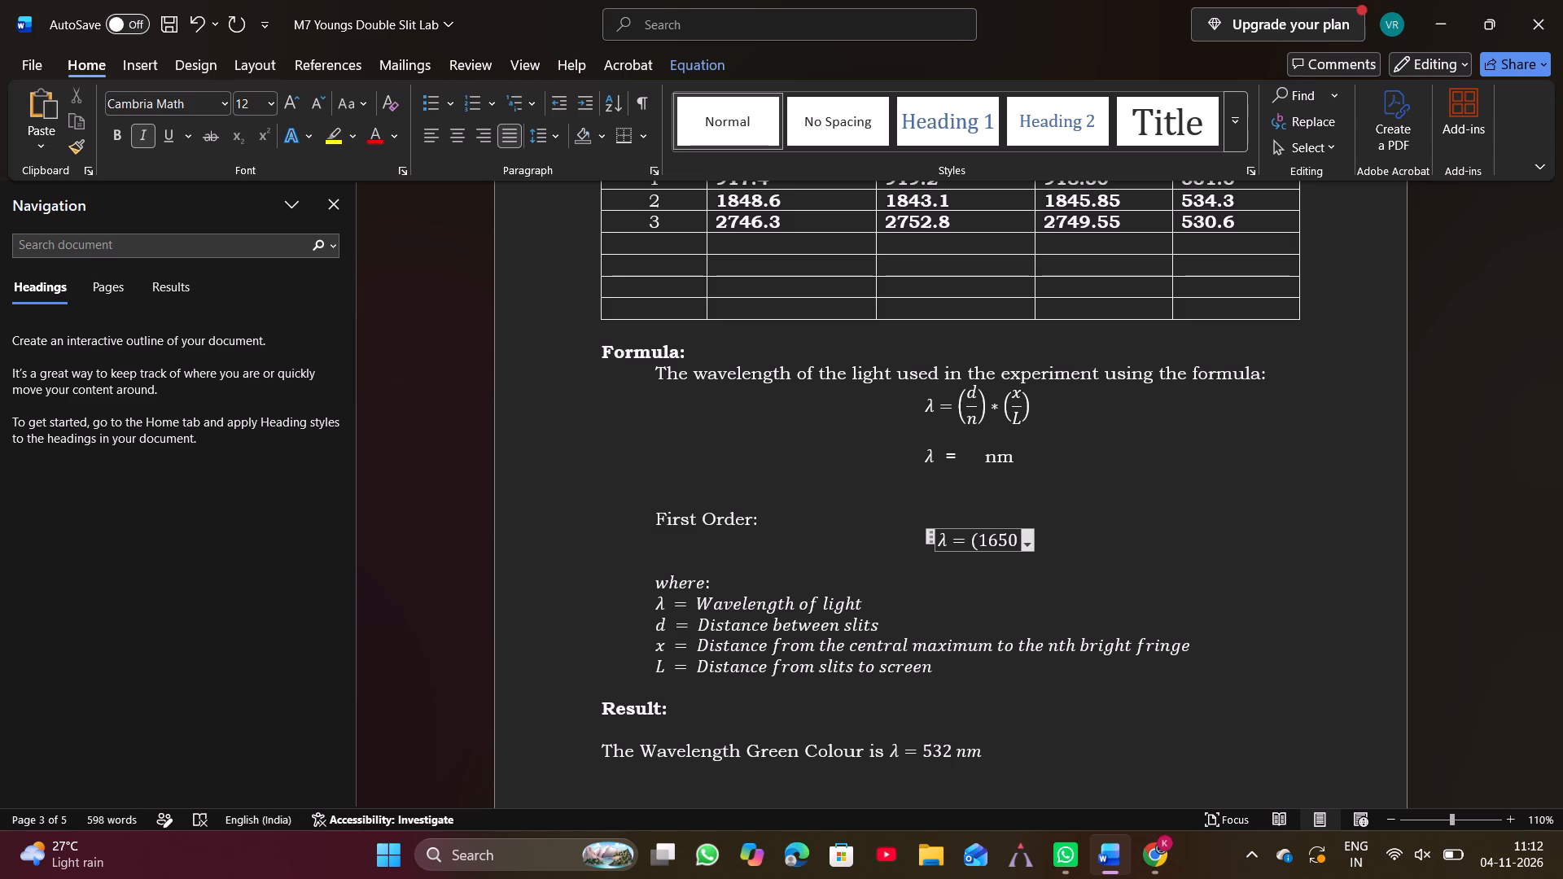
key(shift+asterisk)
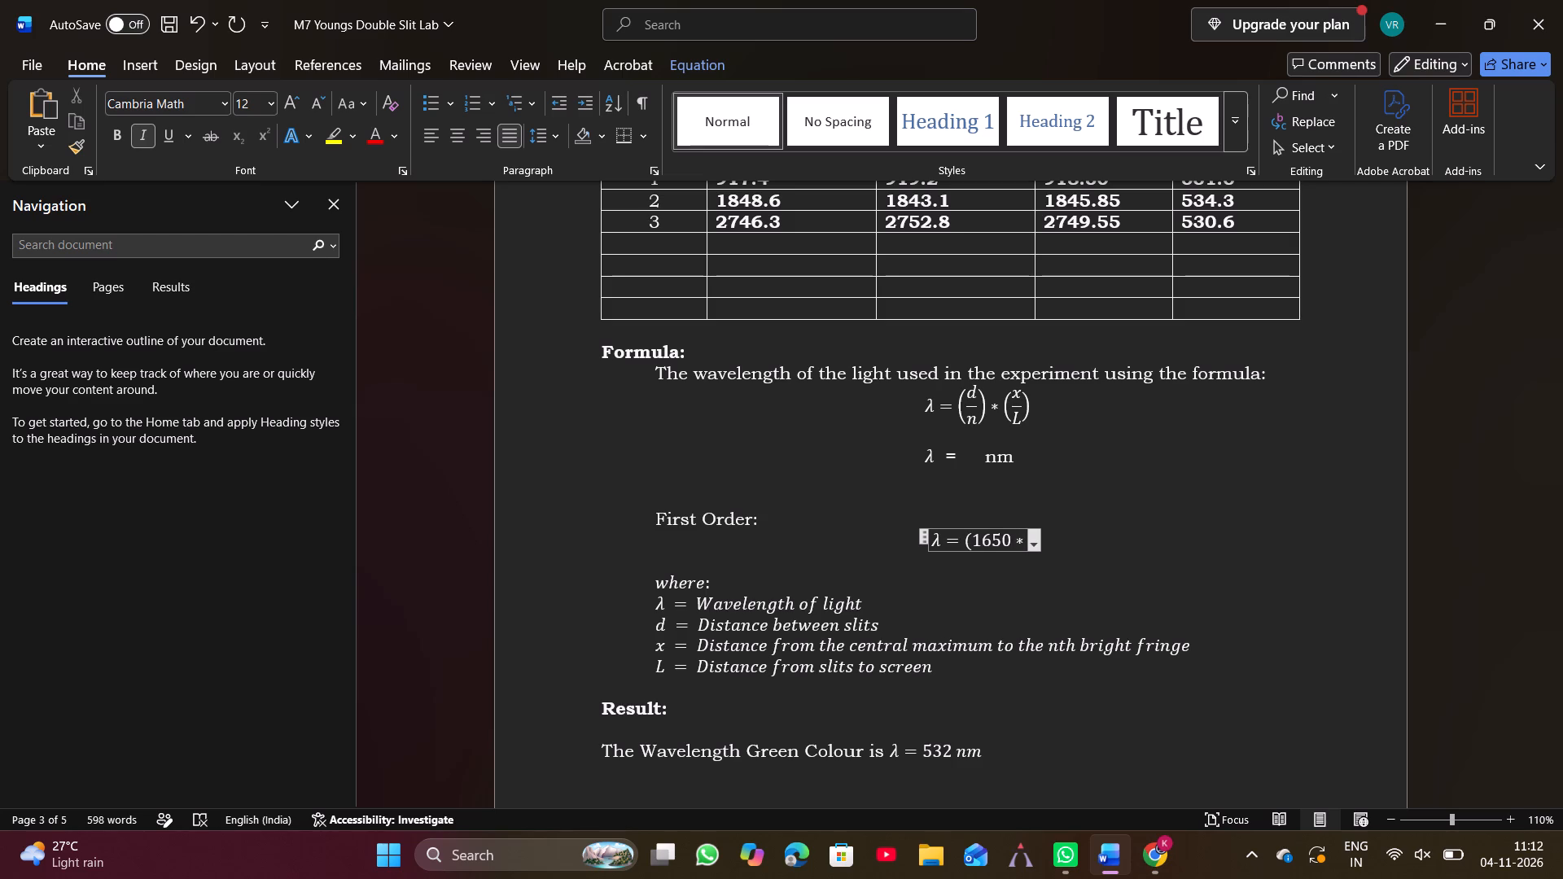
key(9)
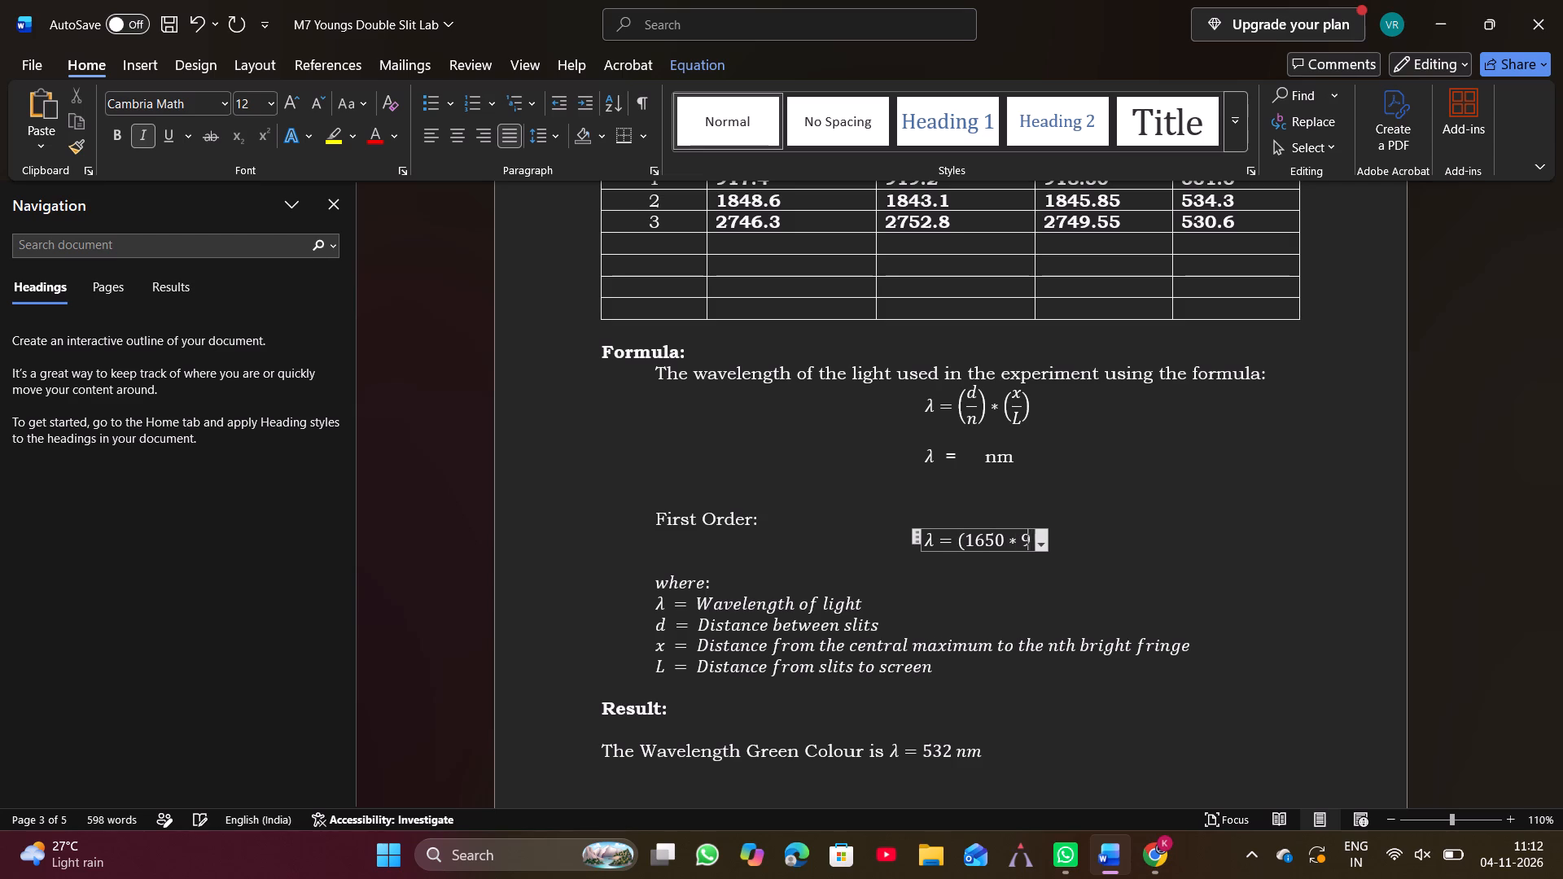
key(1)
text(8.)
key(3)
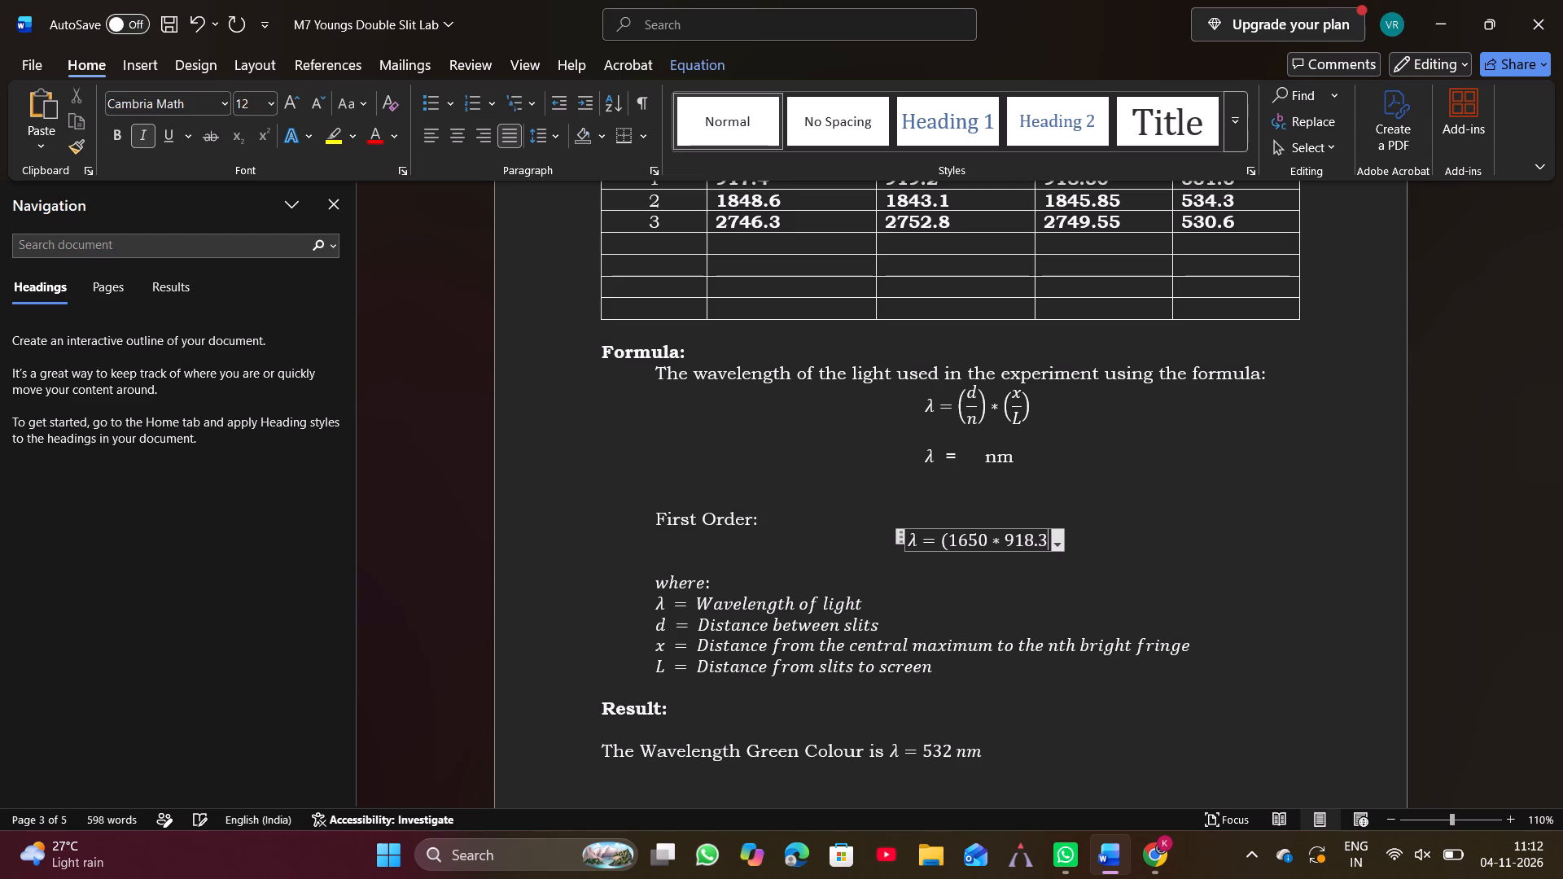
key(0)
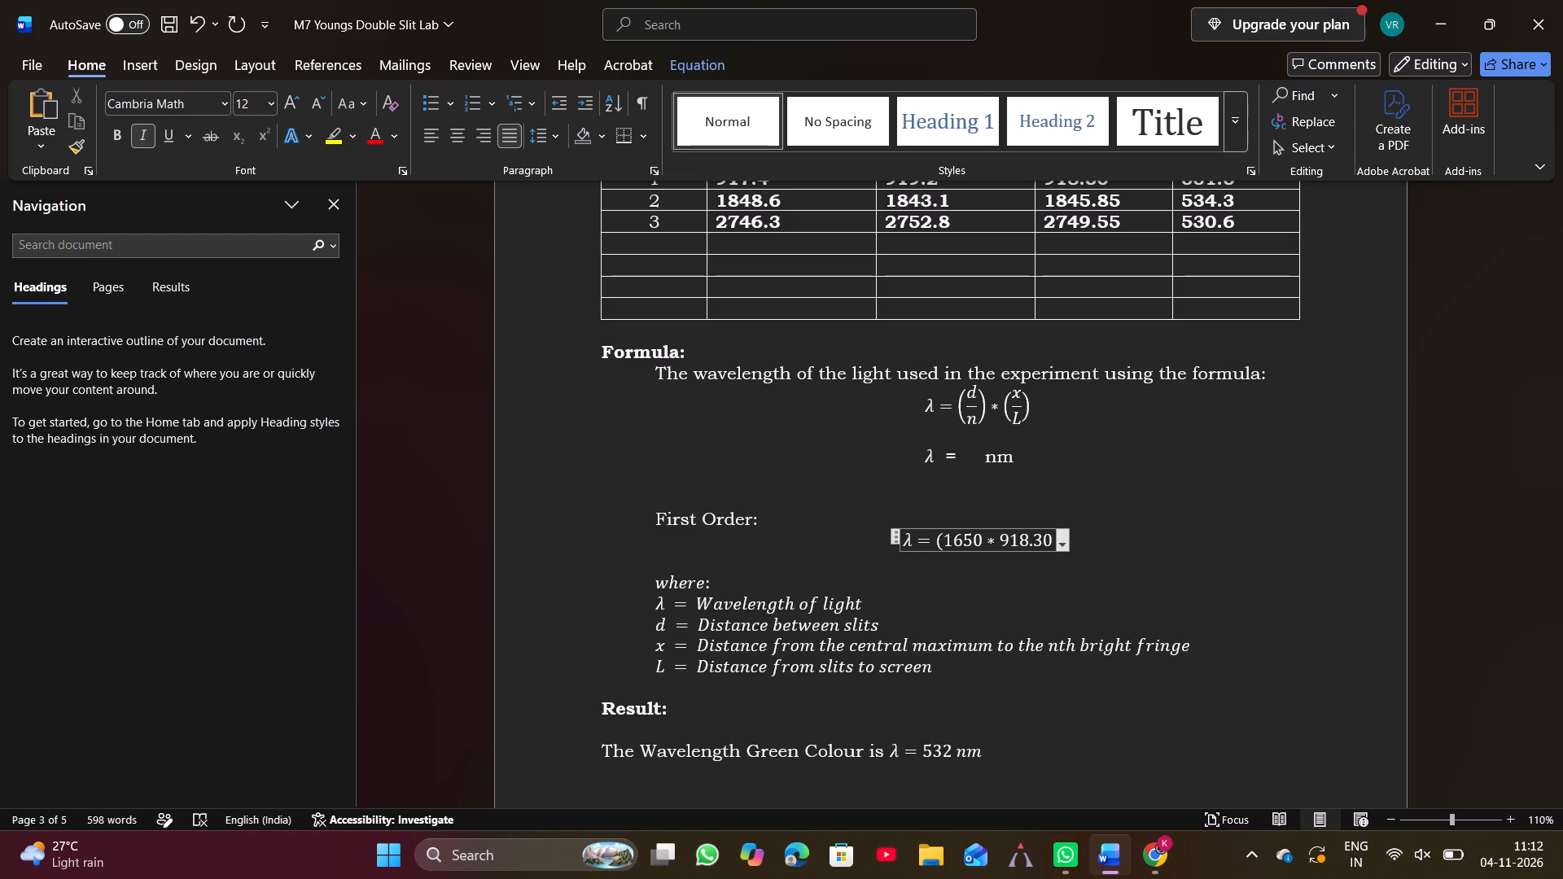
key(shift+parenright)
key(slash)
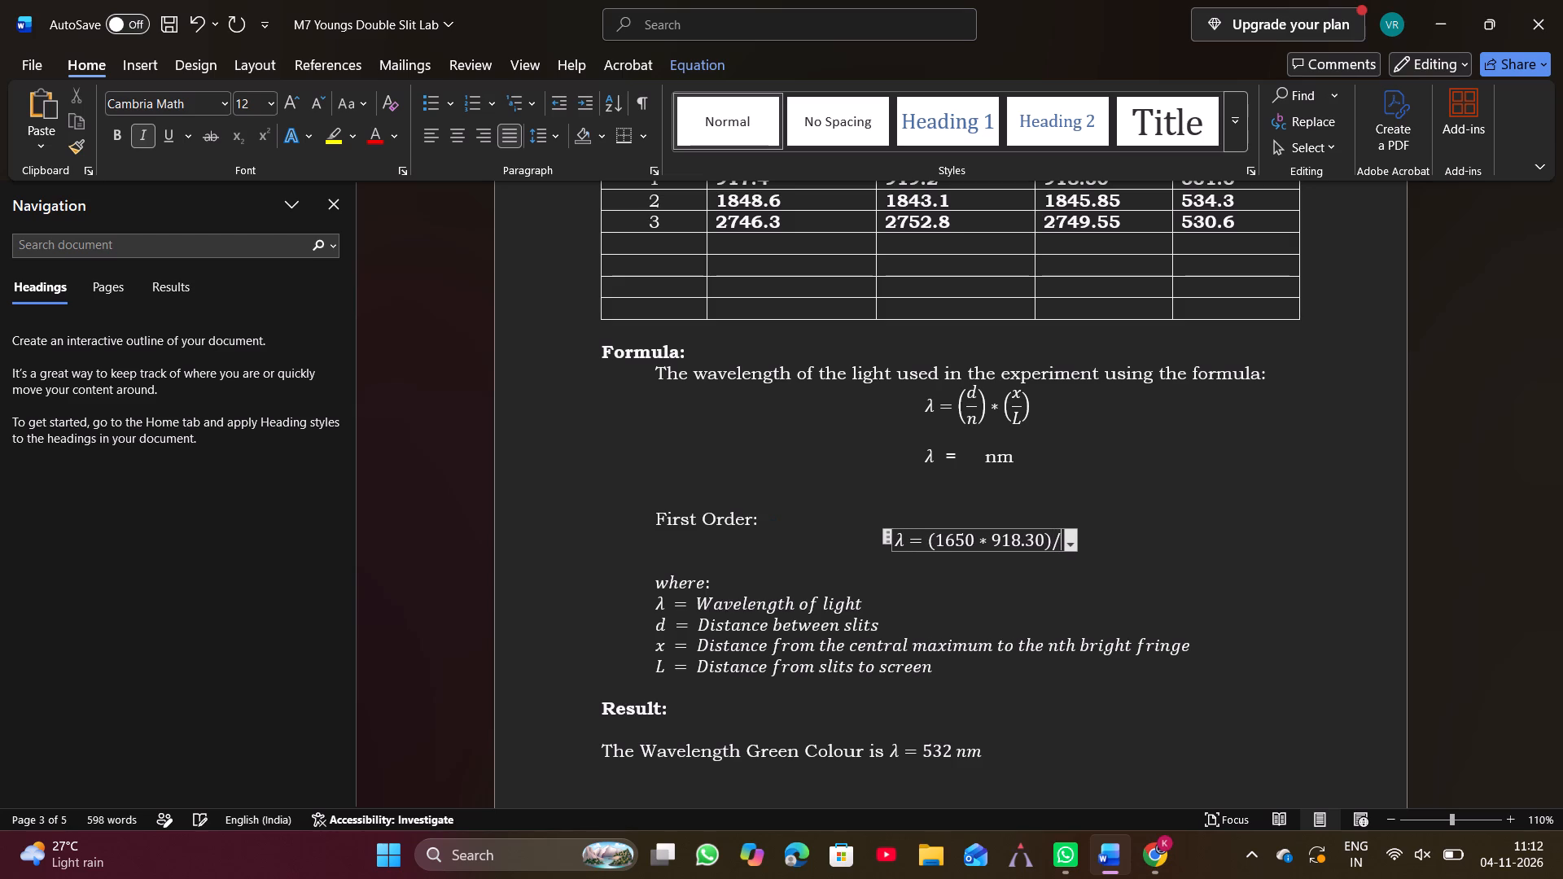
key(shift+parenleft)
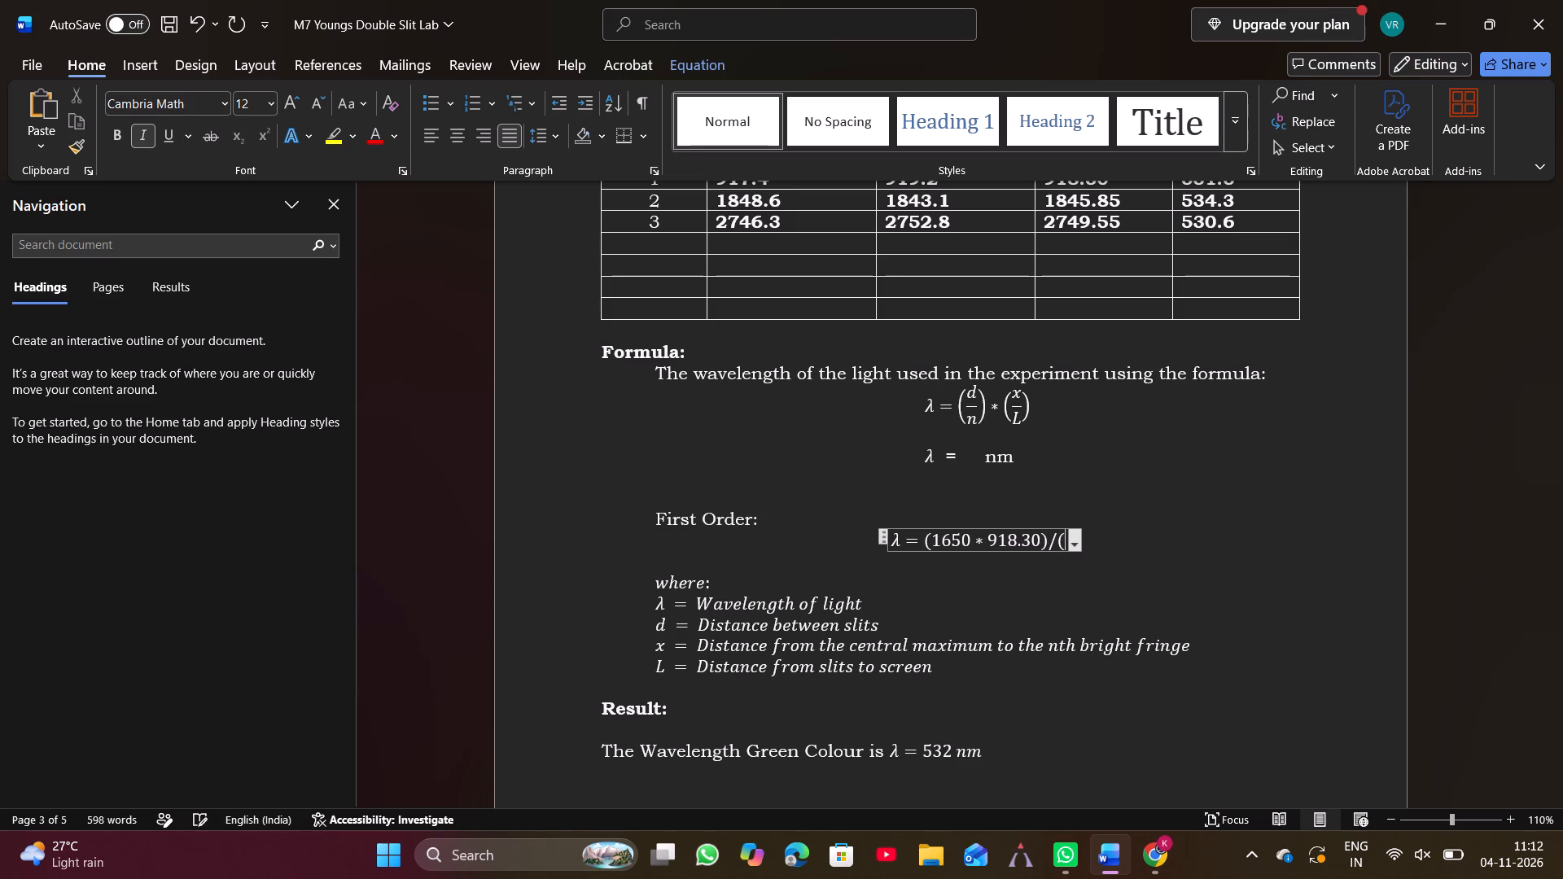
key(1)
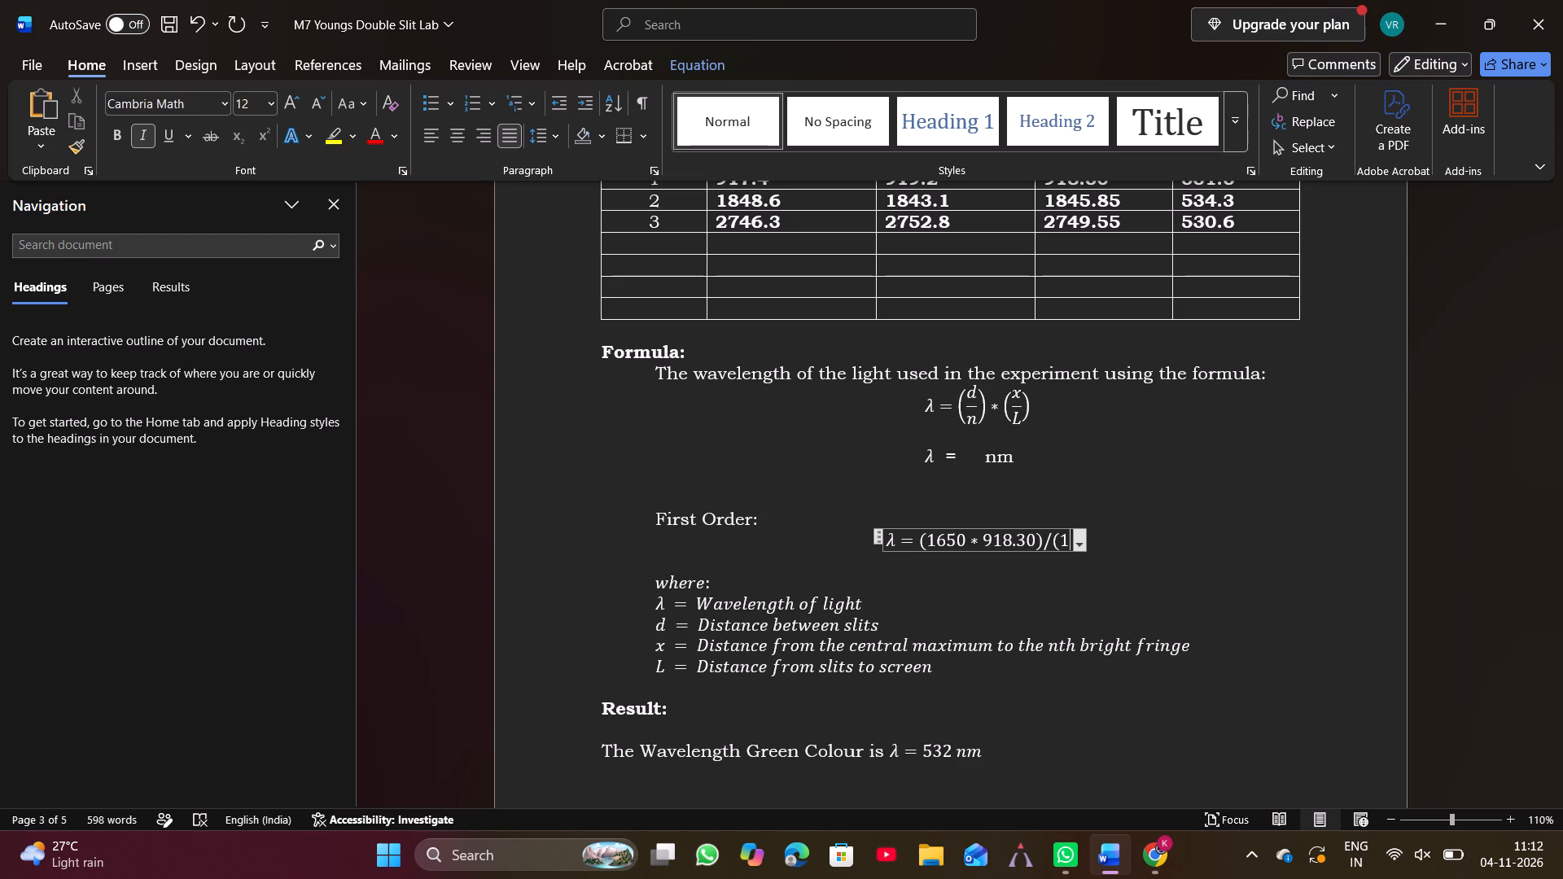
key(shift+asterisk)
key(2)
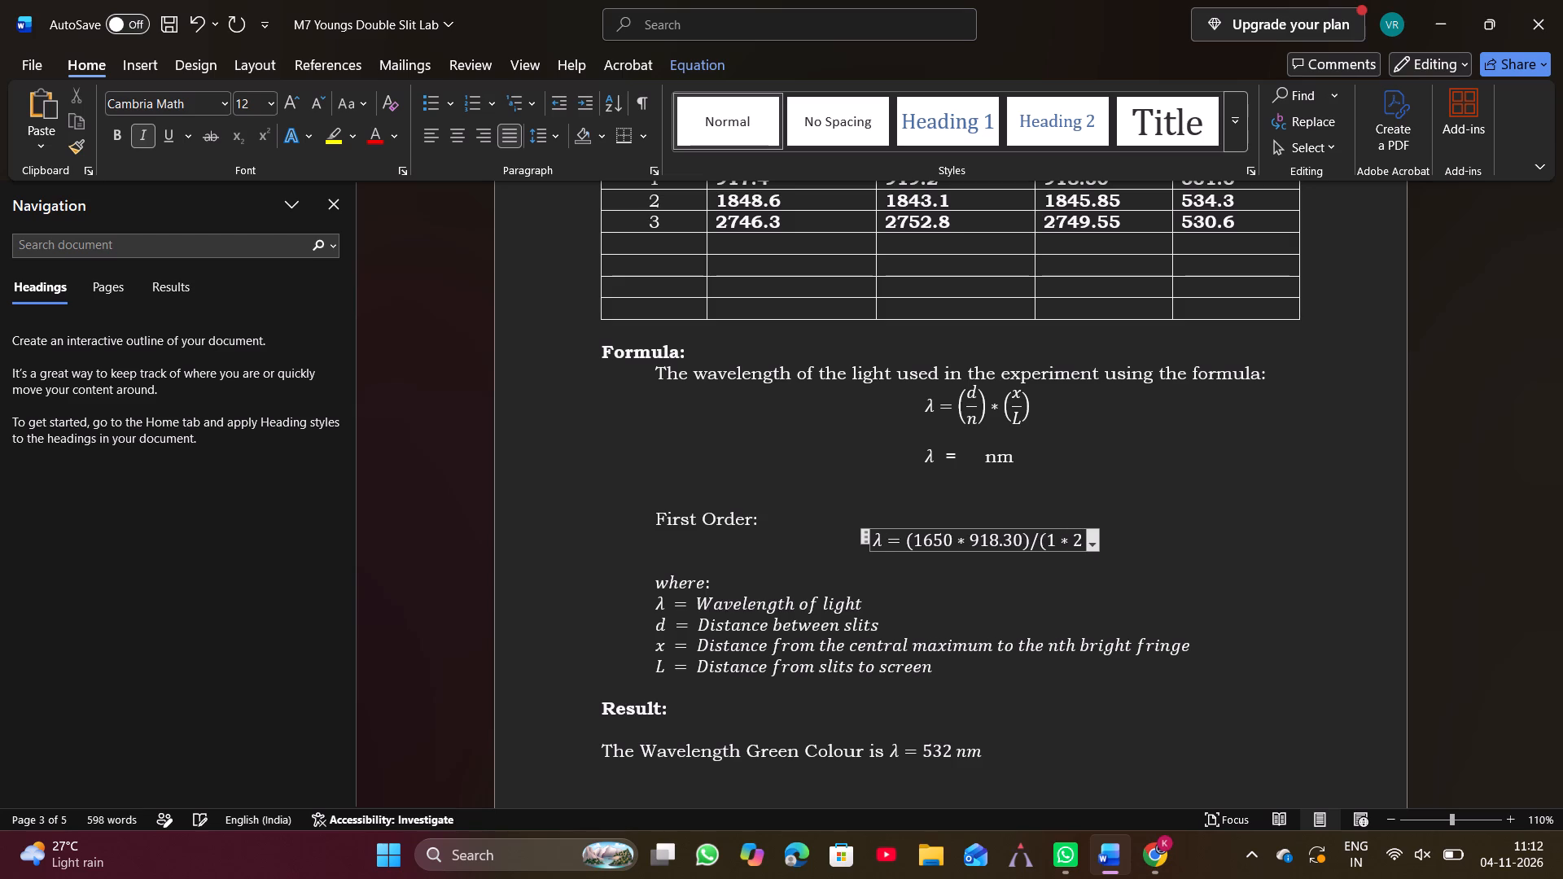
key(8)
text(50)
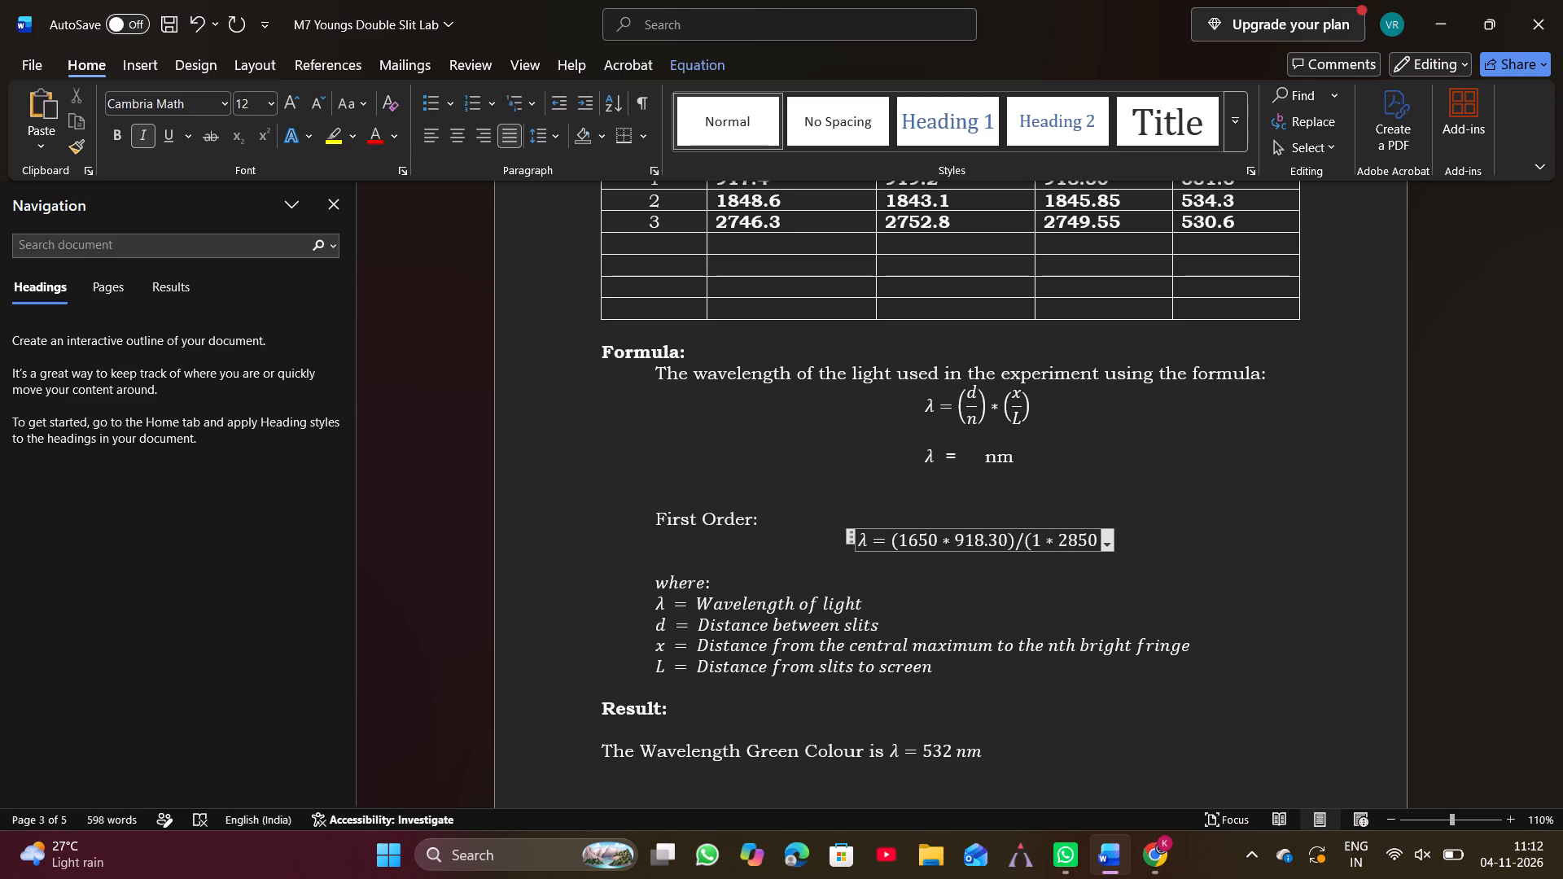
key(shift+parenright)
key(equal)
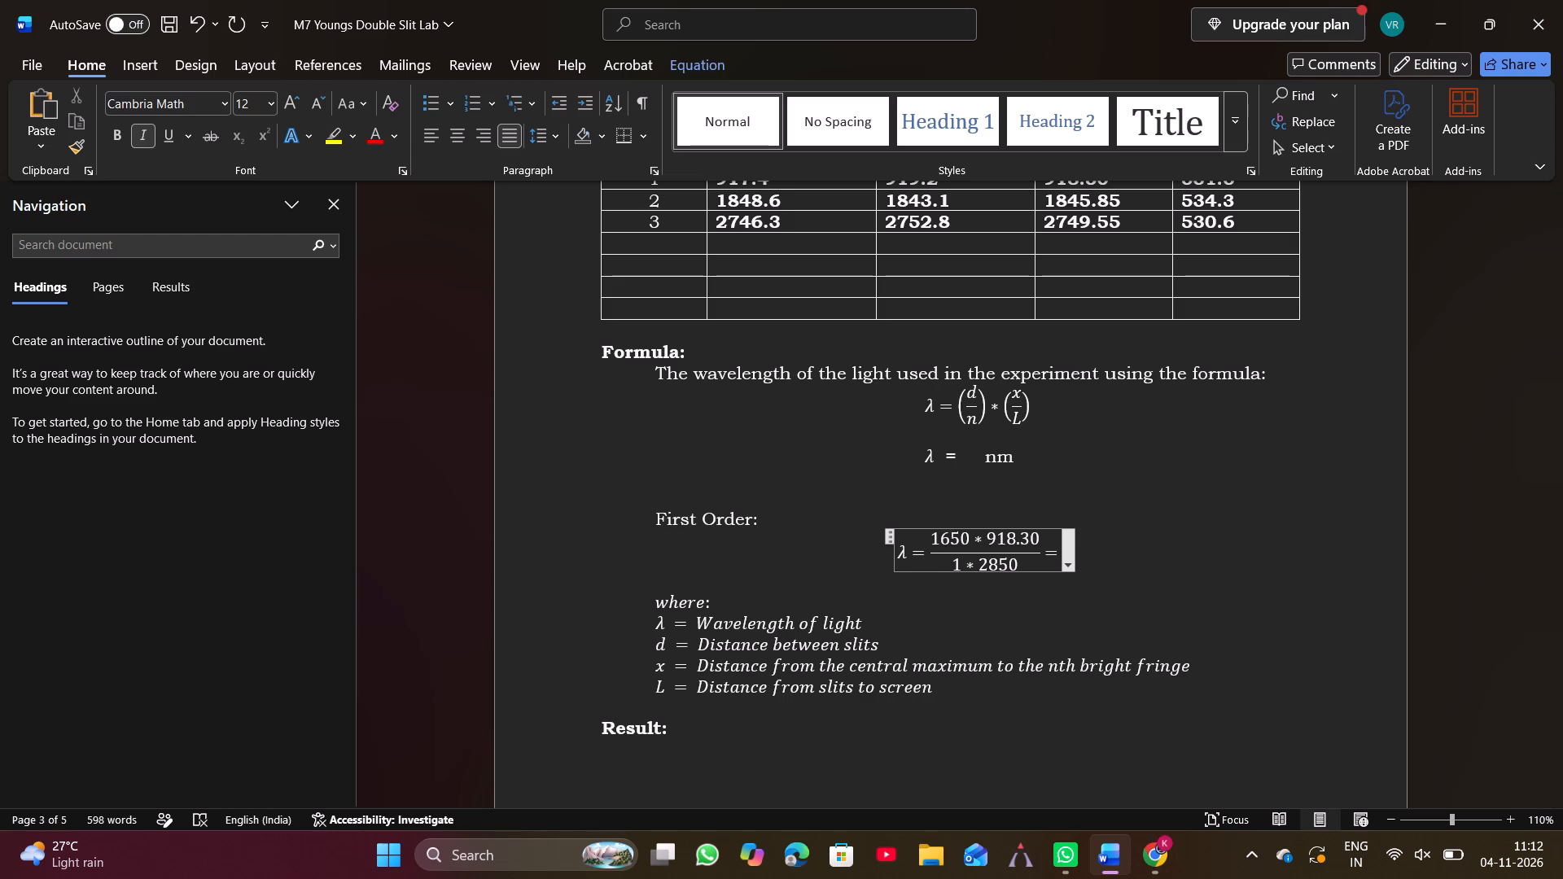
Continue the First Order equation with the simplified fraction 1,515,195/2850, followed by another equals sign.
key(1)
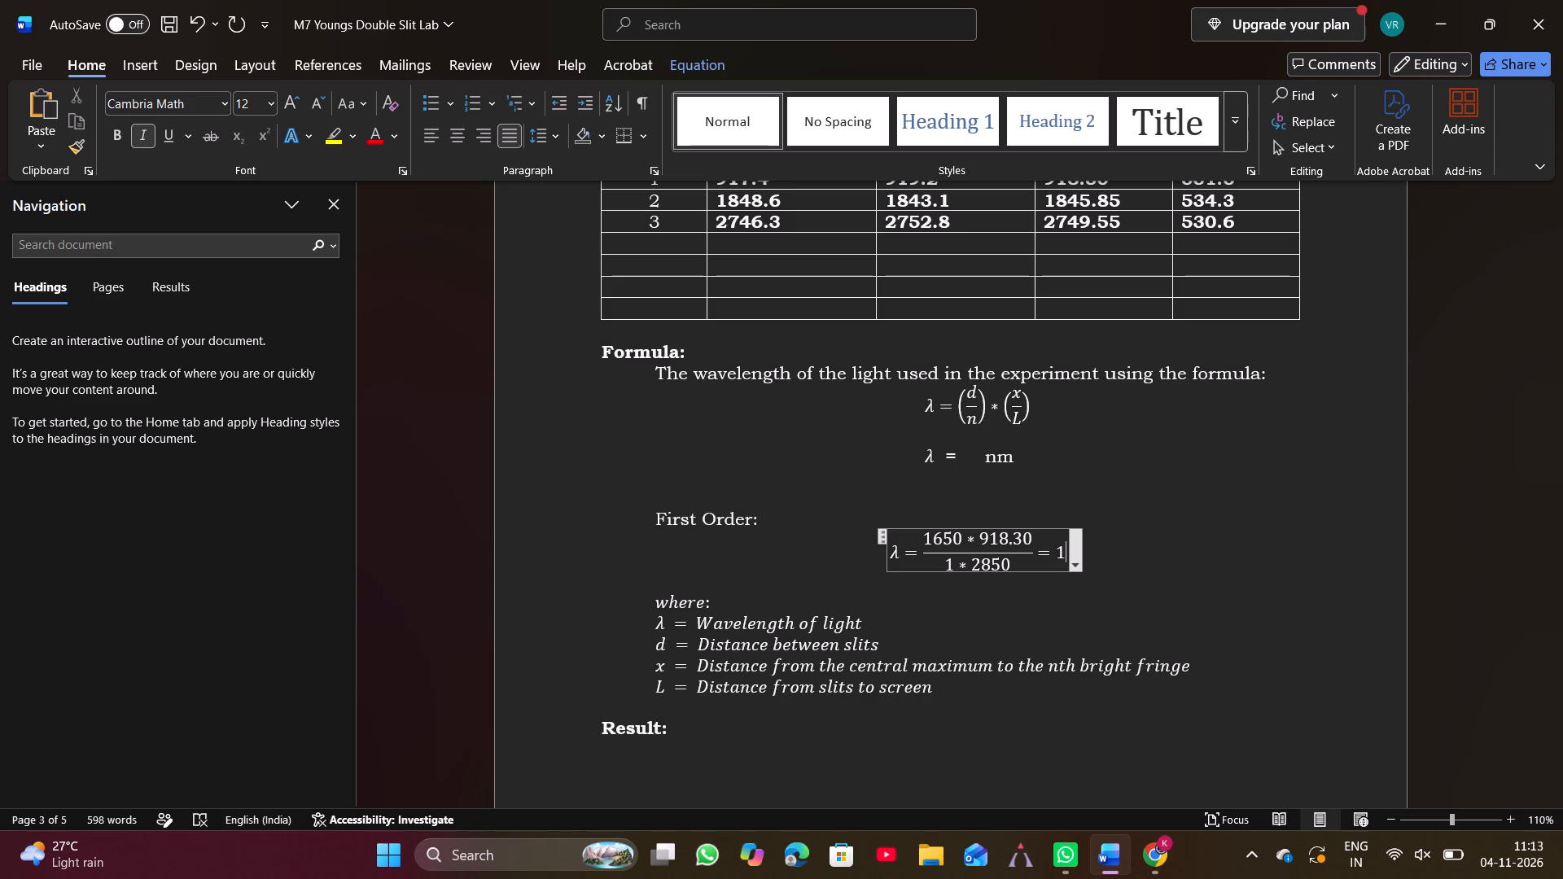
key(comma)
key(5)
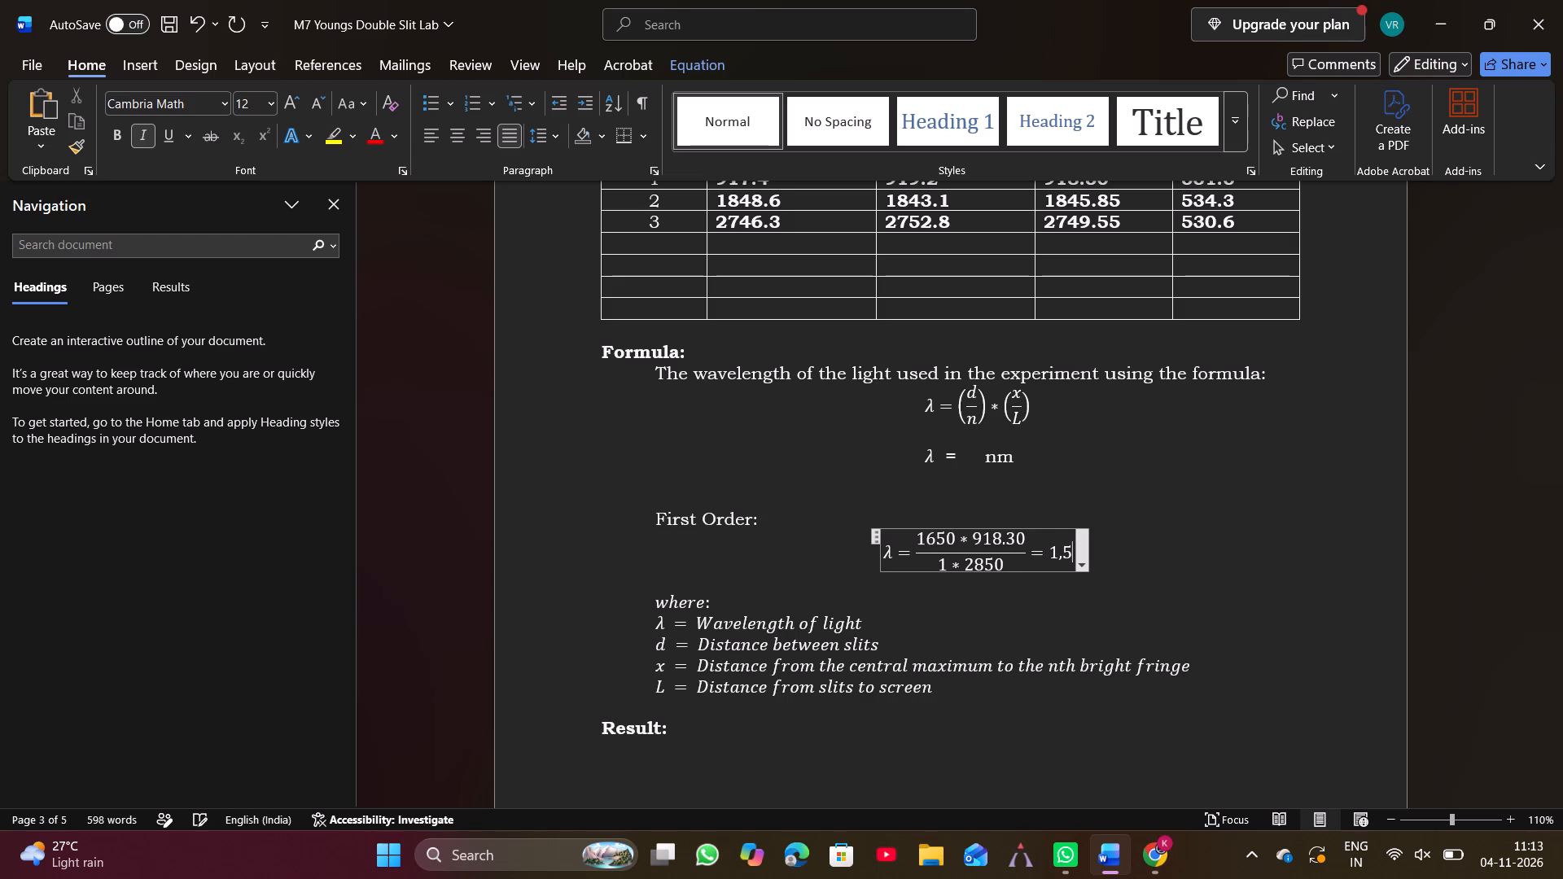
key(1)
key(5)
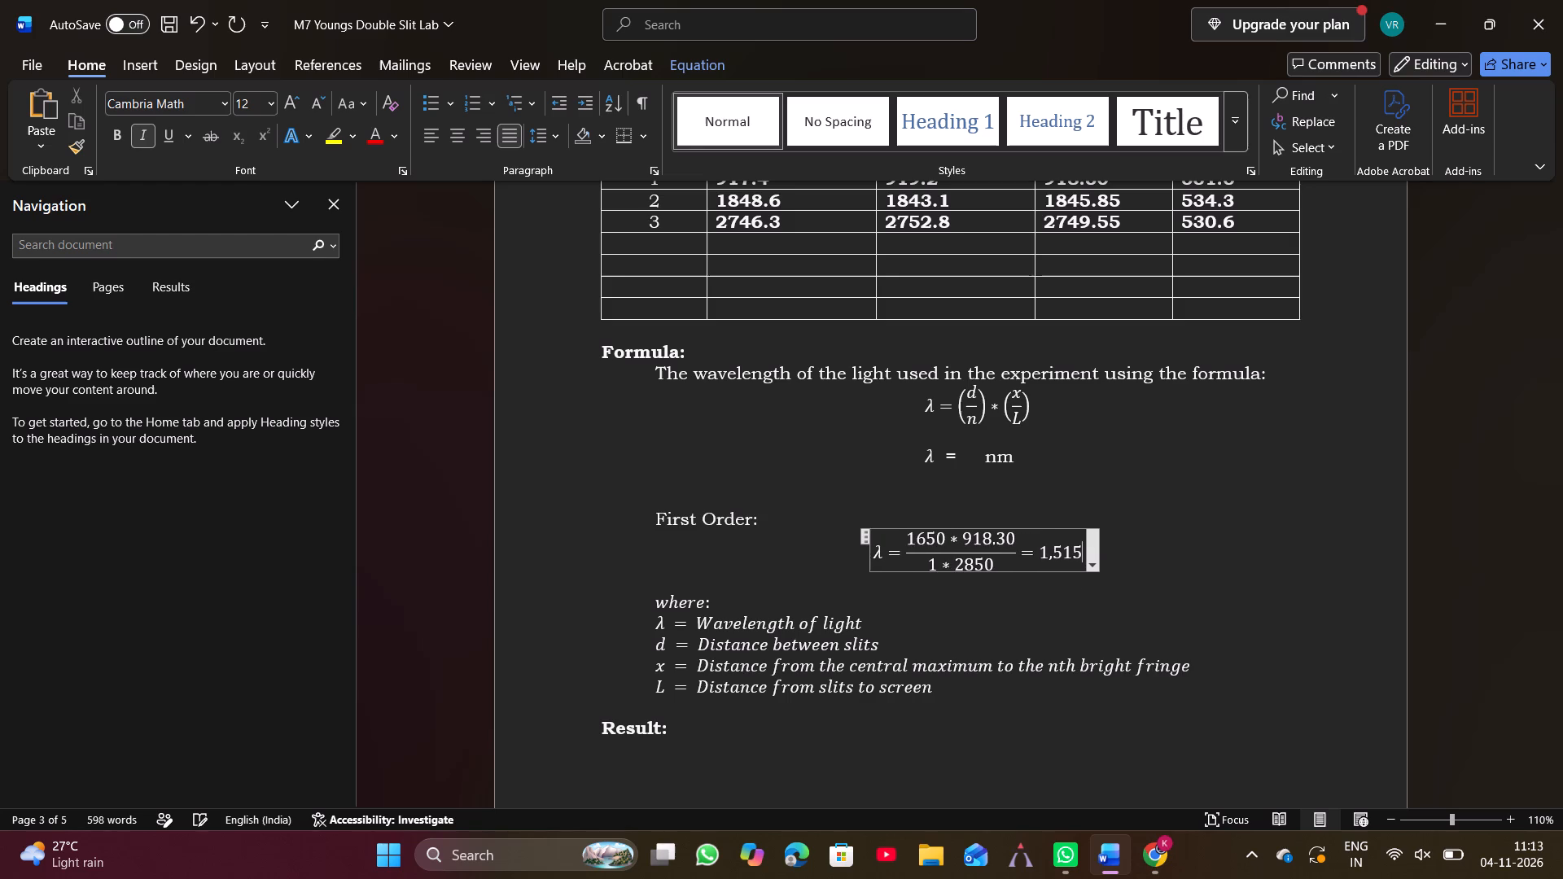
text(,1)
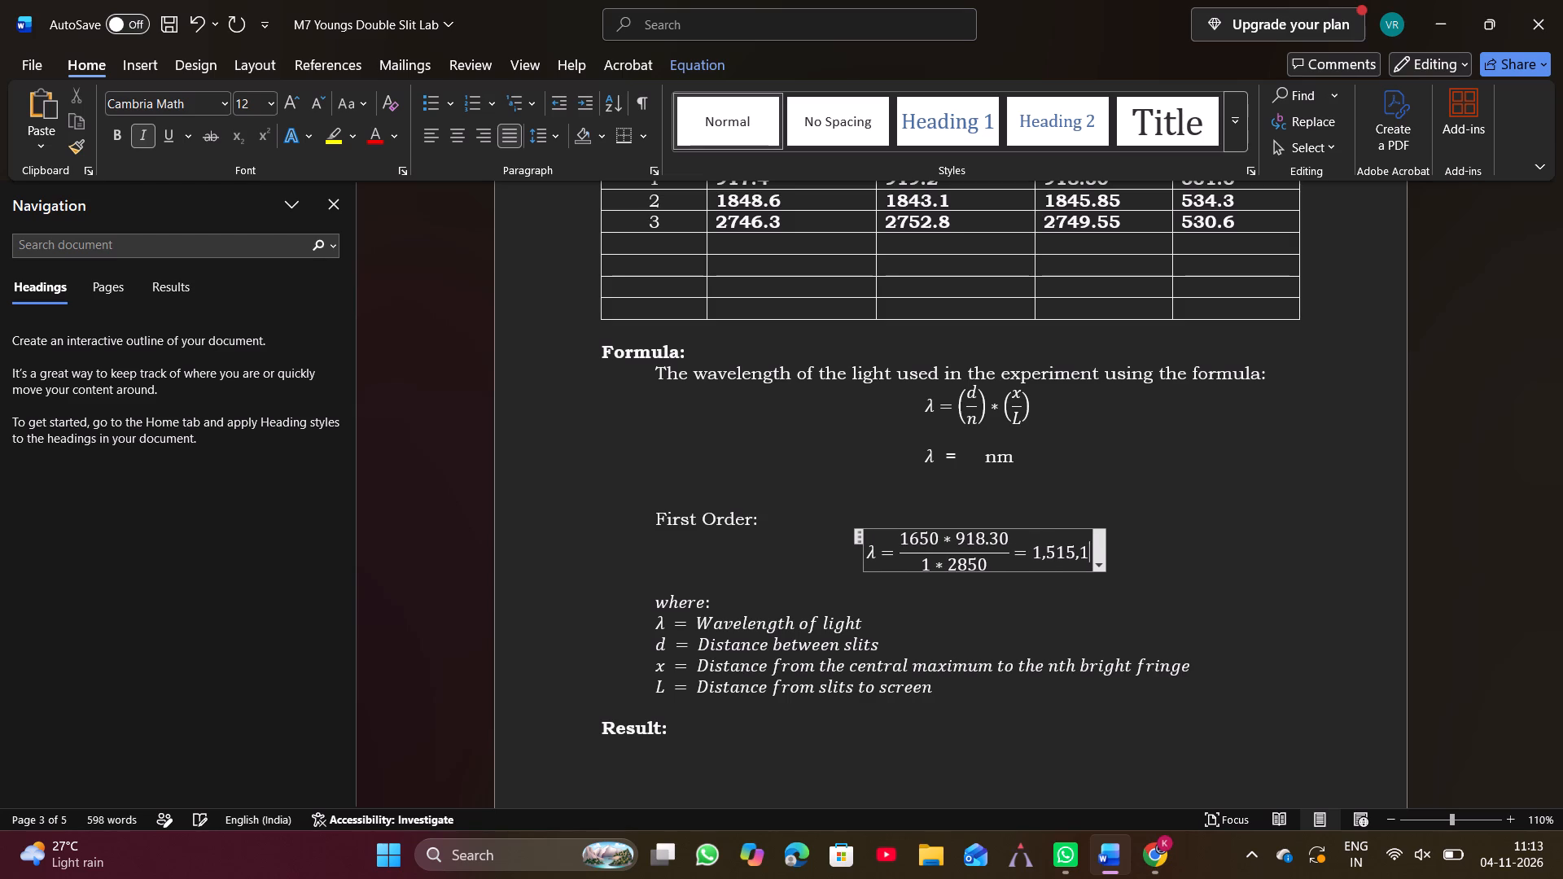
key(9)
key(5)
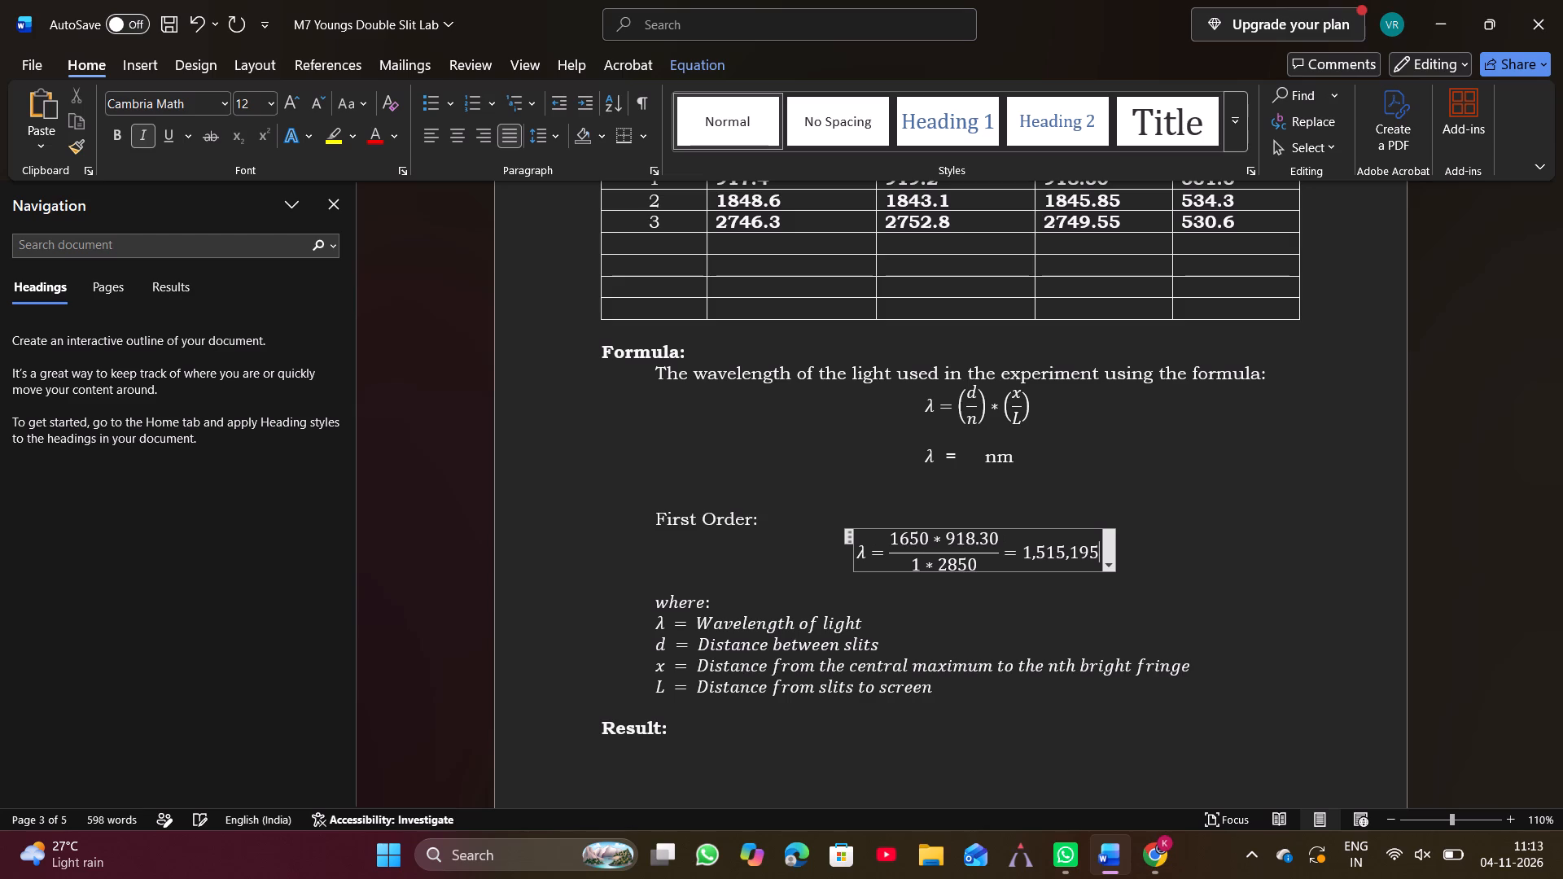
key(slash)
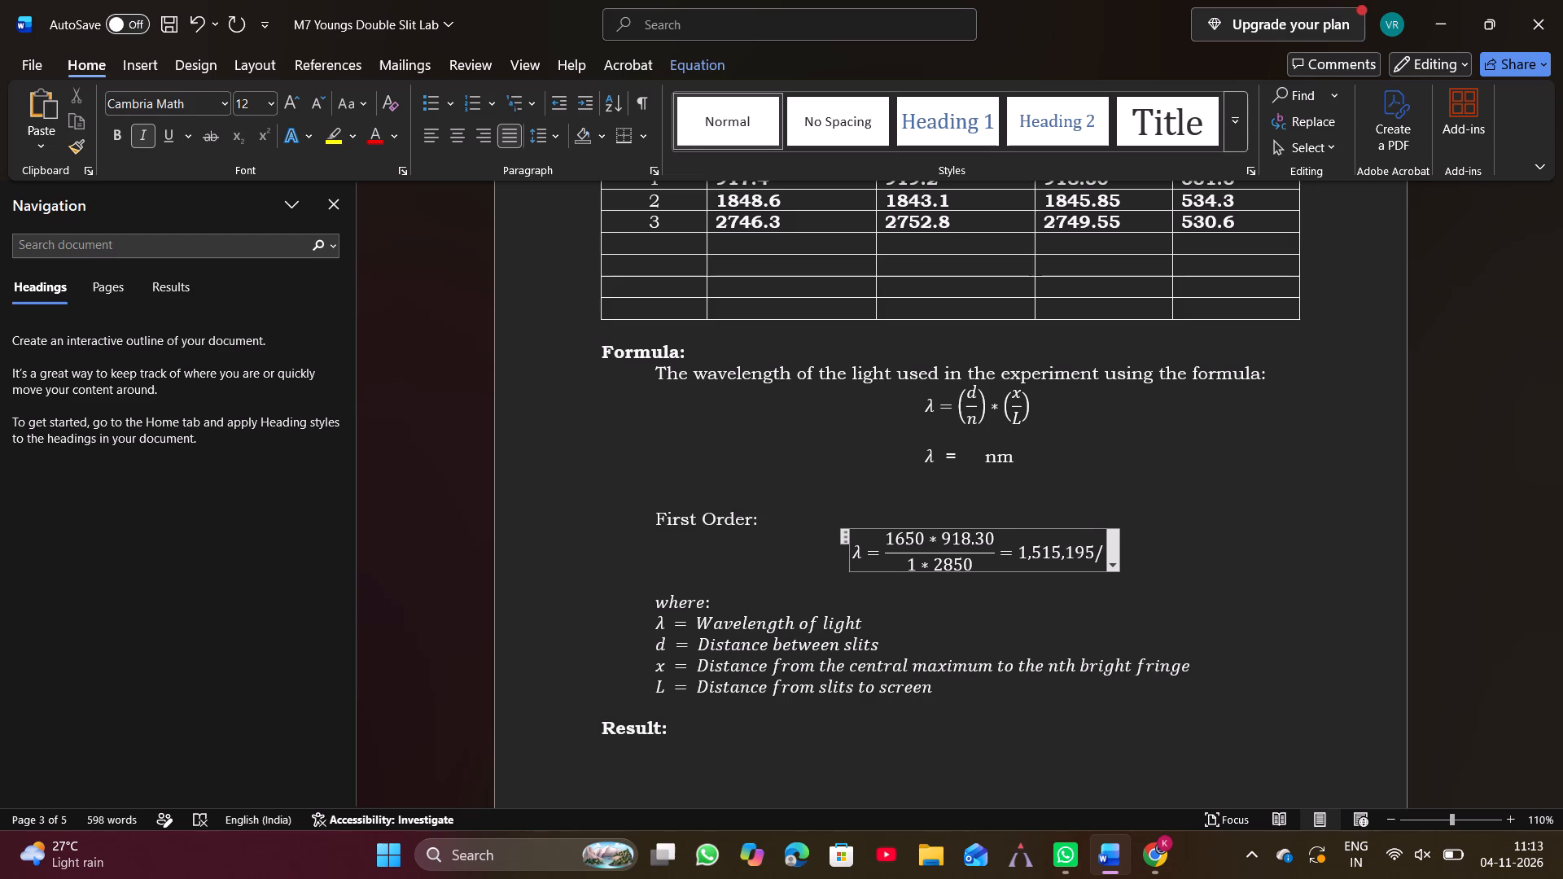
text(285)
key(0)
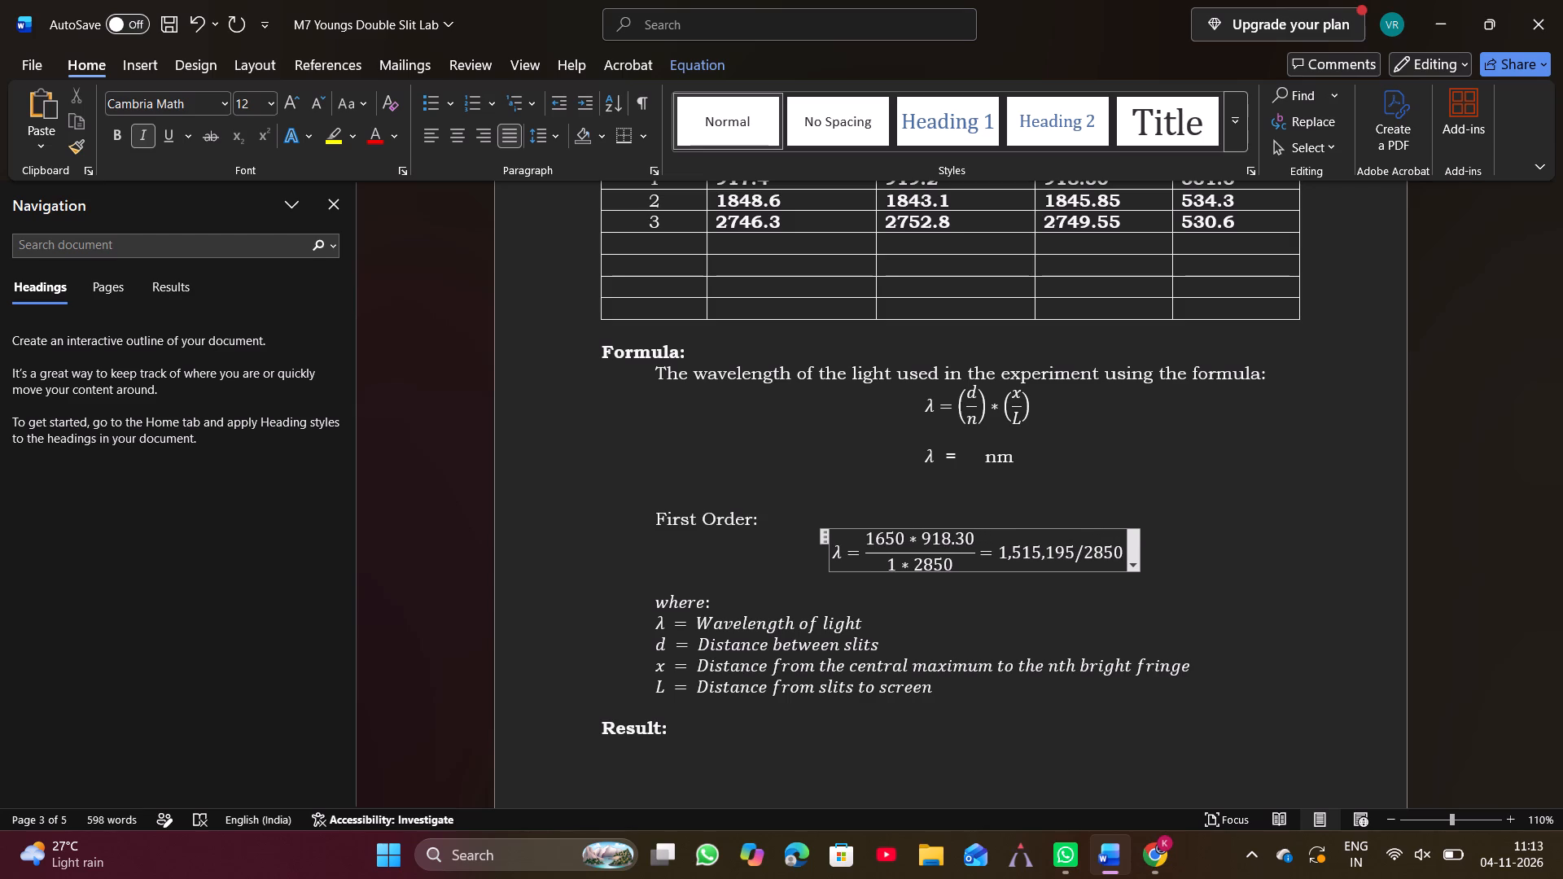
key(equal)
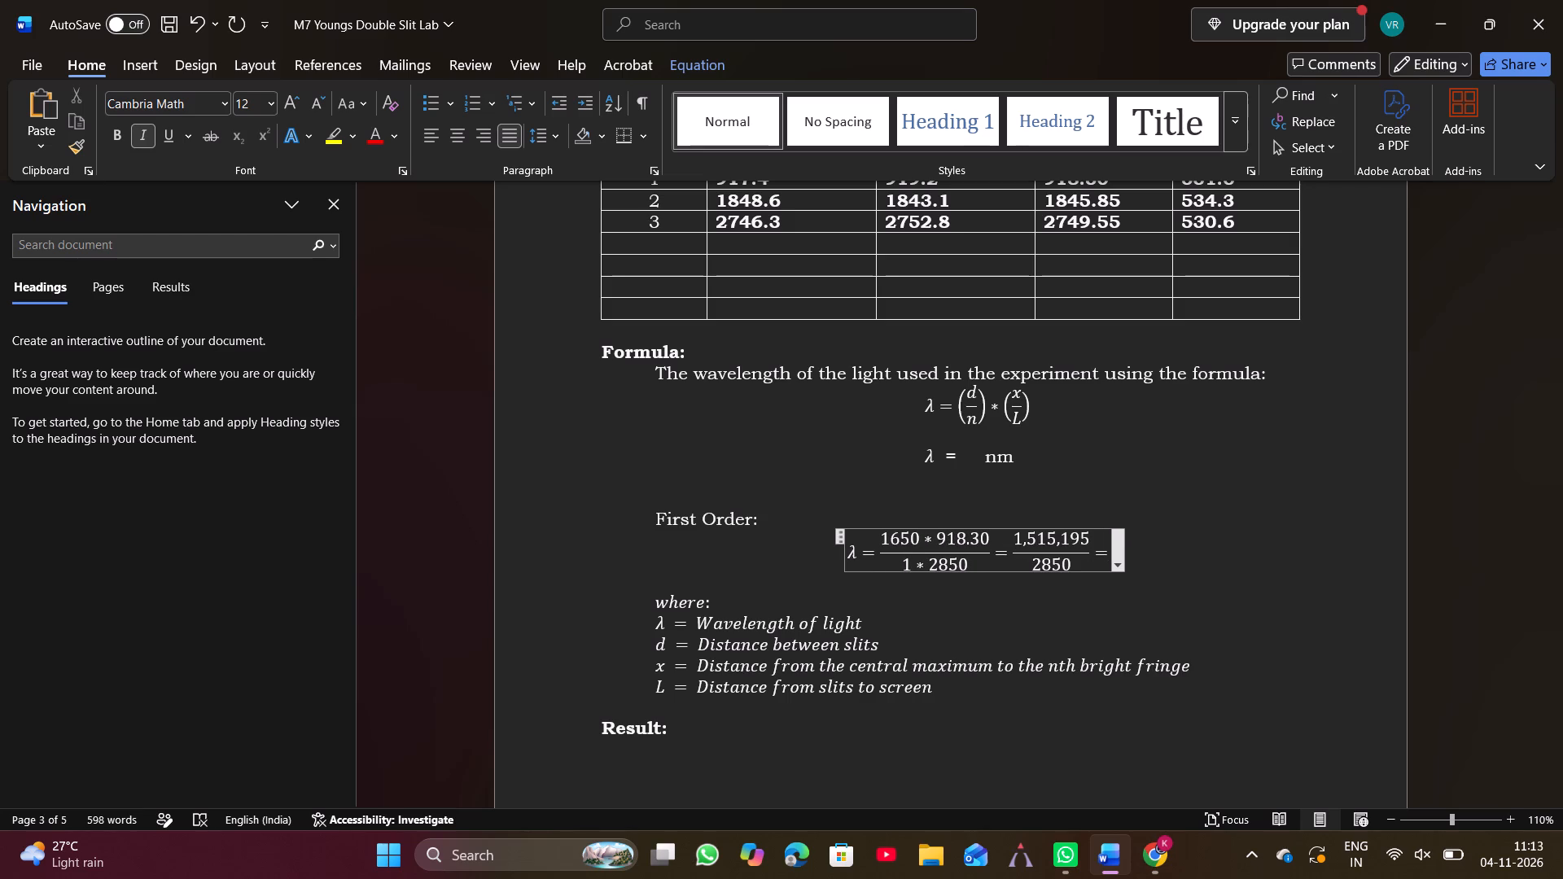
Complete the First Order equation with the result 531.6nm.
key(5)
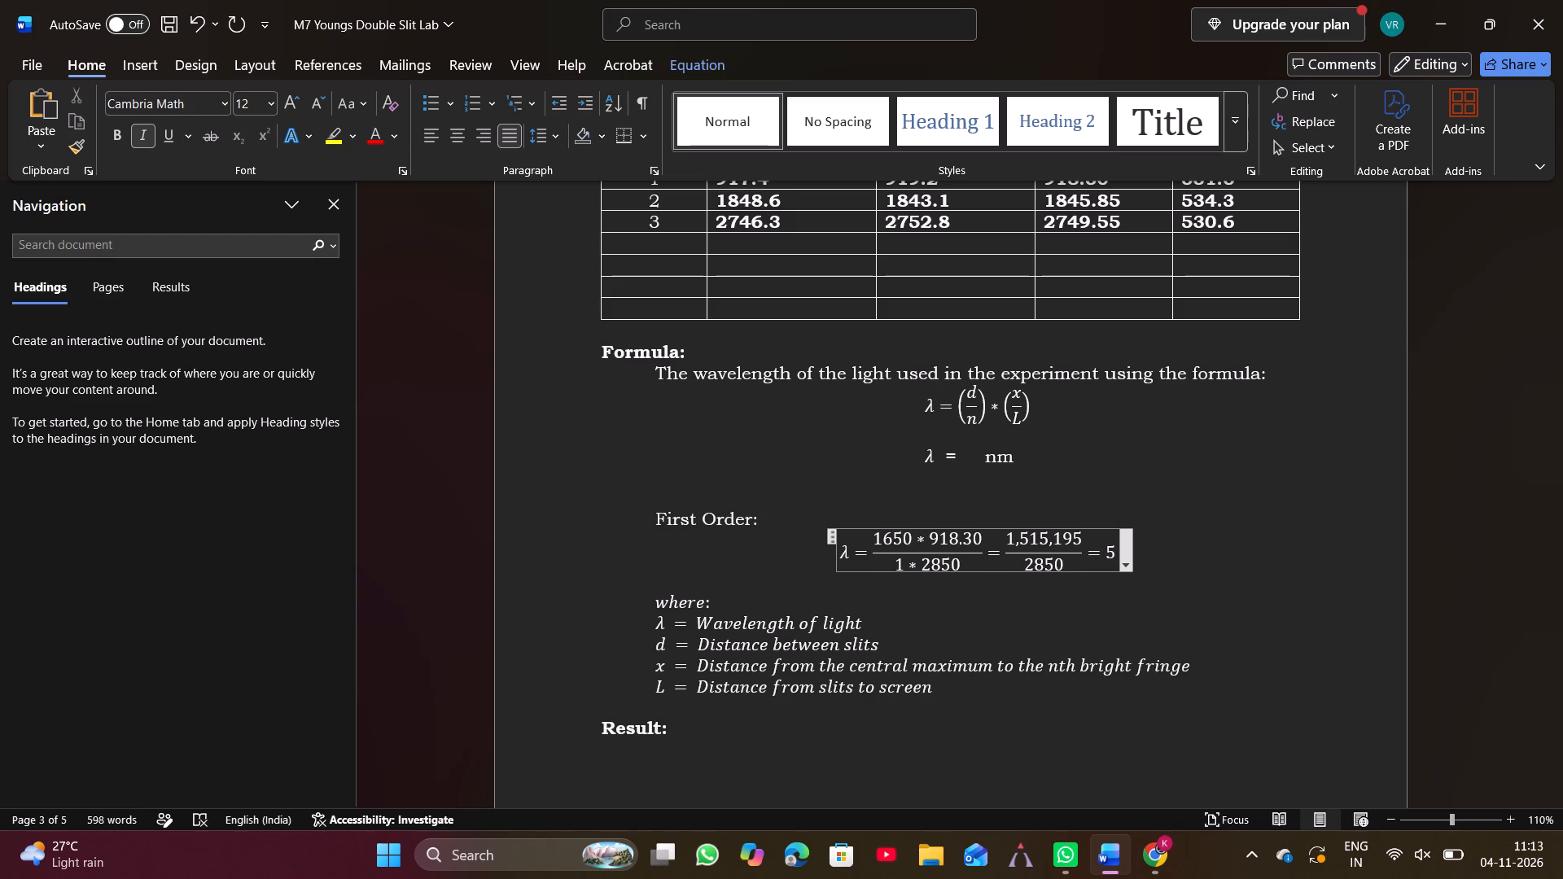
key(3)
key(1)
text(.6)
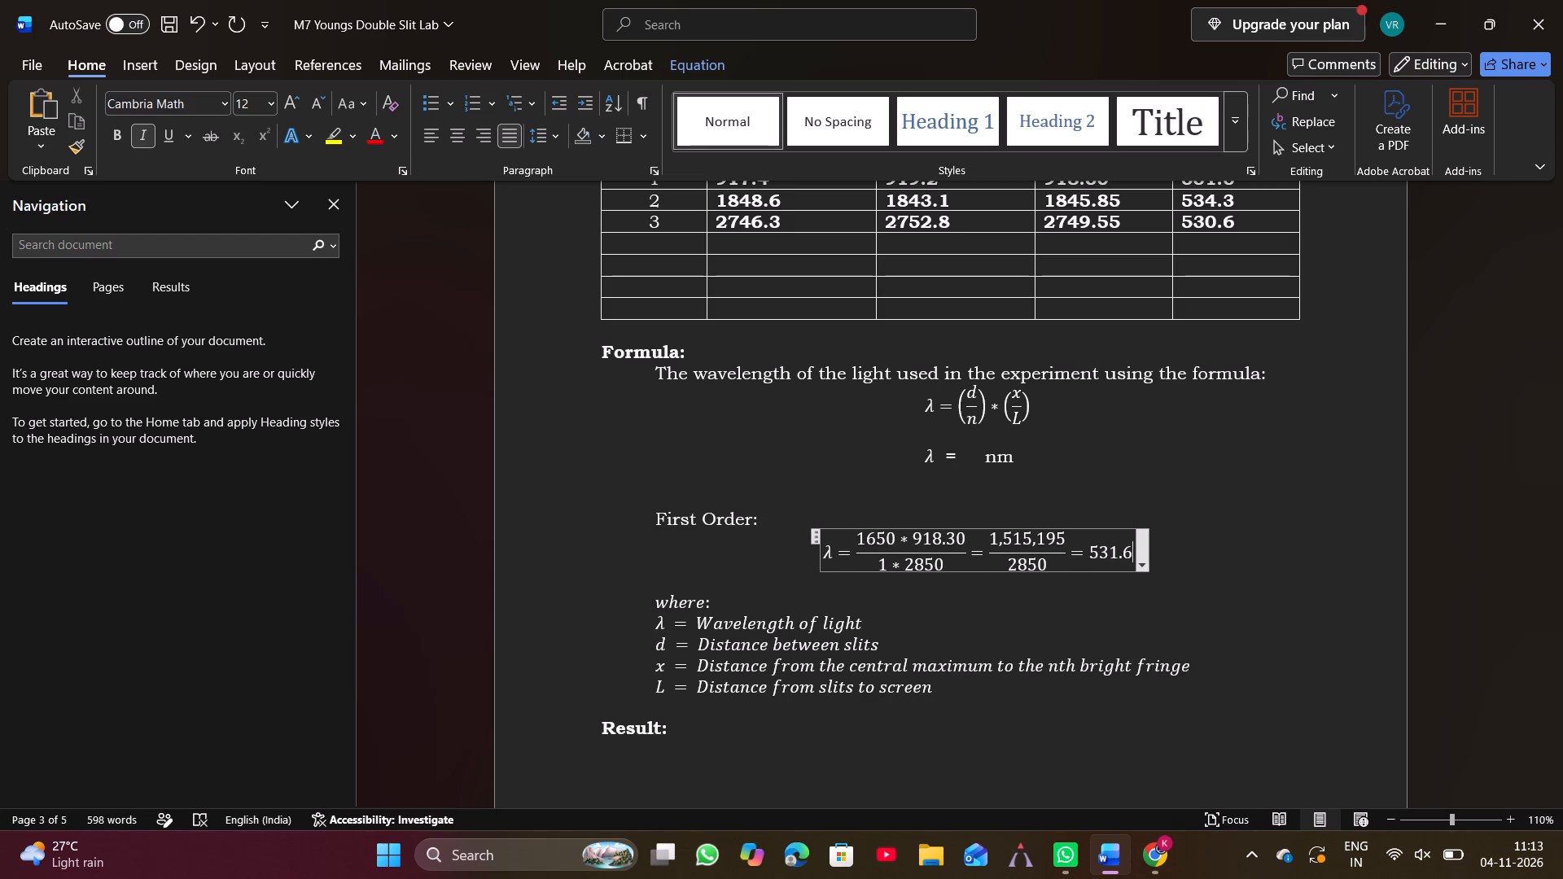
text(nm)
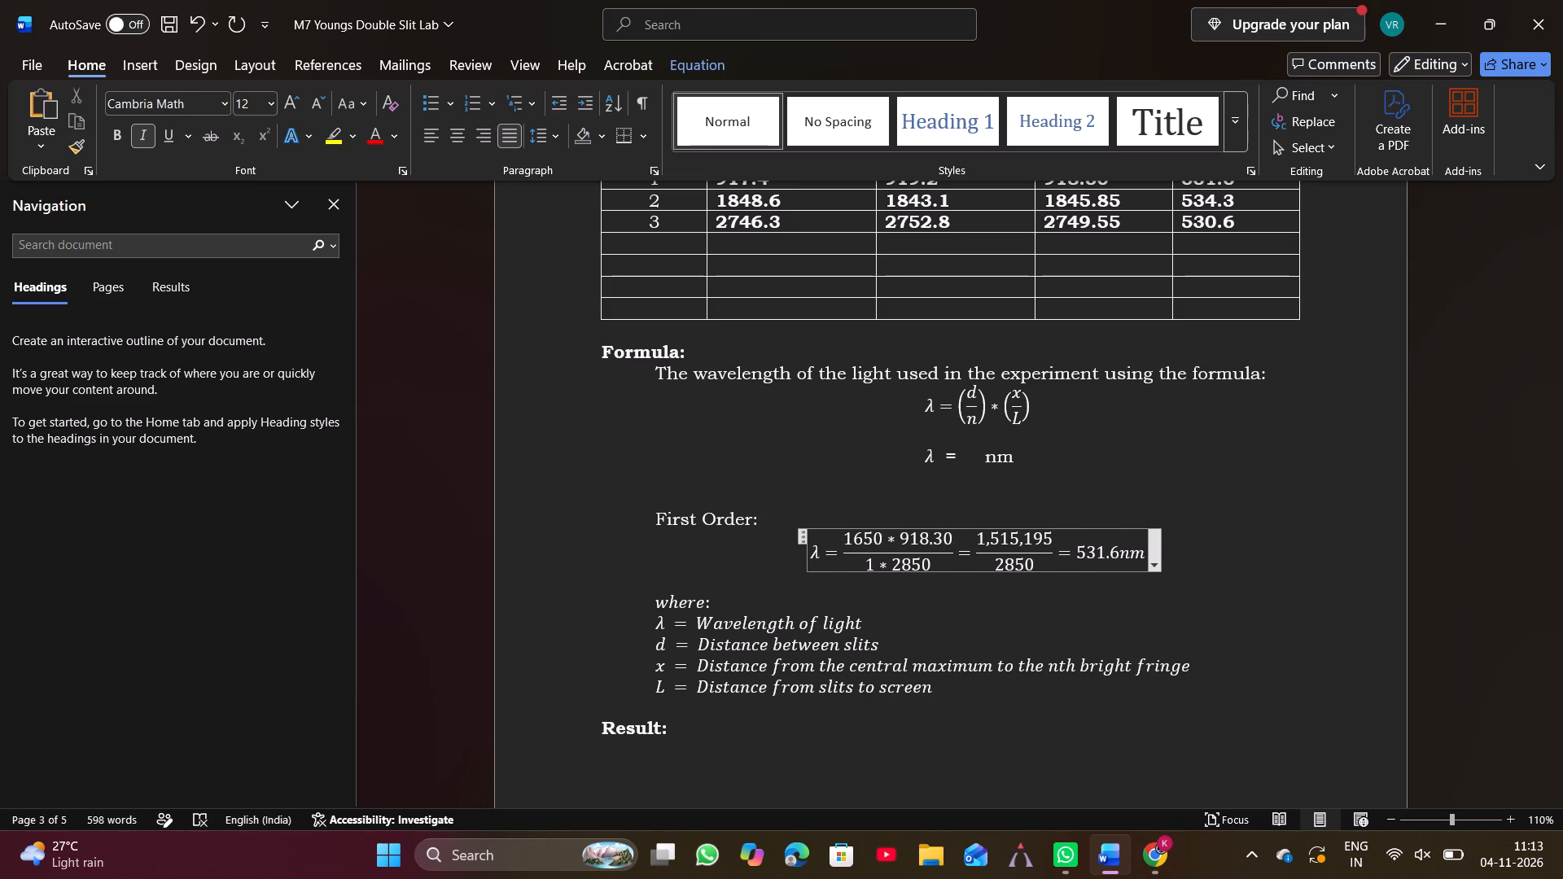
click(912, 474)
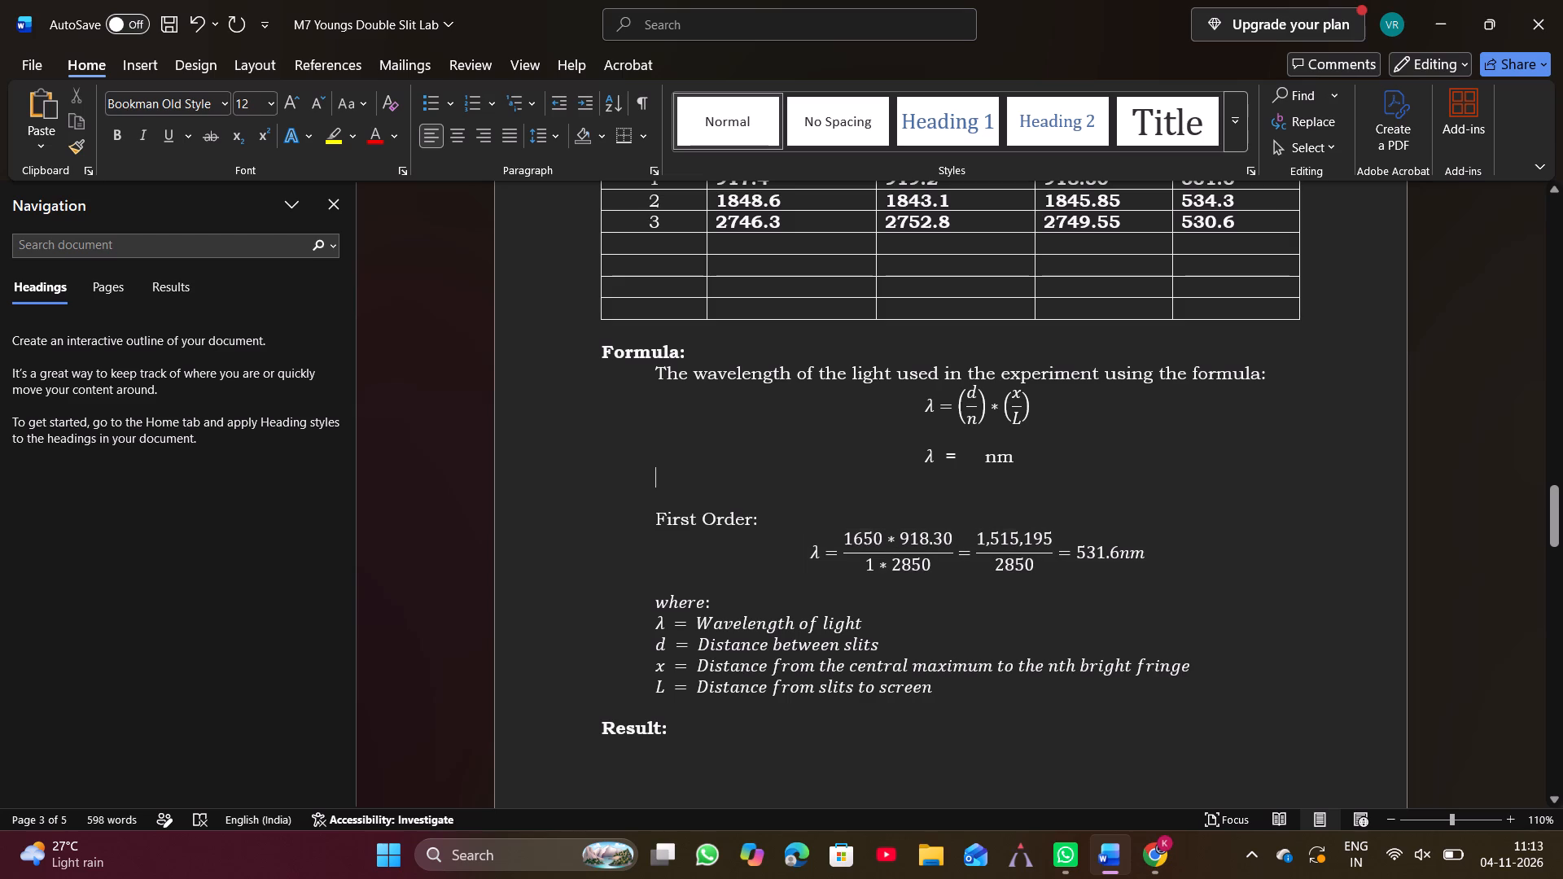
Add a "Second Order:" line below the First Order equation, leaving one blank line between them.
click(1174, 546)
key(Return)
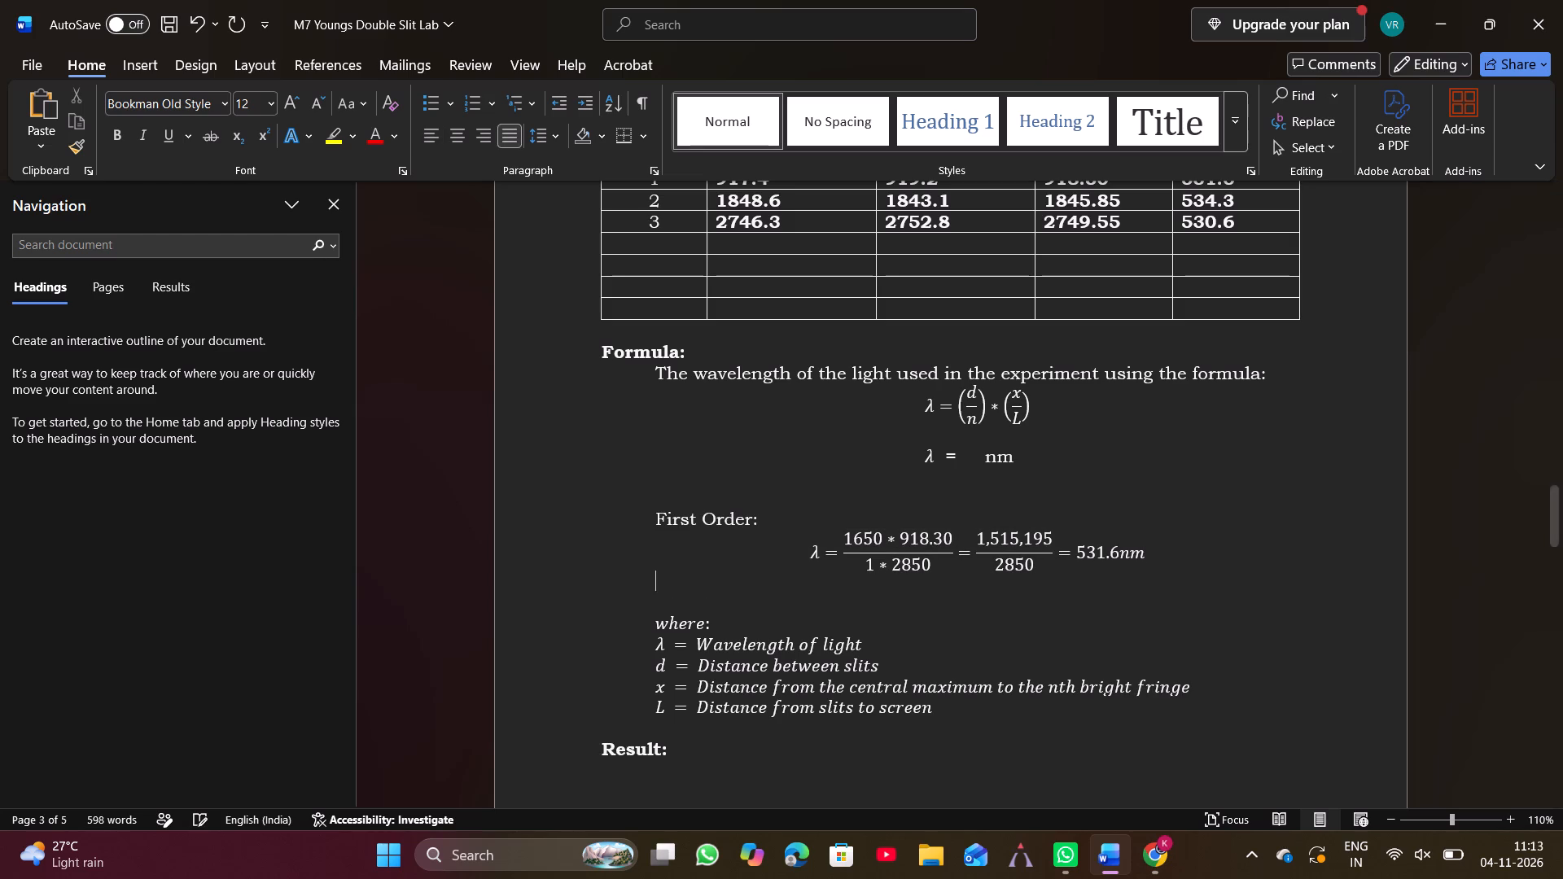
key(Return)
text(sec)
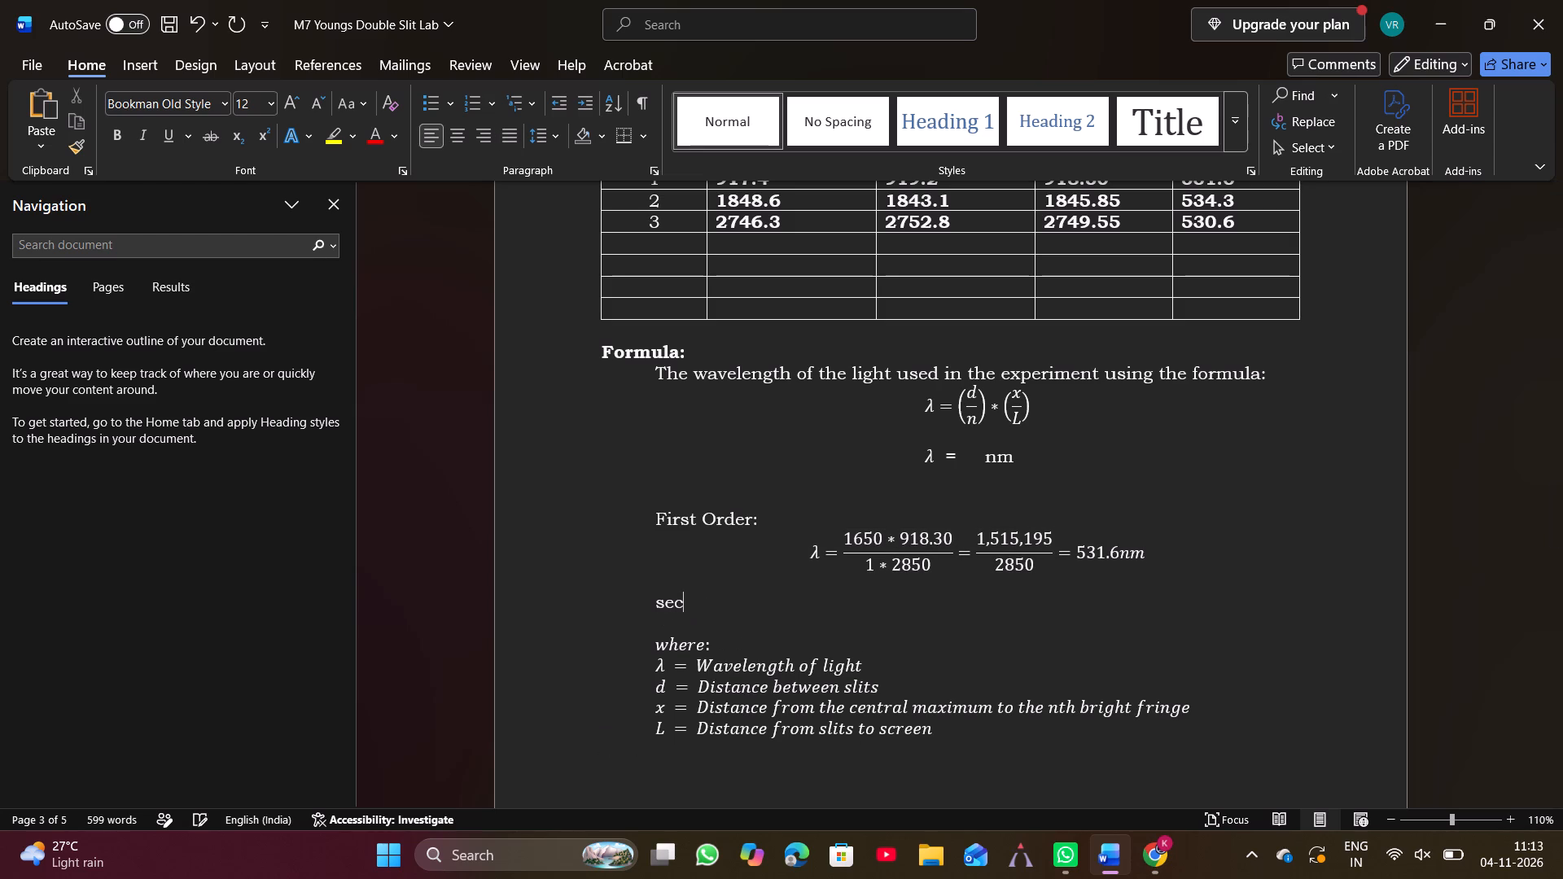
key(o)
text(nd)
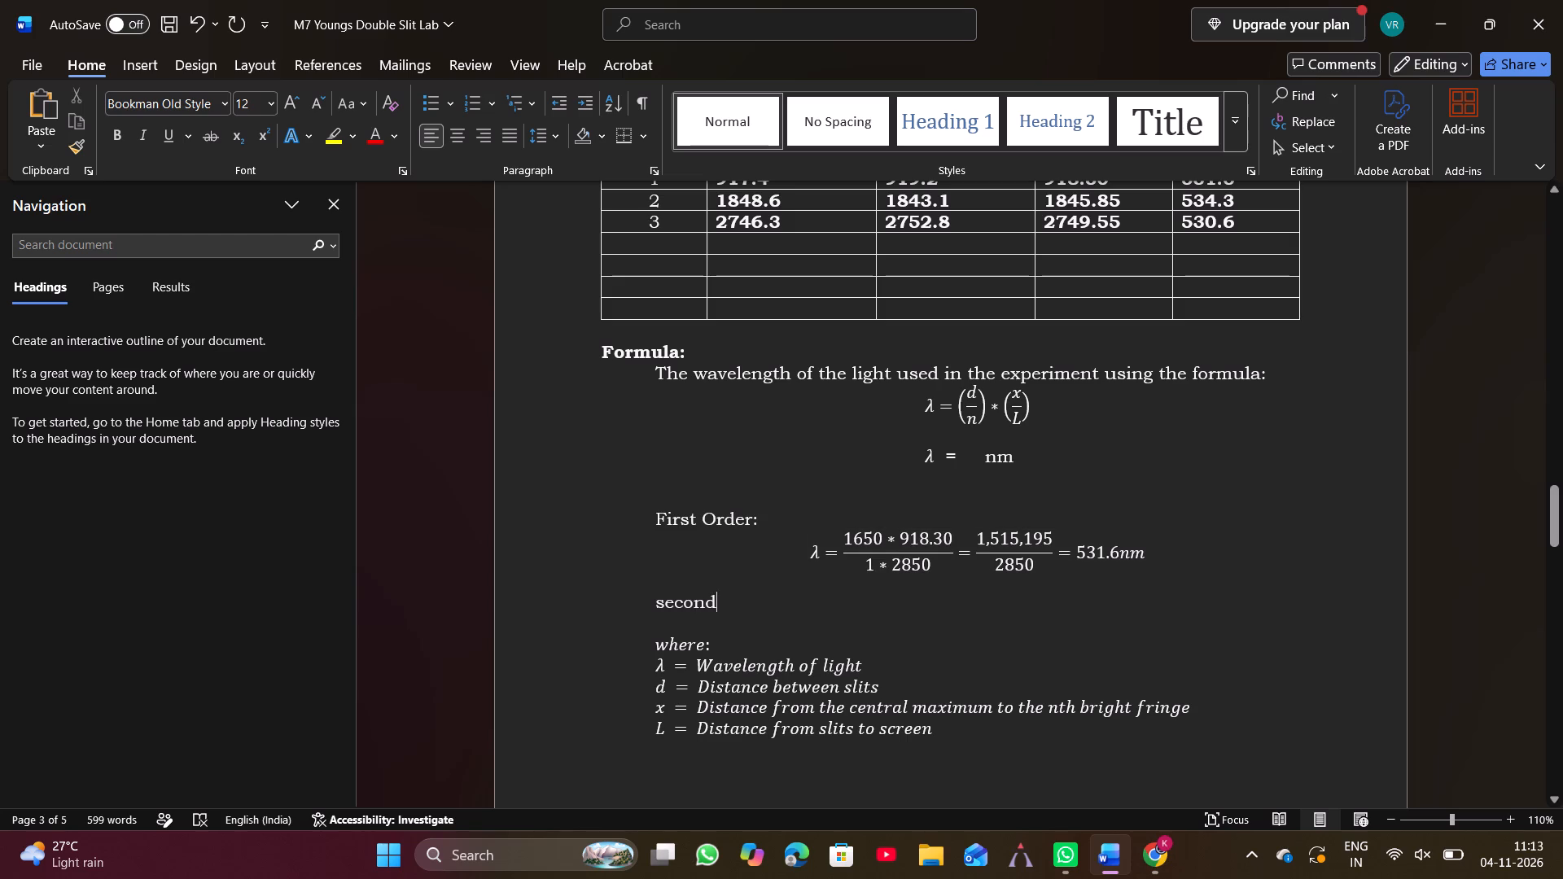
click(662, 611)
key(BackSpace)
key(s)
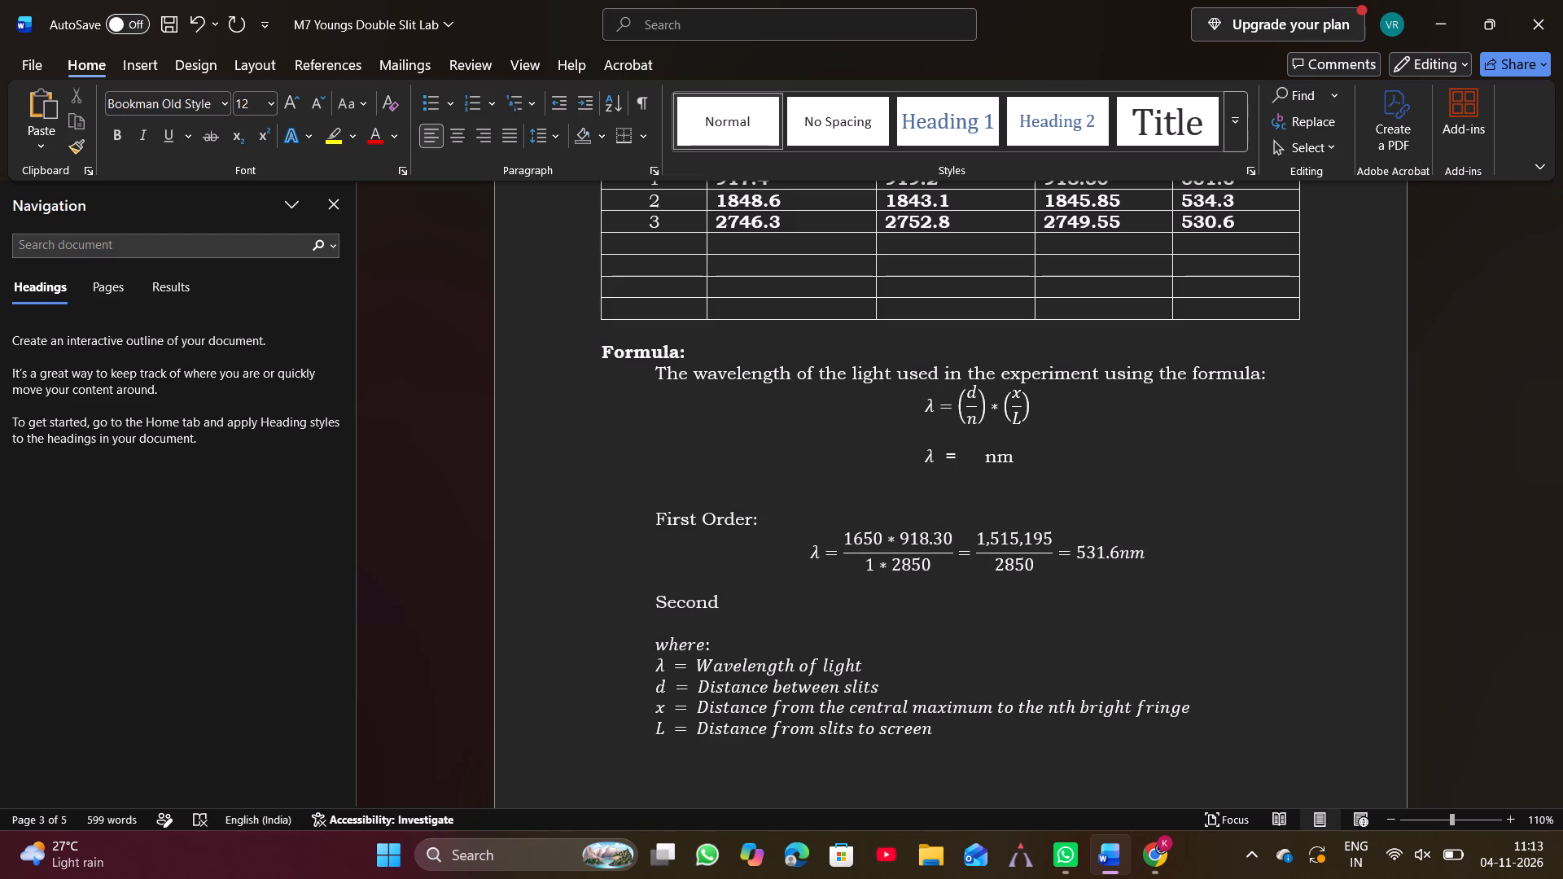
click(738, 608)
key(space)
key(o)
text(rder)
key(shift+colon)
Paste the copied λ symbol on a new line under Second Order and follow it with an equals sign.
key(Return)
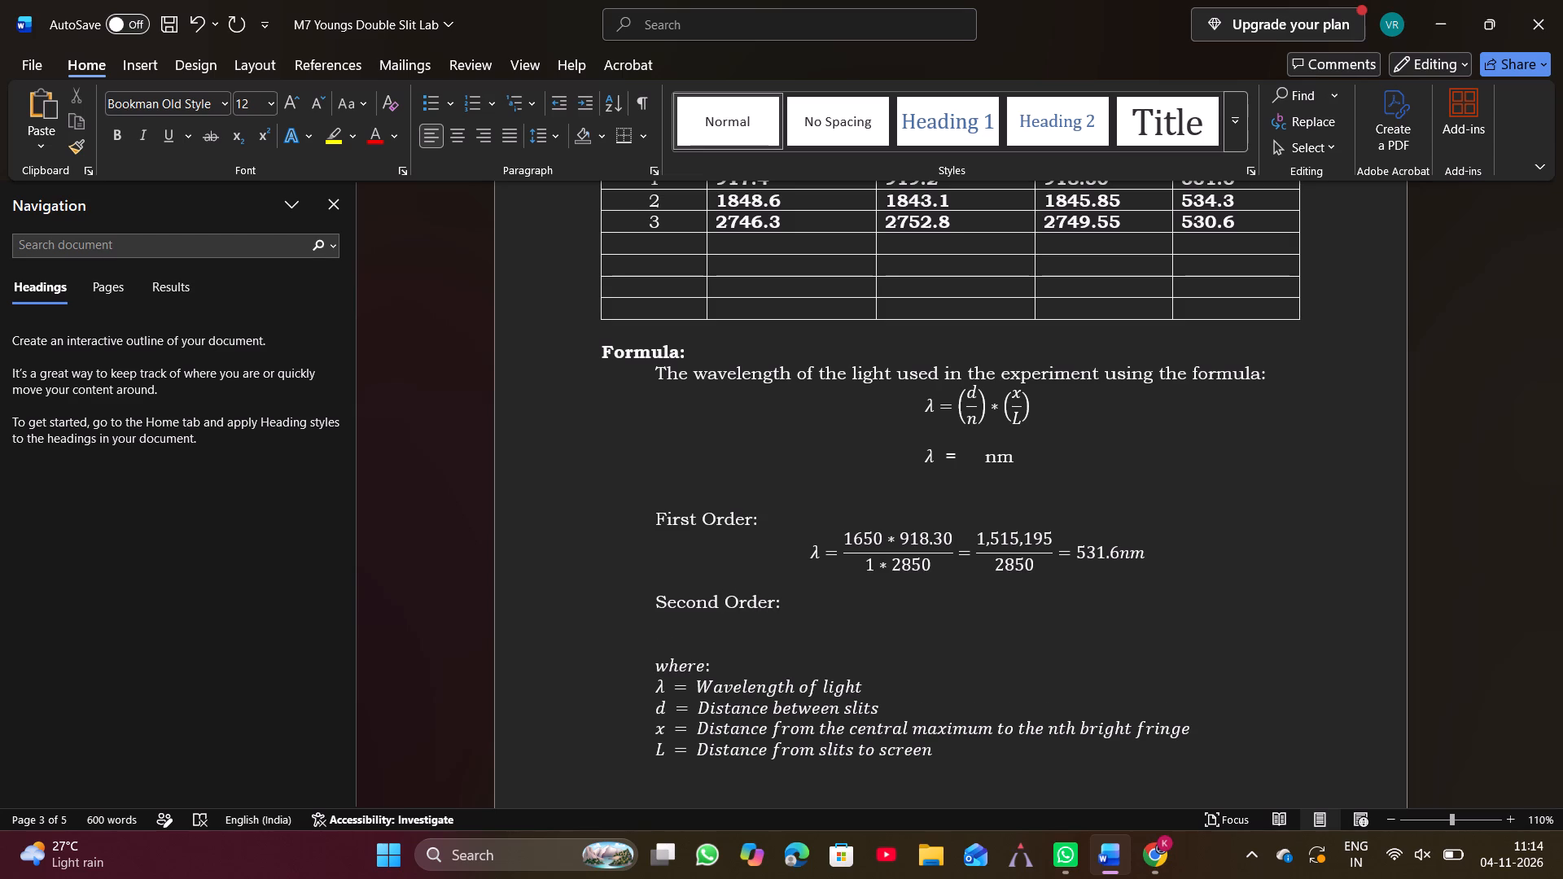
key(ctrl+v)
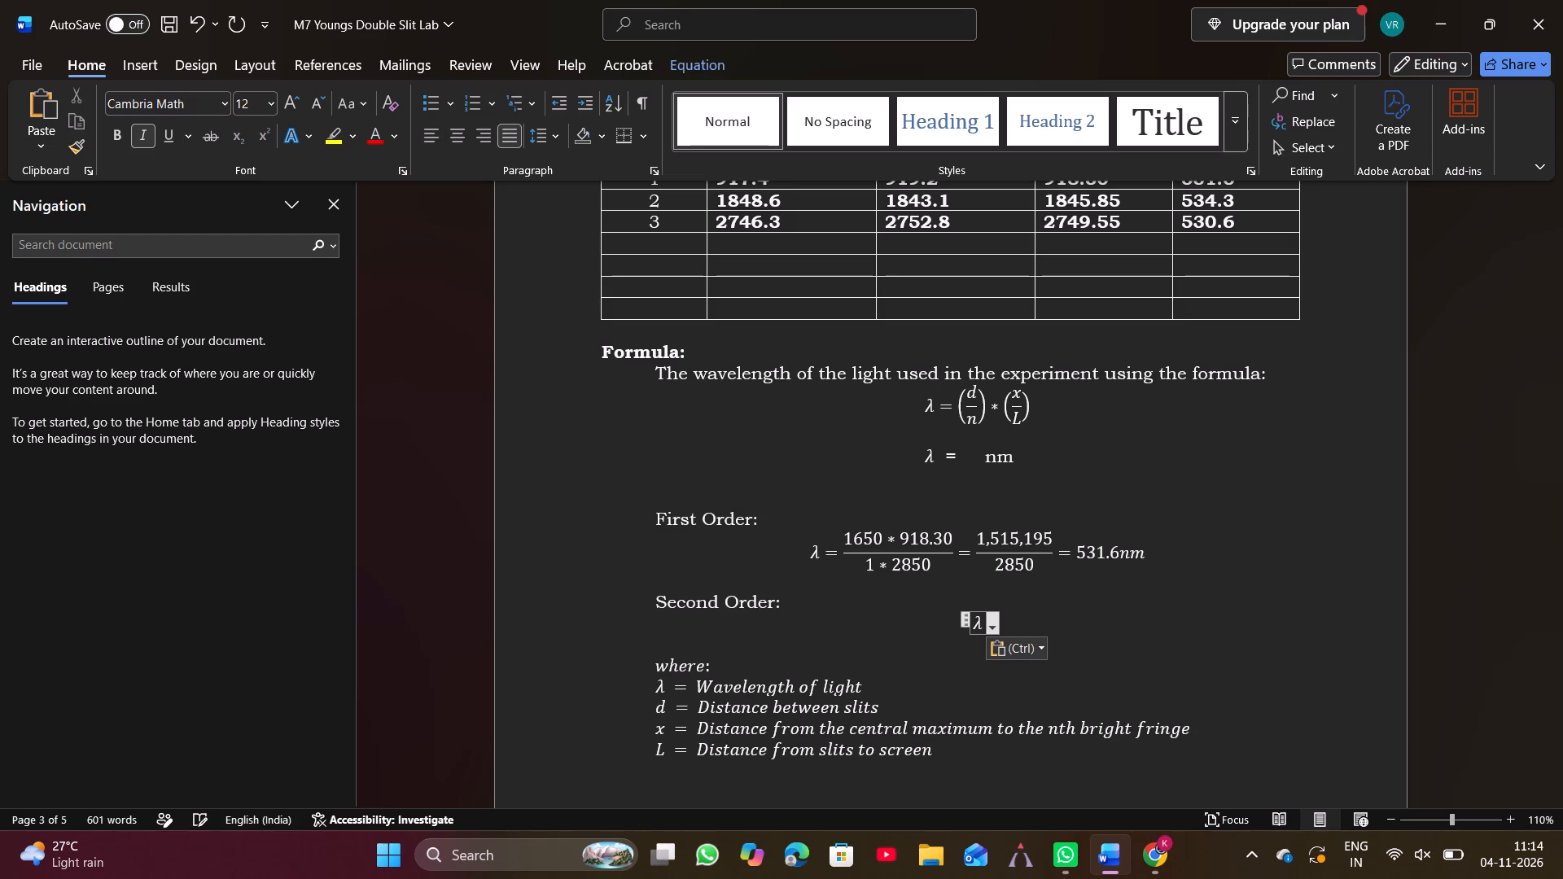
key(equal)
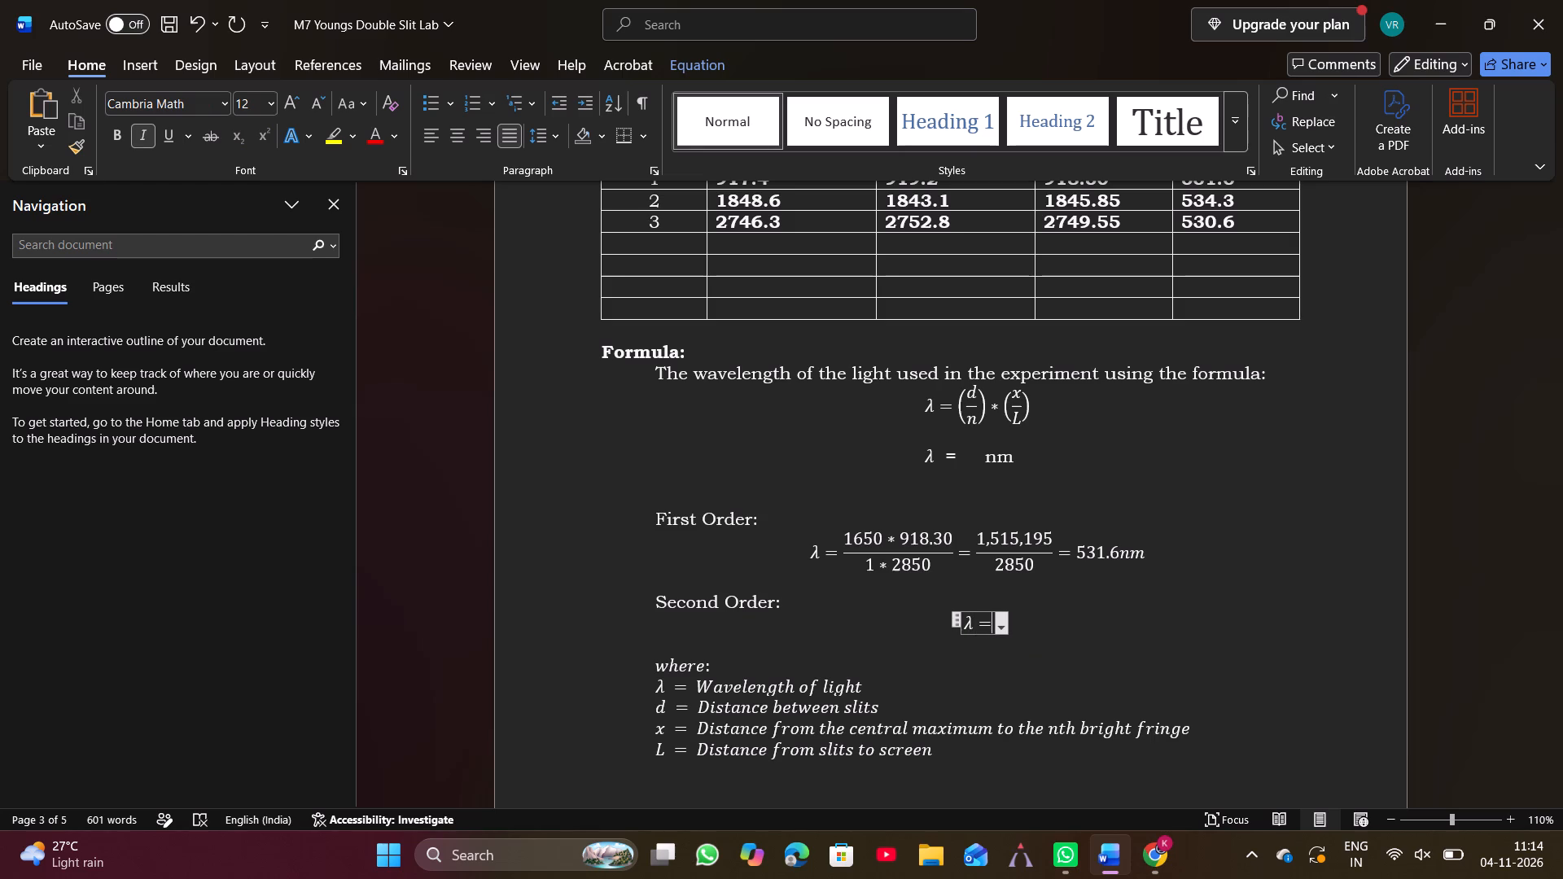
Enter the Second Order substitution as the fraction (1650 * 1845.85)/(2 * 2850), followed by an equals sign.
key(shift+parenleft)
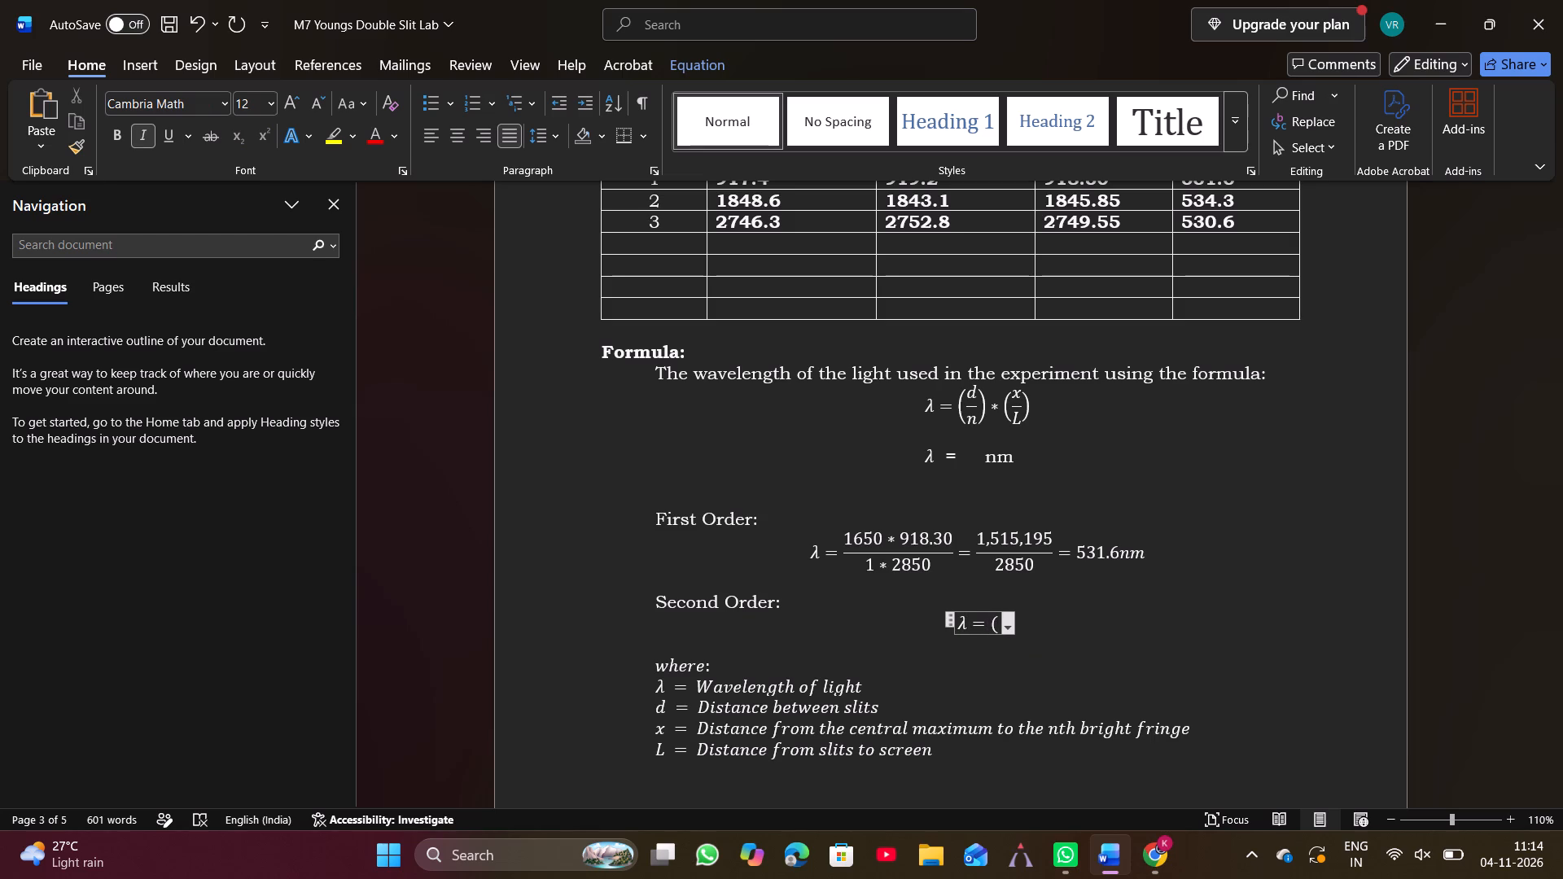
key(1)
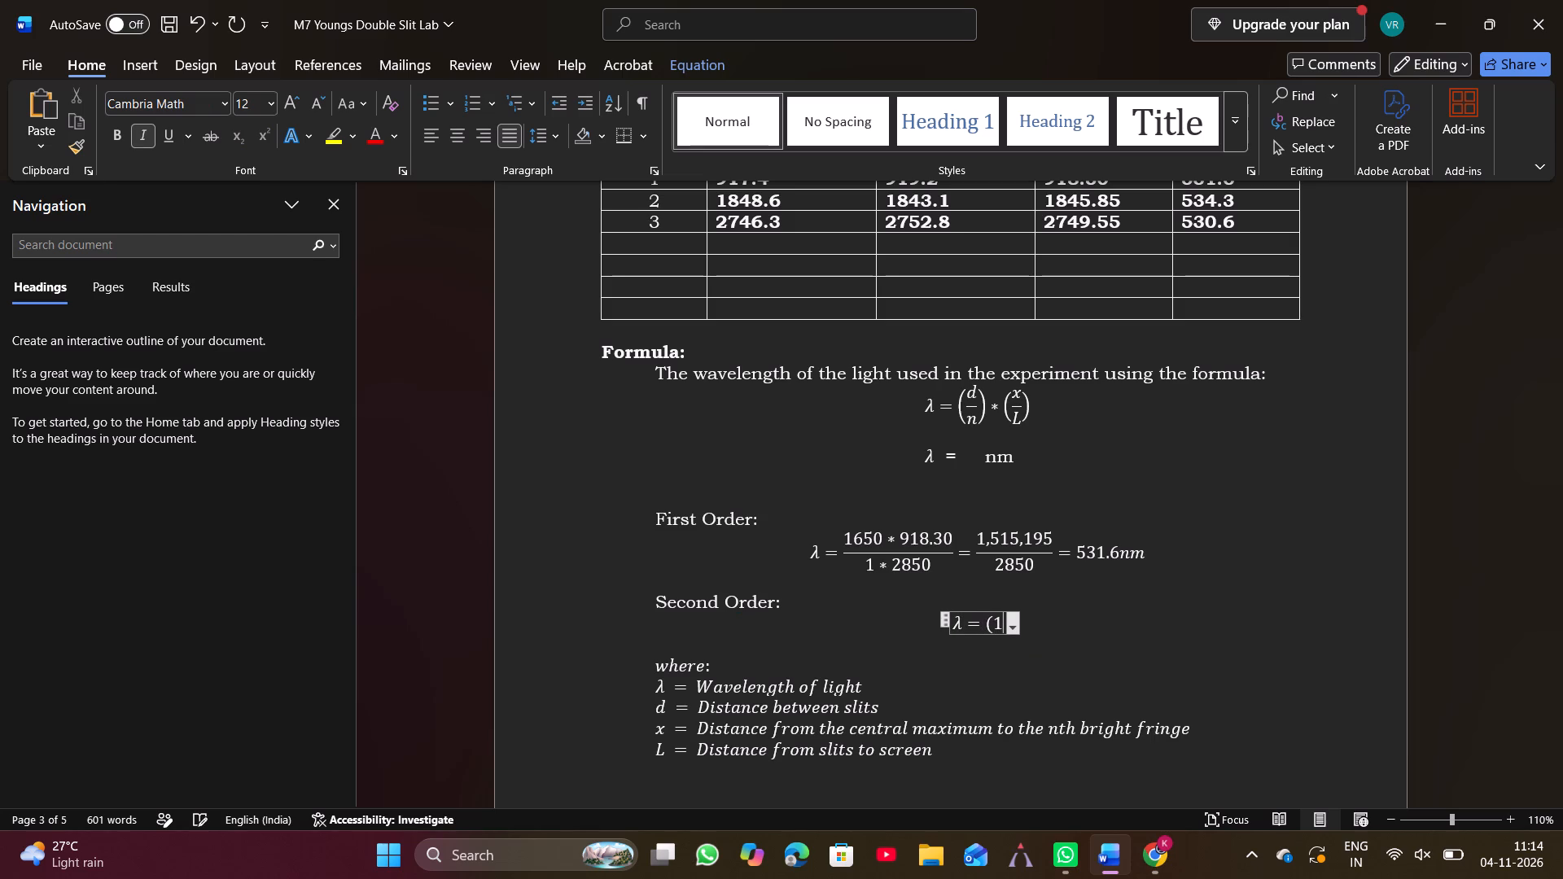
text(65)
key(0)
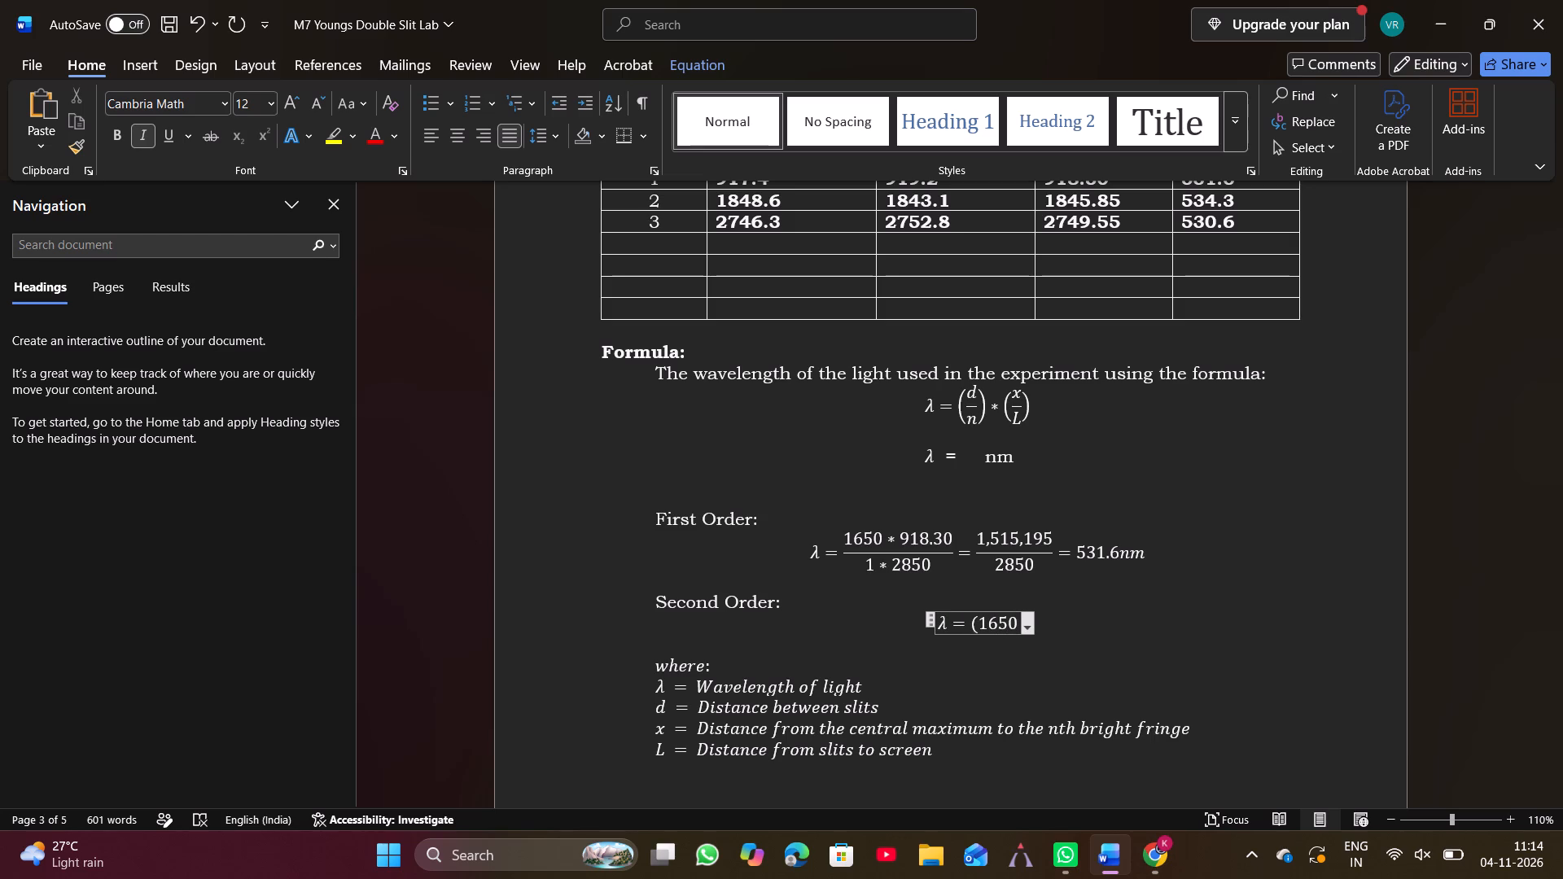
key(shift+asterisk)
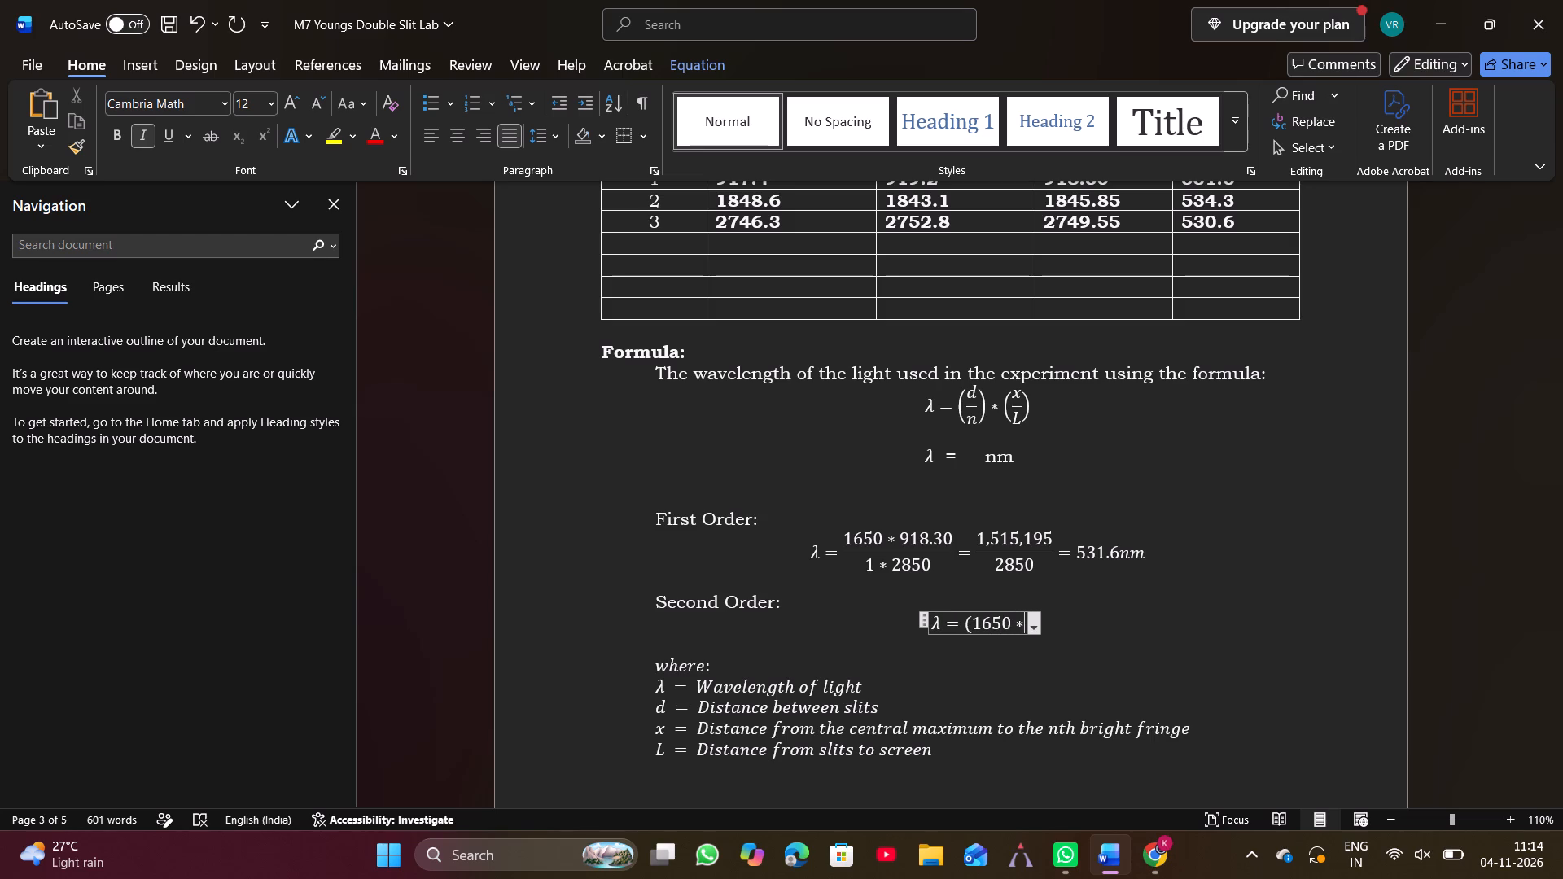
text(18)
key(4)
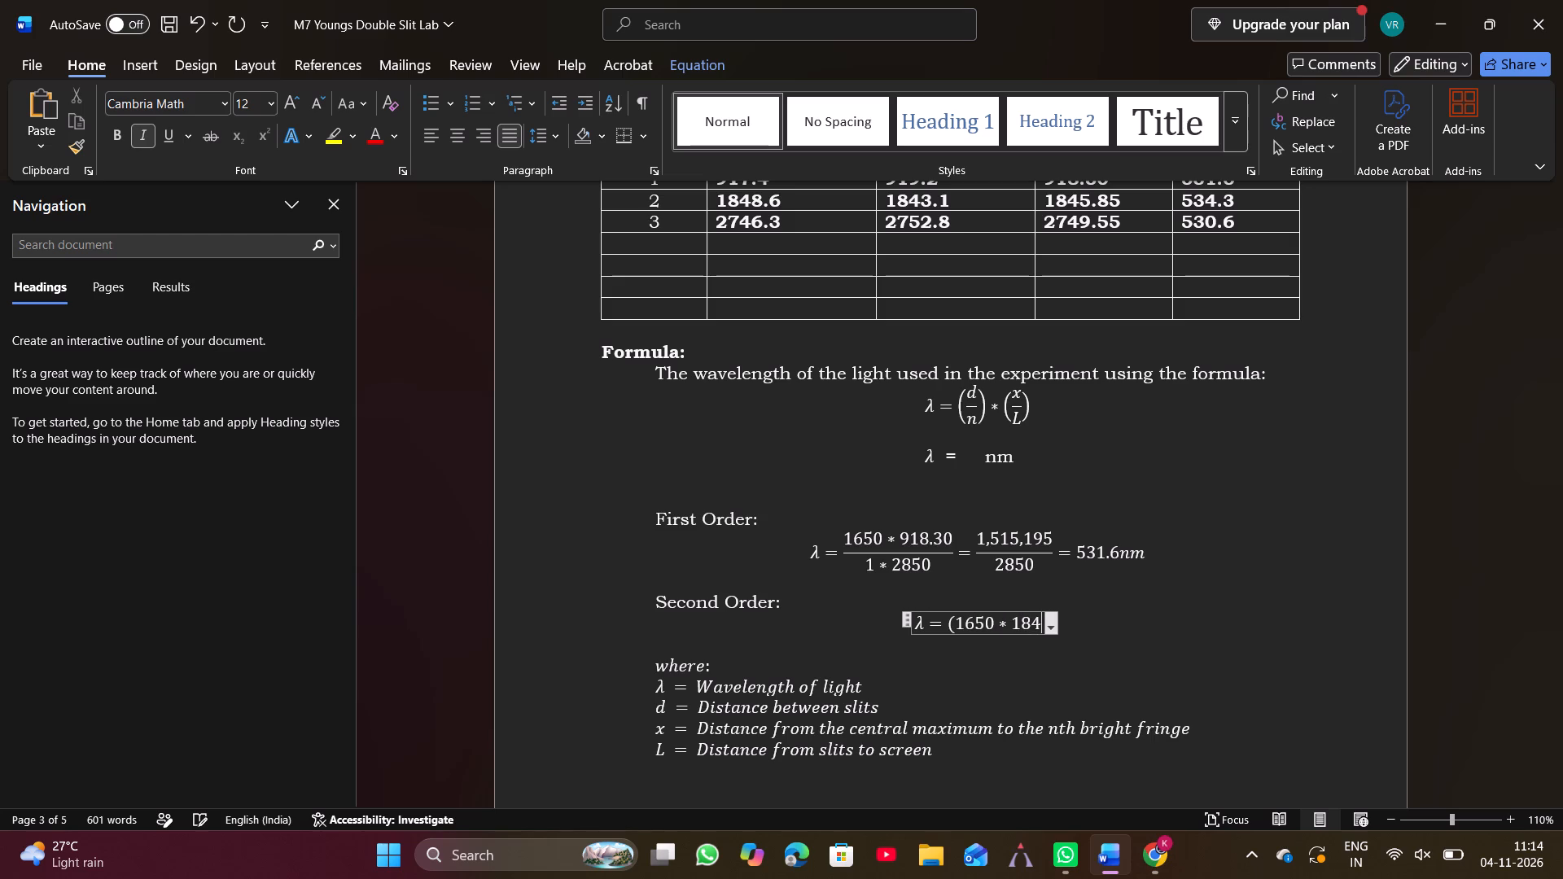
key(5)
key(period)
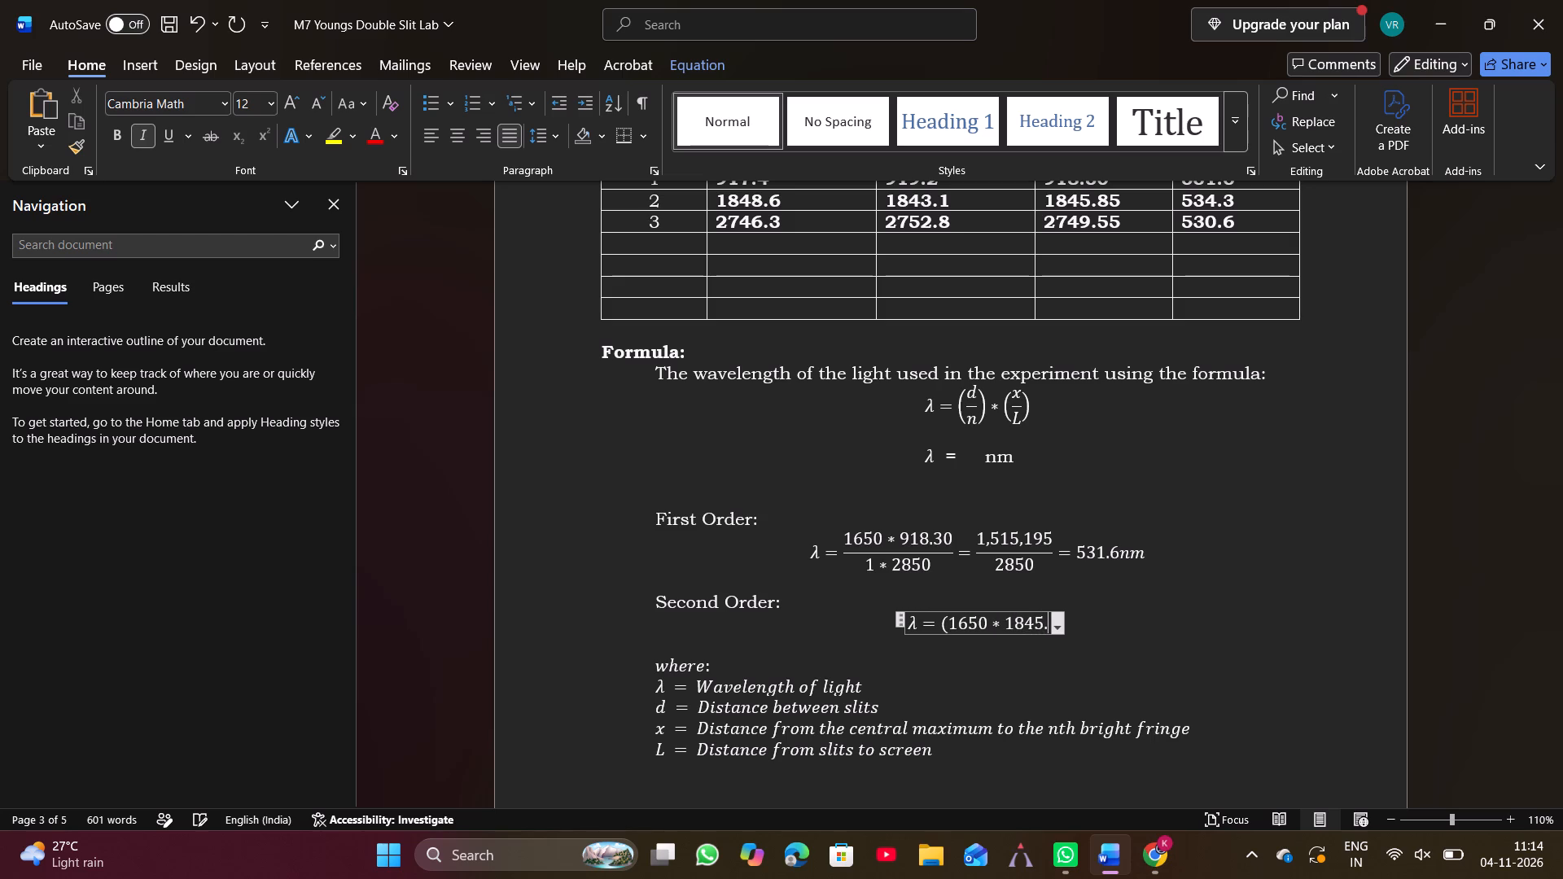
text(85)
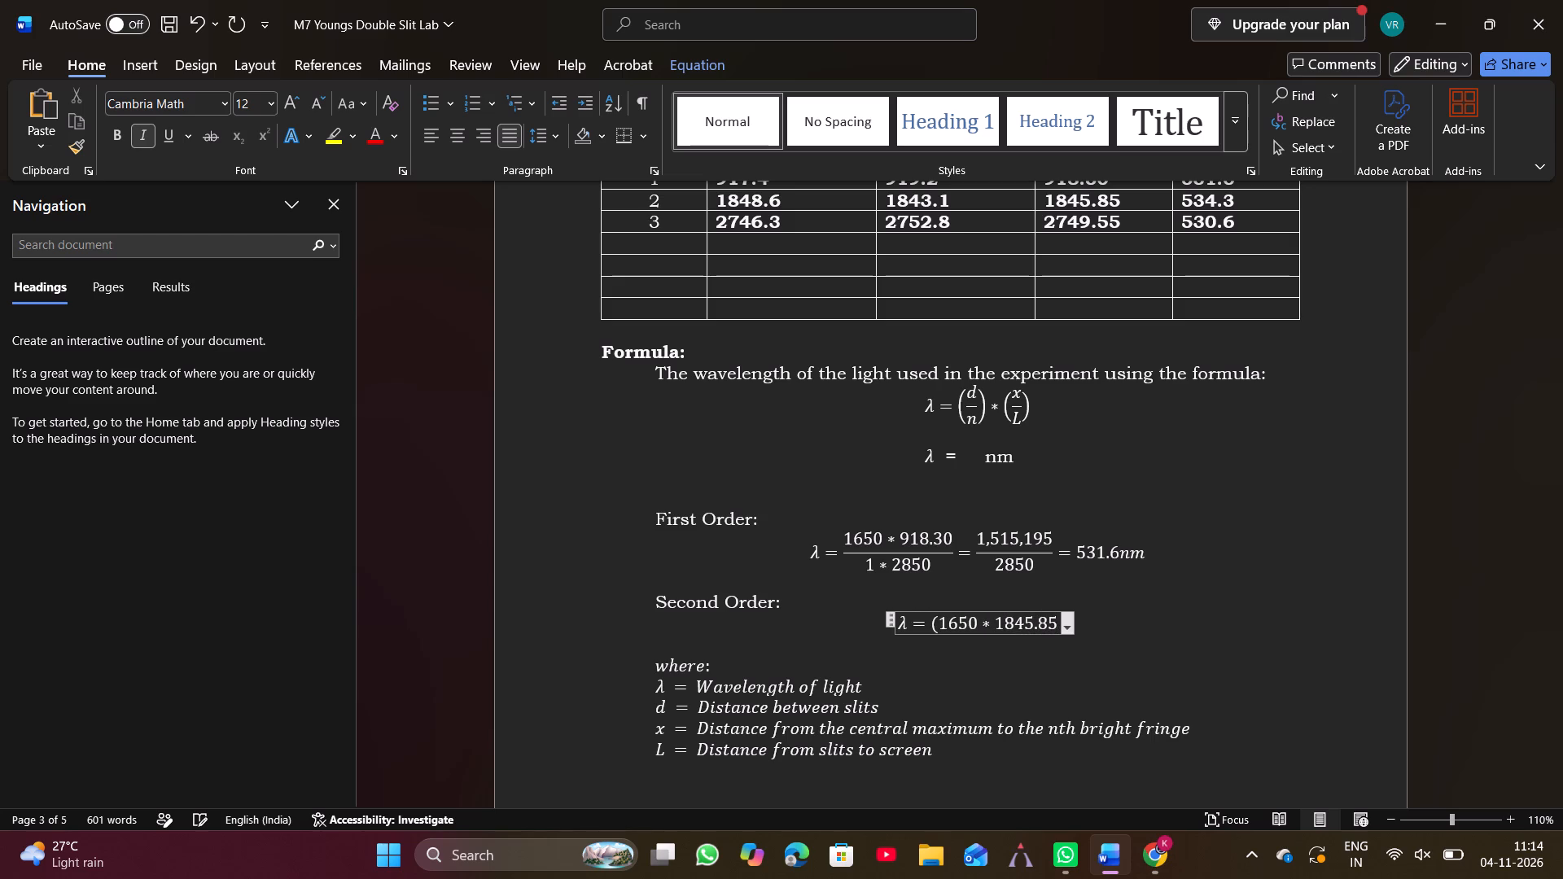
key(shift+parenright)
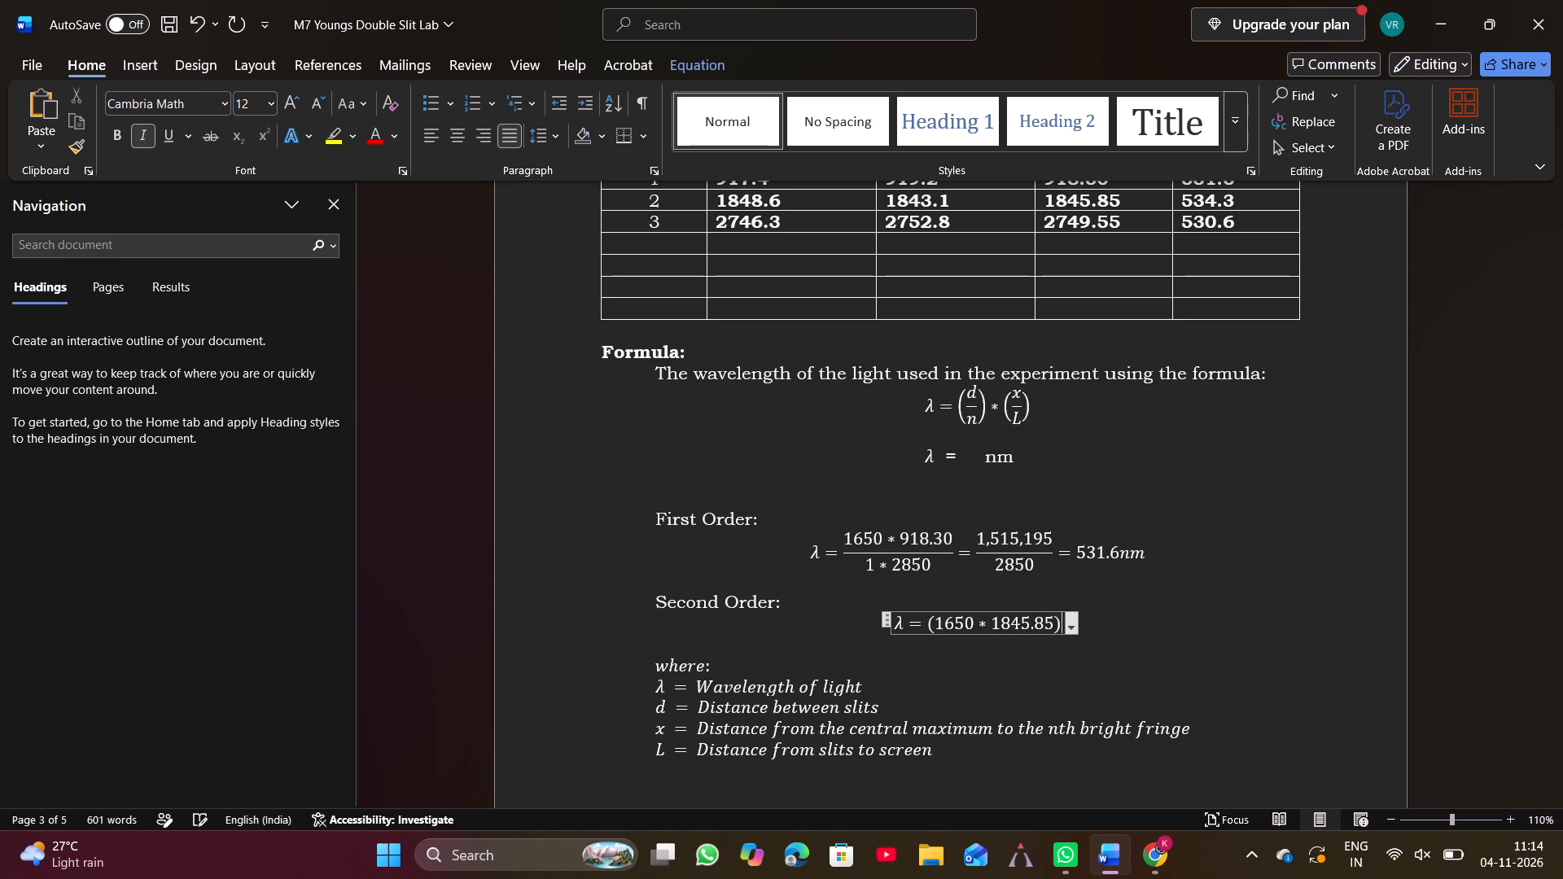
key(slash)
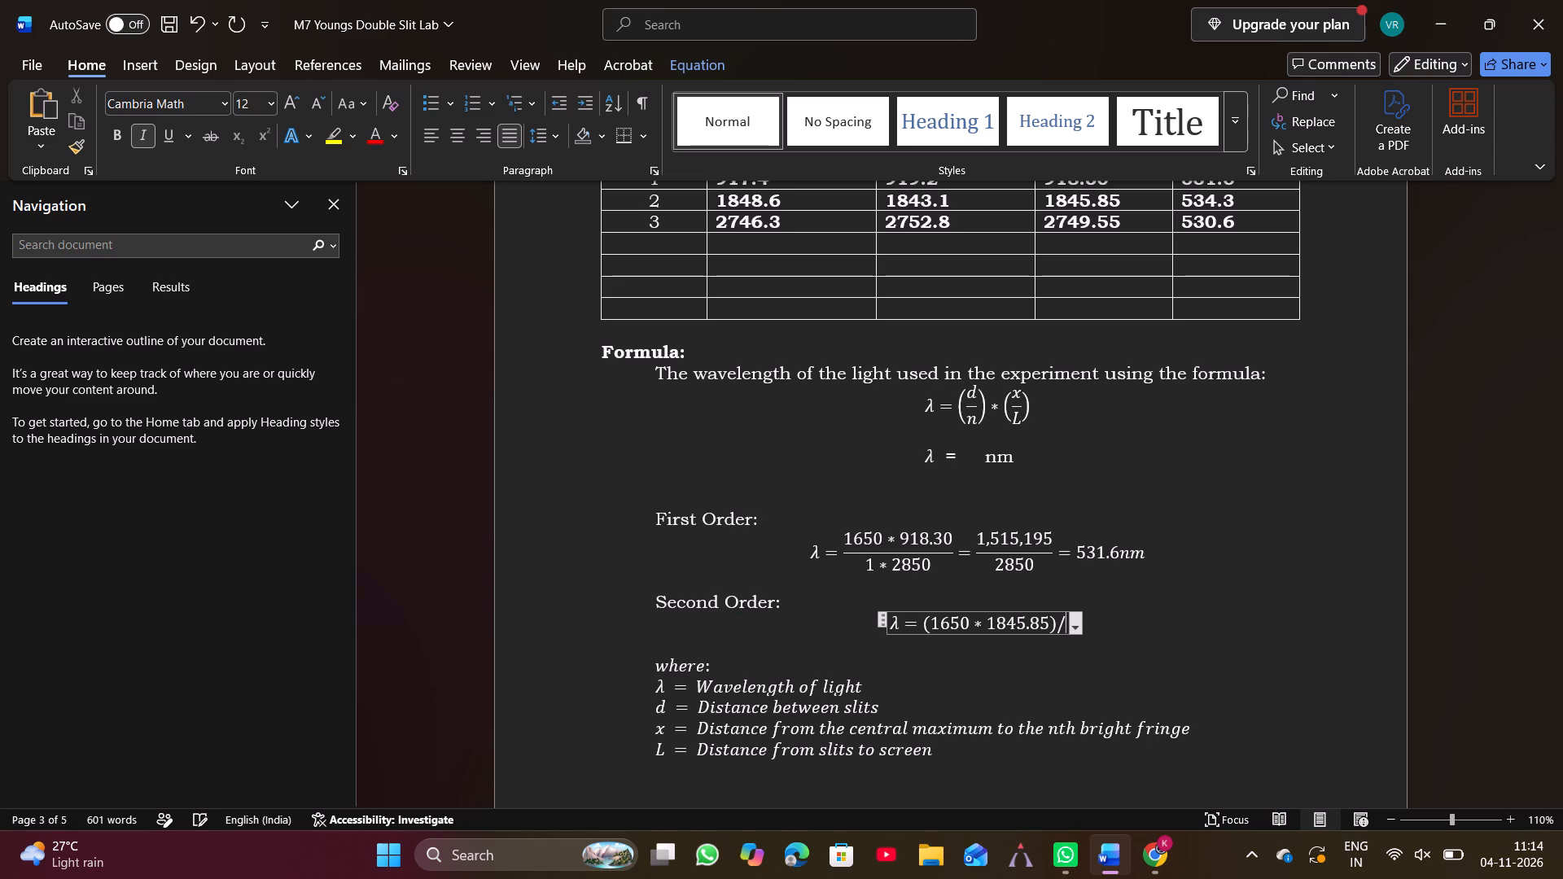
key(shift+parenleft)
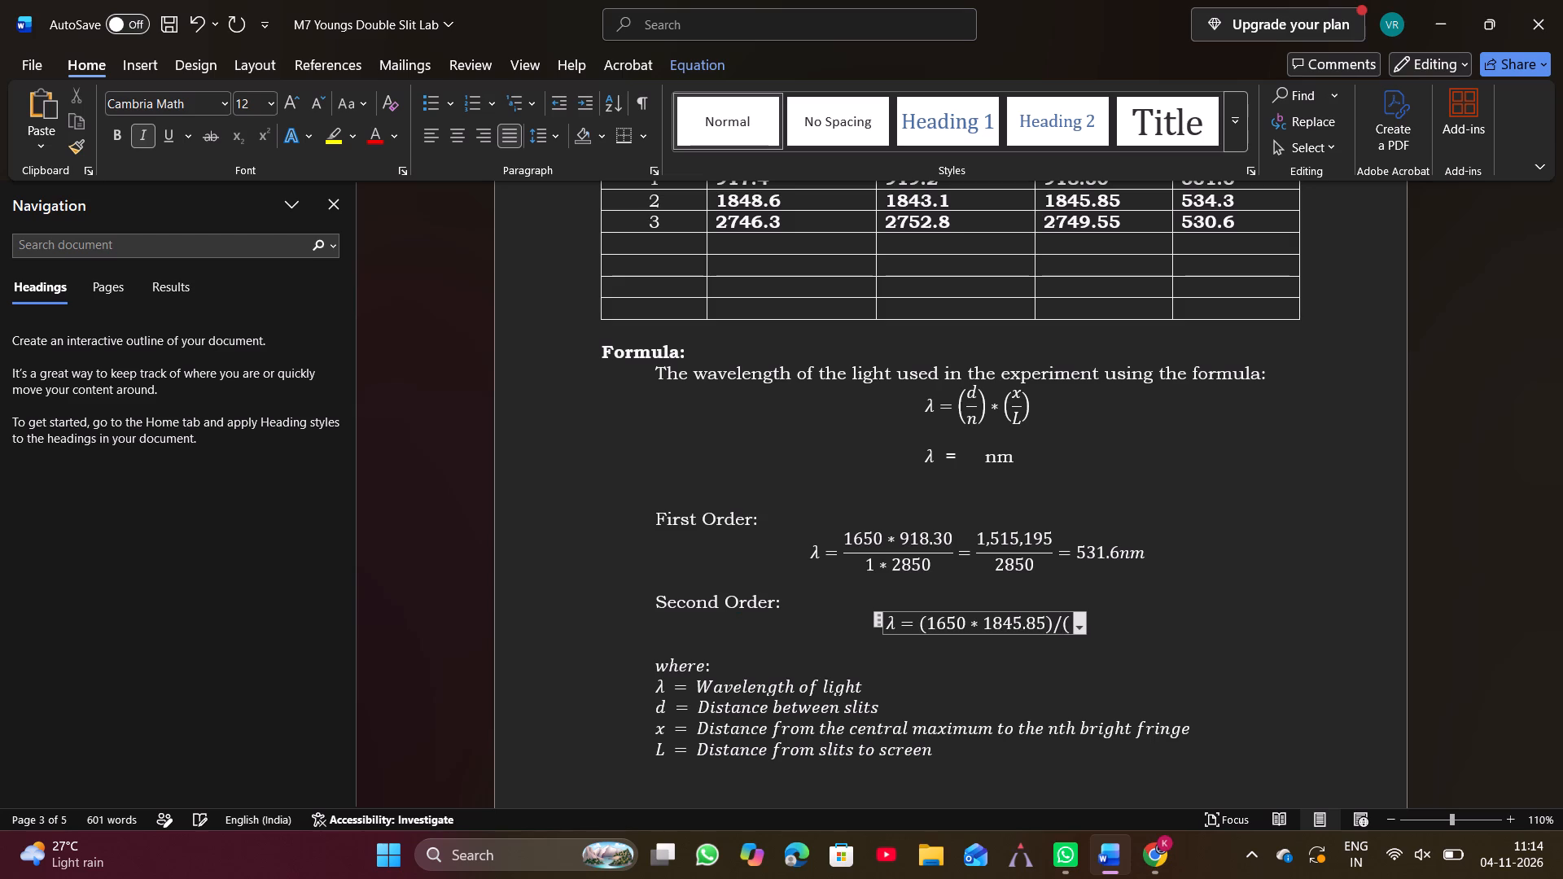
key(2)
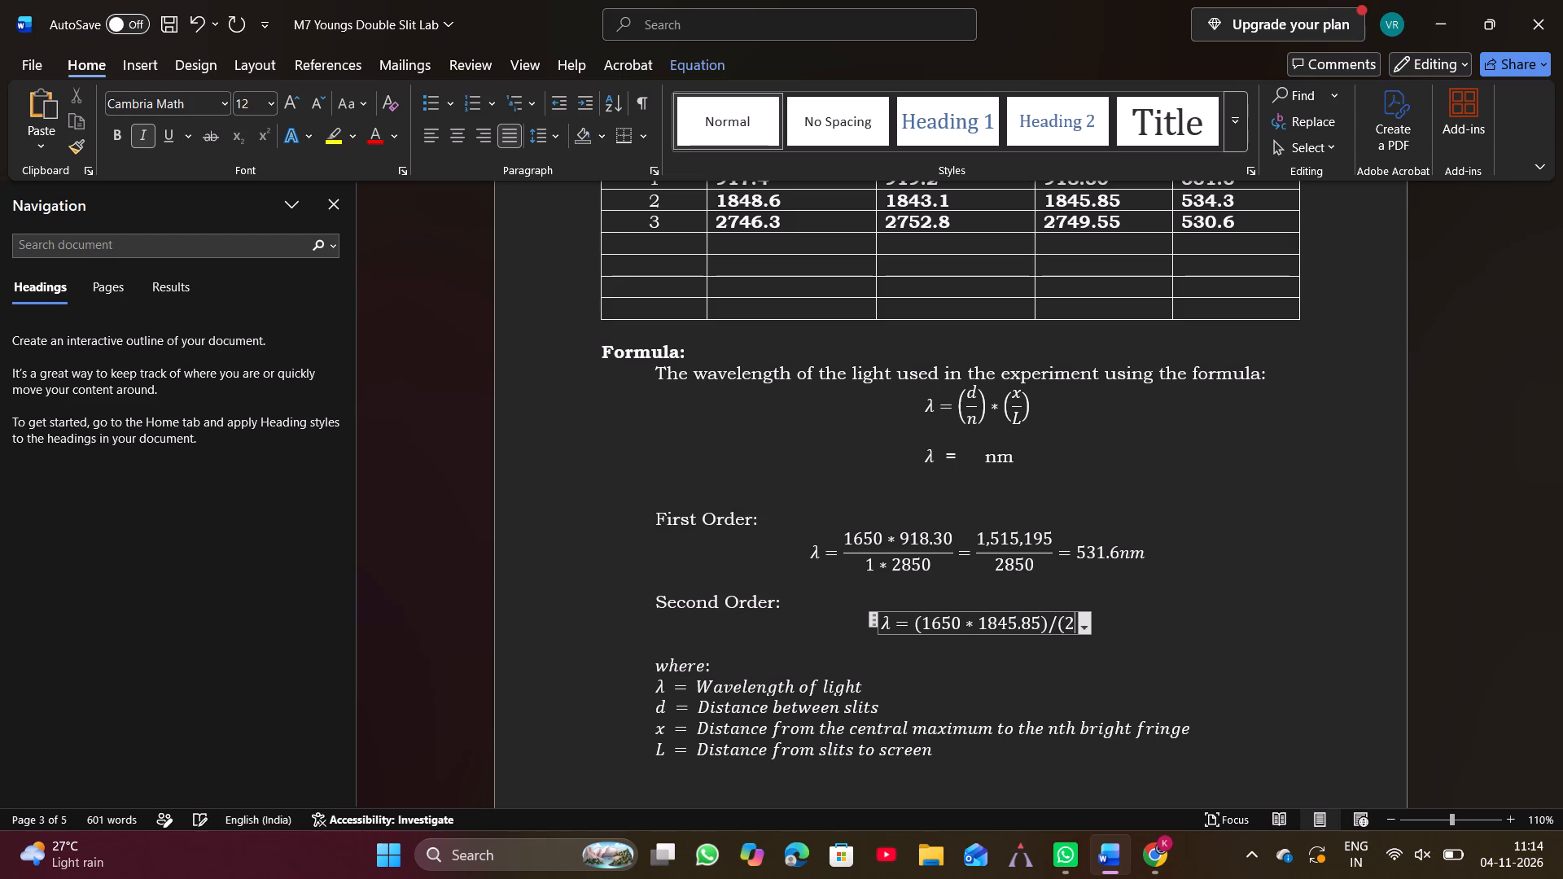
key(shift+asterisk)
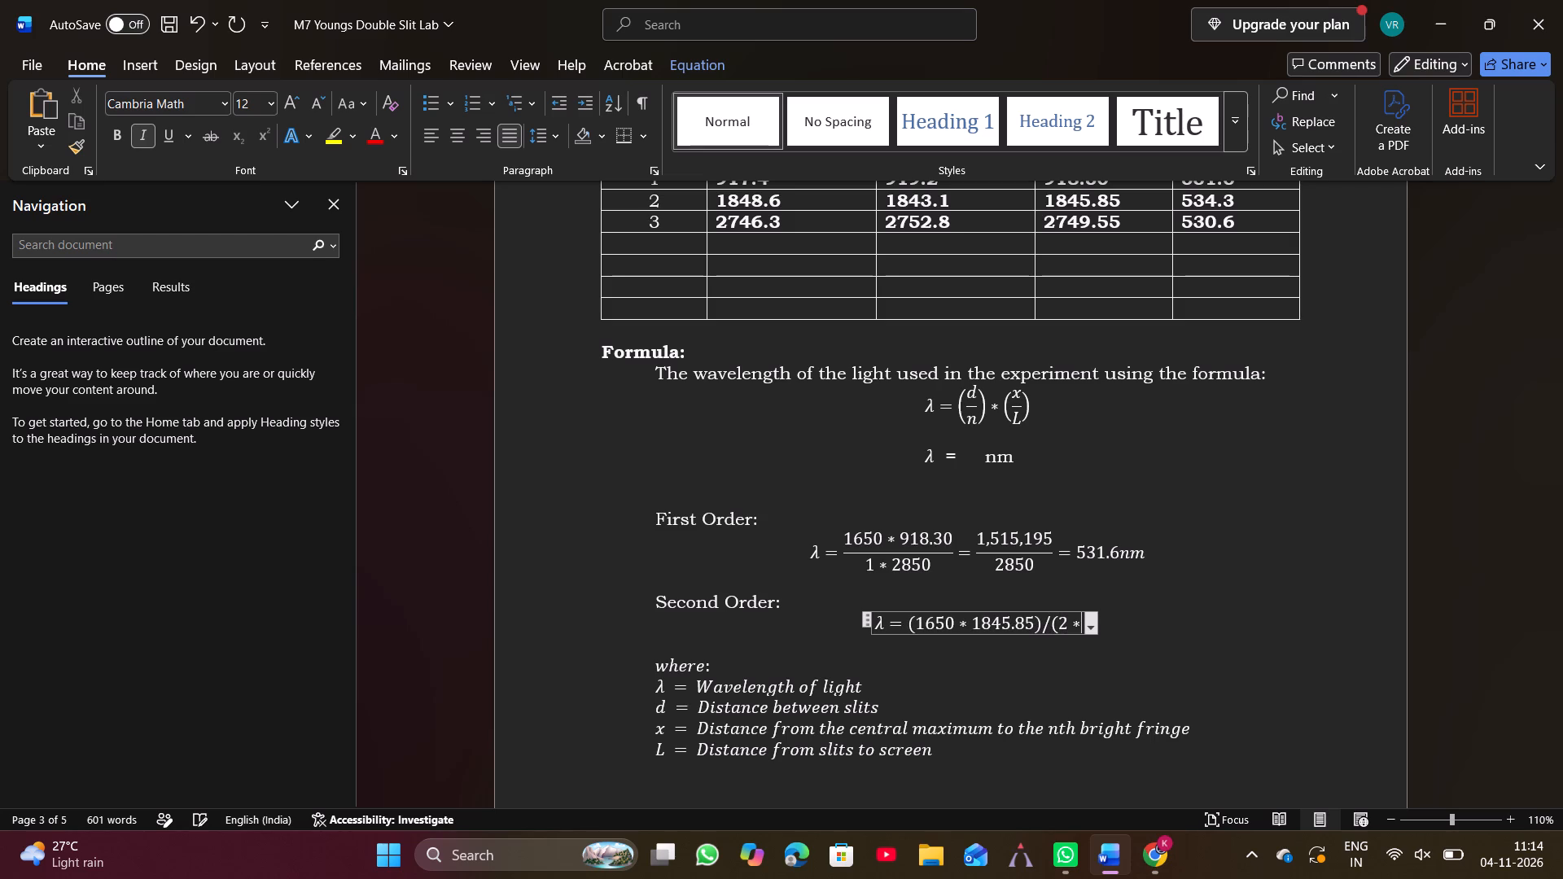
key(2)
key(8)
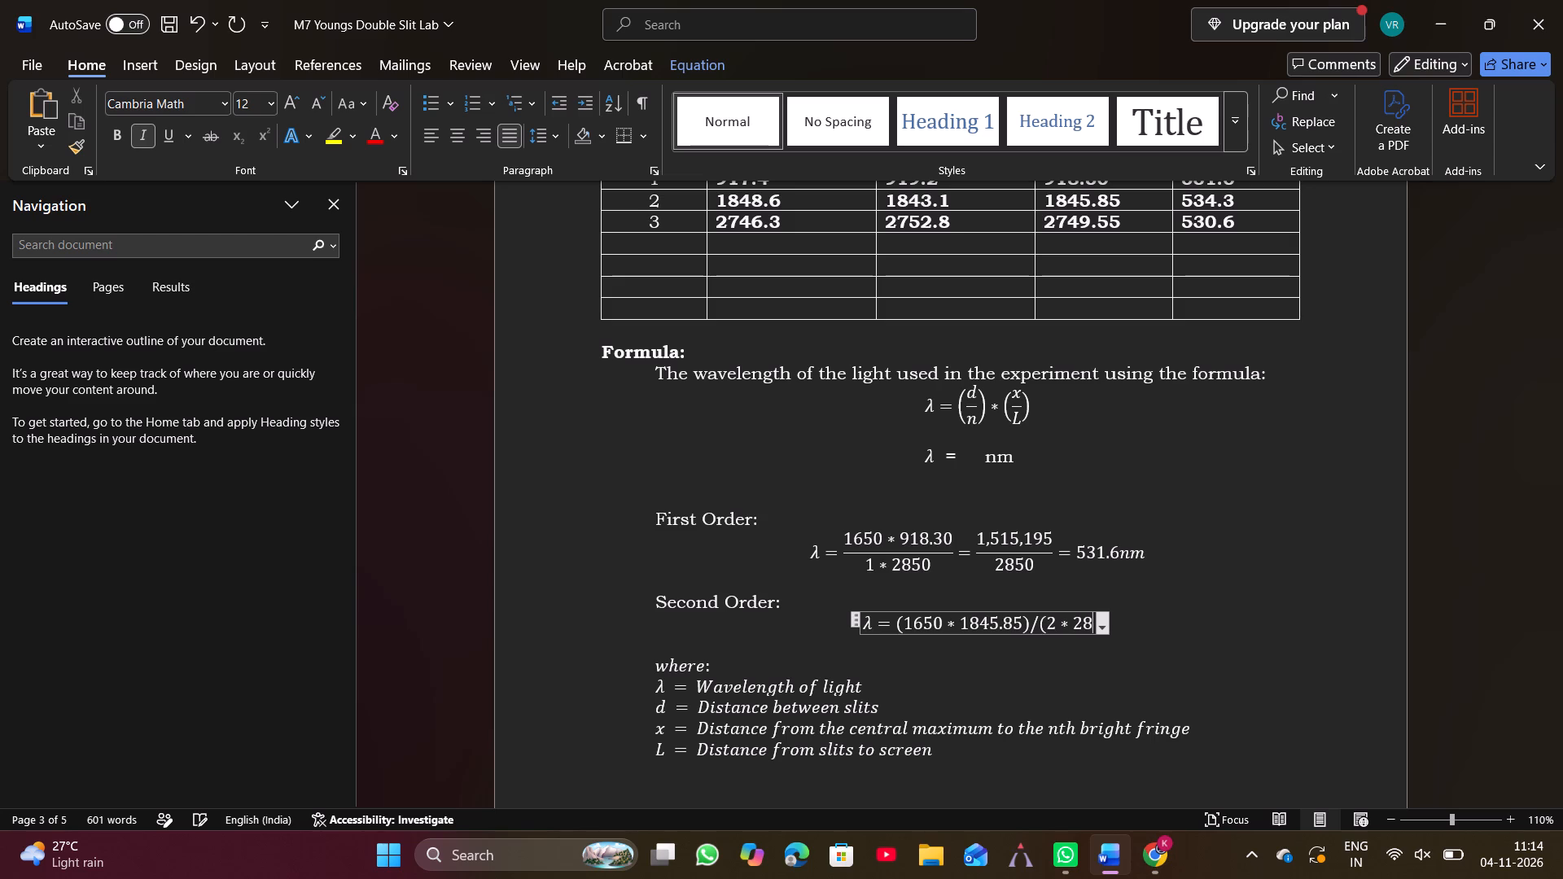
text(50)
text()=)
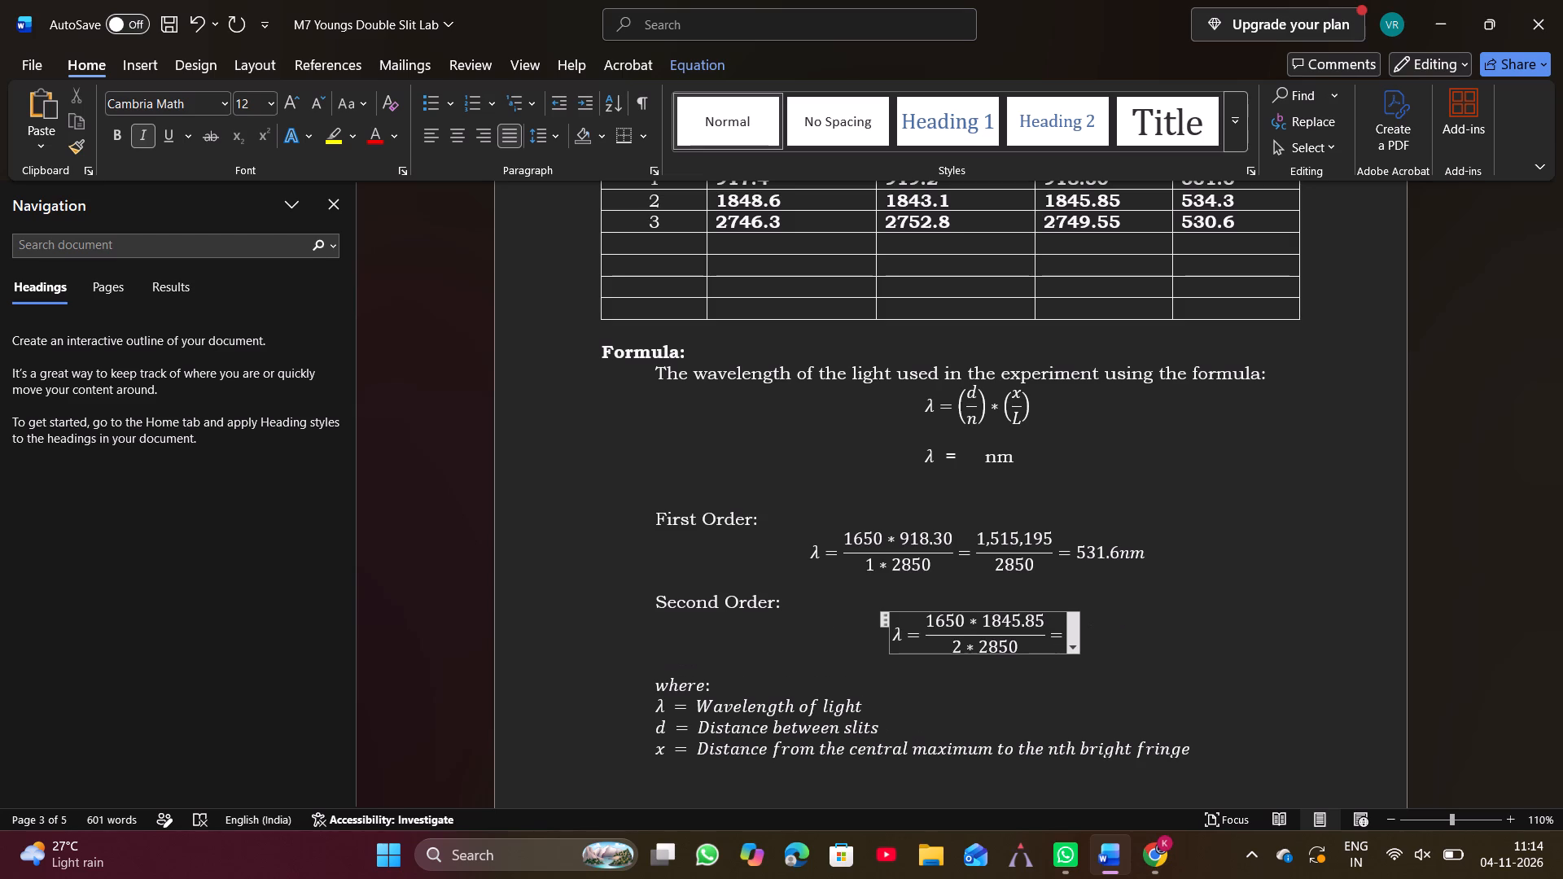
Continue the Second Order equation with the value 3,045,652.5 after the equals sign.
key(3)
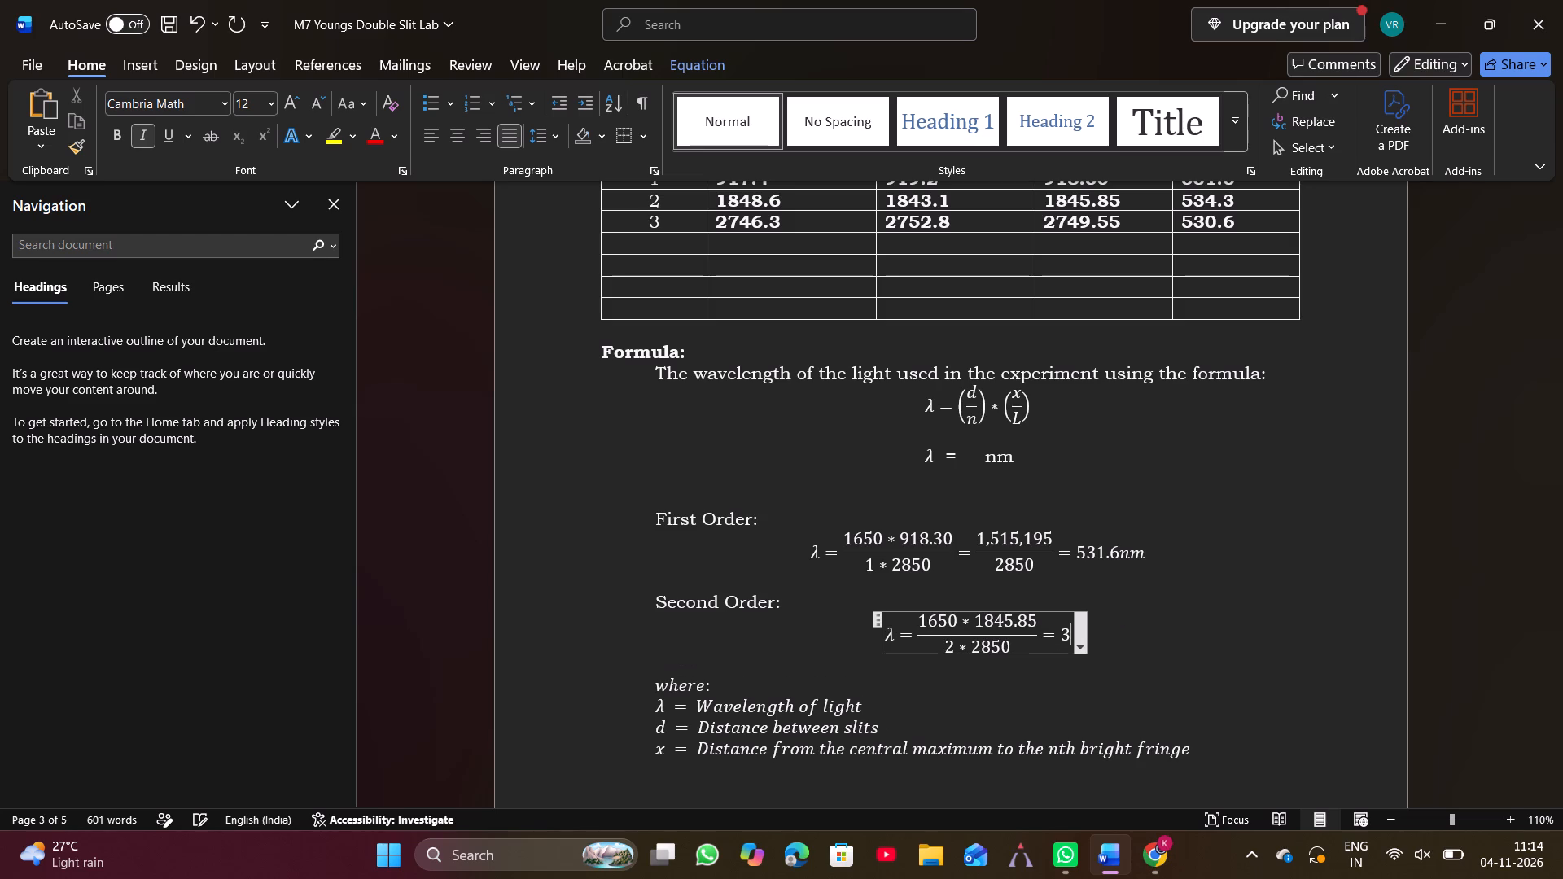
key(comma)
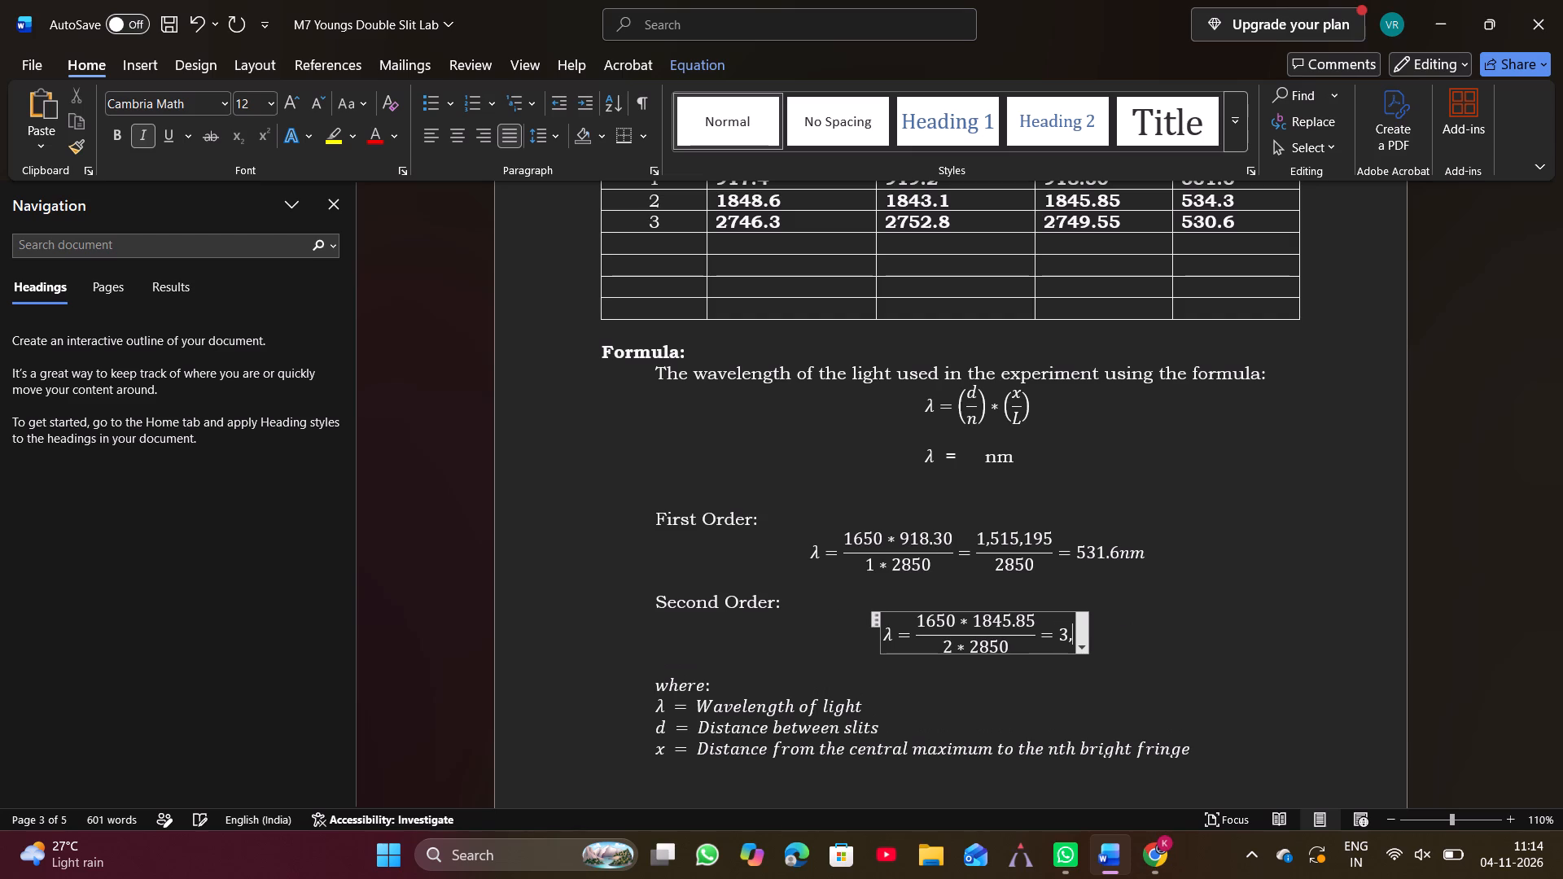
text(045)
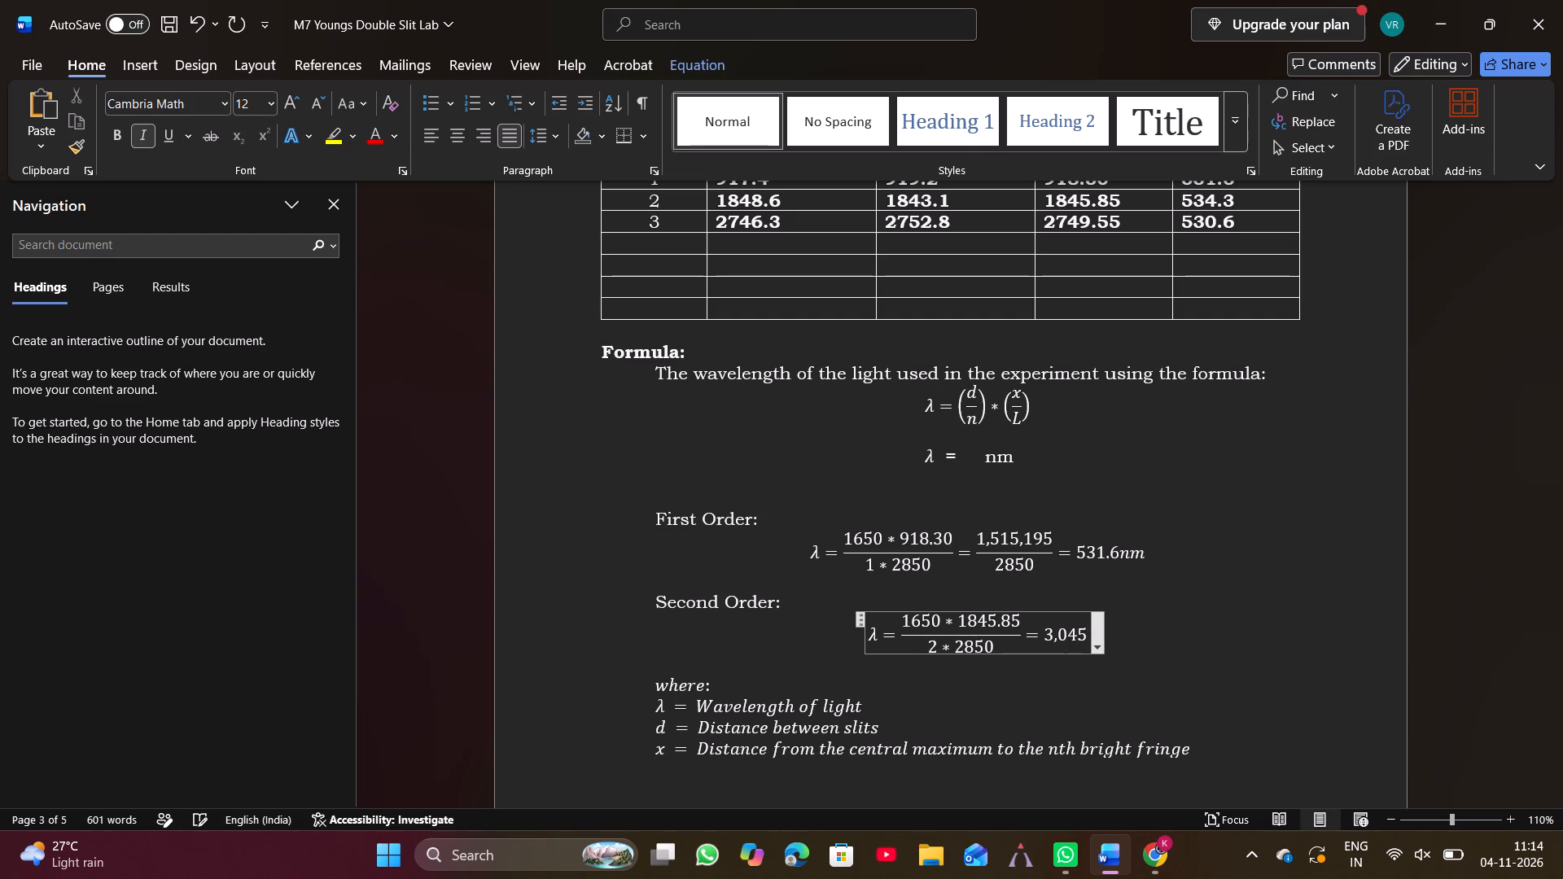
key(comma)
text(65)
key(3)
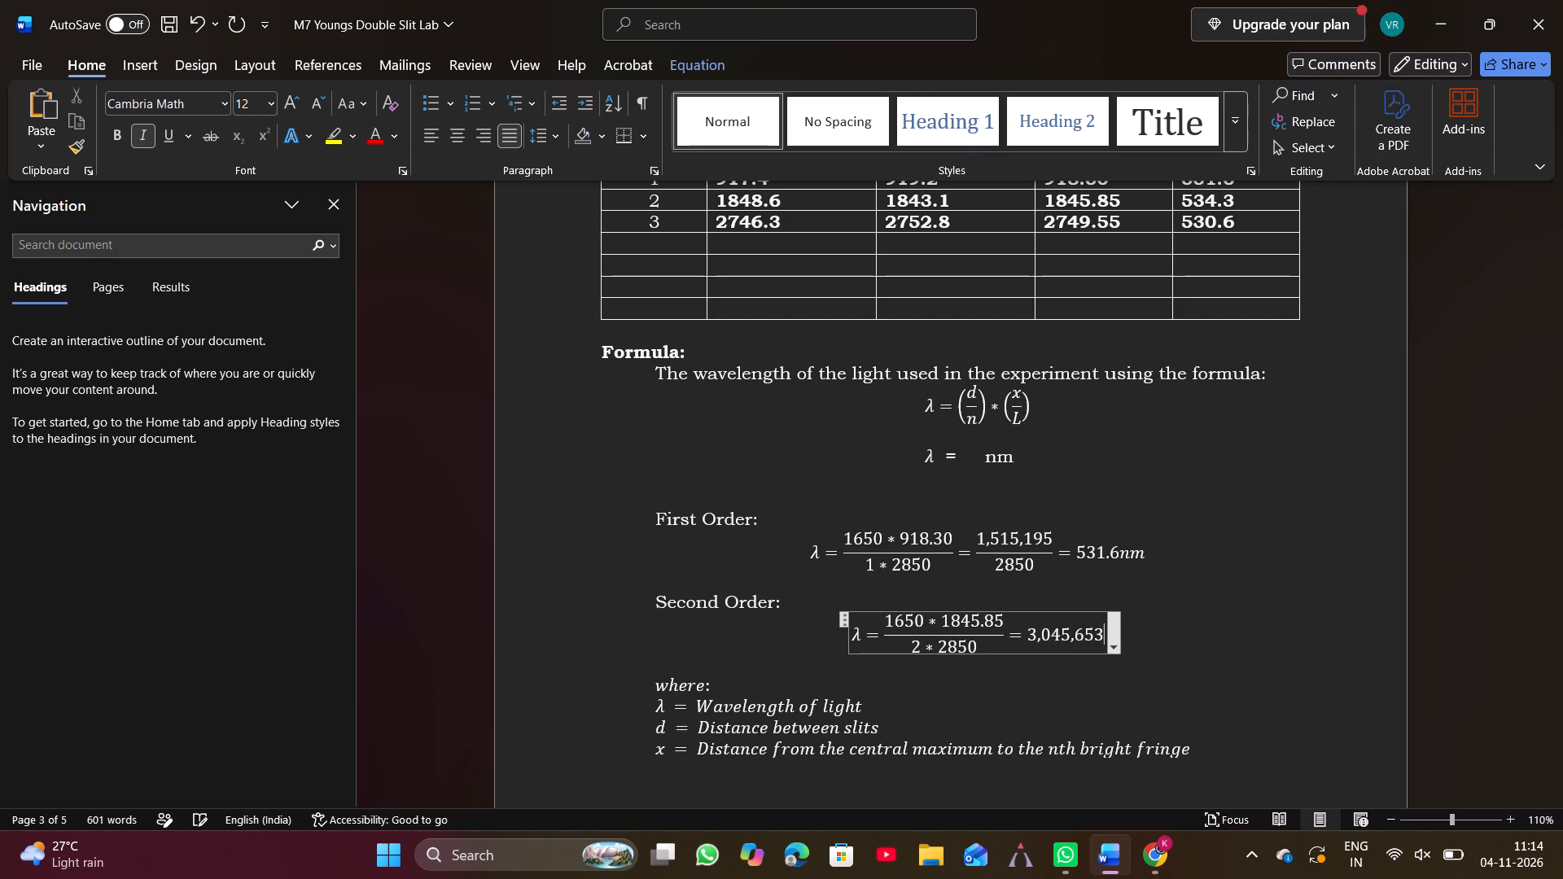
key(BackSpace)
key(2)
key(period)
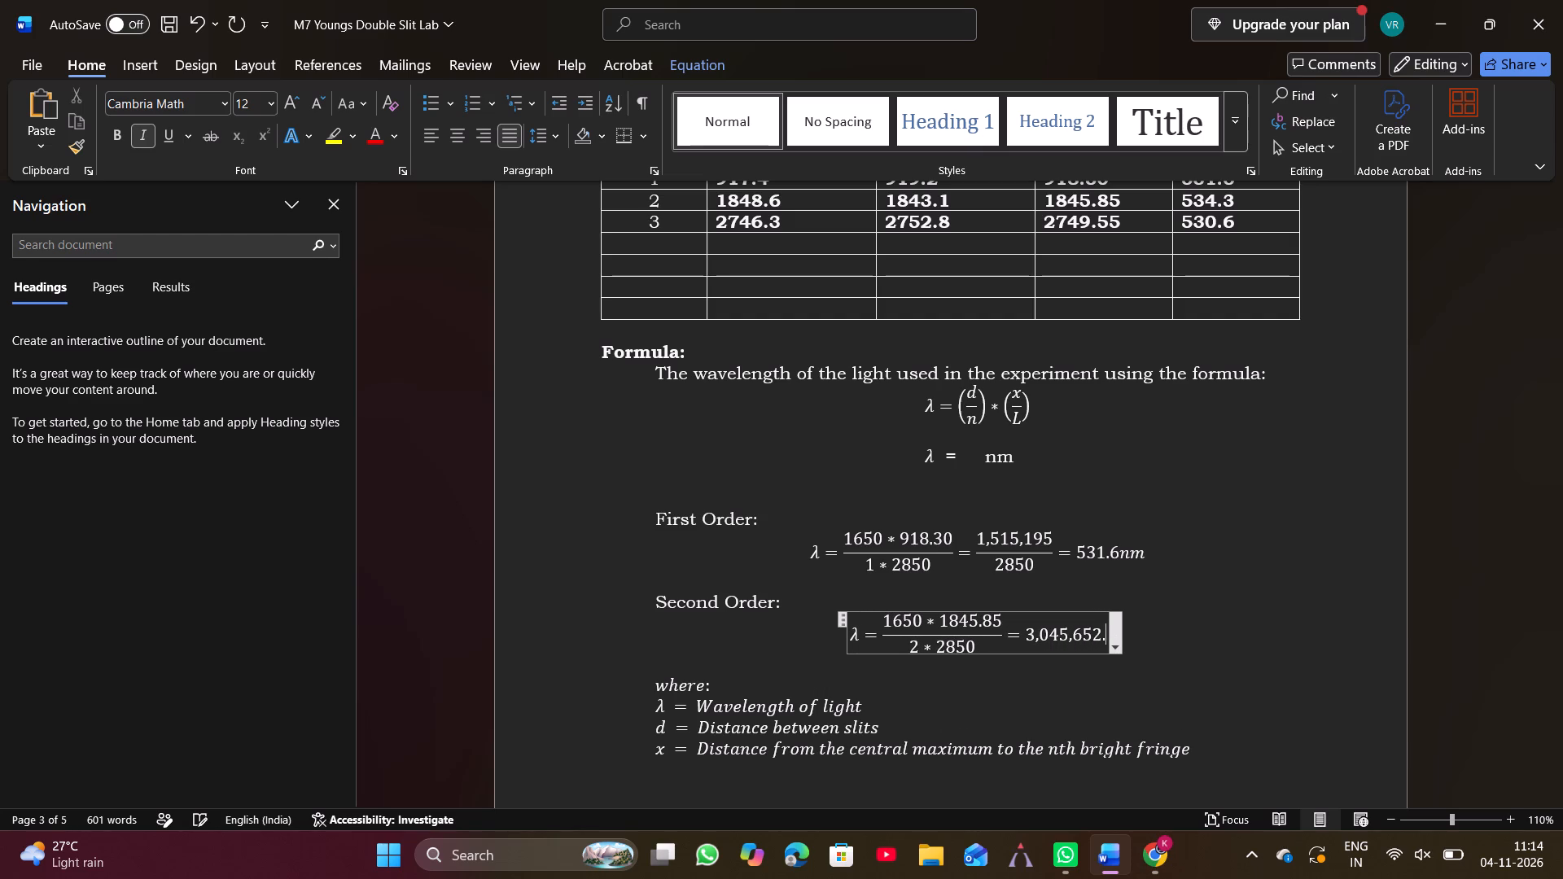
key(5)
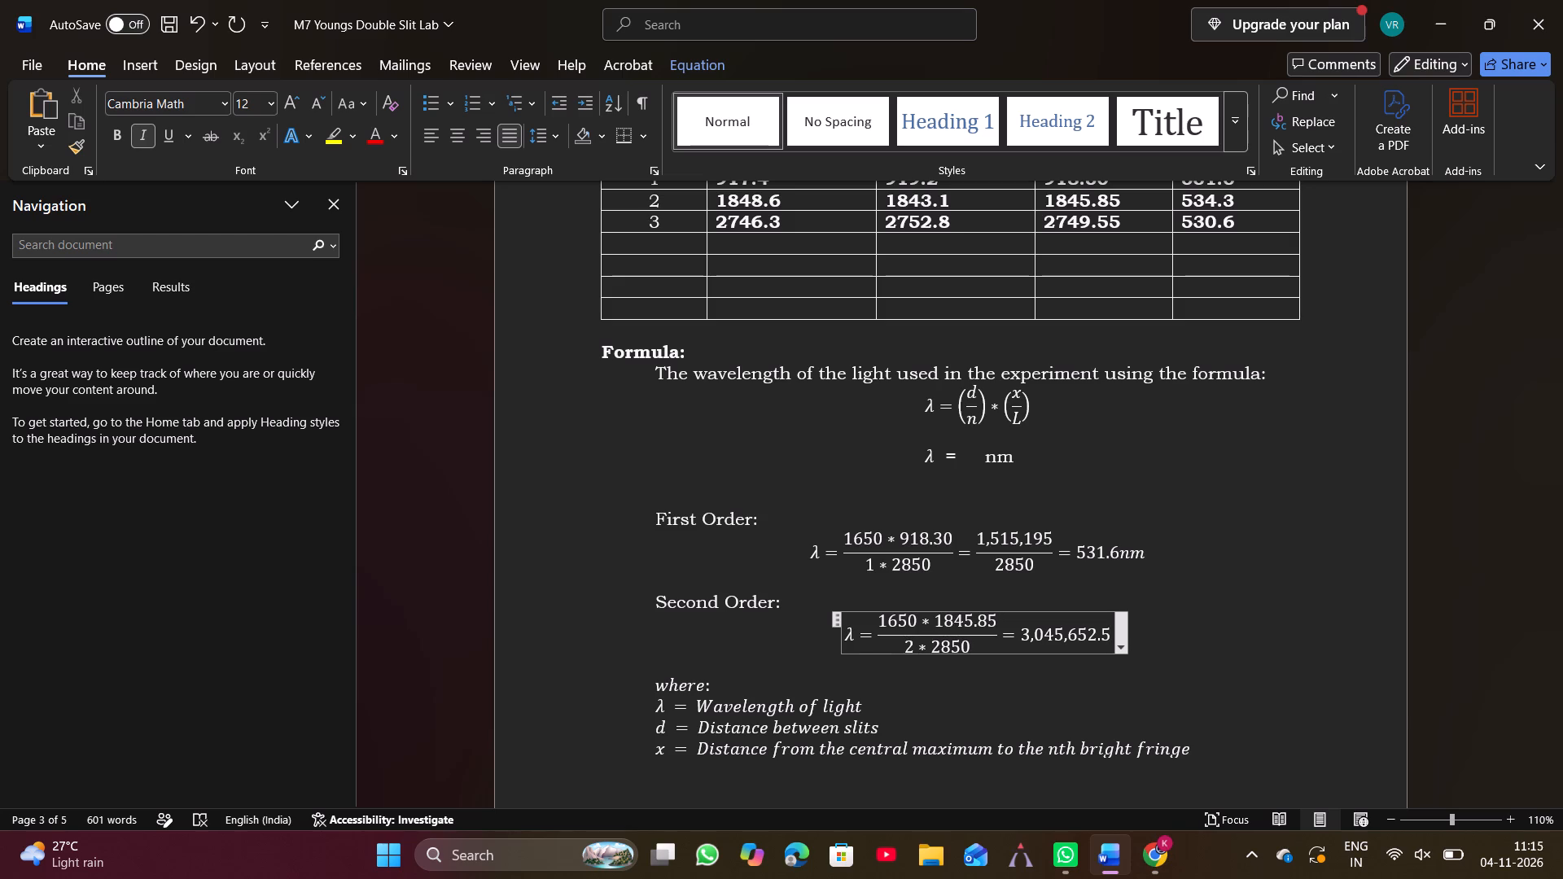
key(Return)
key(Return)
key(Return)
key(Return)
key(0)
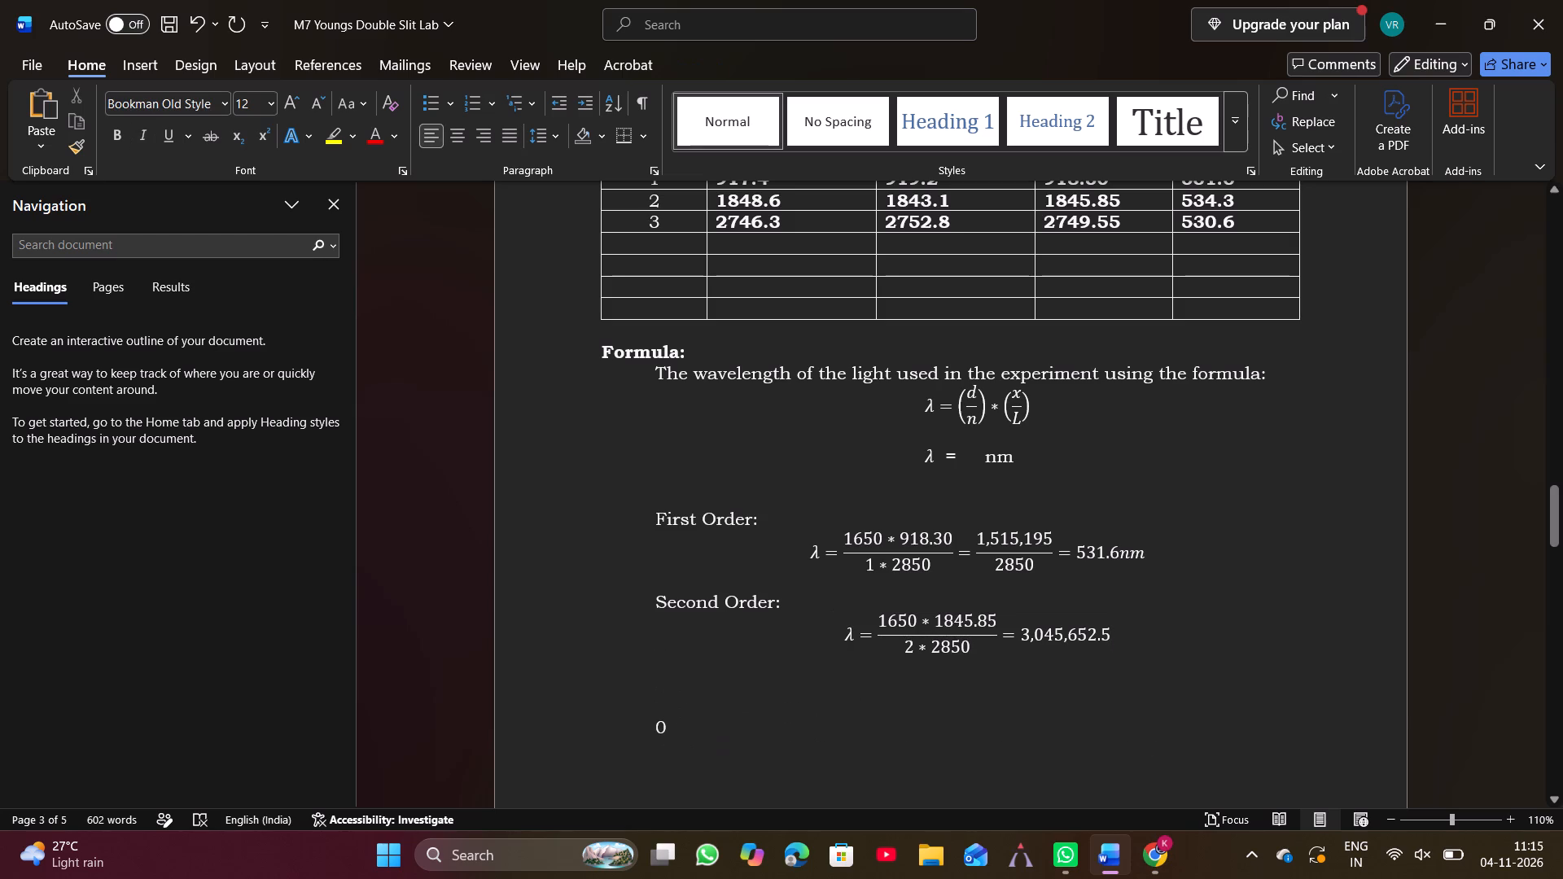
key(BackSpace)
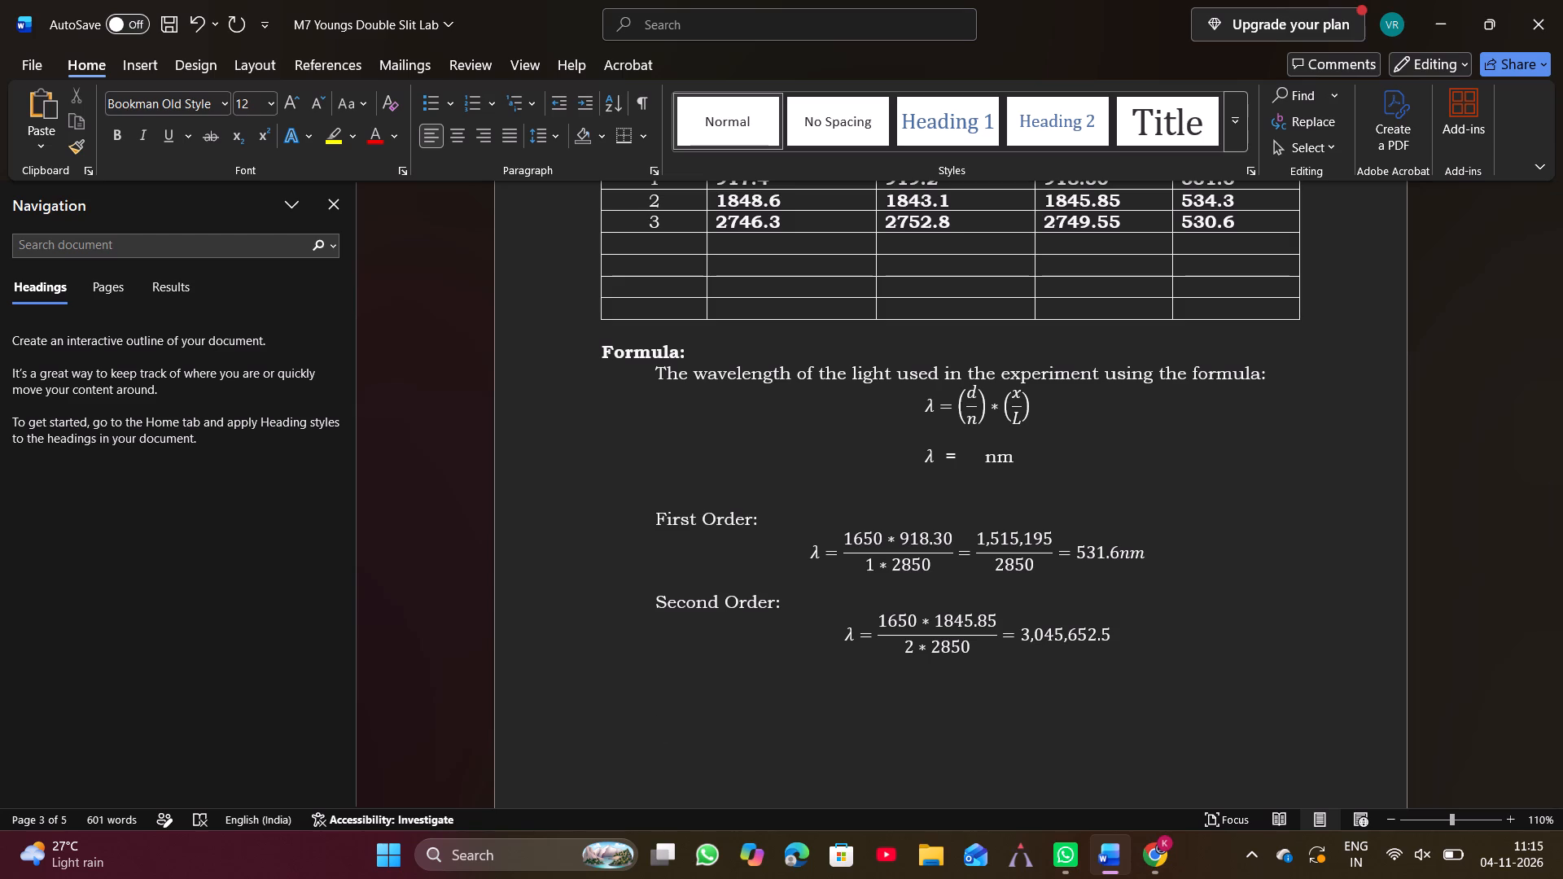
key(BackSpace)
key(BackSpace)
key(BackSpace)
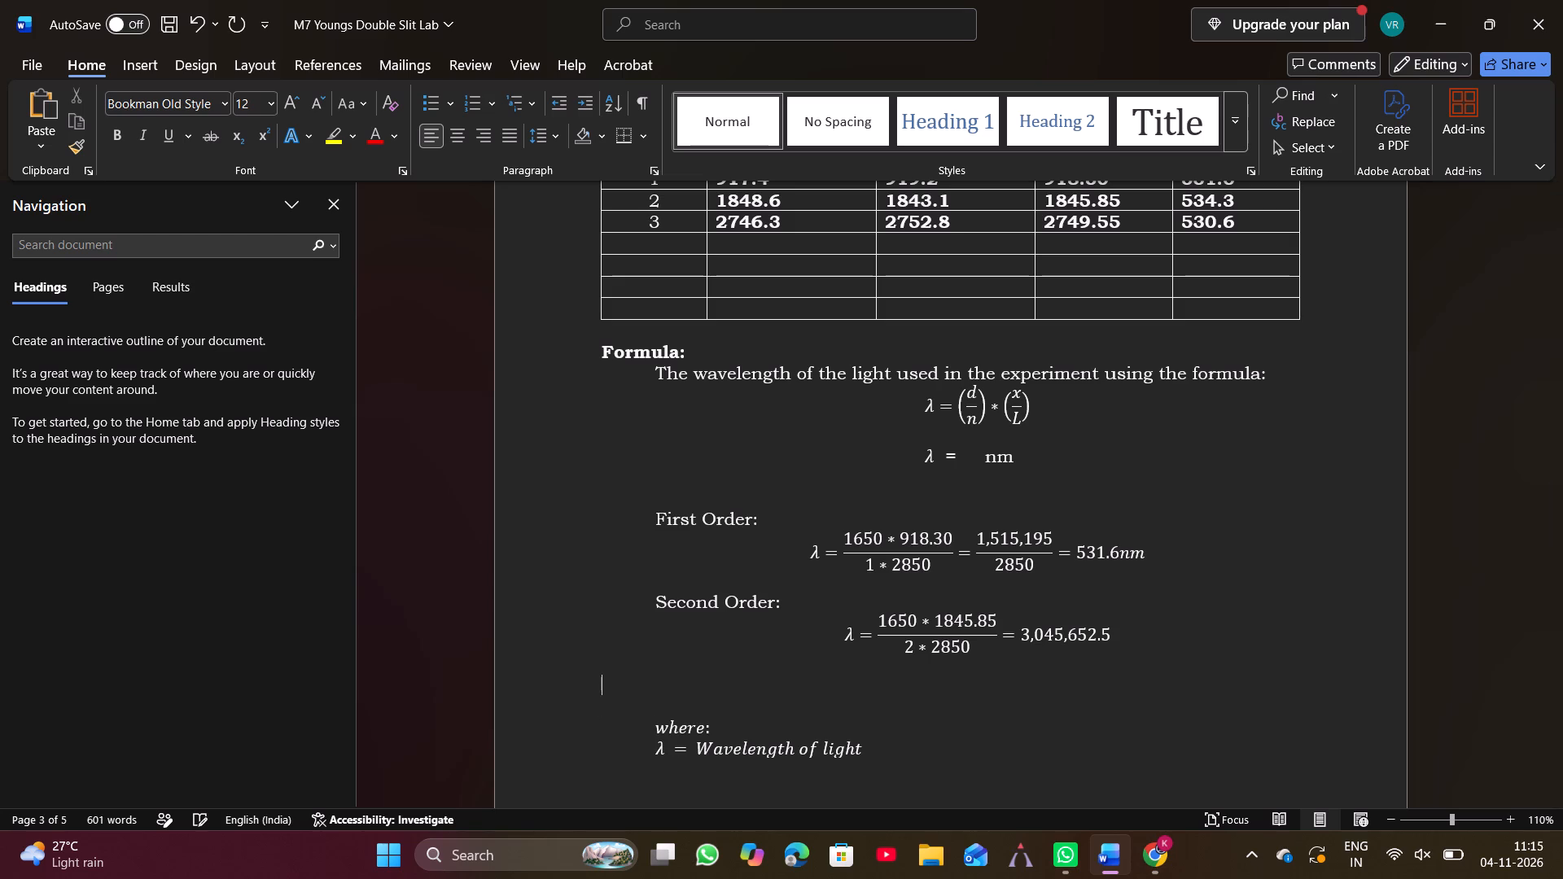
Complete the Second Order equation by putting 3,045,652.5 over 5700 as a fraction and adding the result = 534.3nm.
click(1110, 628)
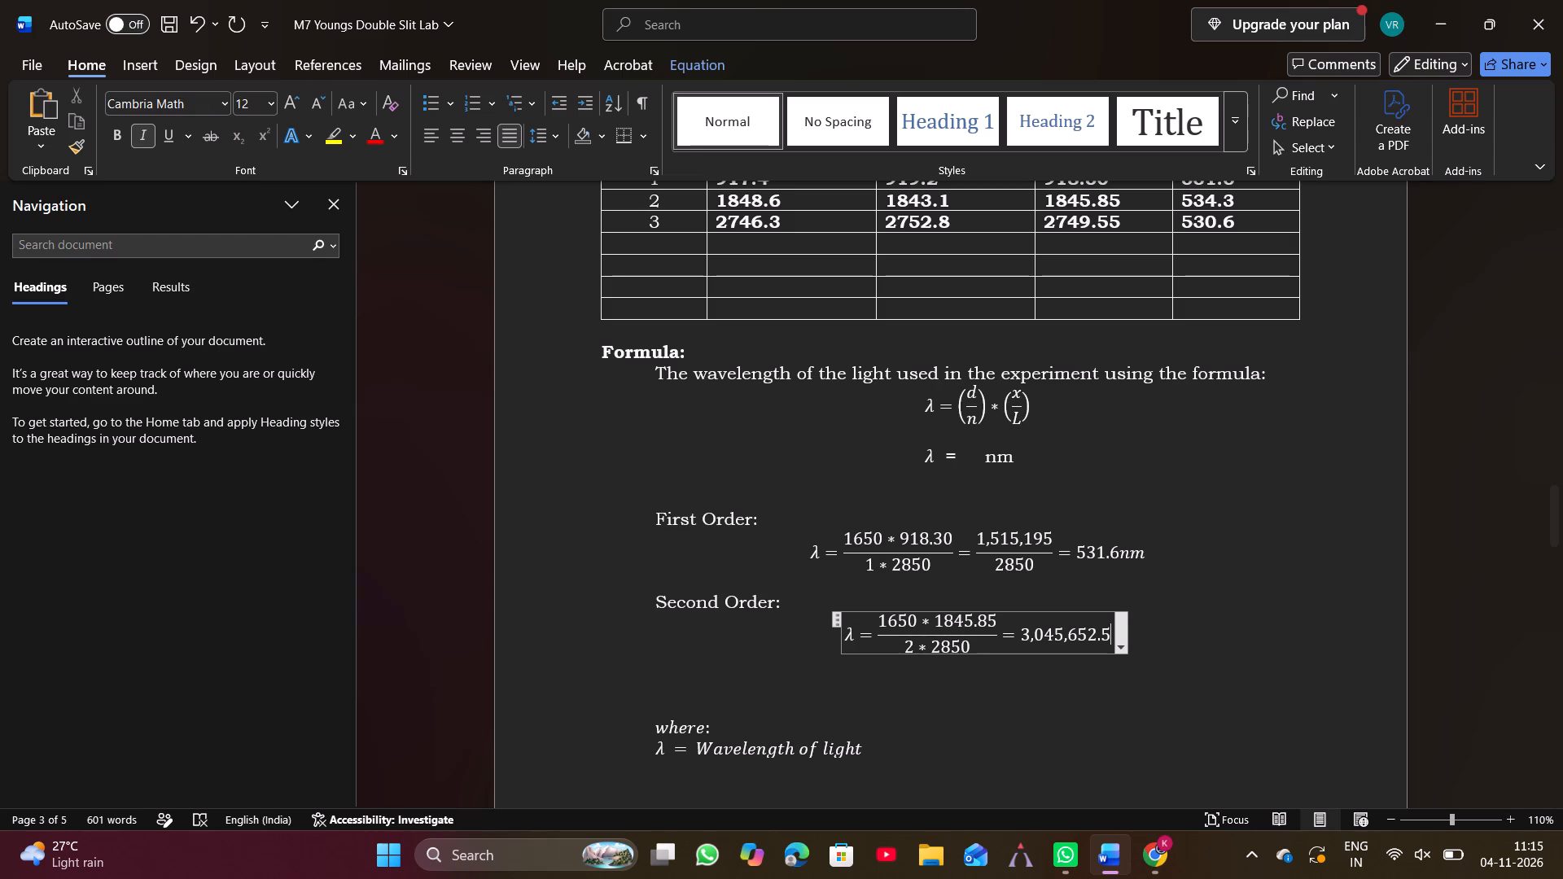
key(slash)
text(57)
text(00)
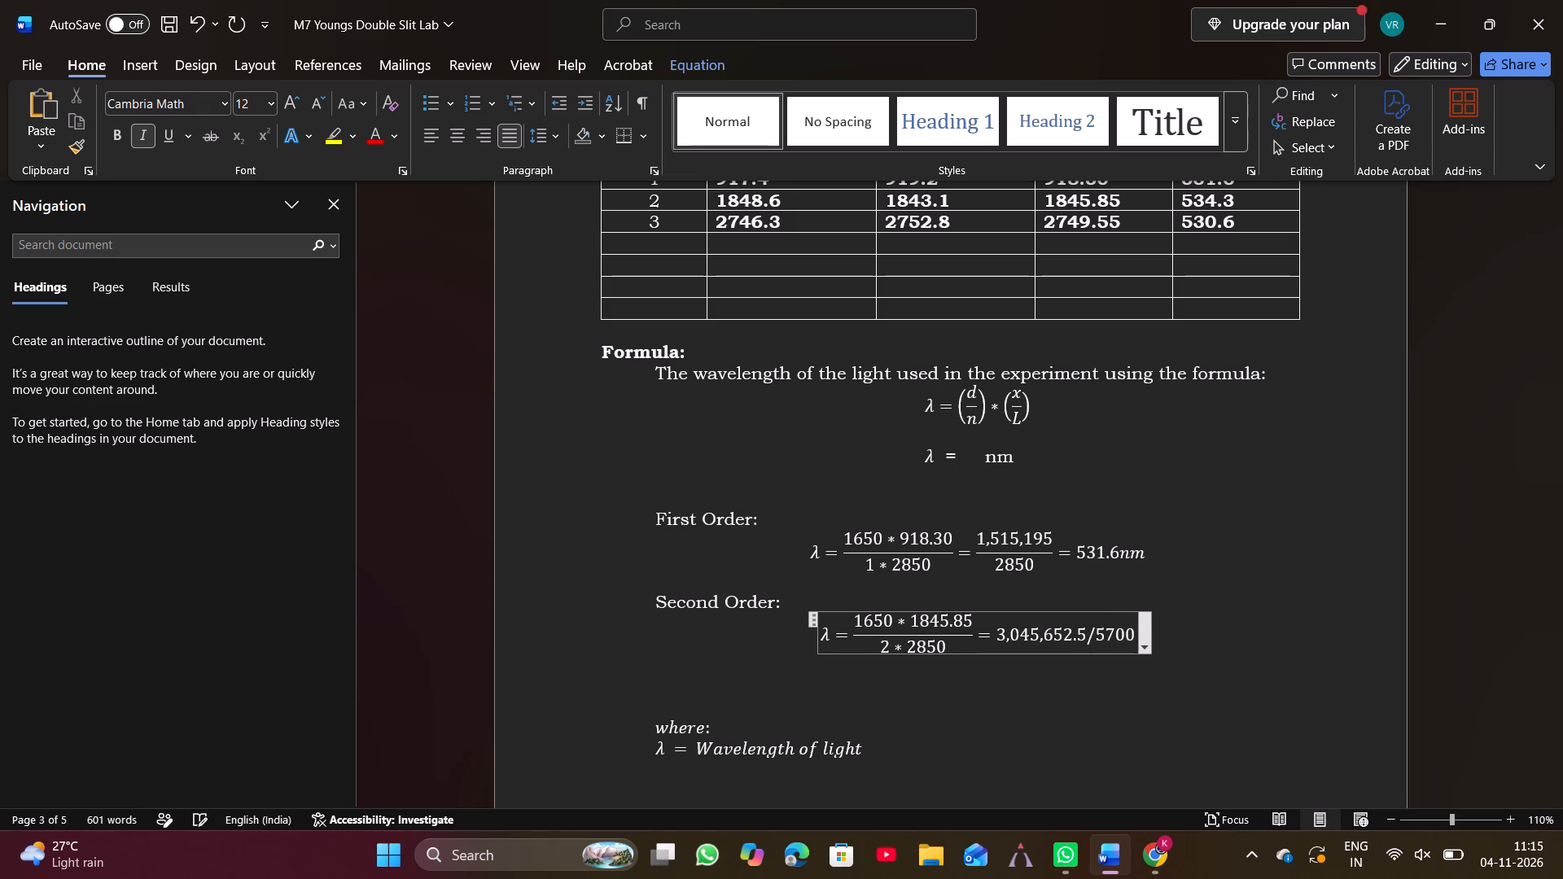
key(equal)
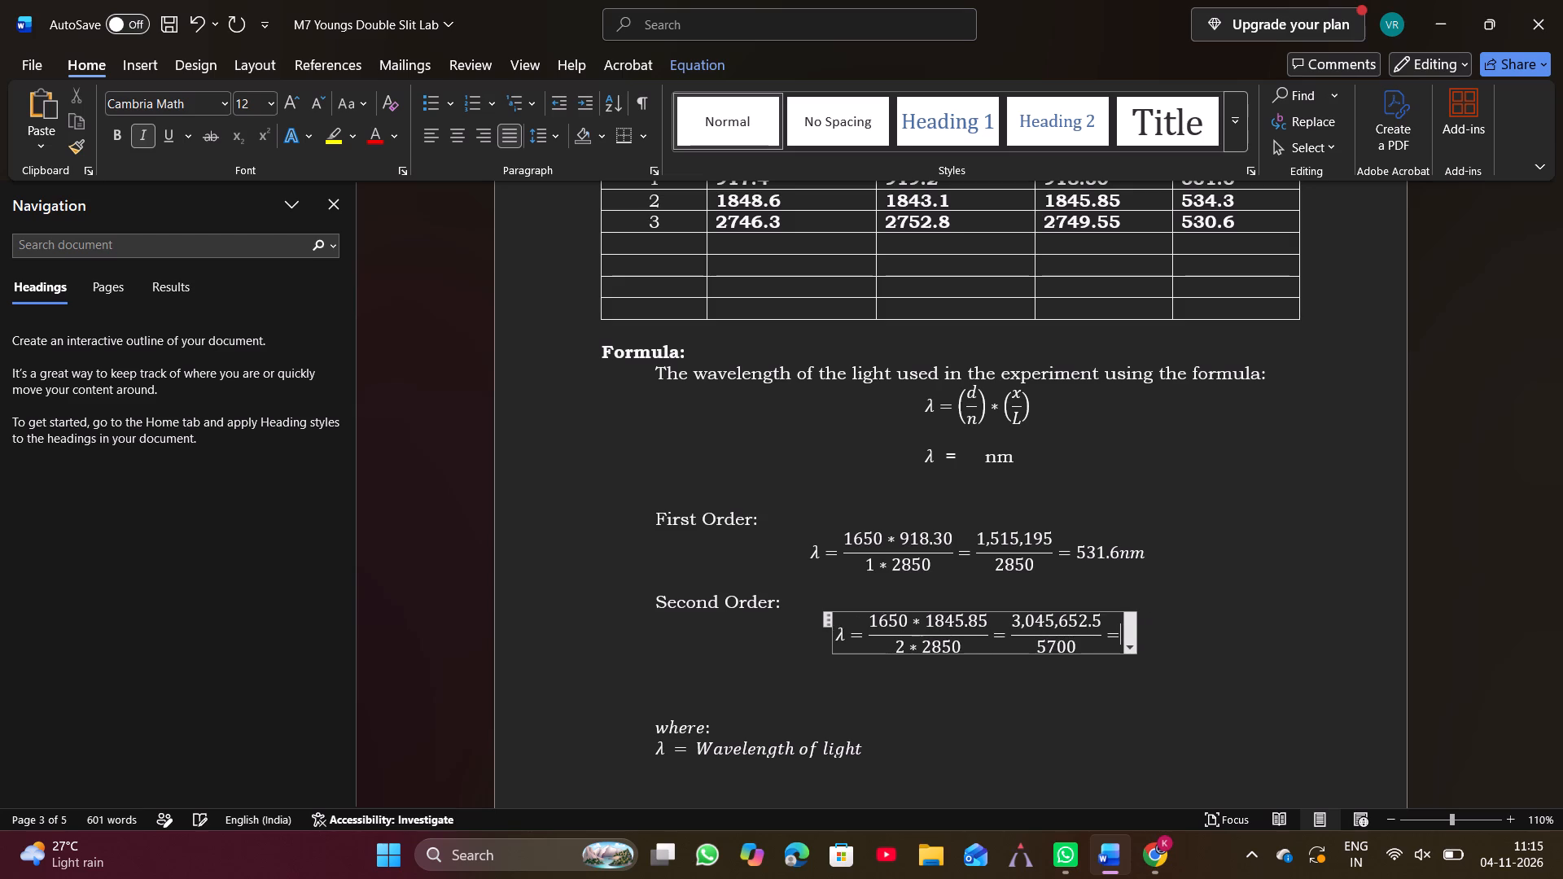
key(5)
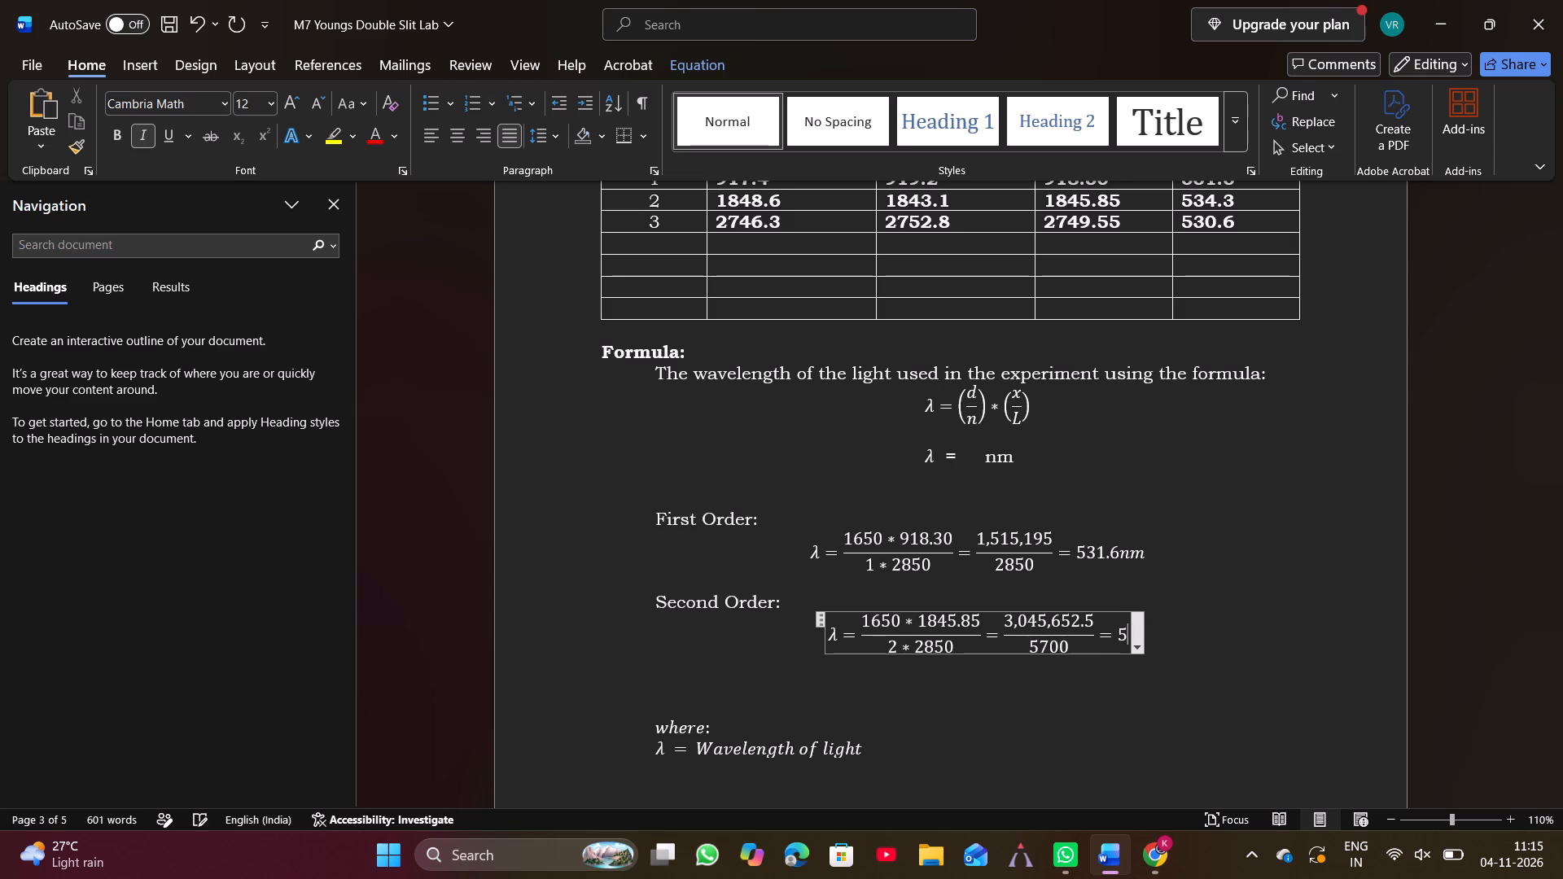
key(3)
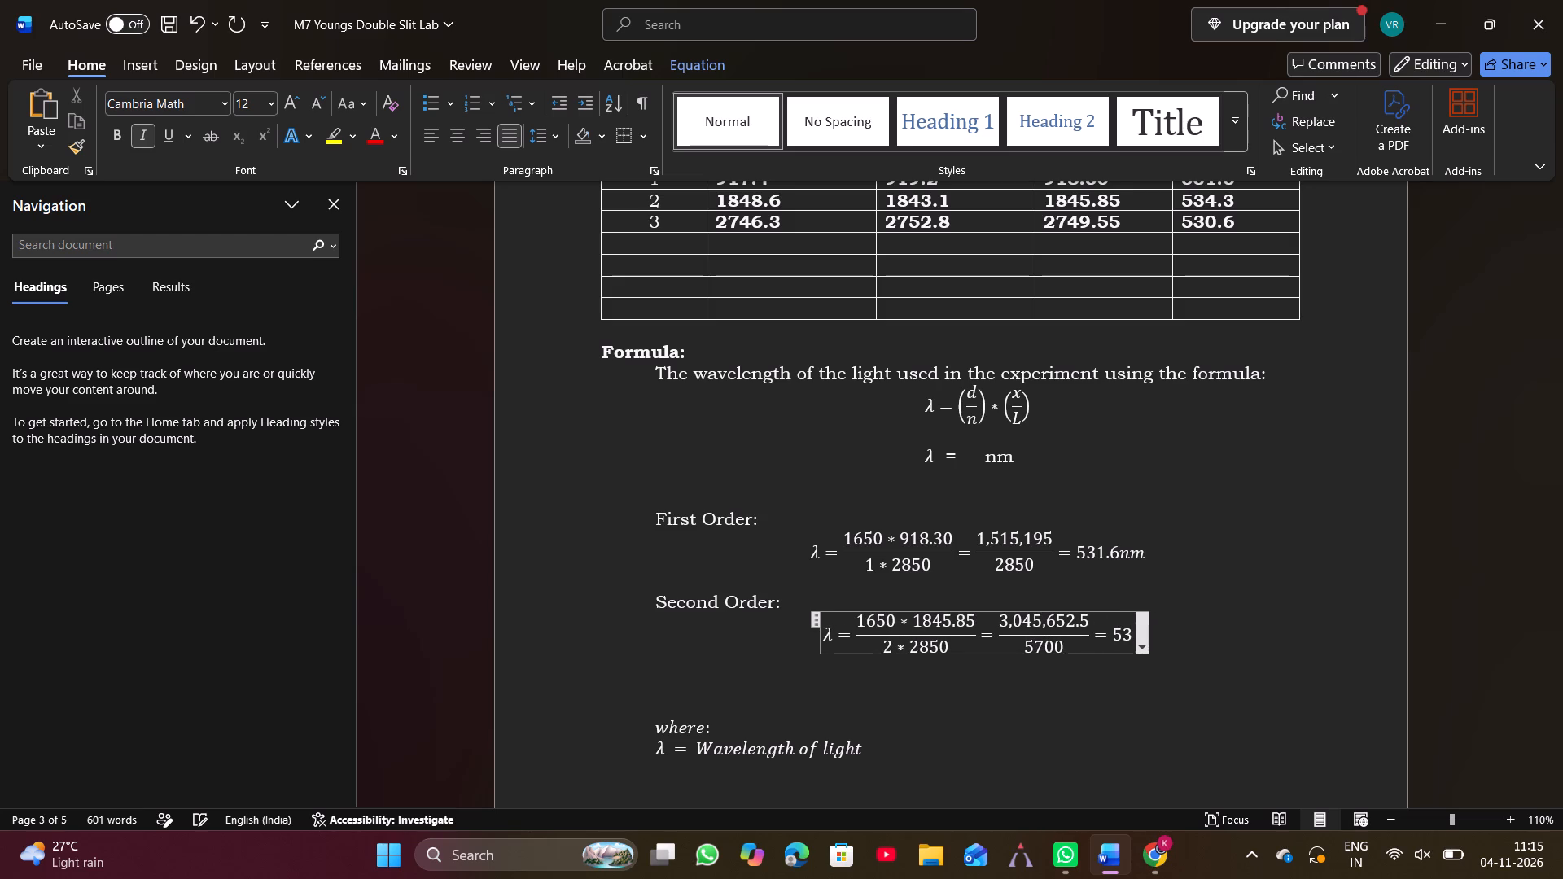
key(4)
key(period)
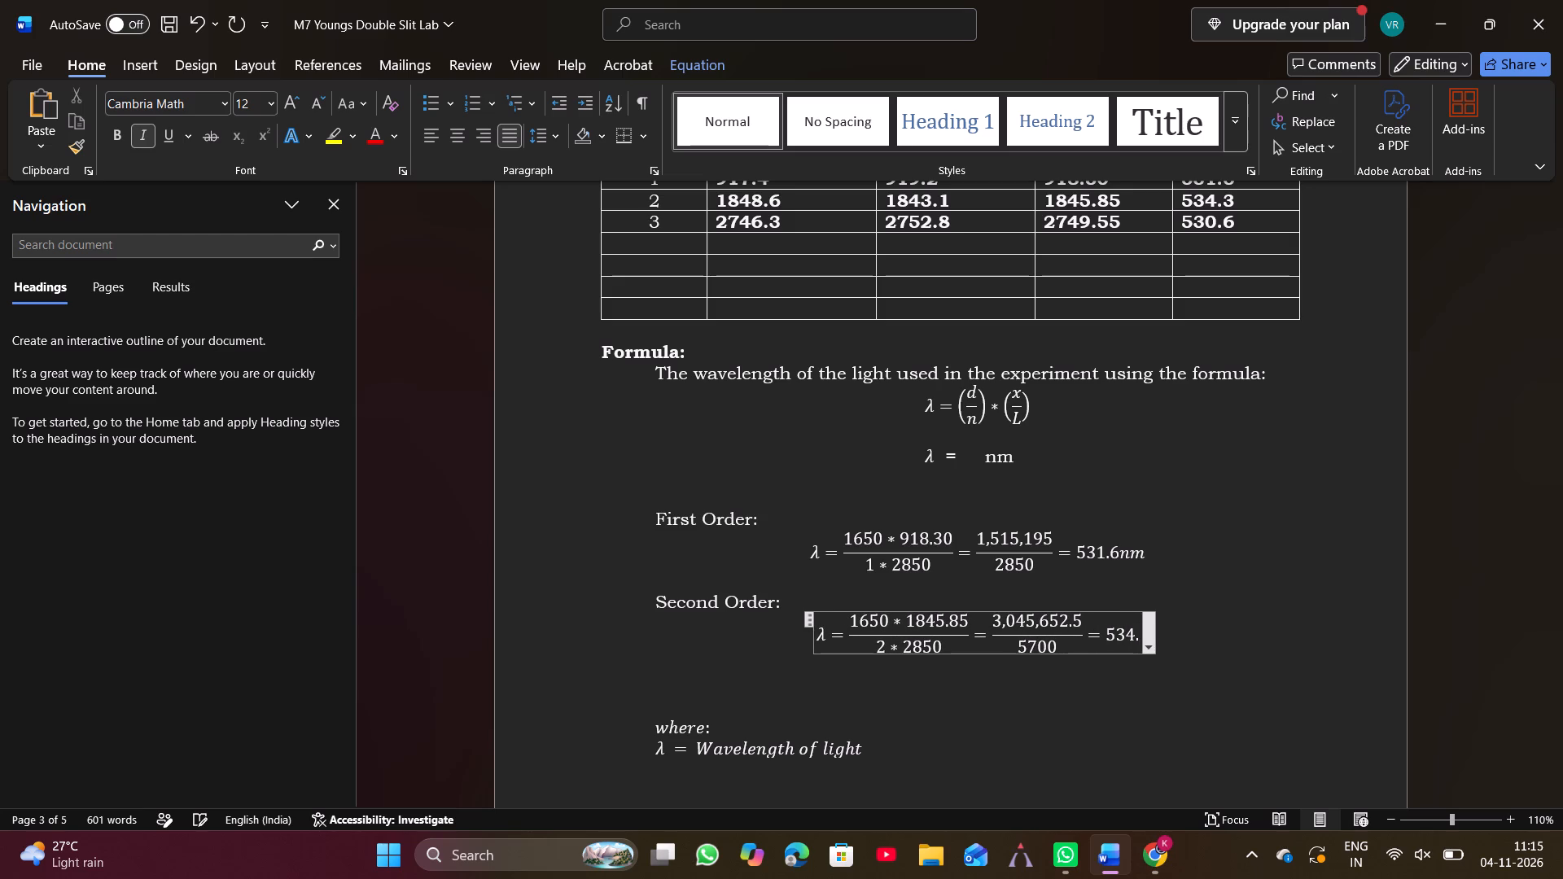
key(3)
text(nm)
Add a "Third Order:" line below the Second Order equation, leaving one blank line between them.
key(Return)
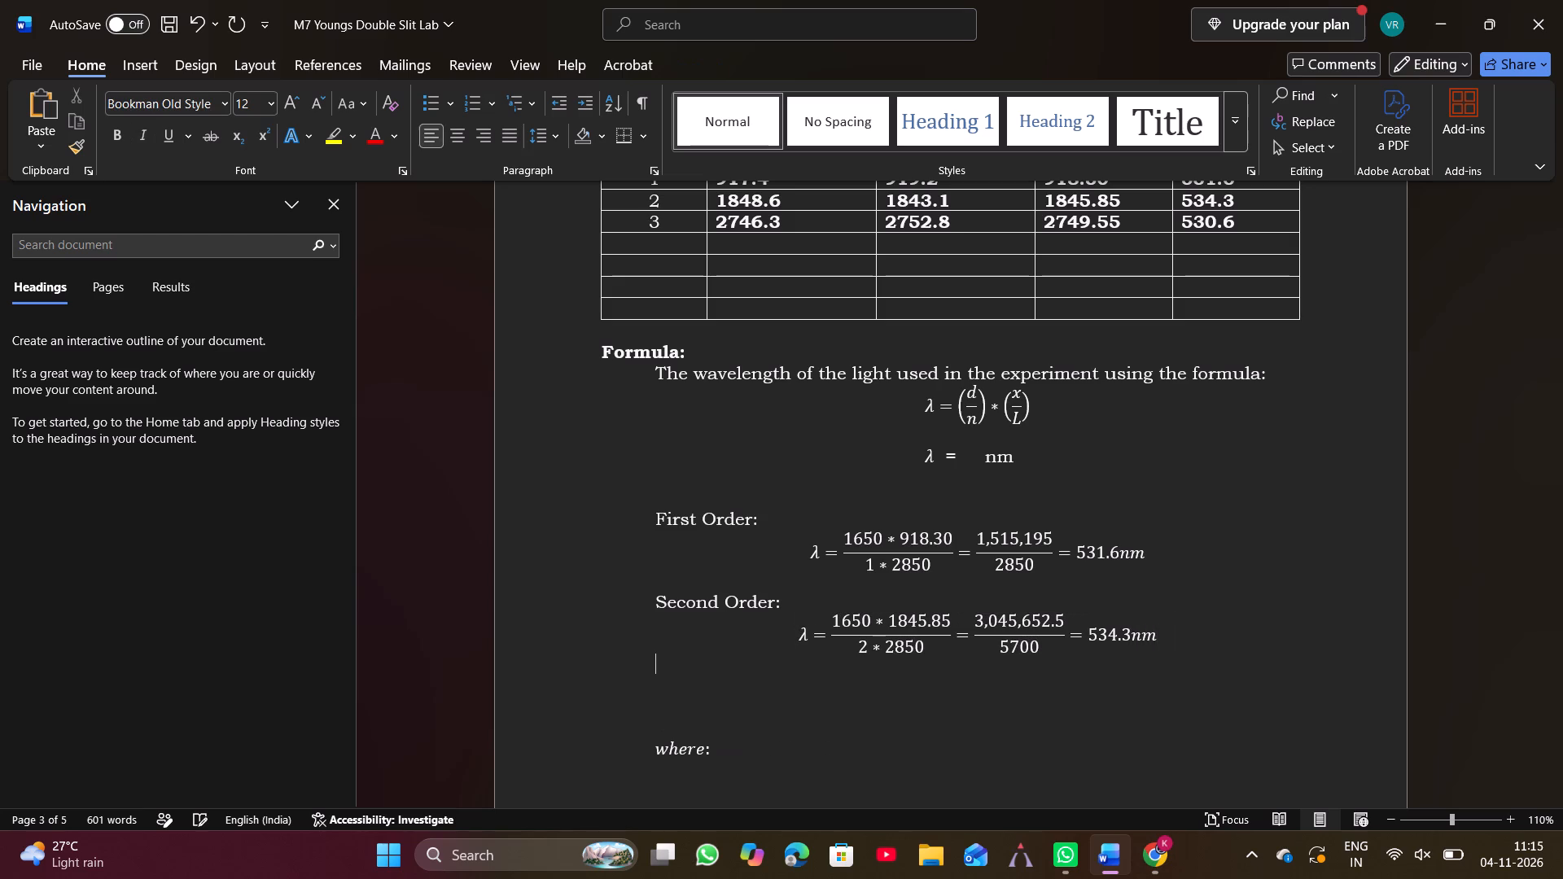
key(Return)
key(t)
text(hird)
key(space)
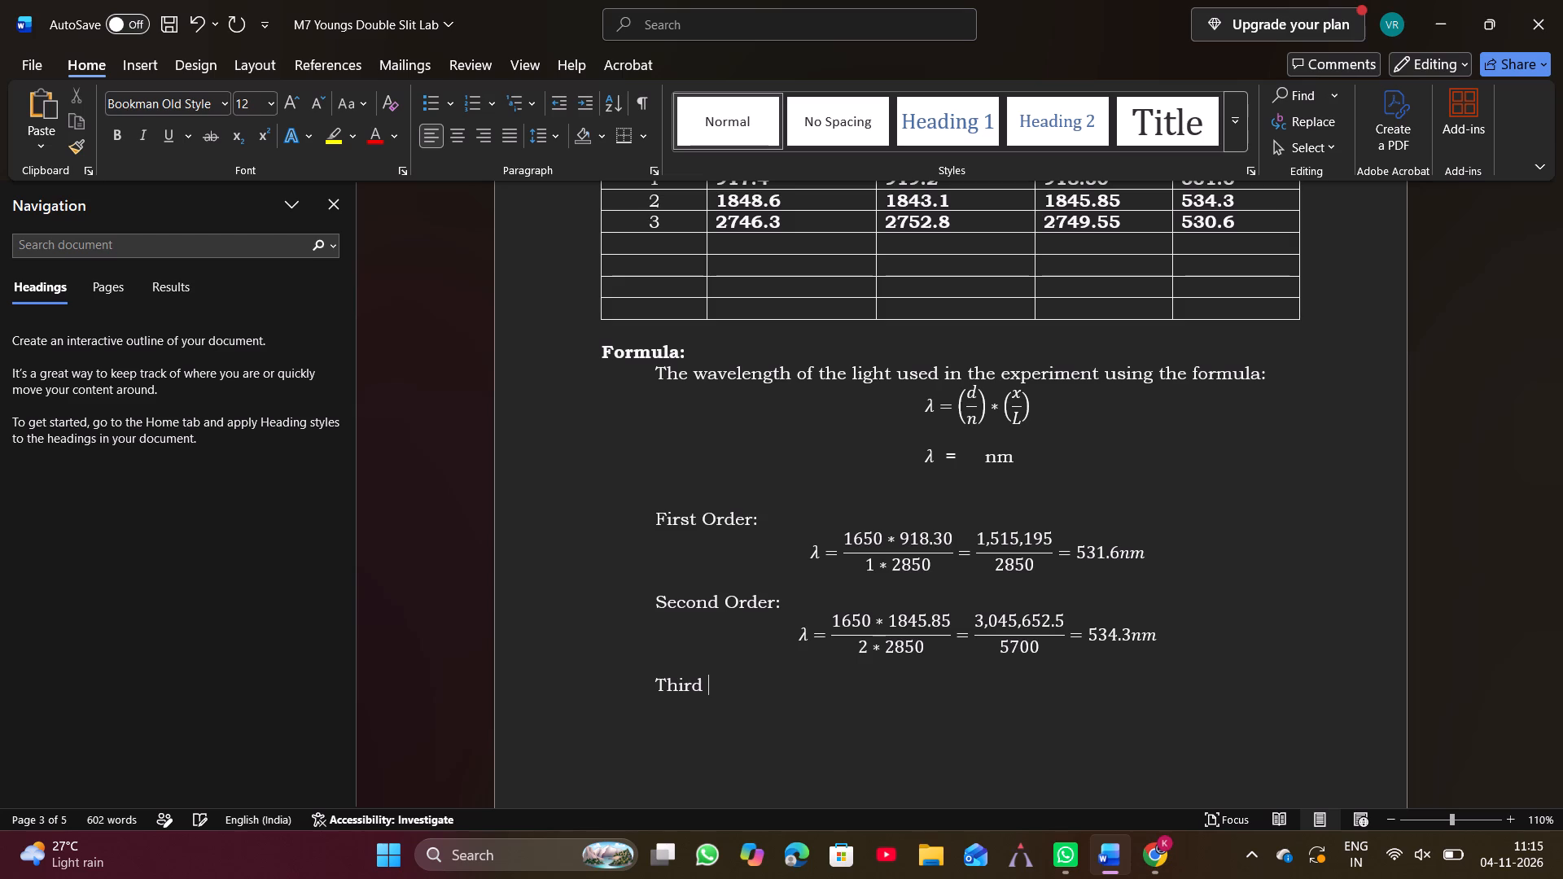
key(o)
text(rder)
key(shift+colon)
Paste the copied λ symbol on a new line under Third Order and follow it with an equals sign.
key(Return)
key(ctrl+v)
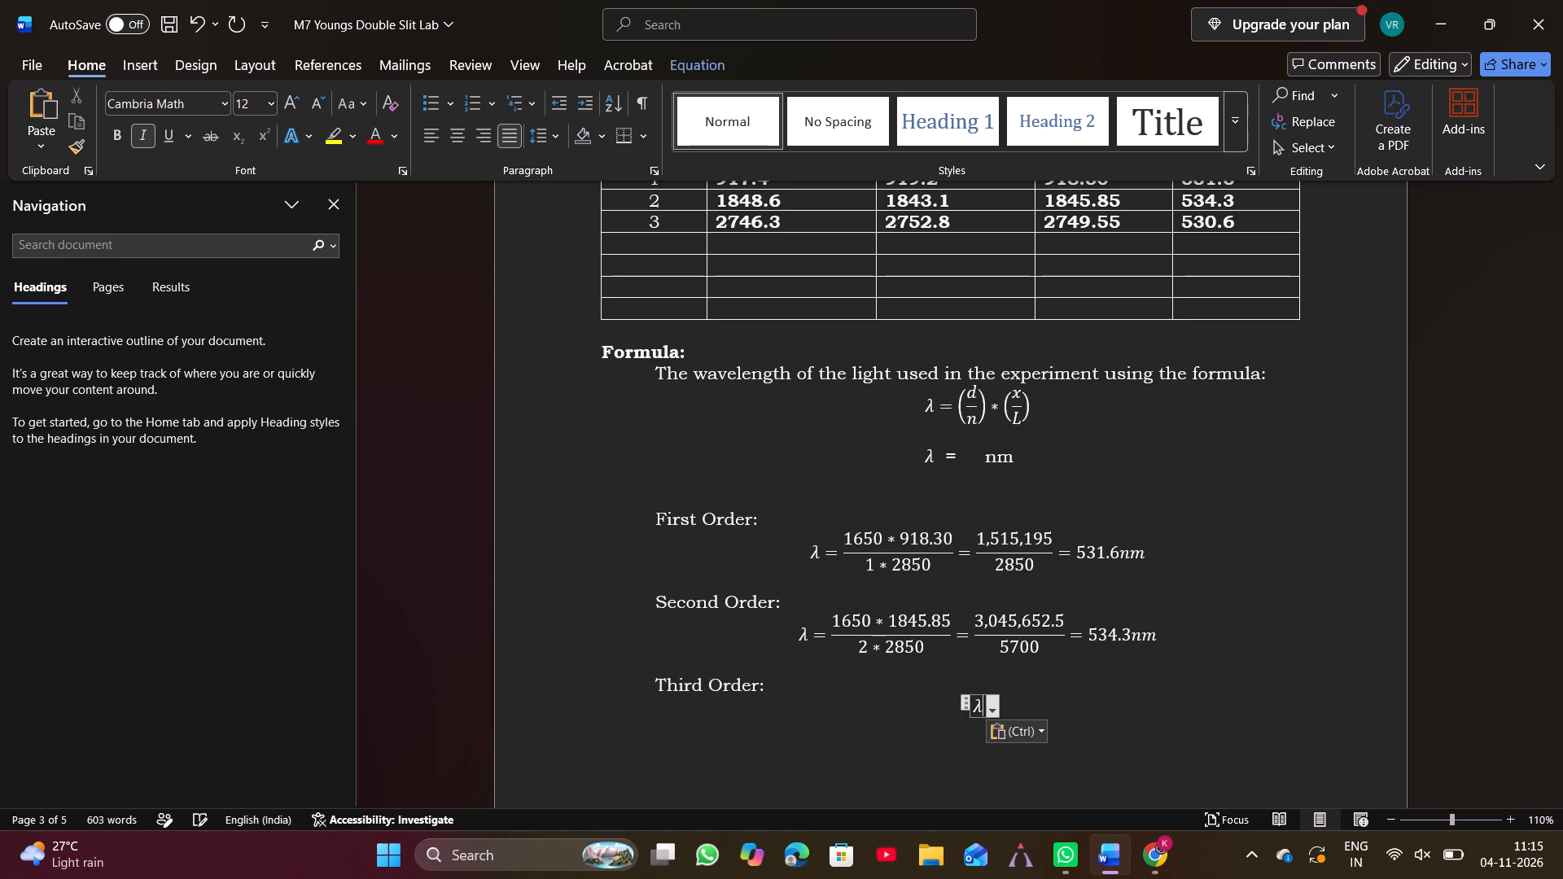
key(equal)
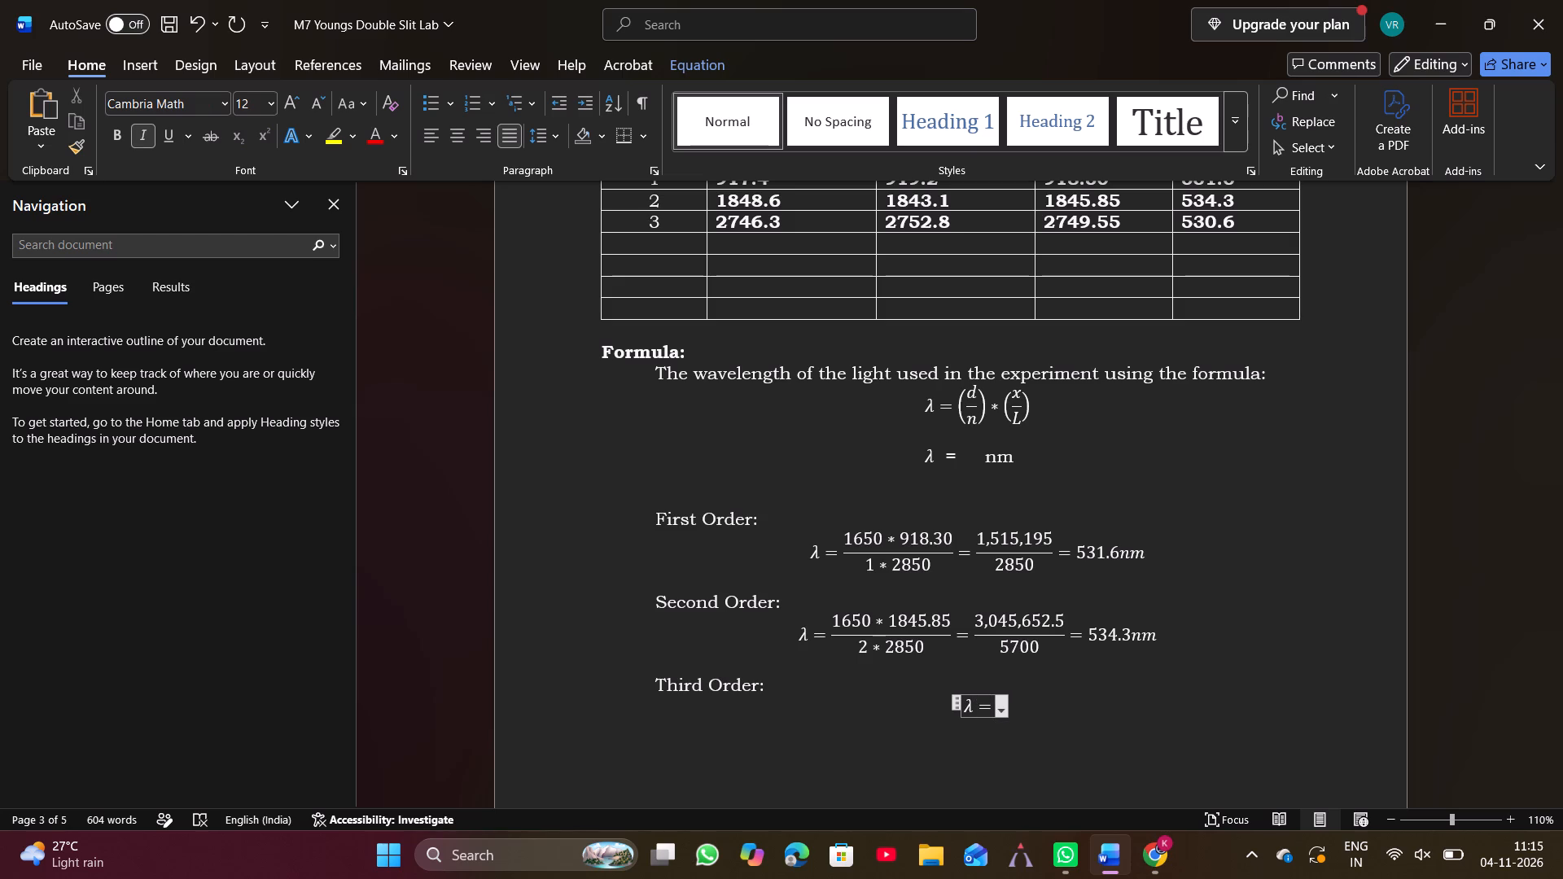
Enter the Third Order substitution as the fraction (1650 * 2749.55)/8550, followed by an equals sign.
key(shift+parenleft)
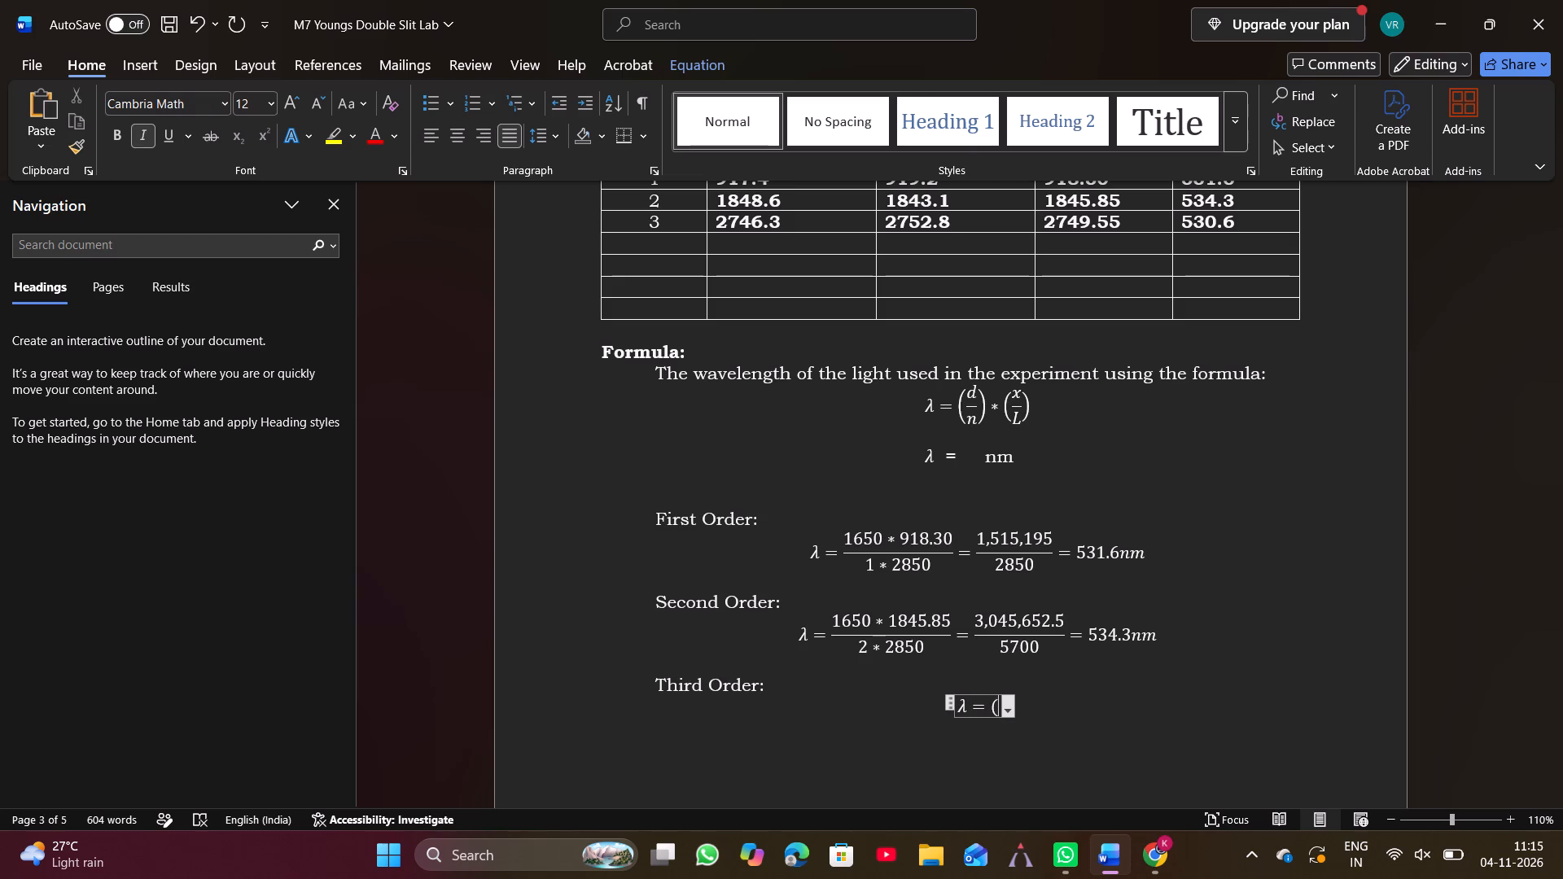
key(1)
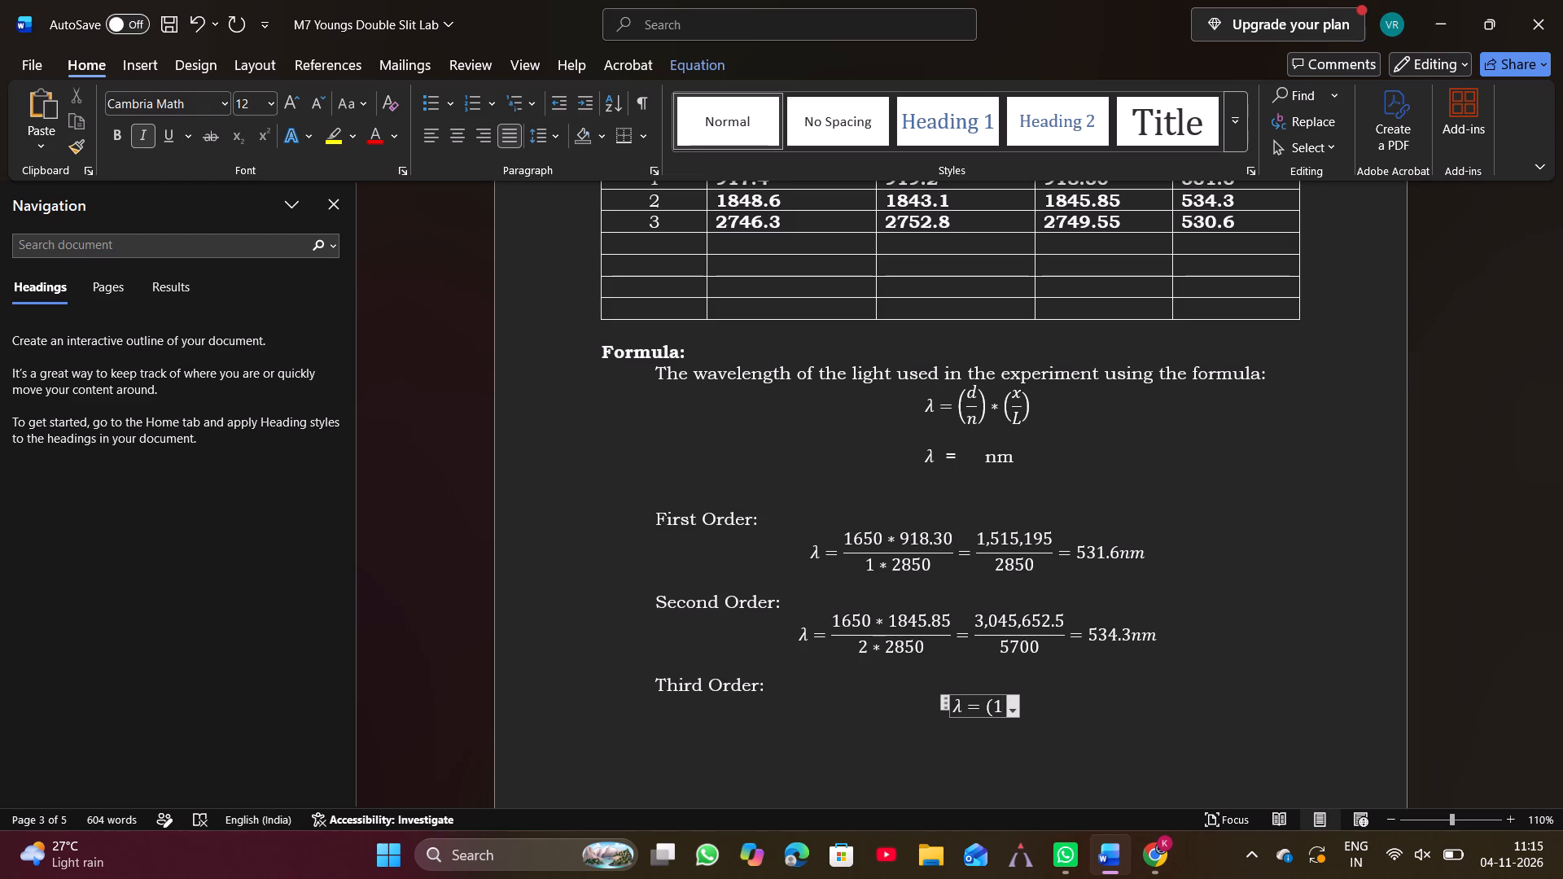
text(65)
key(0)
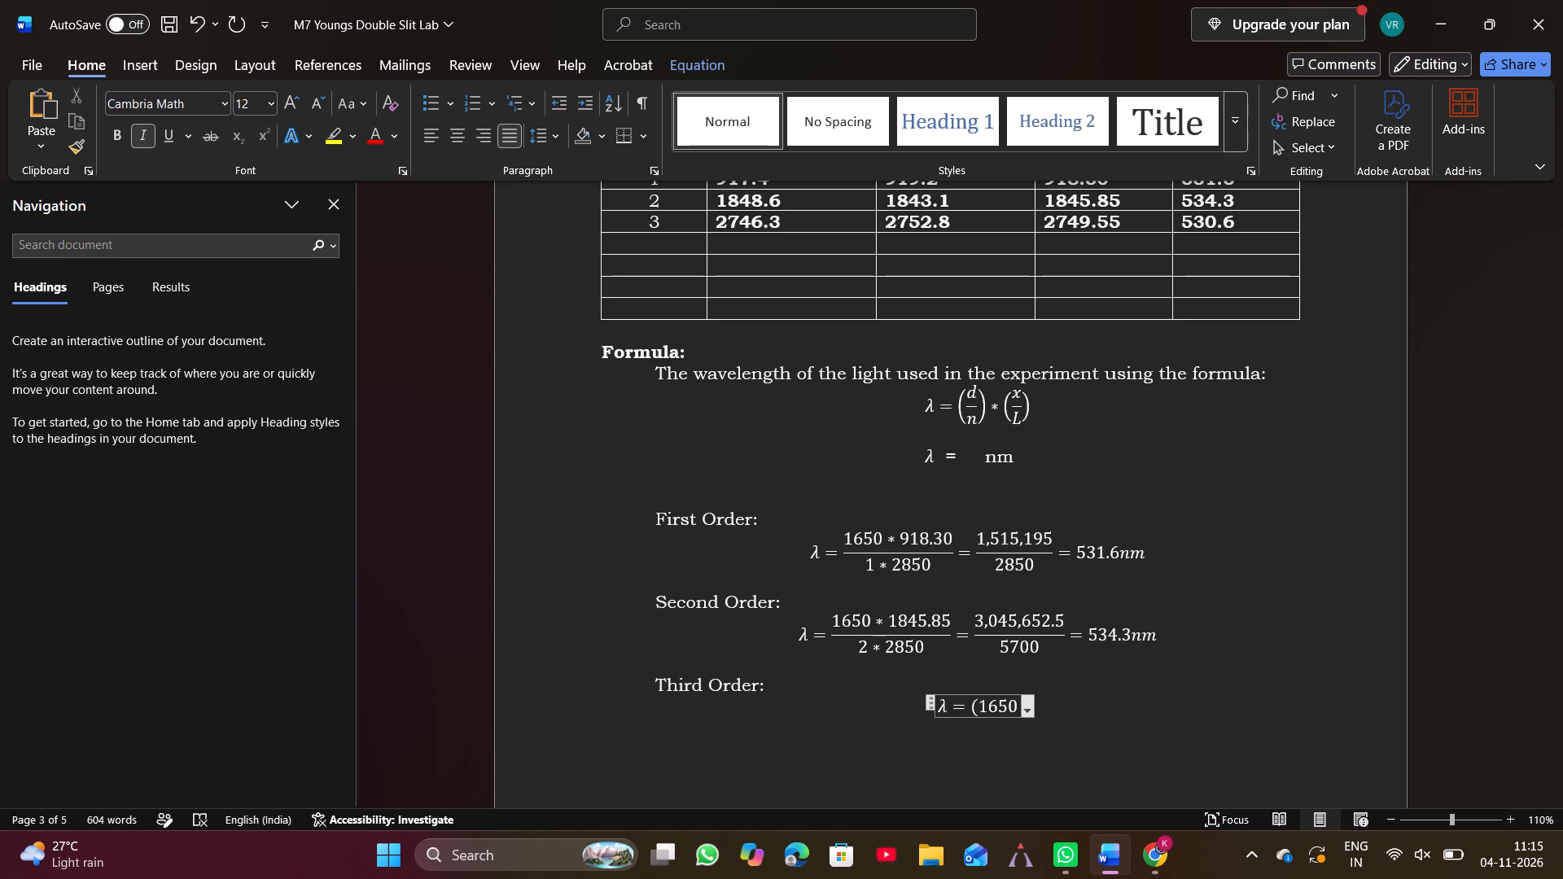
key(shift+asterisk)
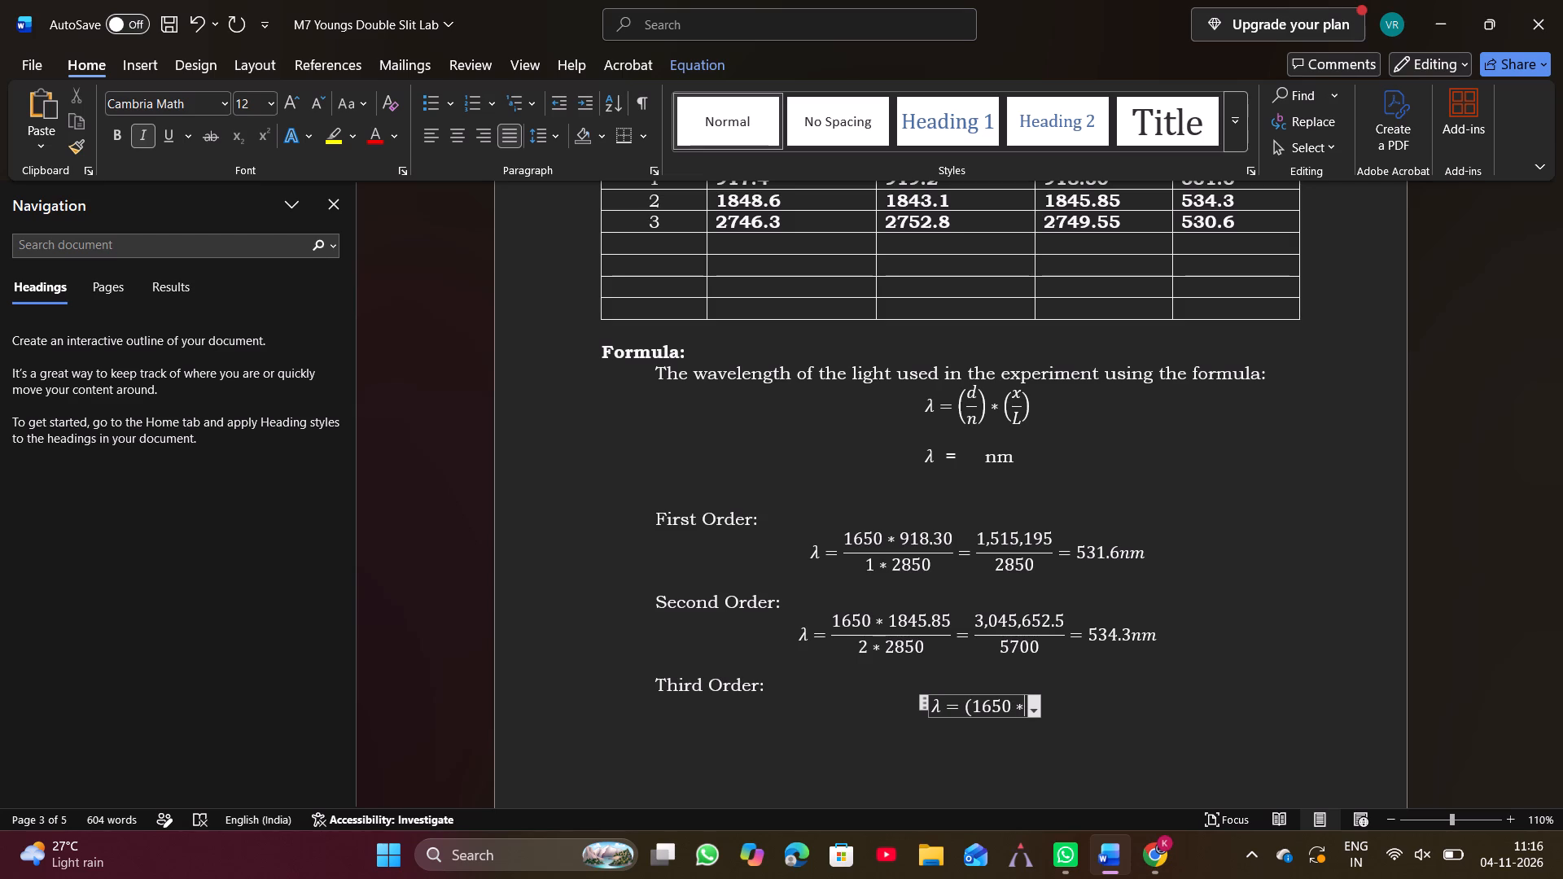
text(27)
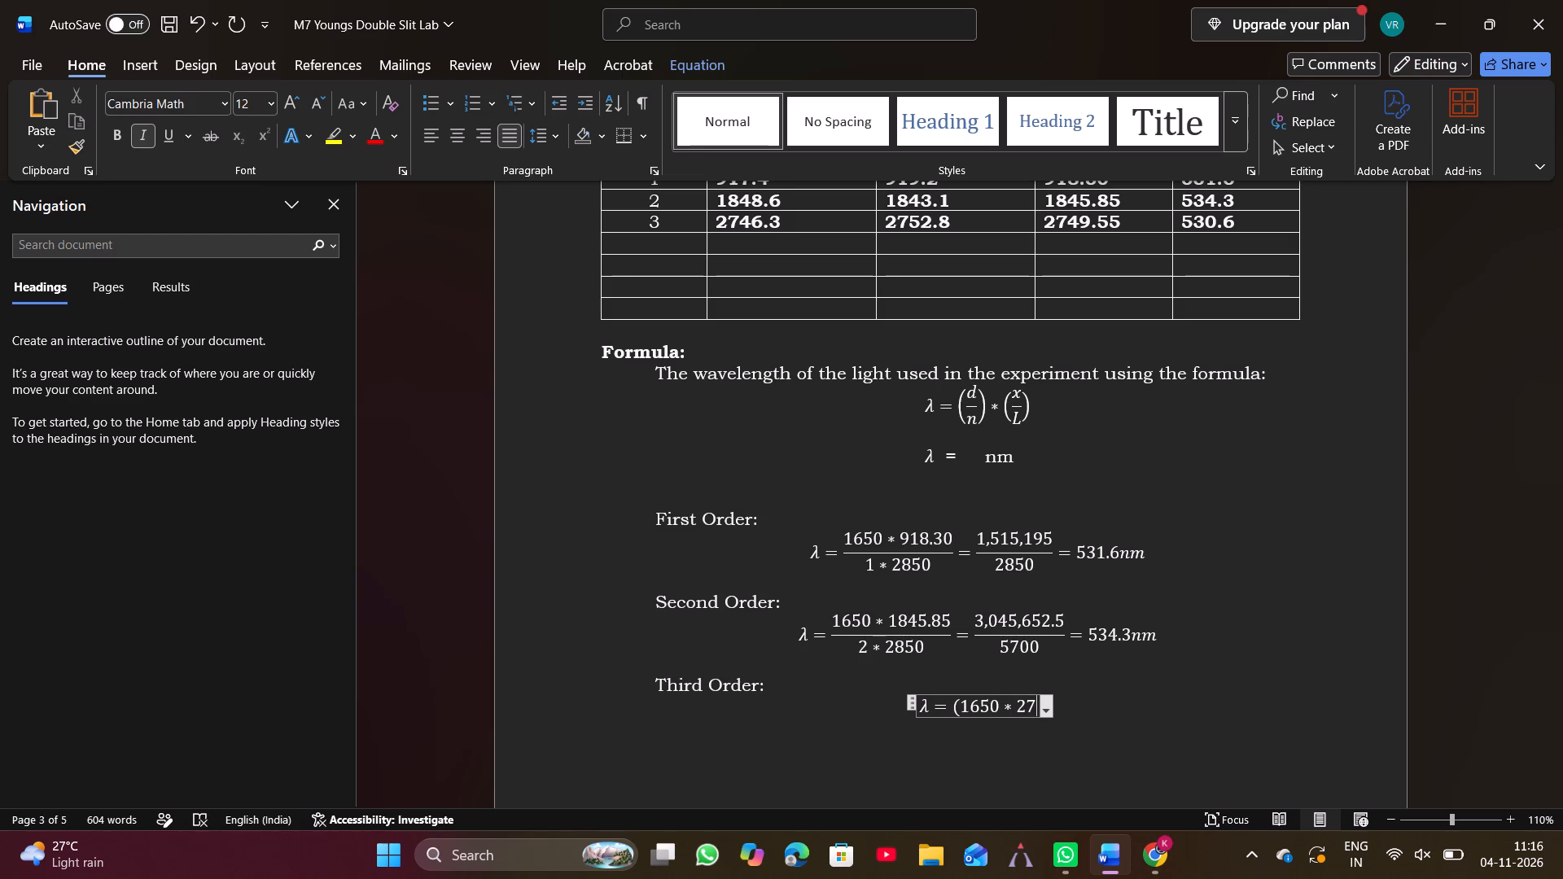
key(4)
key(9)
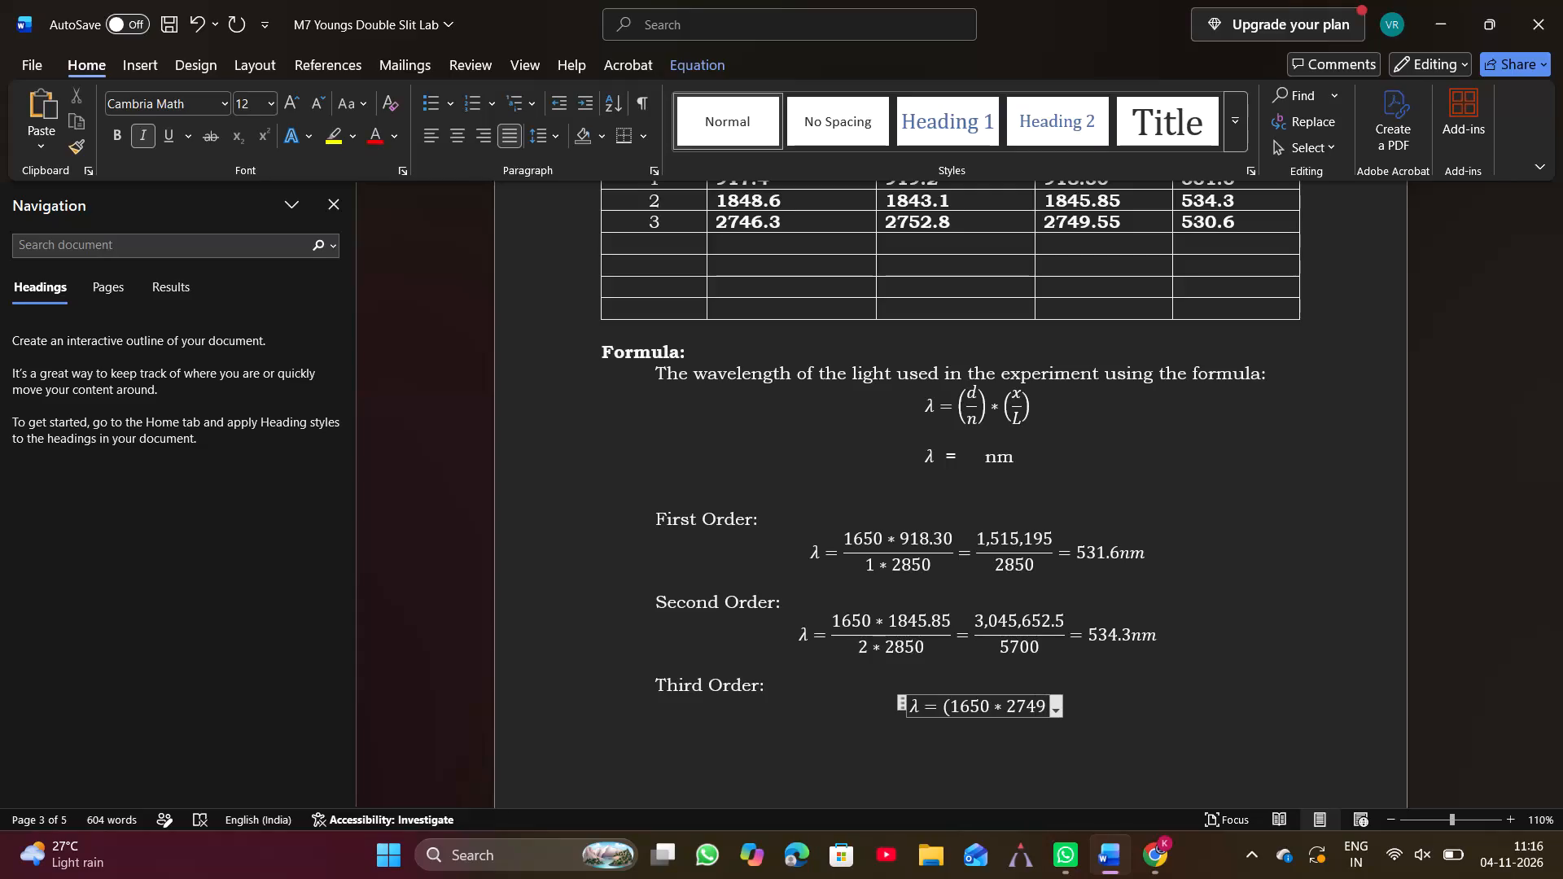
key(period)
text(55)
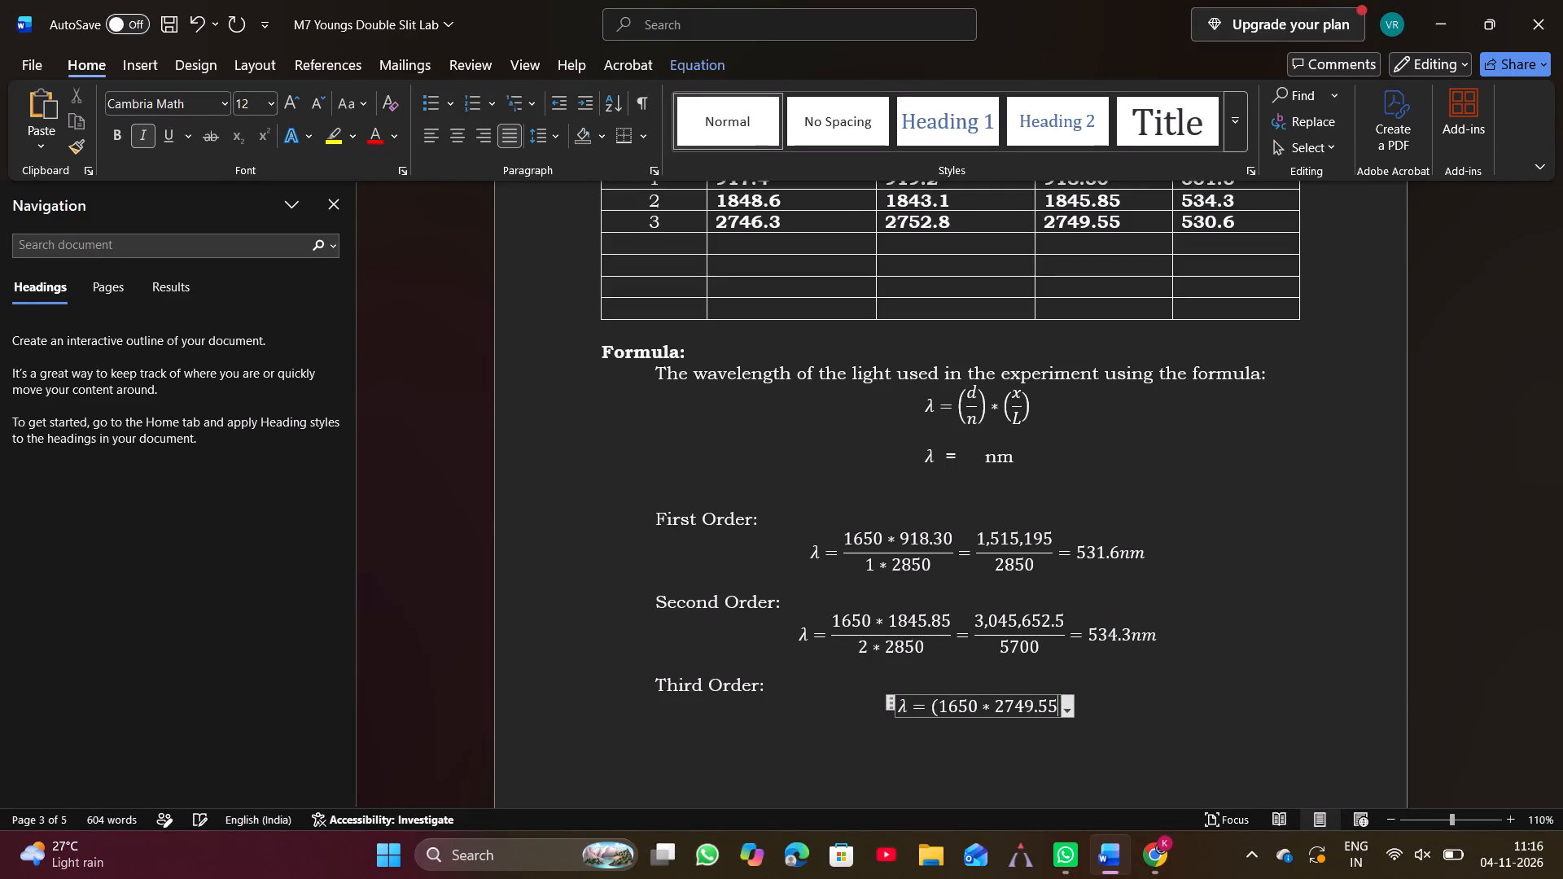
key(shift+parenright)
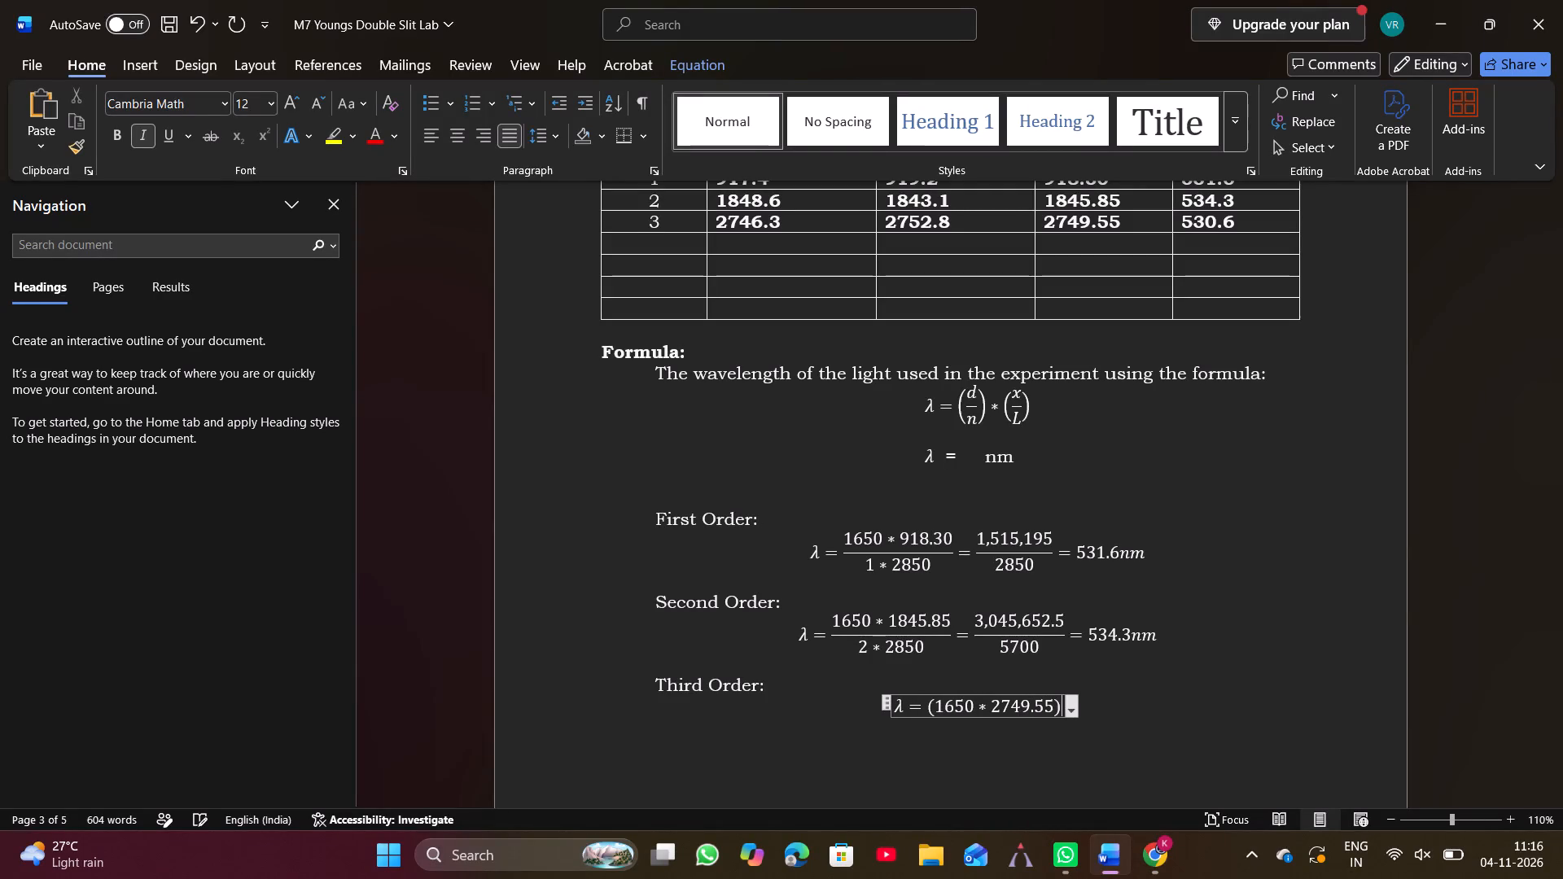
key(slash)
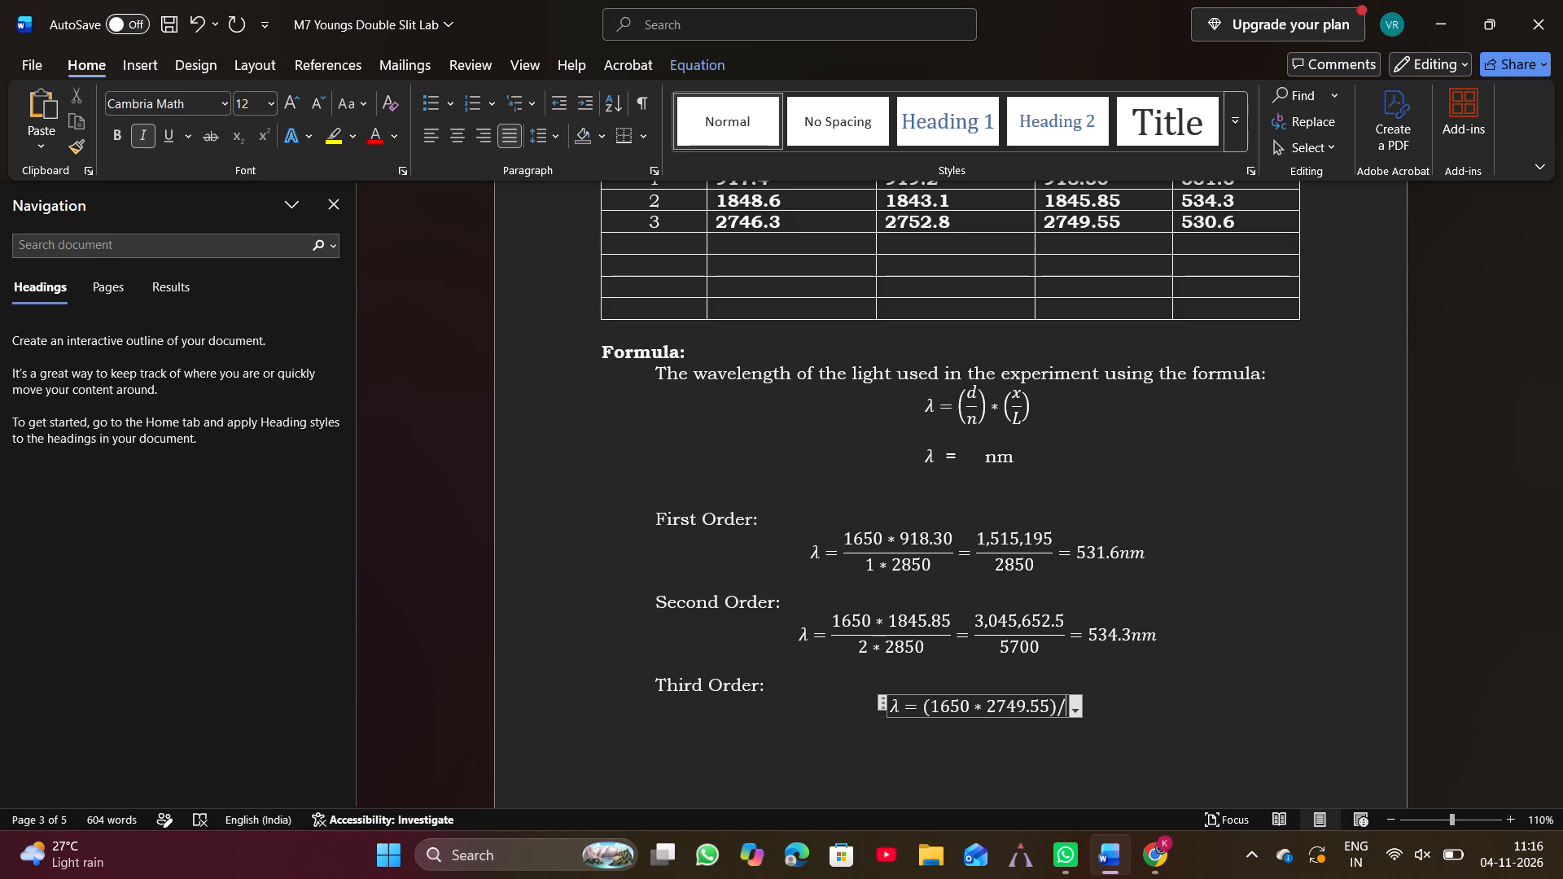
text(8550)
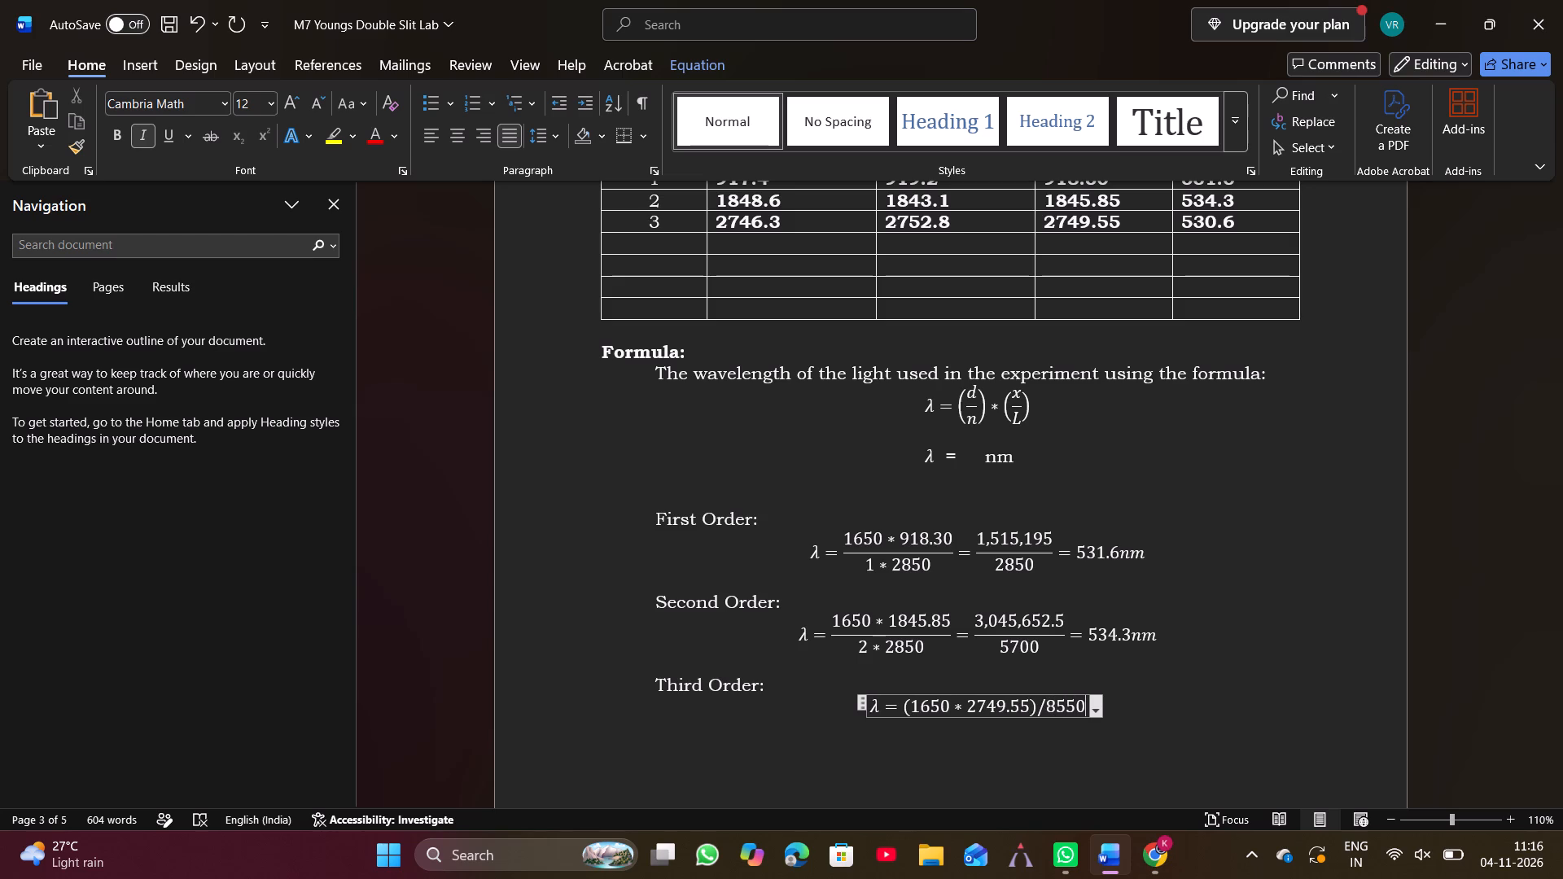
key(equal)
Enter 530.6nm as the result of the Third Order equation.
text(530)
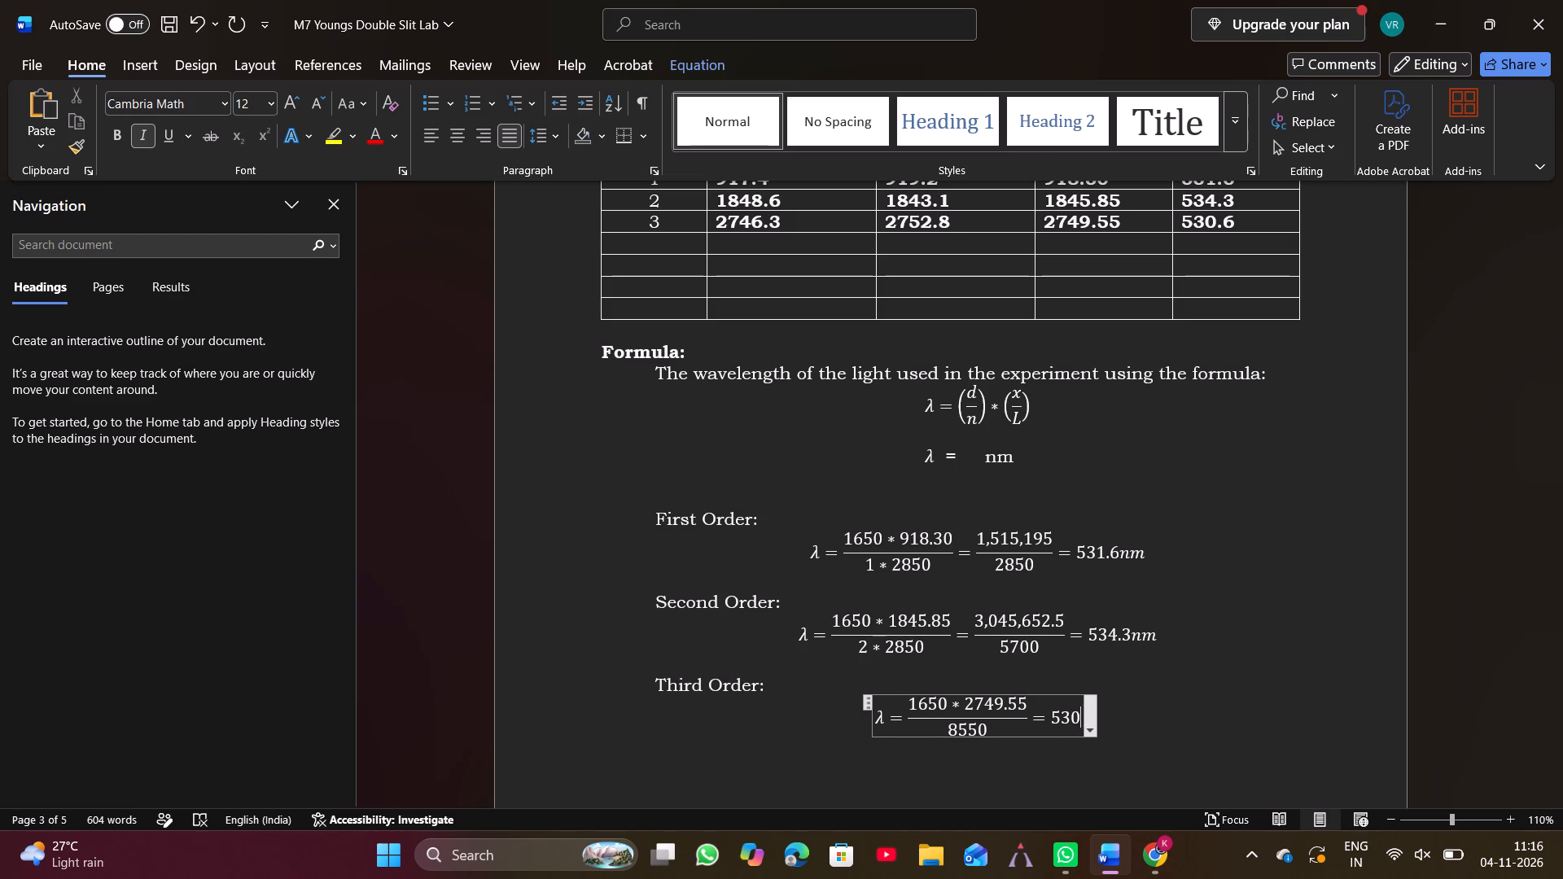
key(period)
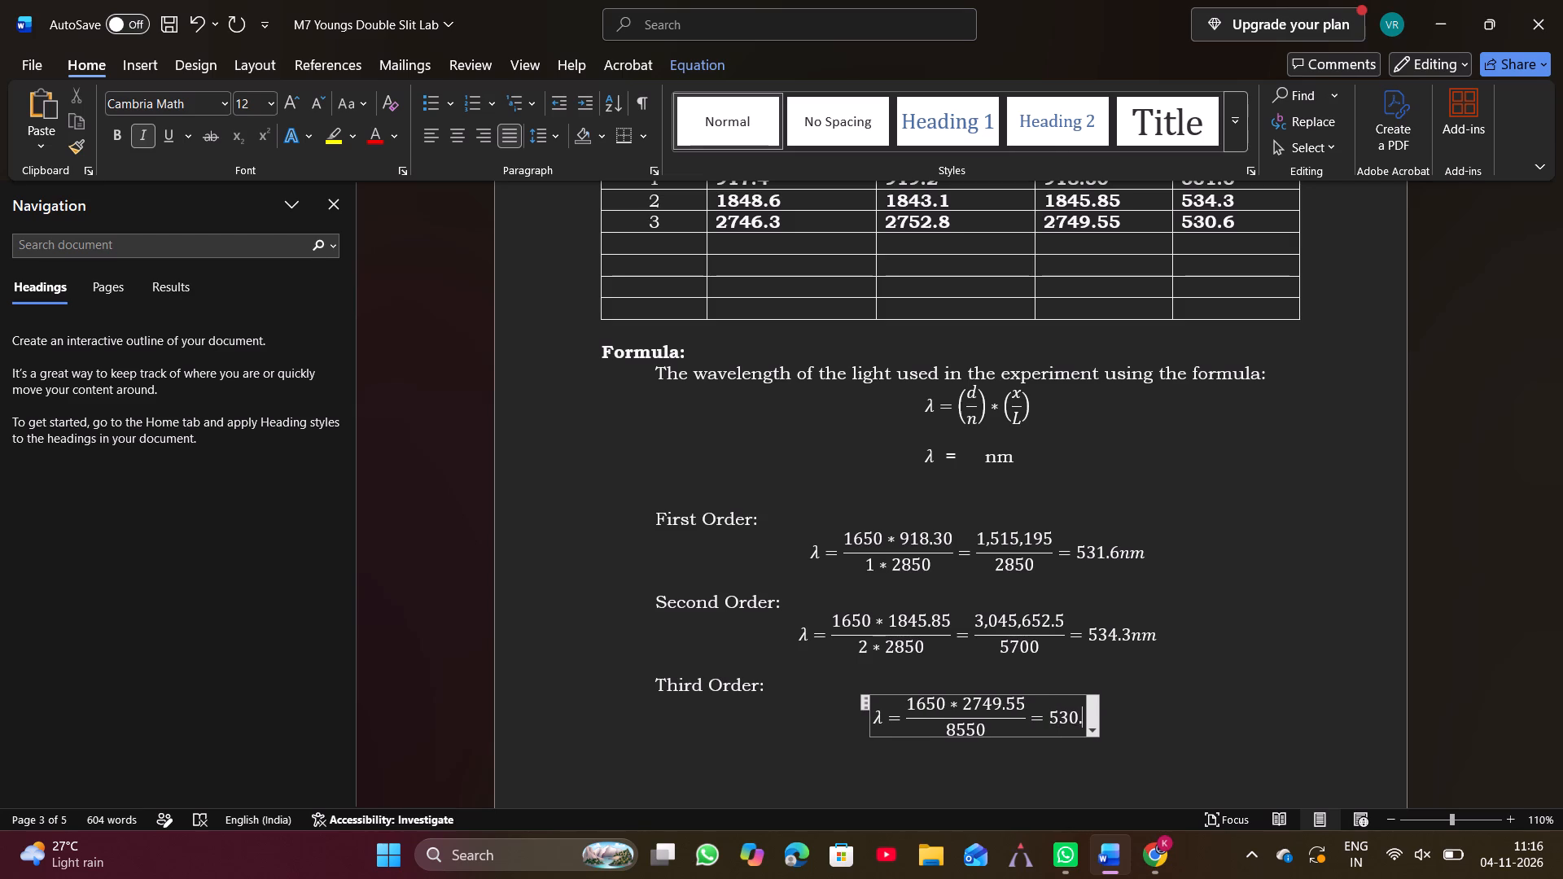
key(8)
key(BackSpace)
key(6)
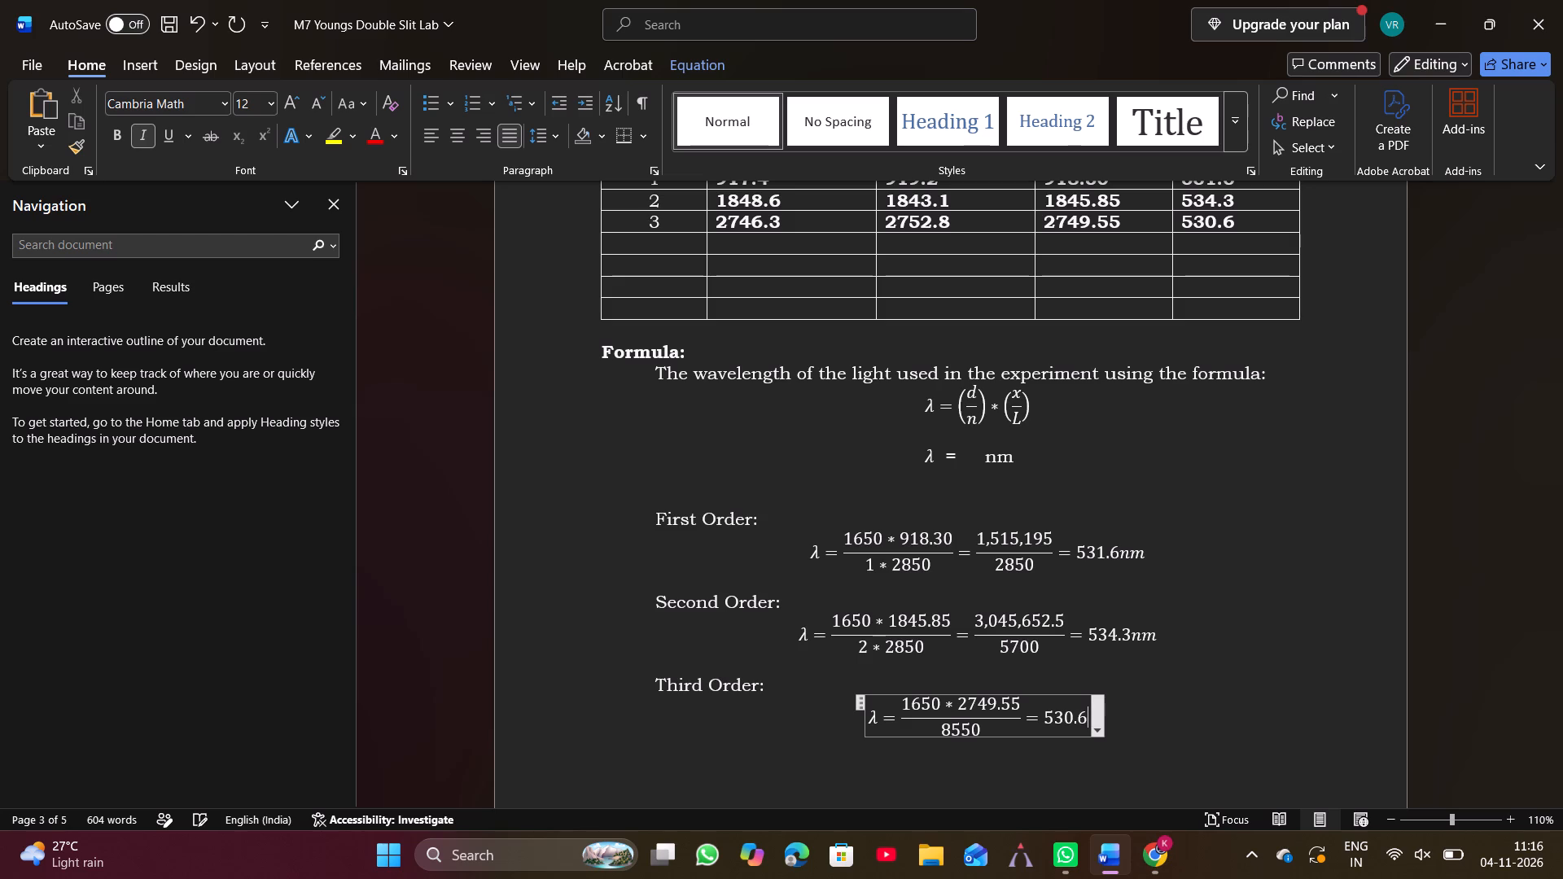
text(nm)
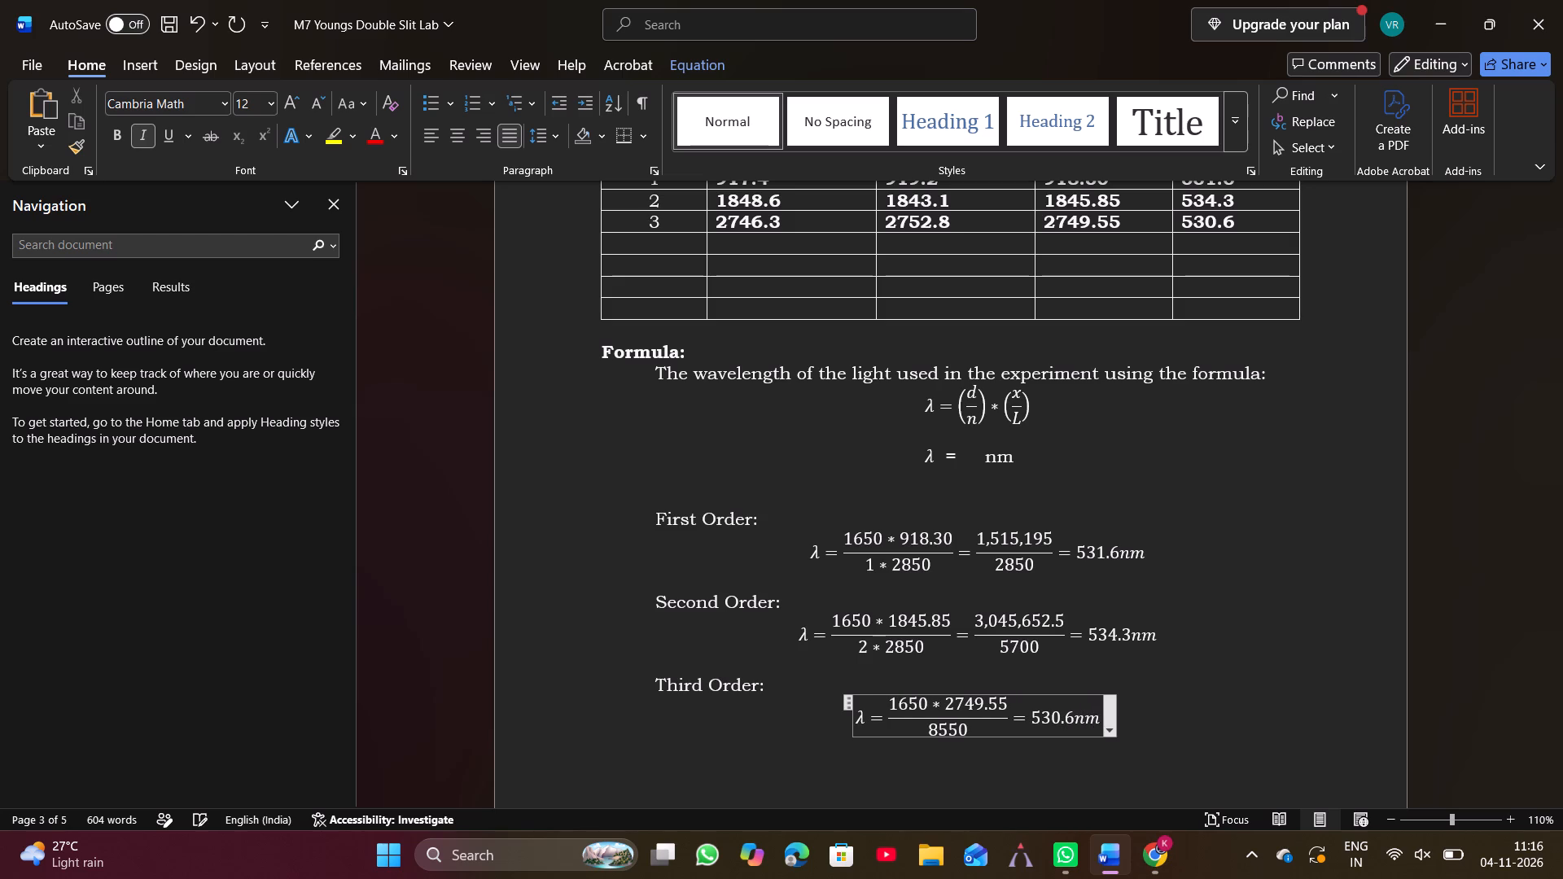
Insert the intermediate fraction 4,536,757.5/8550 and an equals sign before 530.6nm in the Third Order equation.
click(1030, 721)
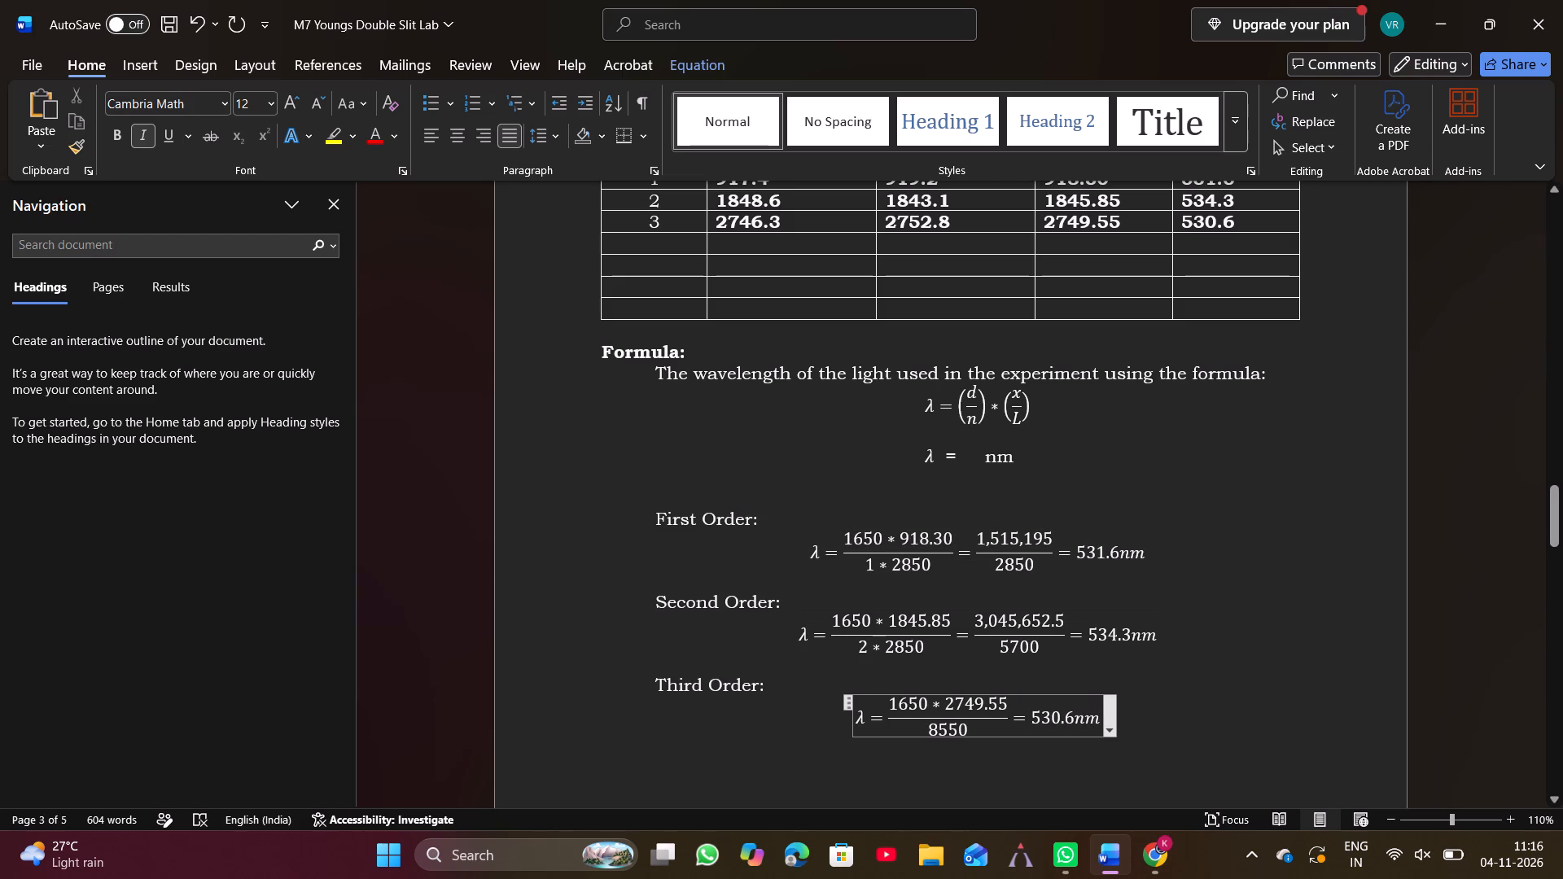
key(4)
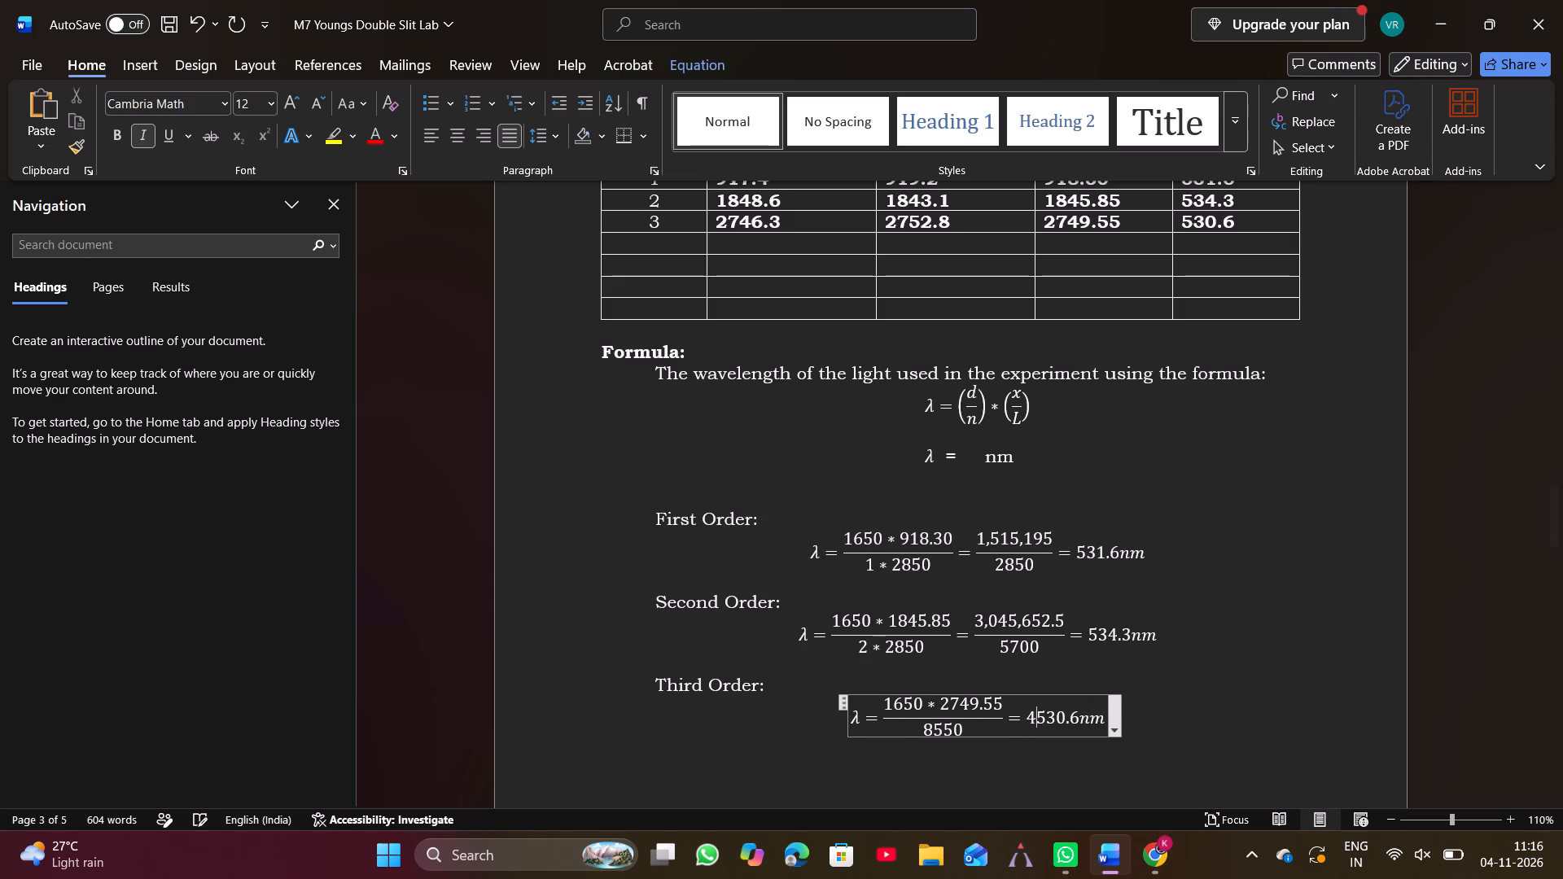
key(comma)
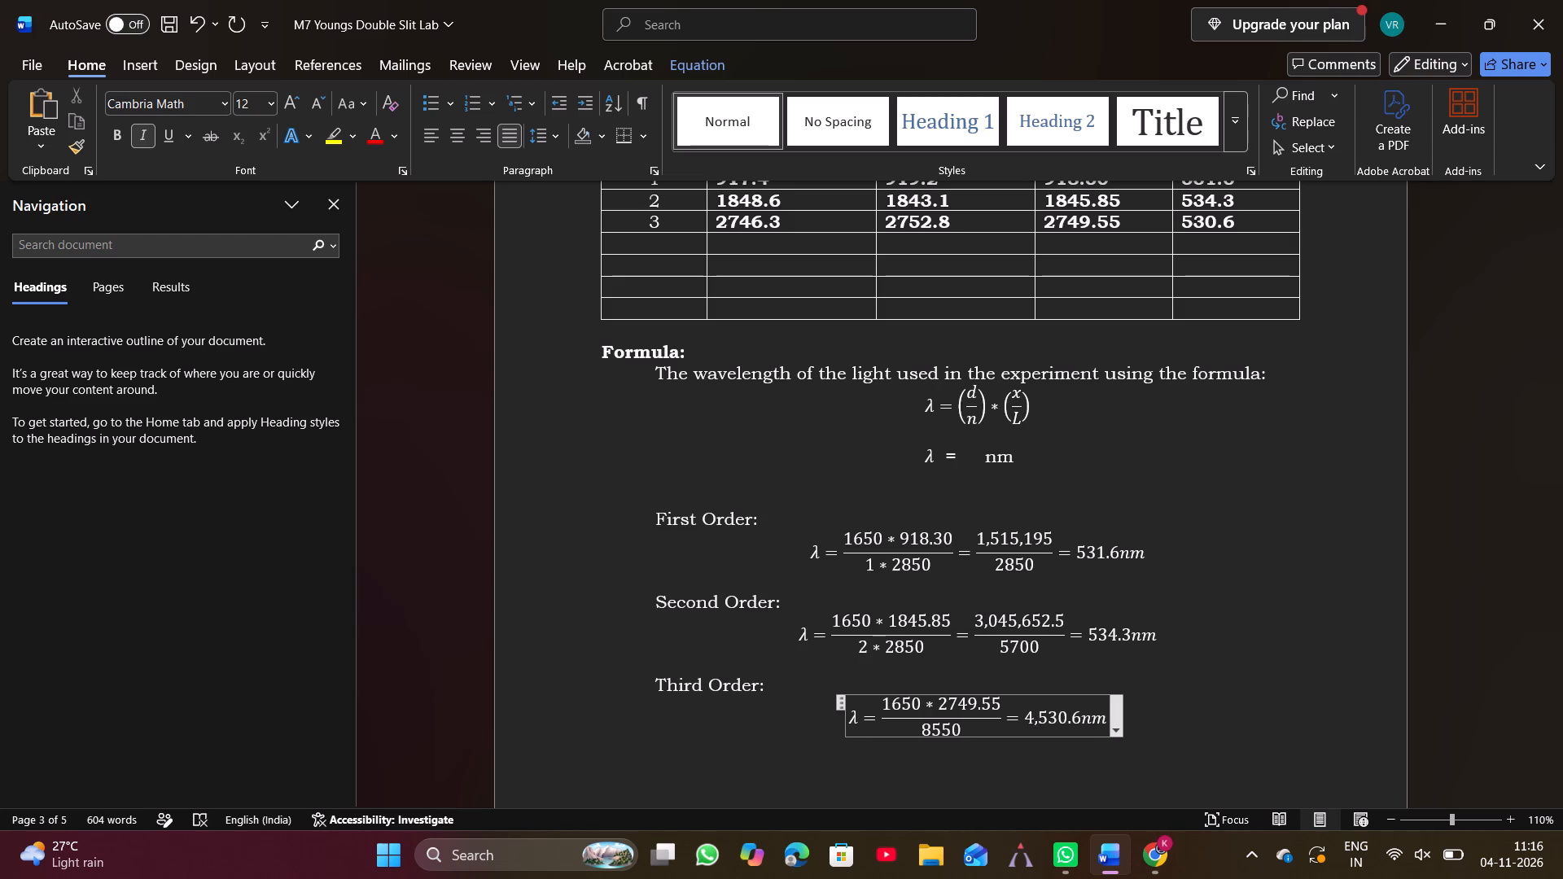
key(5)
key(3)
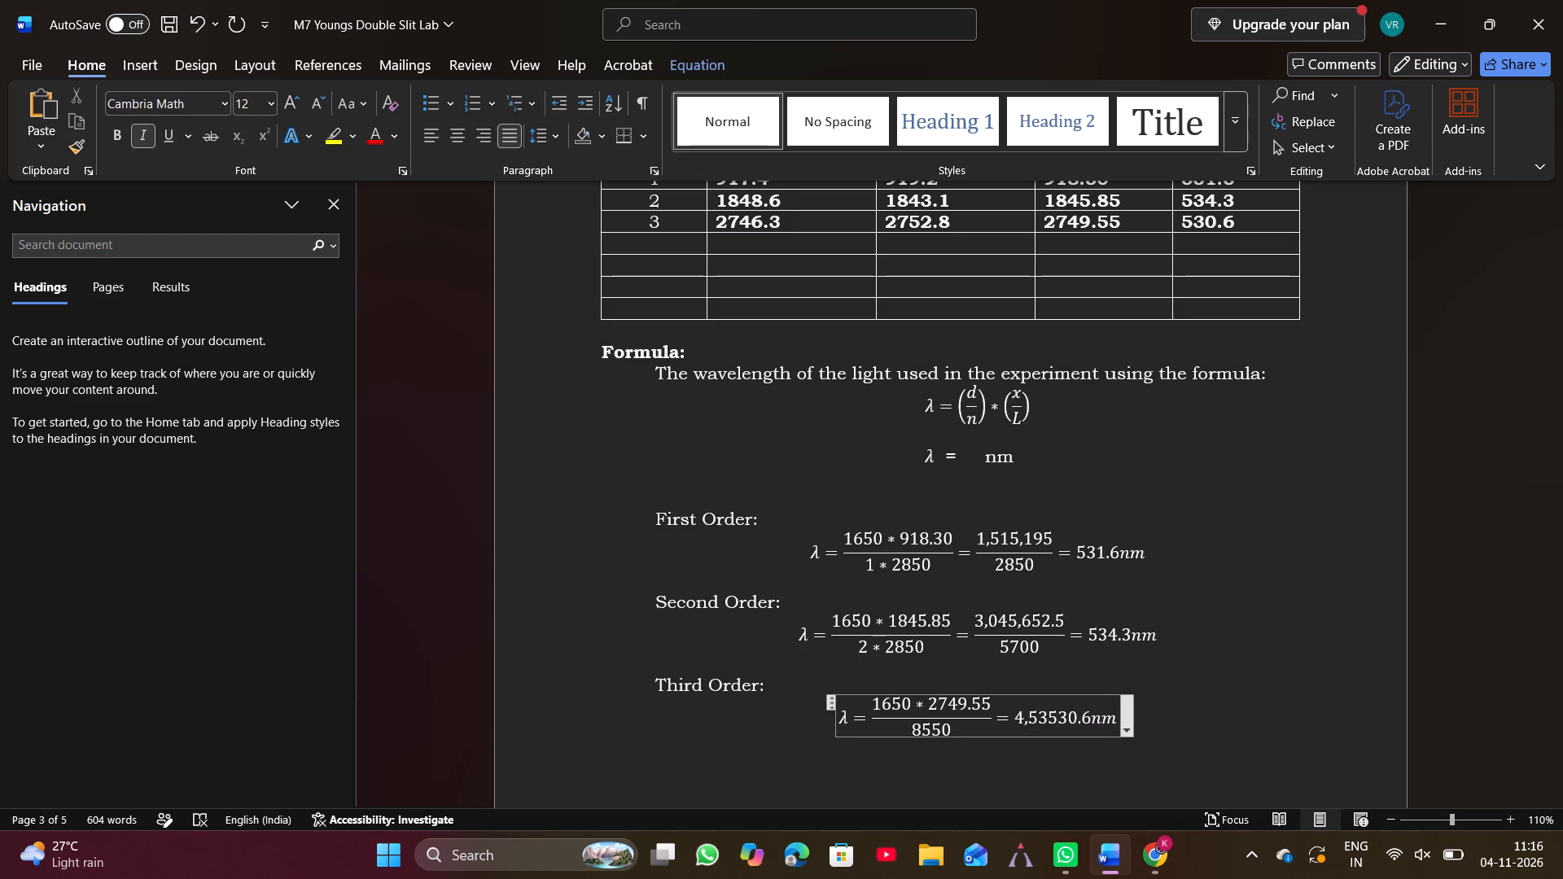
key(6)
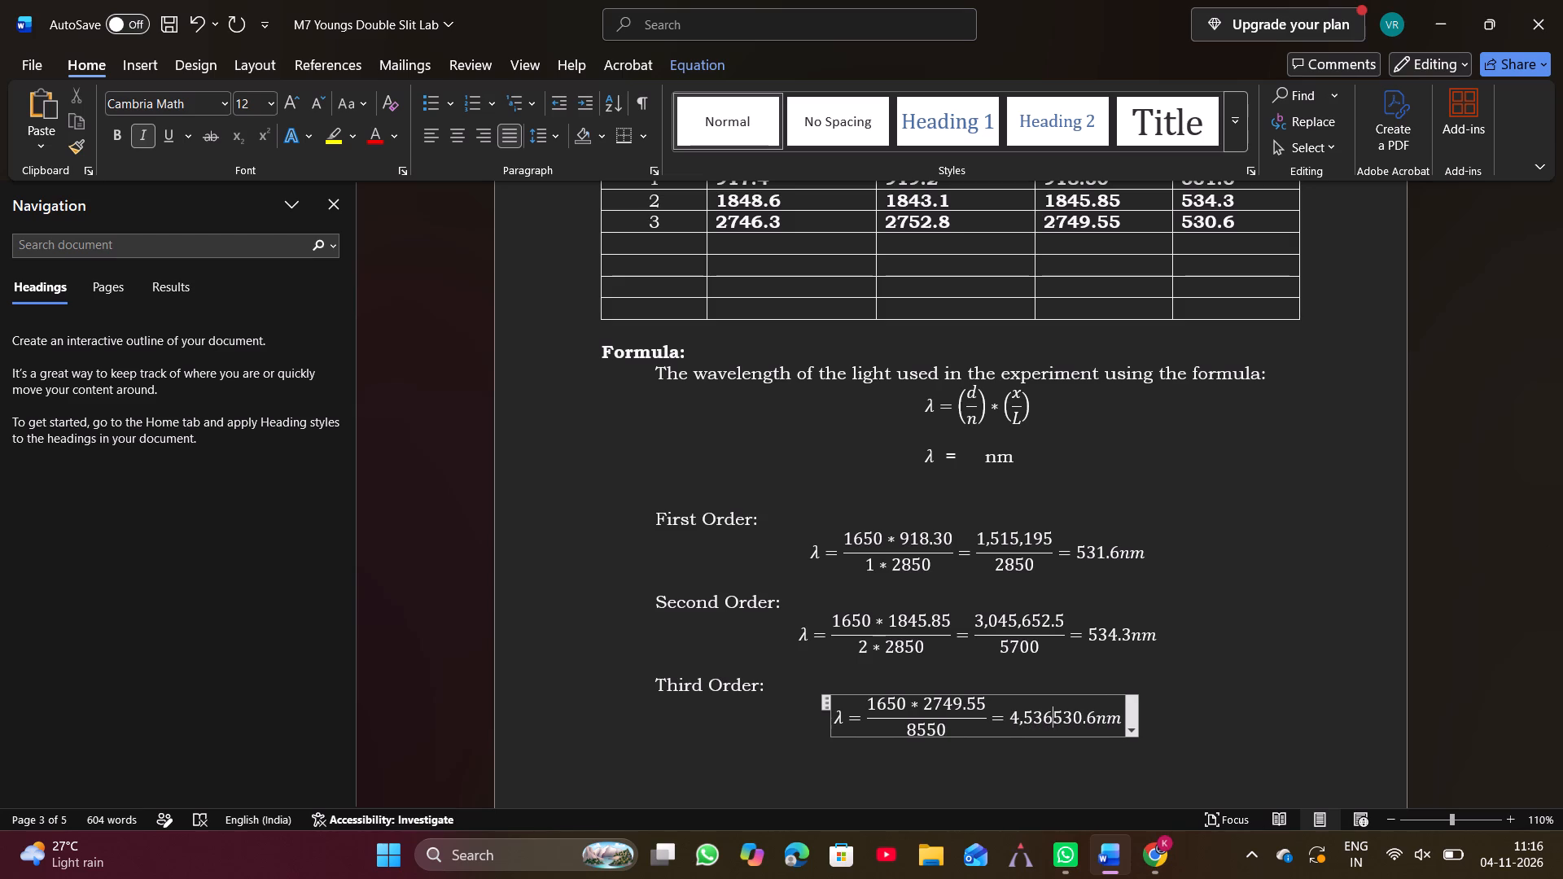
key(comma)
text(75)
key(7)
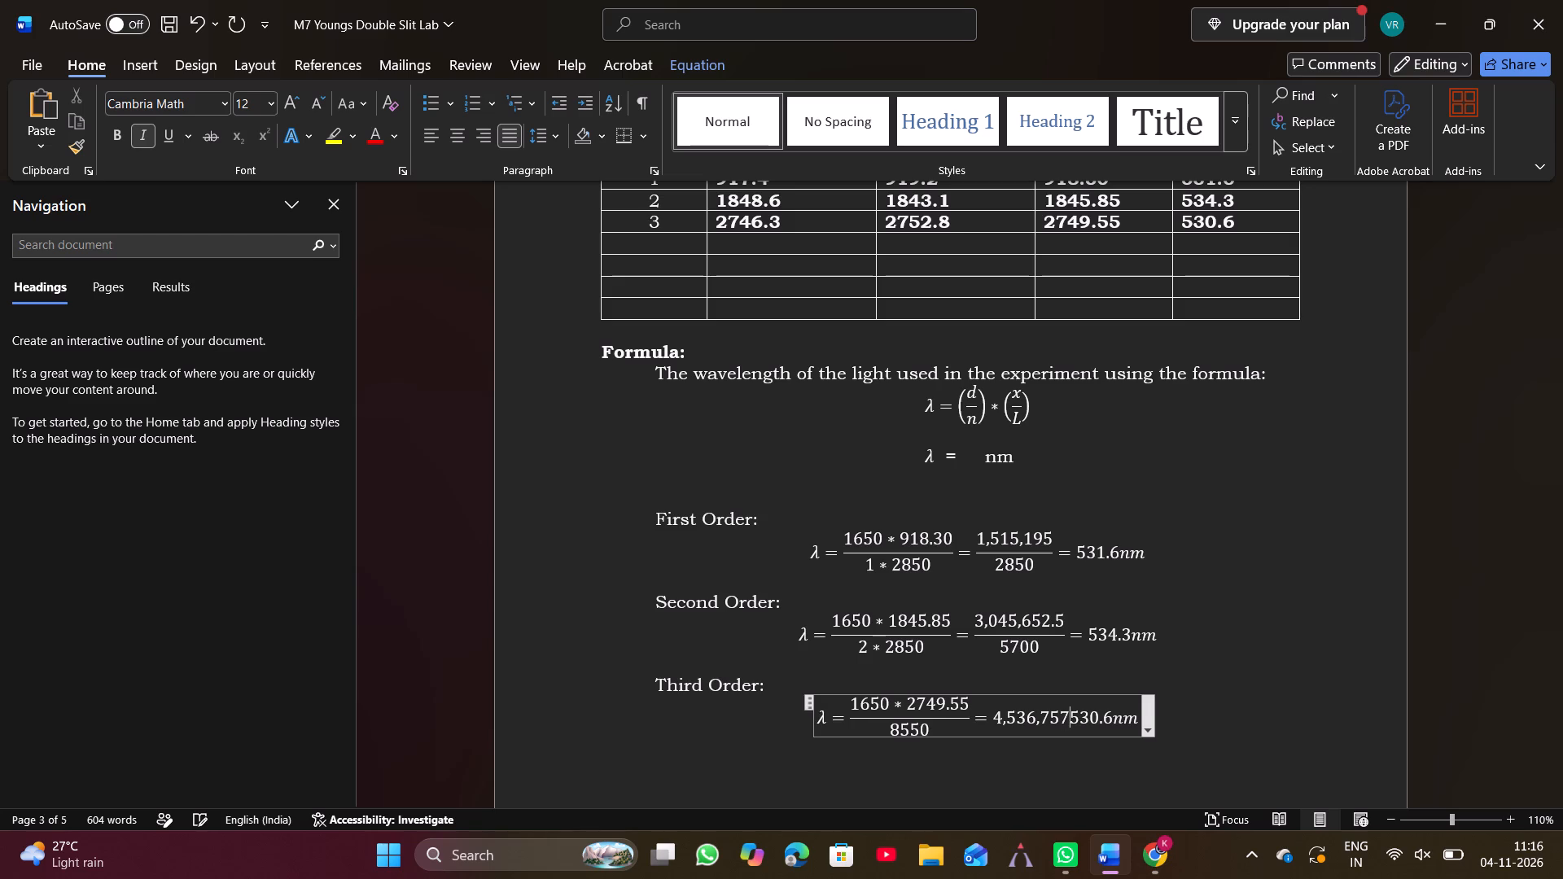
key(period)
key(5)
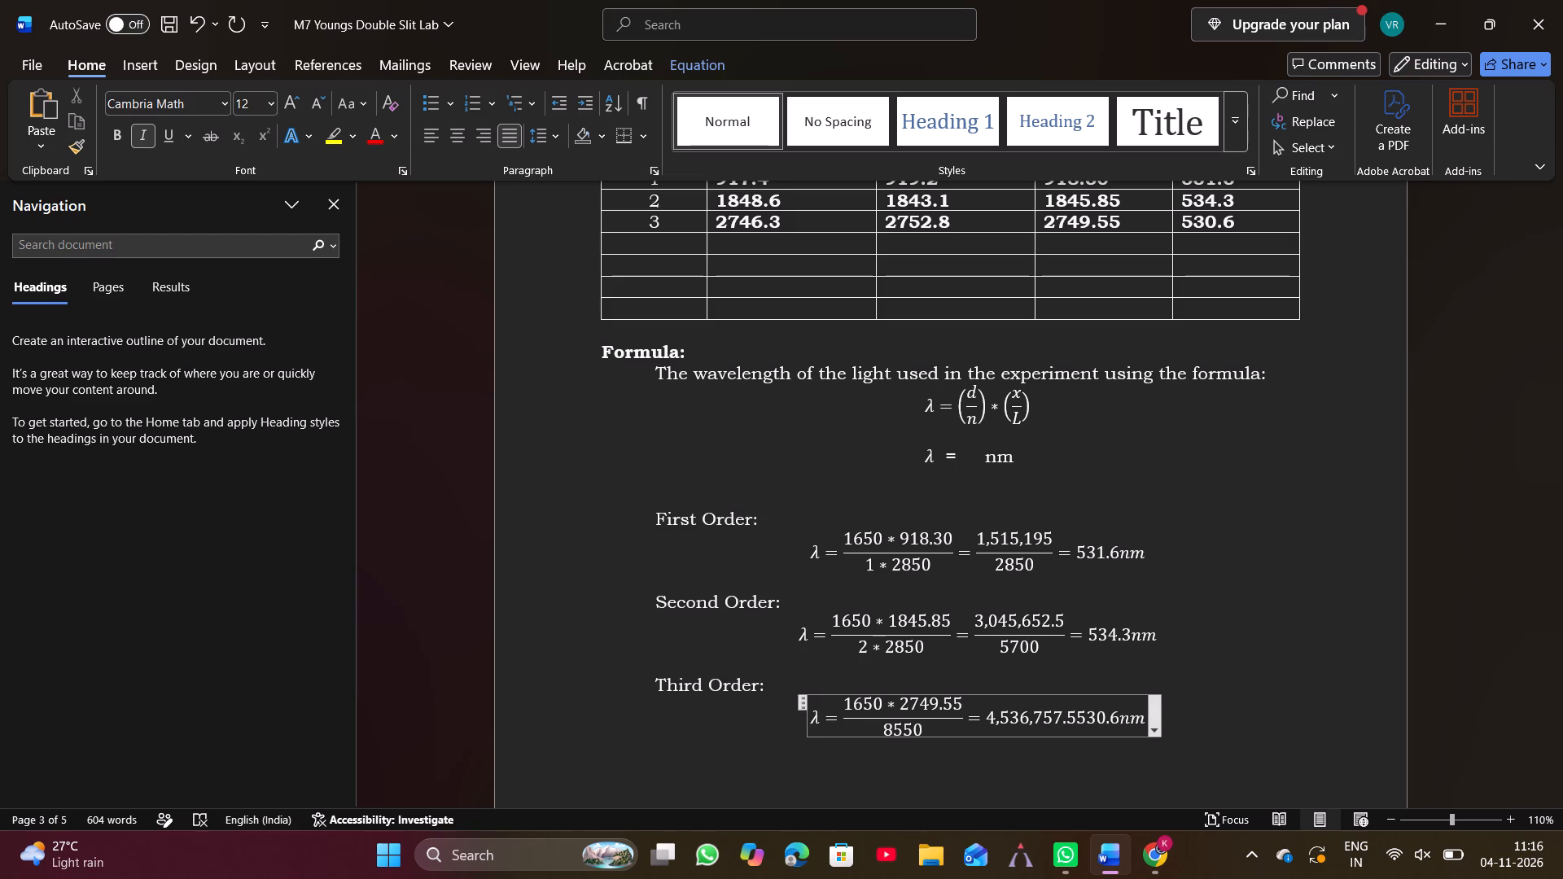
key(slash)
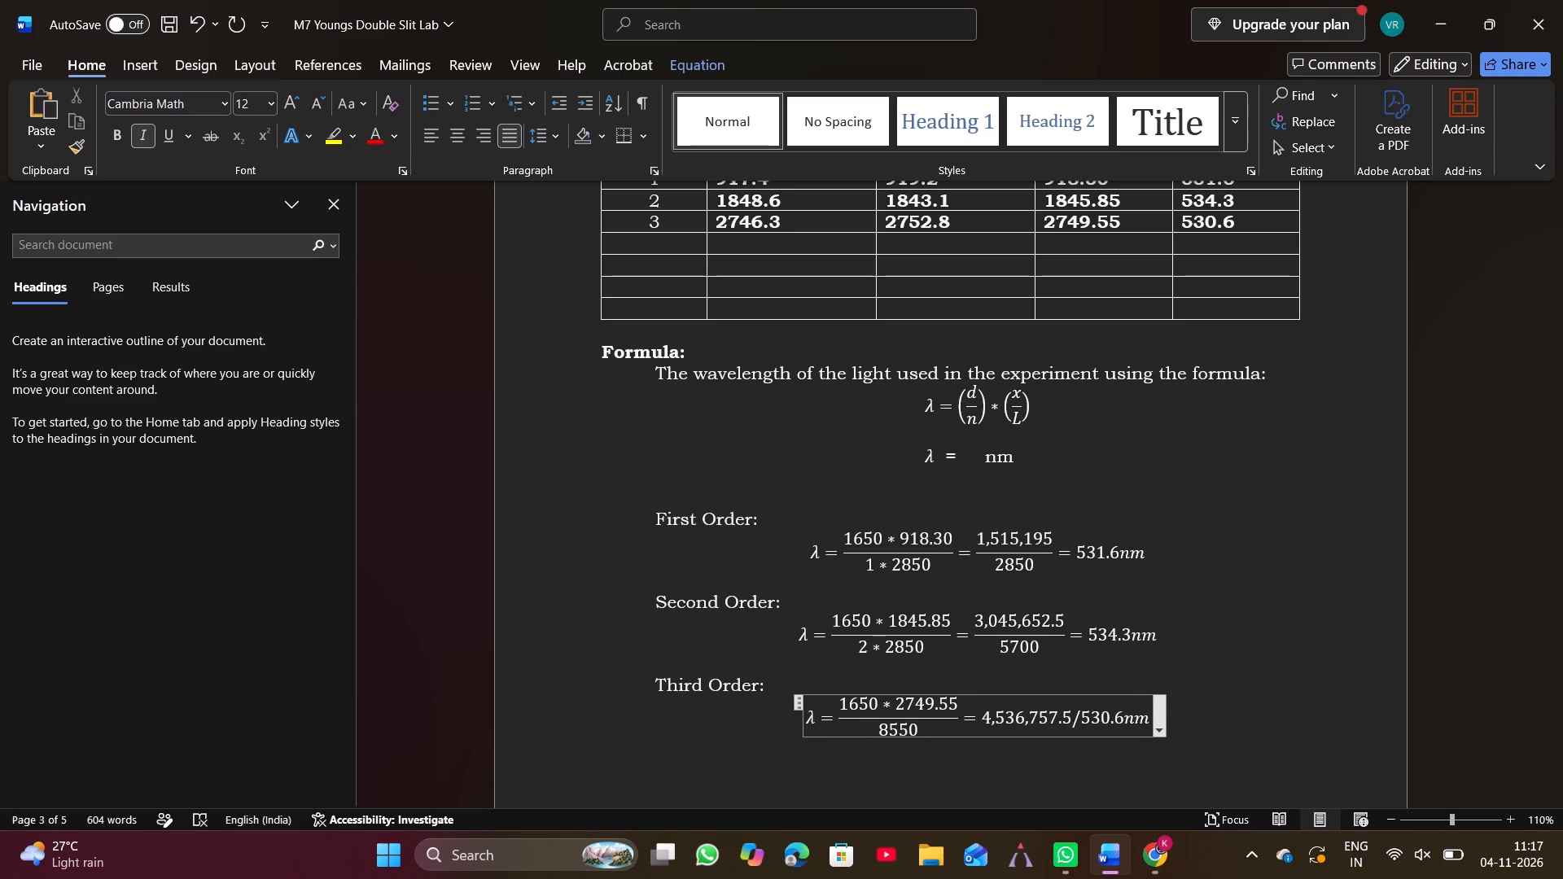
key(8)
text(55)
key(0)
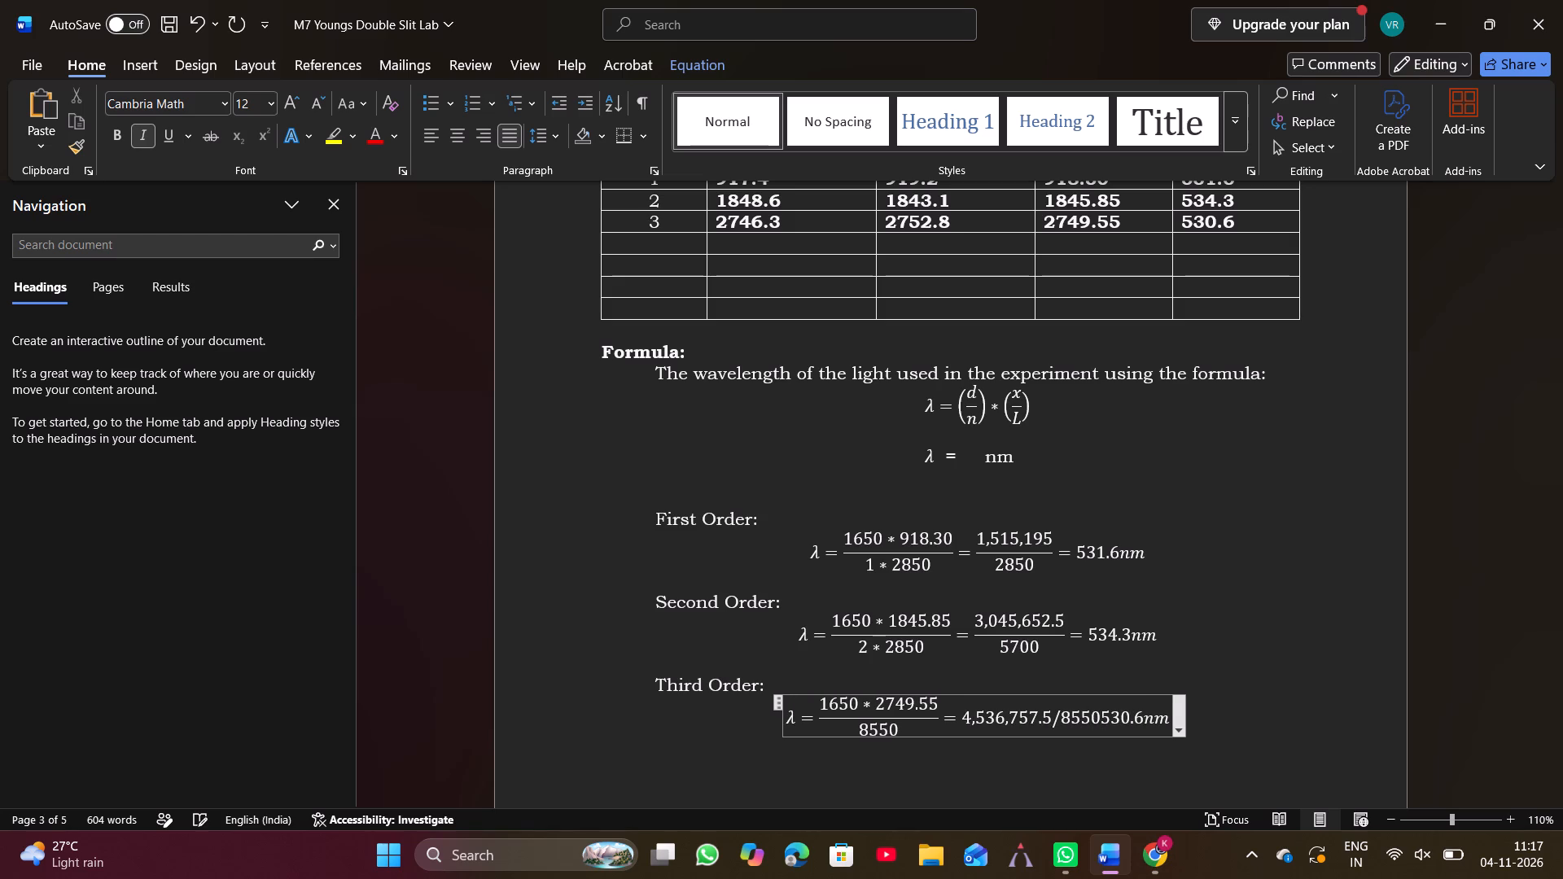
key(equal)
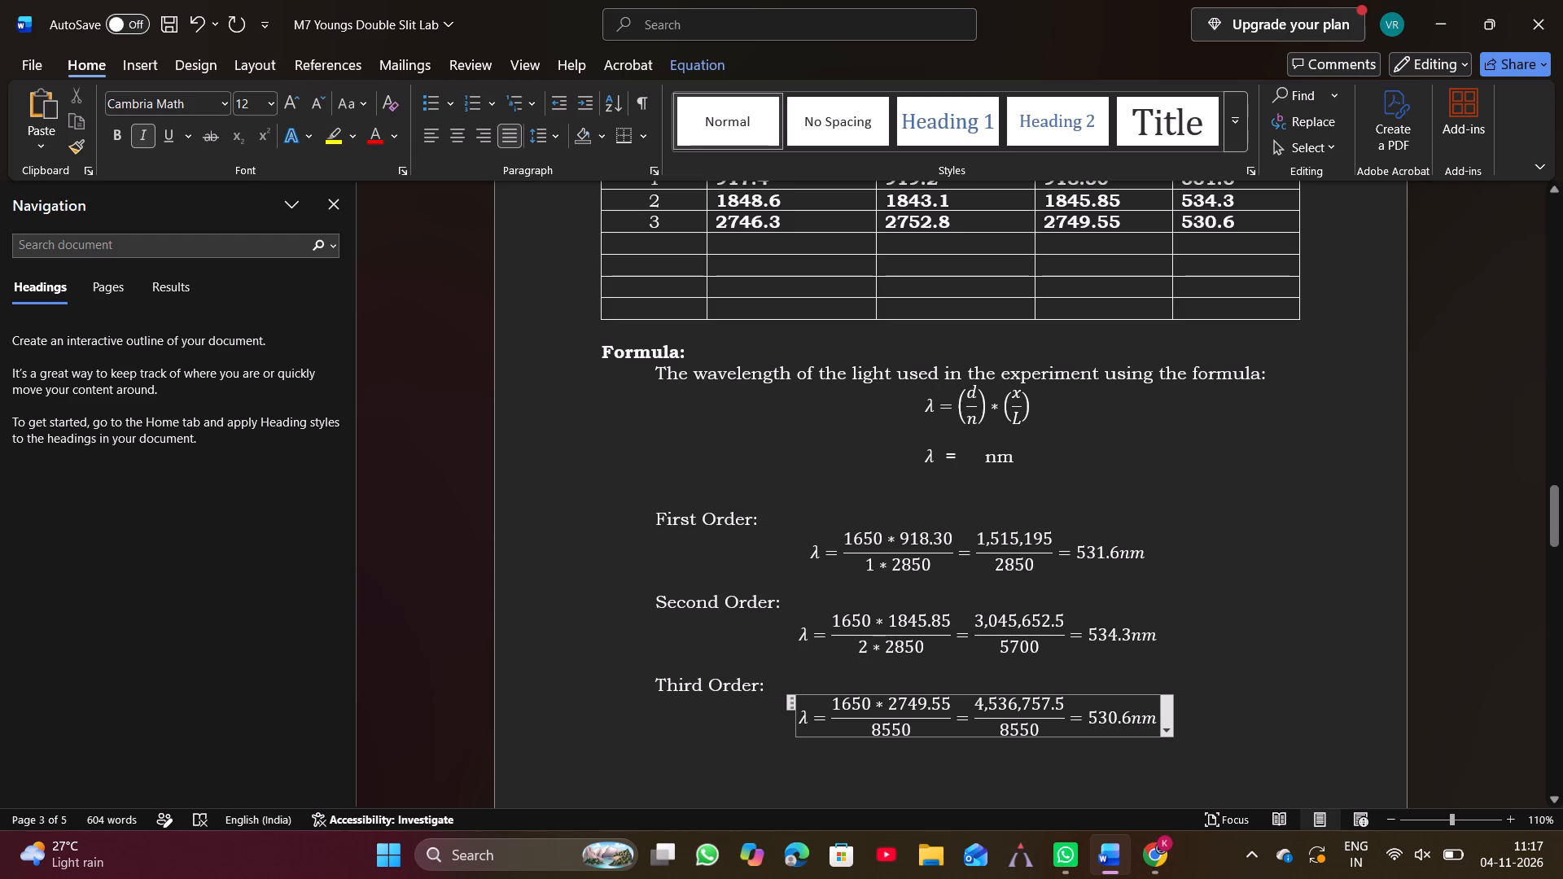
In the Result equation, start a bracketed sum before 532 nm with the first-order wavelength 531.6 and a plus sign.
scroll(1114, 675, down, 2)
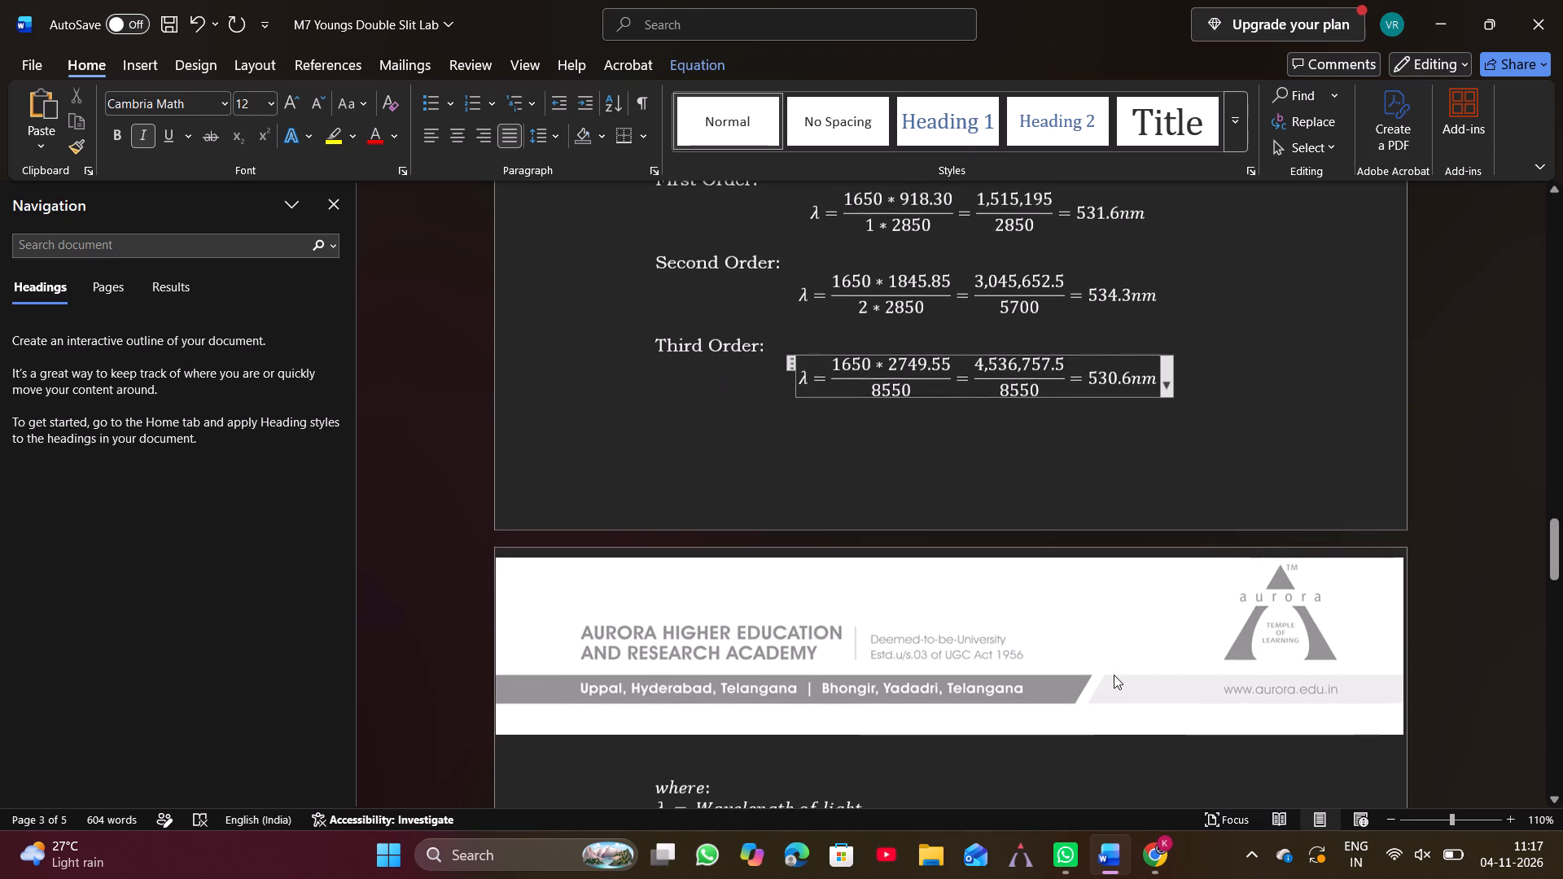
scroll(1114, 675, down, 4)
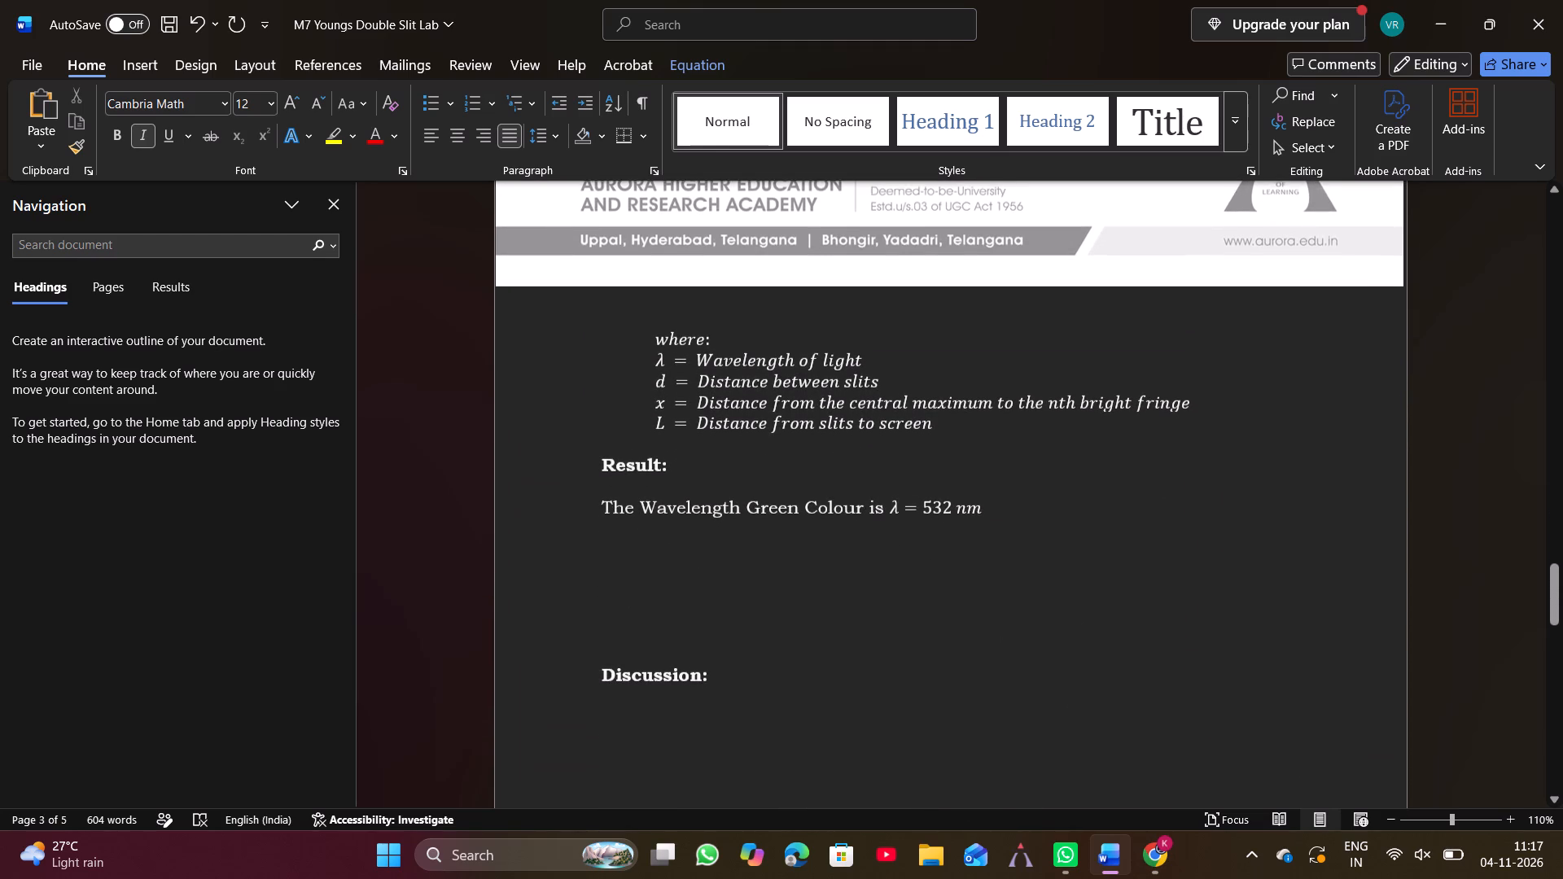
scroll(1114, 675, down, 3)
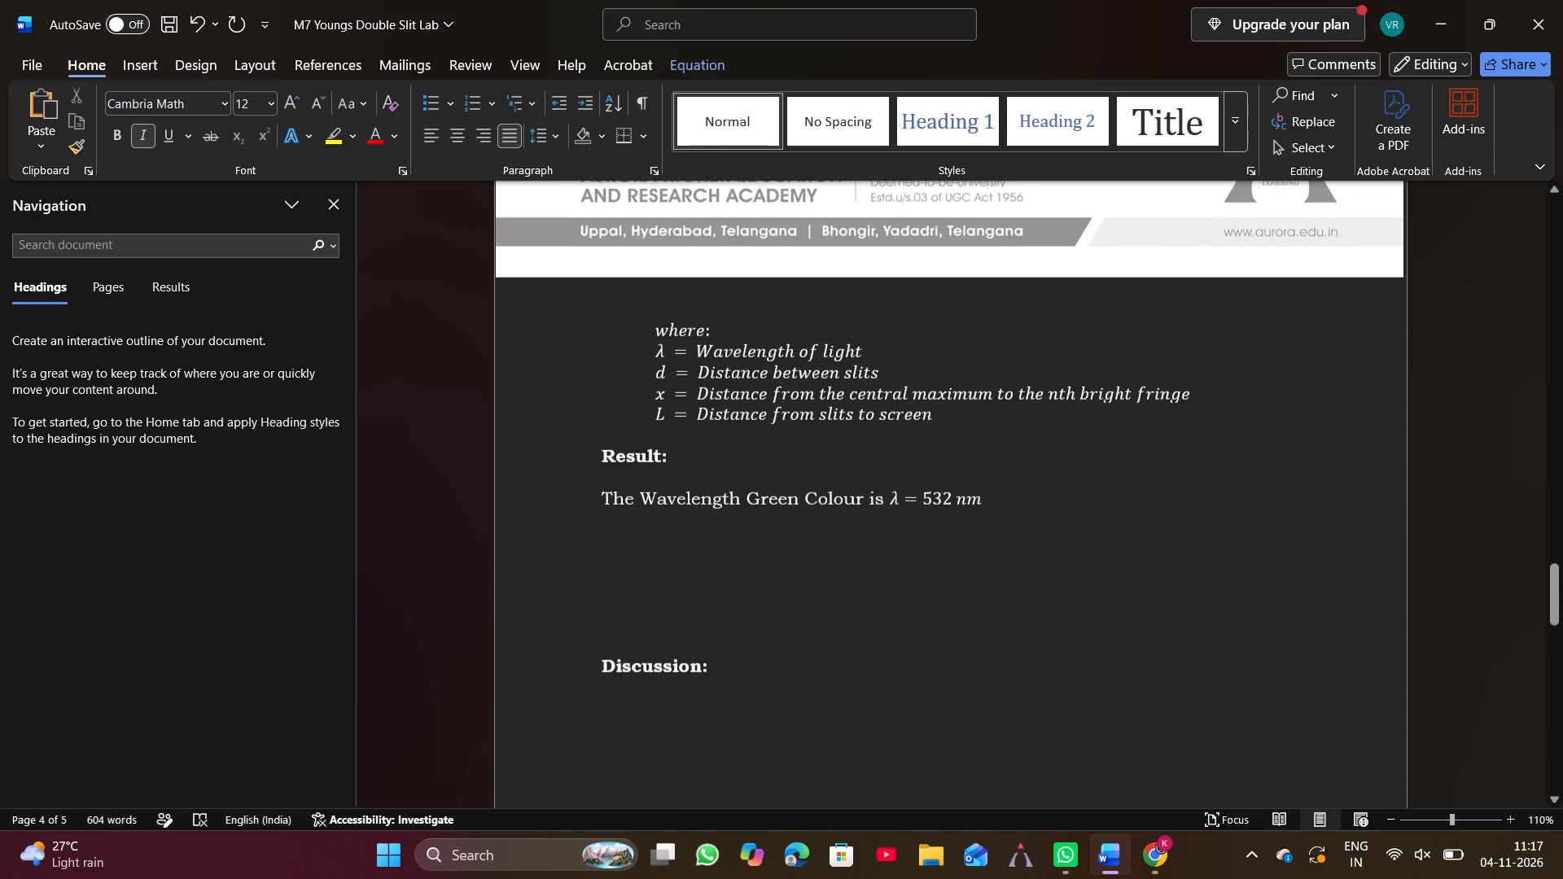
scroll(1114, 675, down, 1)
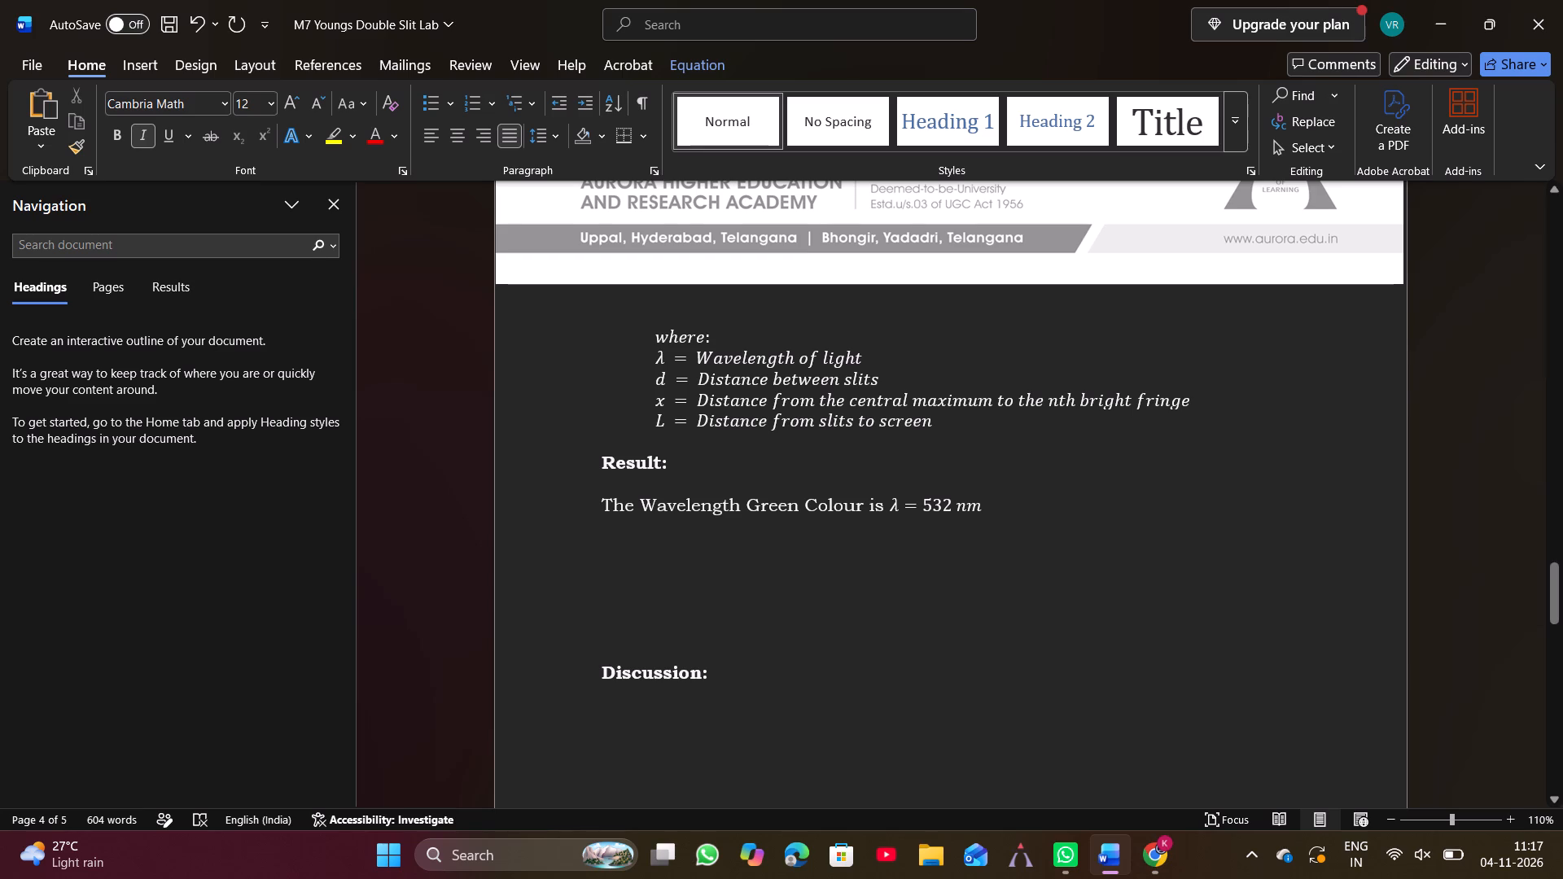
click(917, 506)
drag(917, 506, 980, 507)
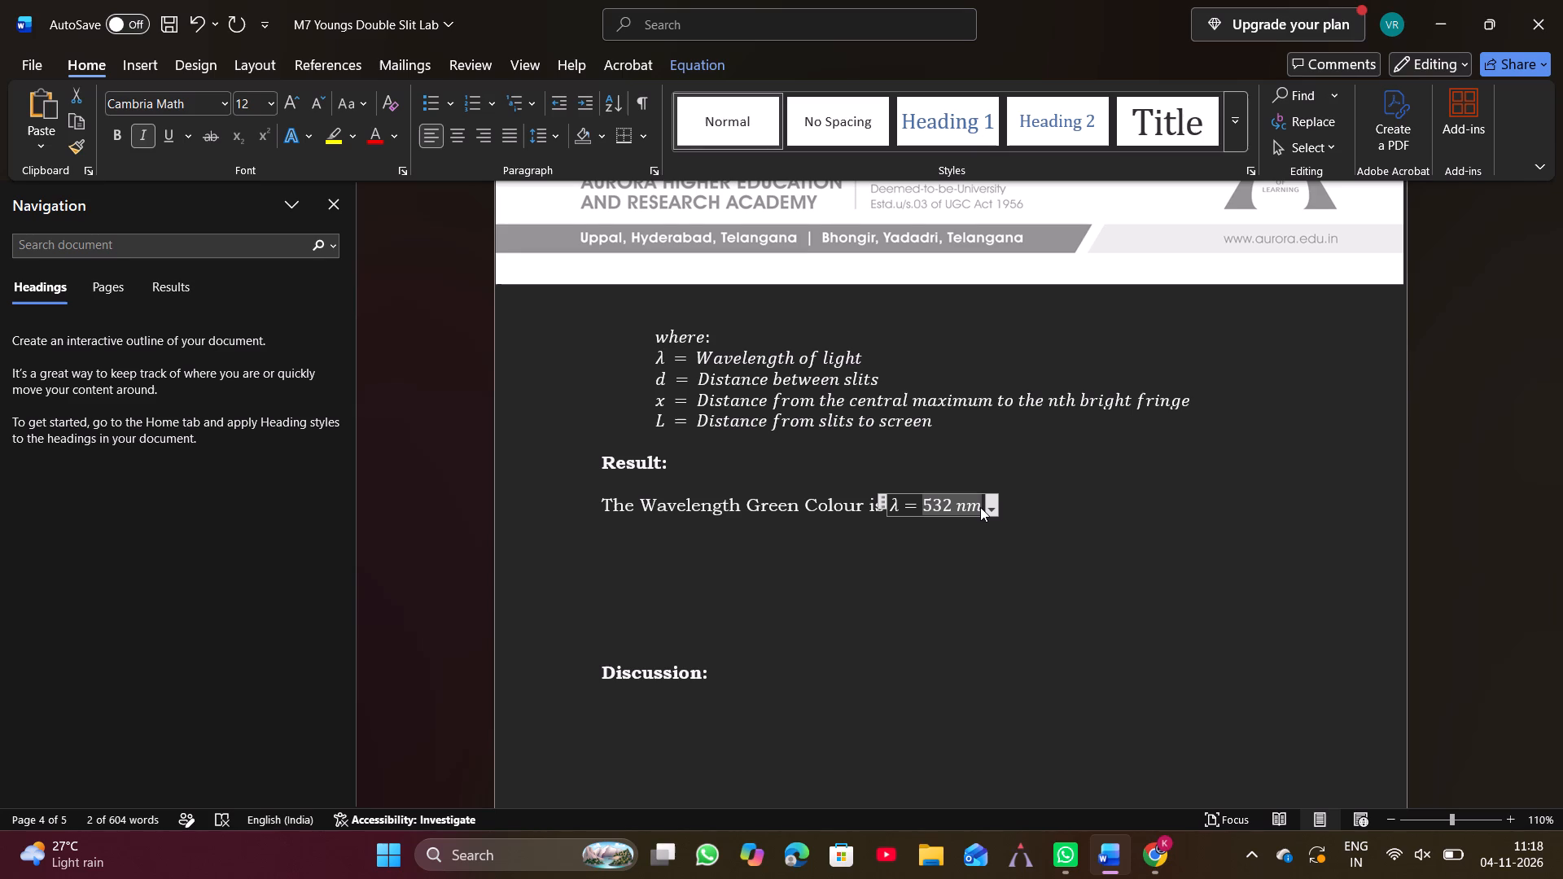
click(922, 507)
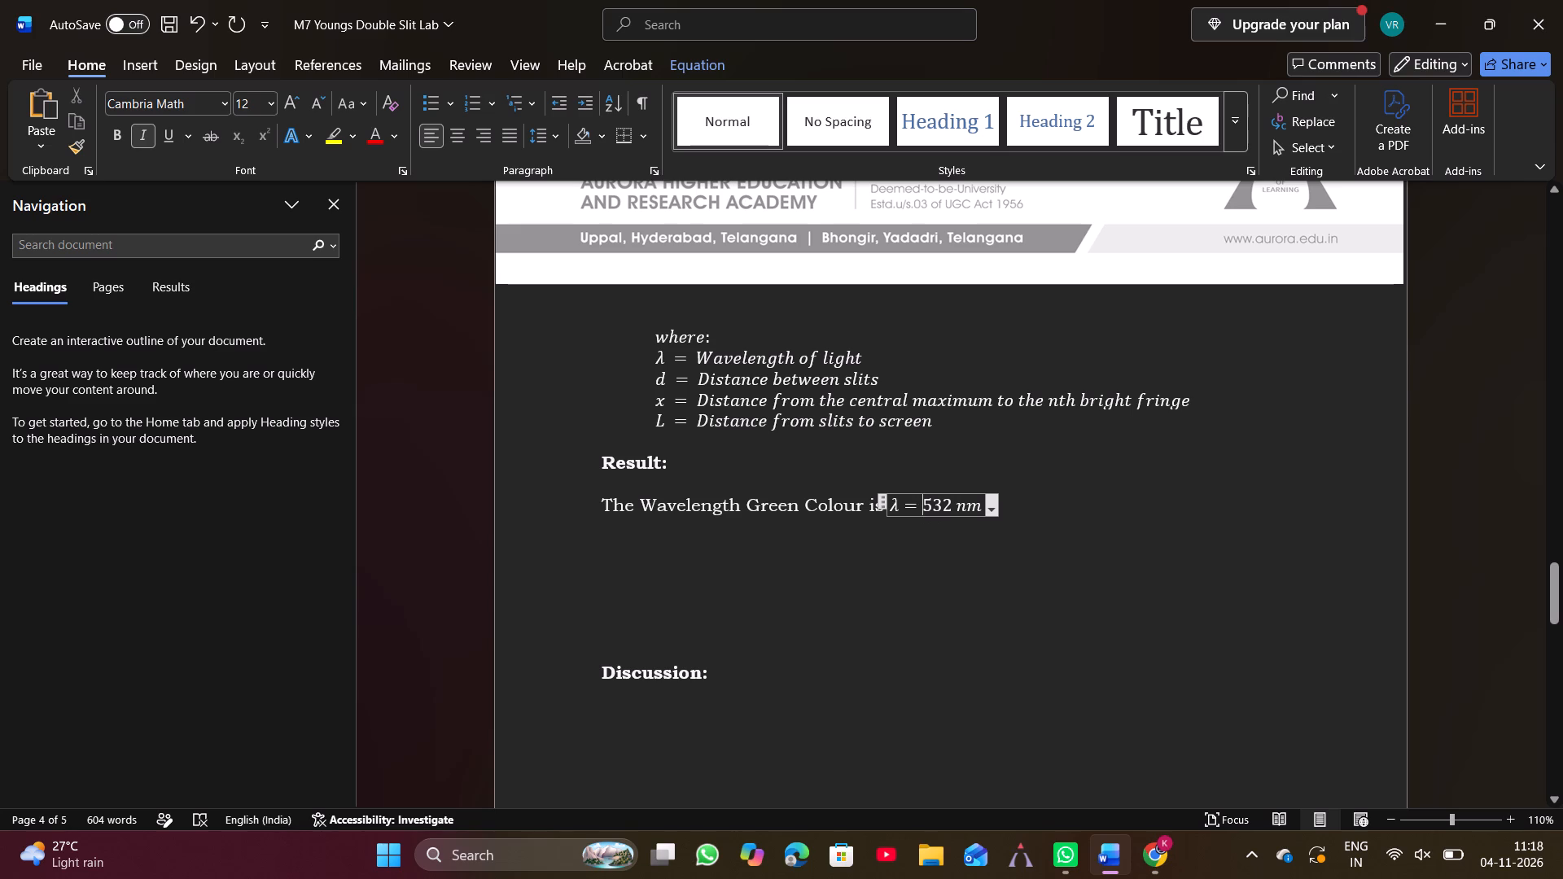
key(shift+parenleft)
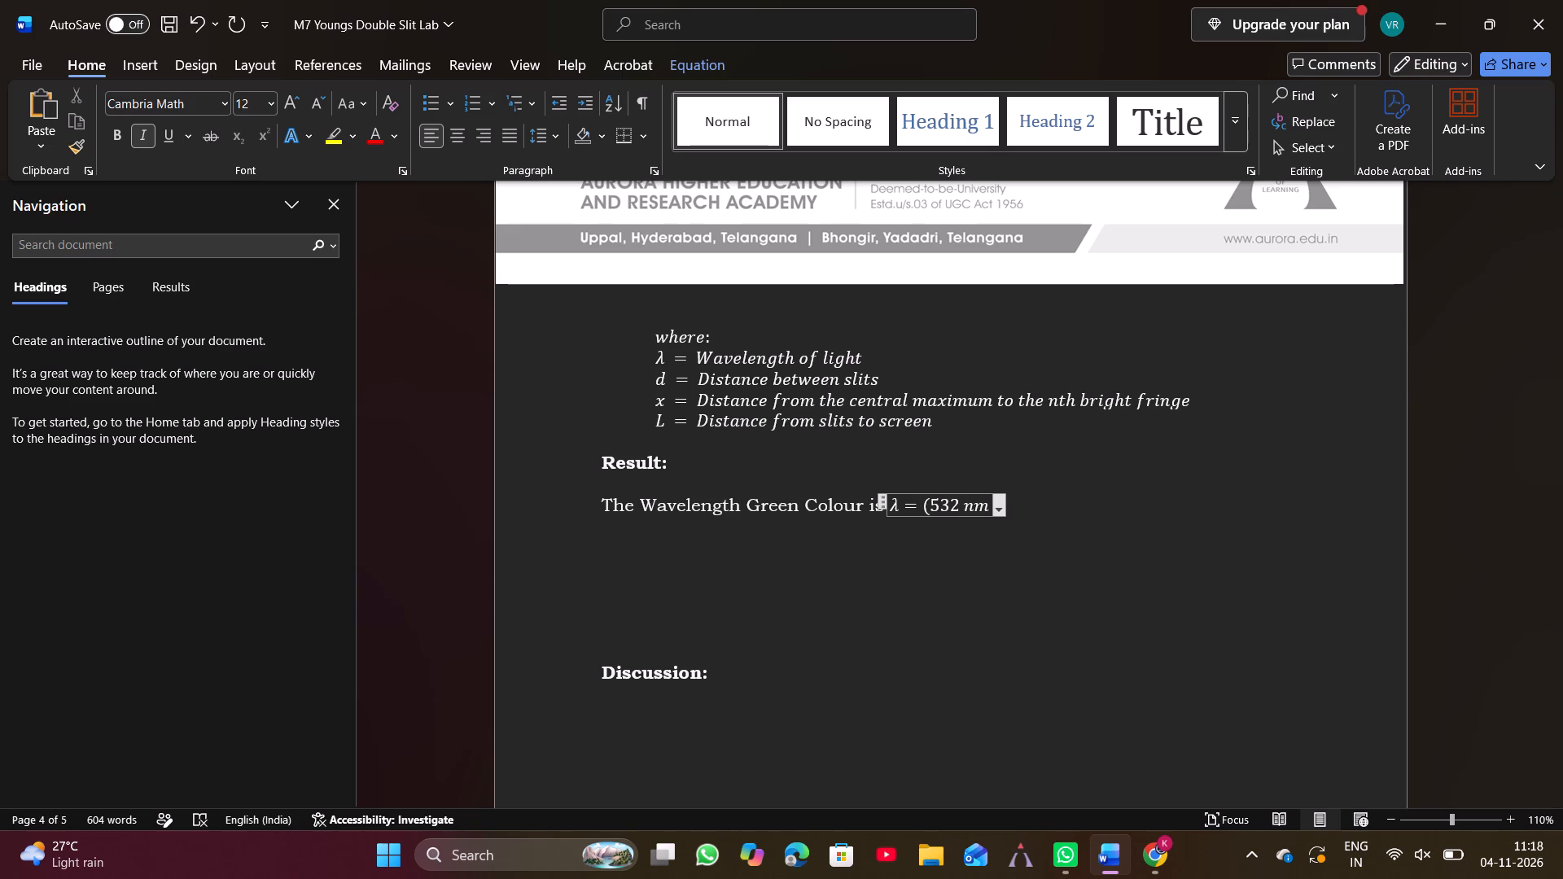
text(531)
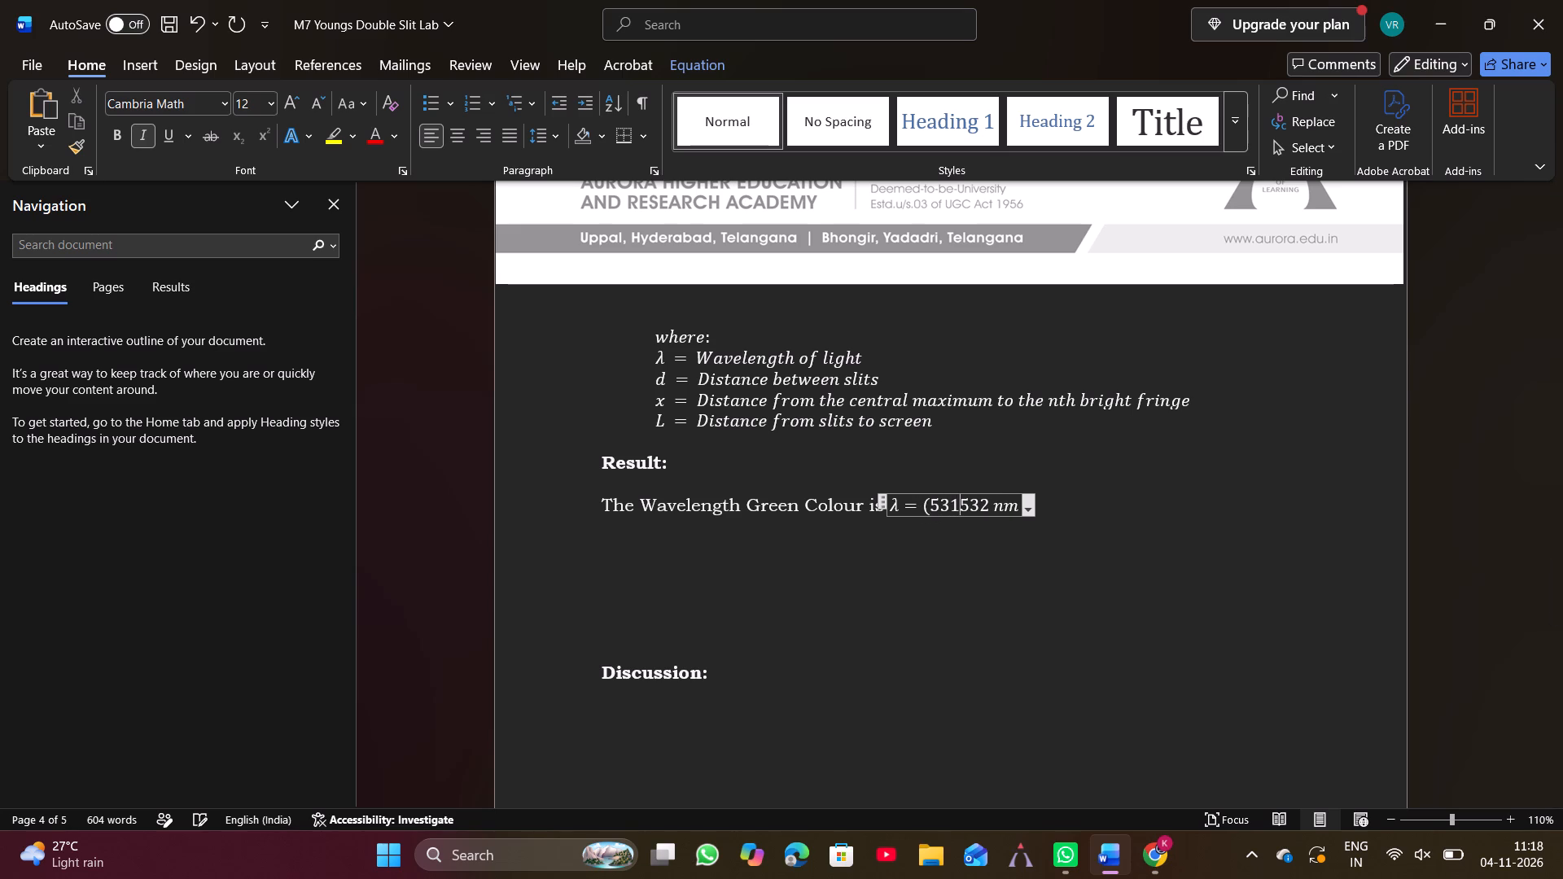
text(.6)
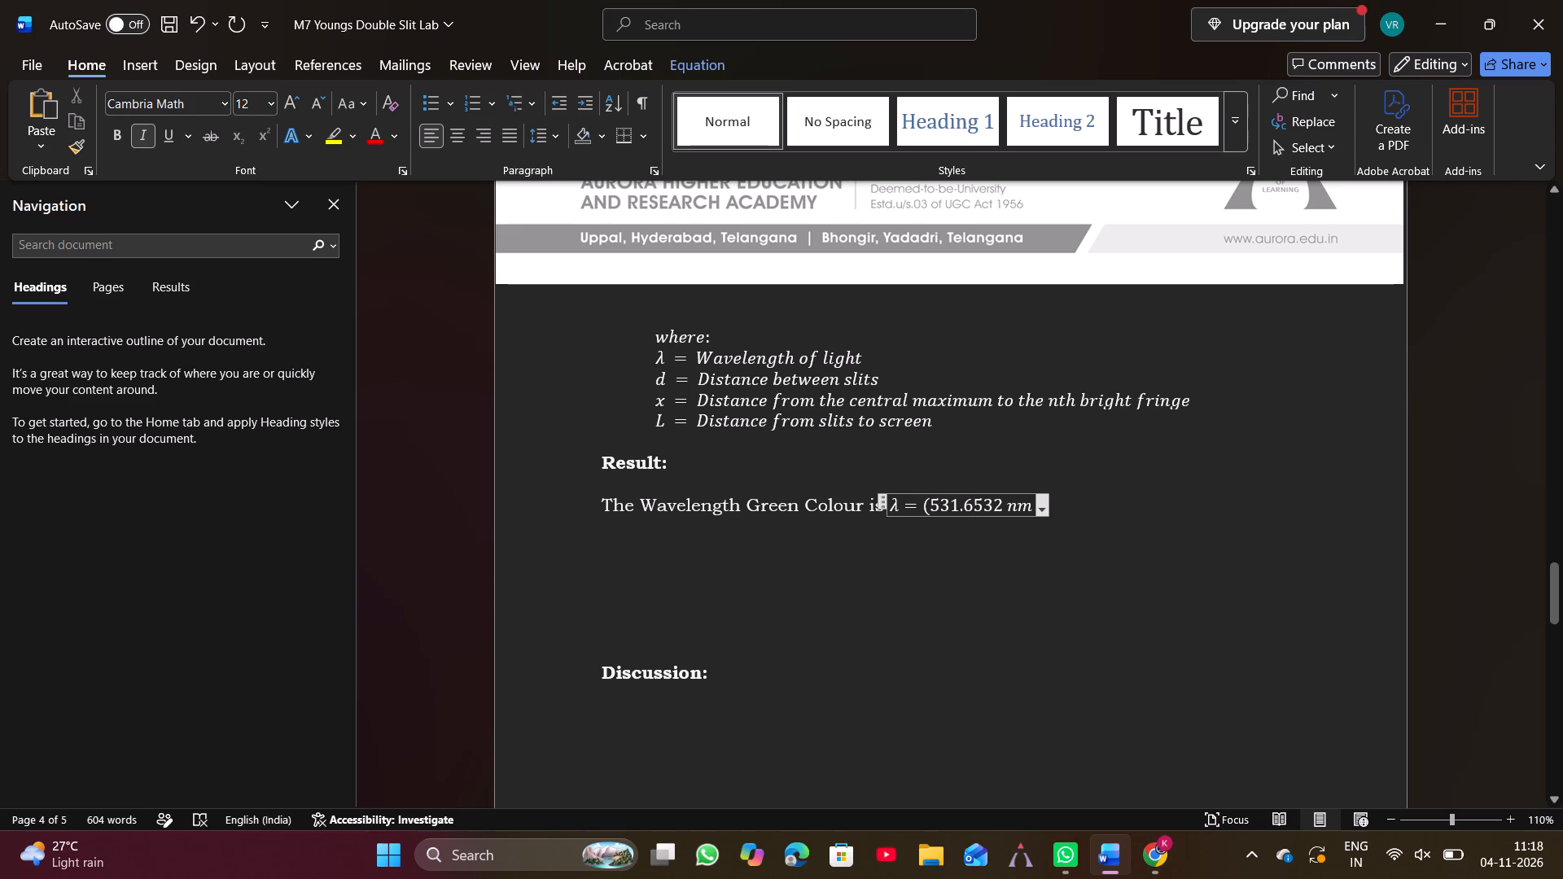
key(shift+plus)
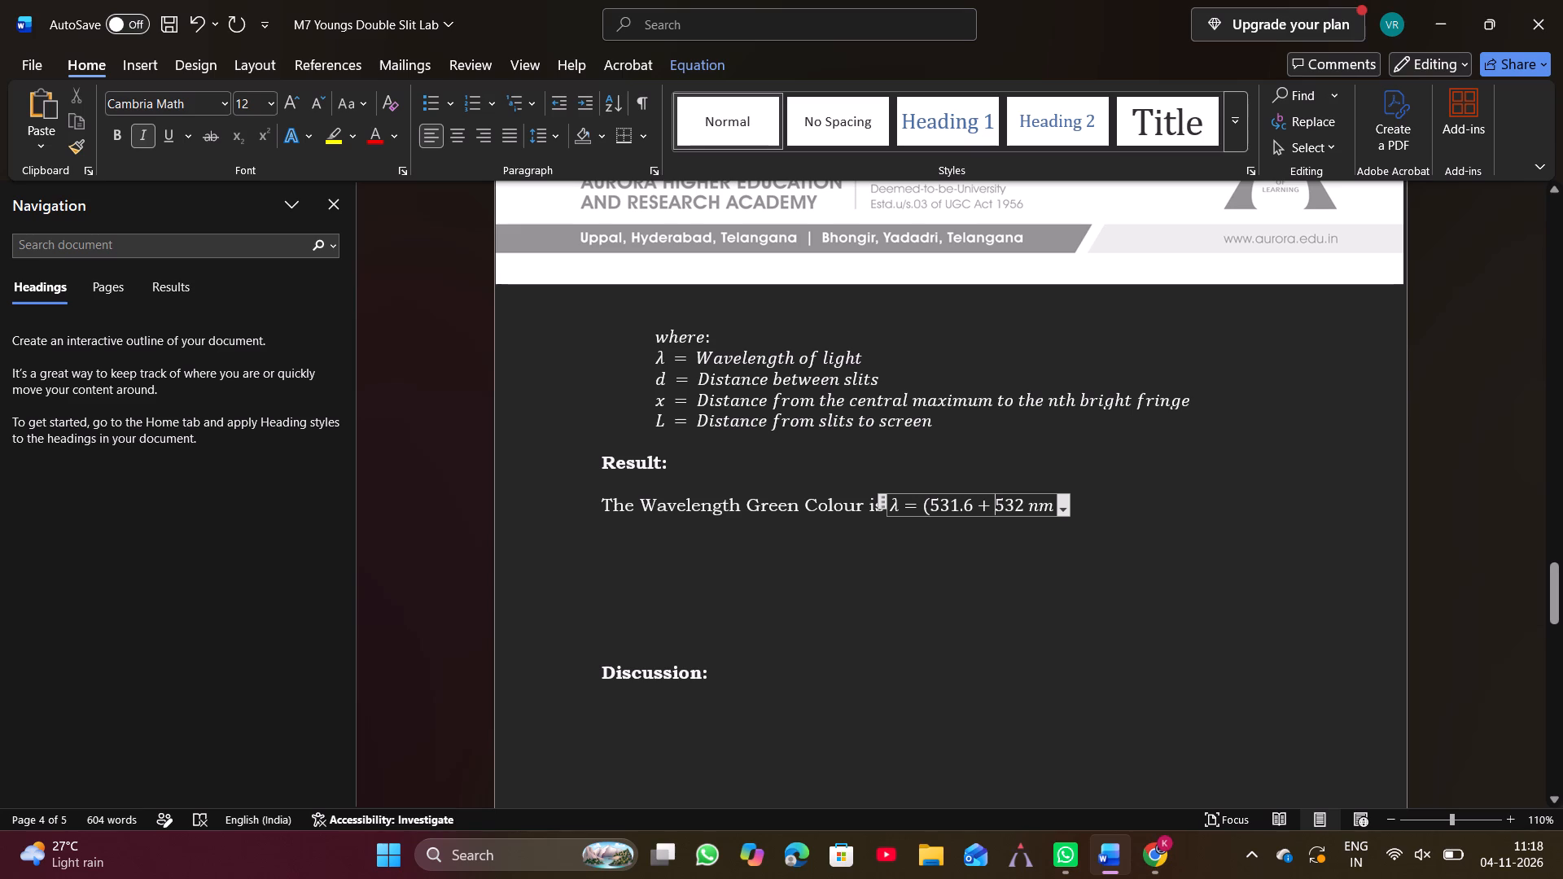
Look up the second-order wavelength and add 534.3 with a plus sign to the sum in the Result equation.
scroll(1025, 522, up, 3)
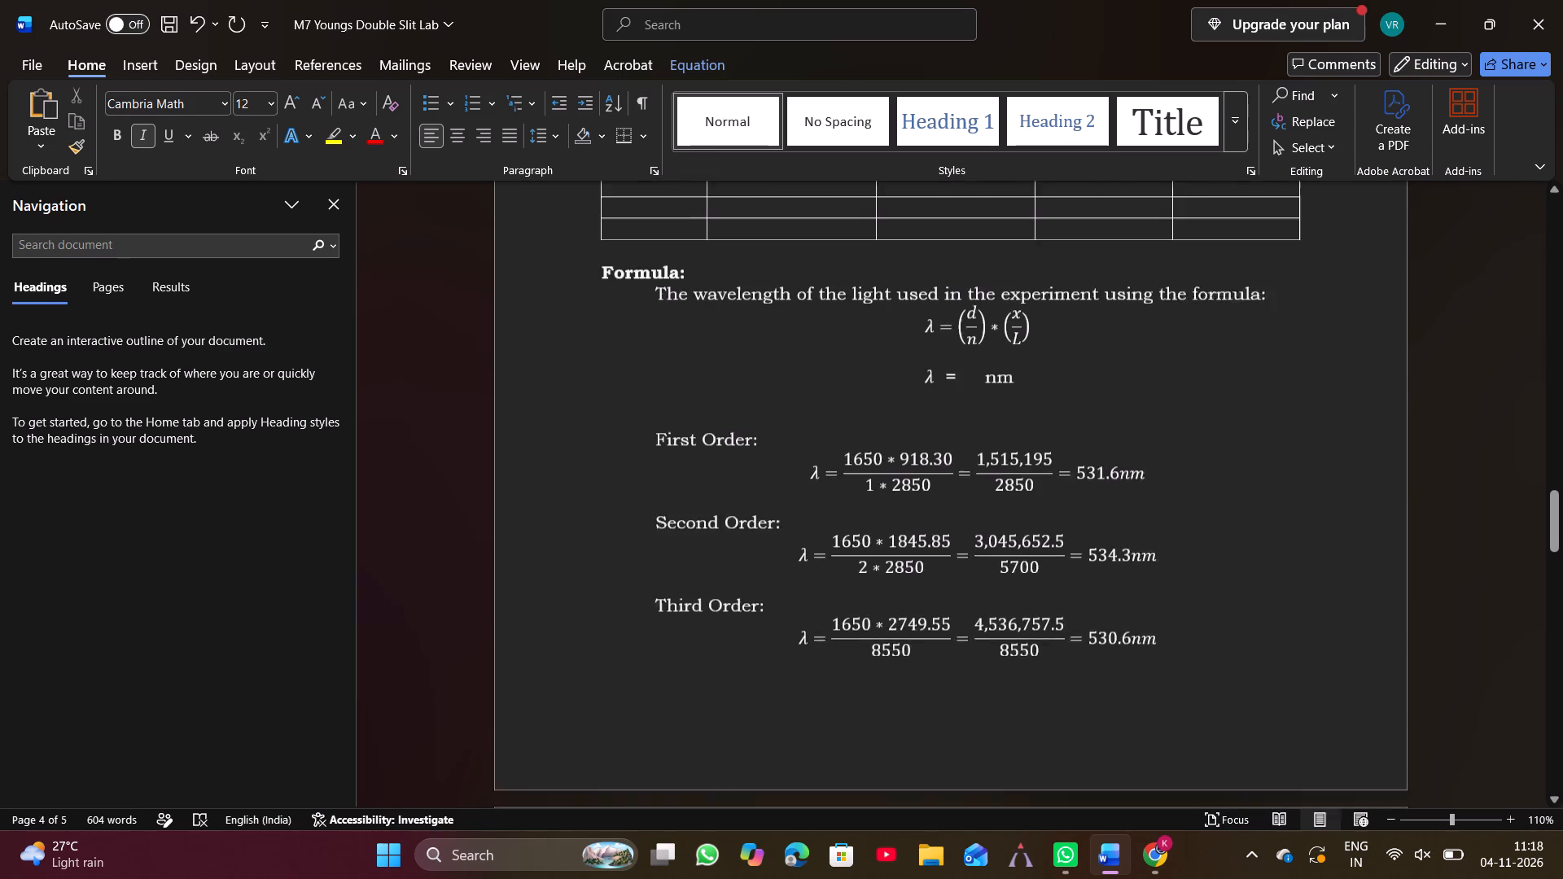
scroll(1025, 522, up, 2)
scroll(1025, 522, left, 1)
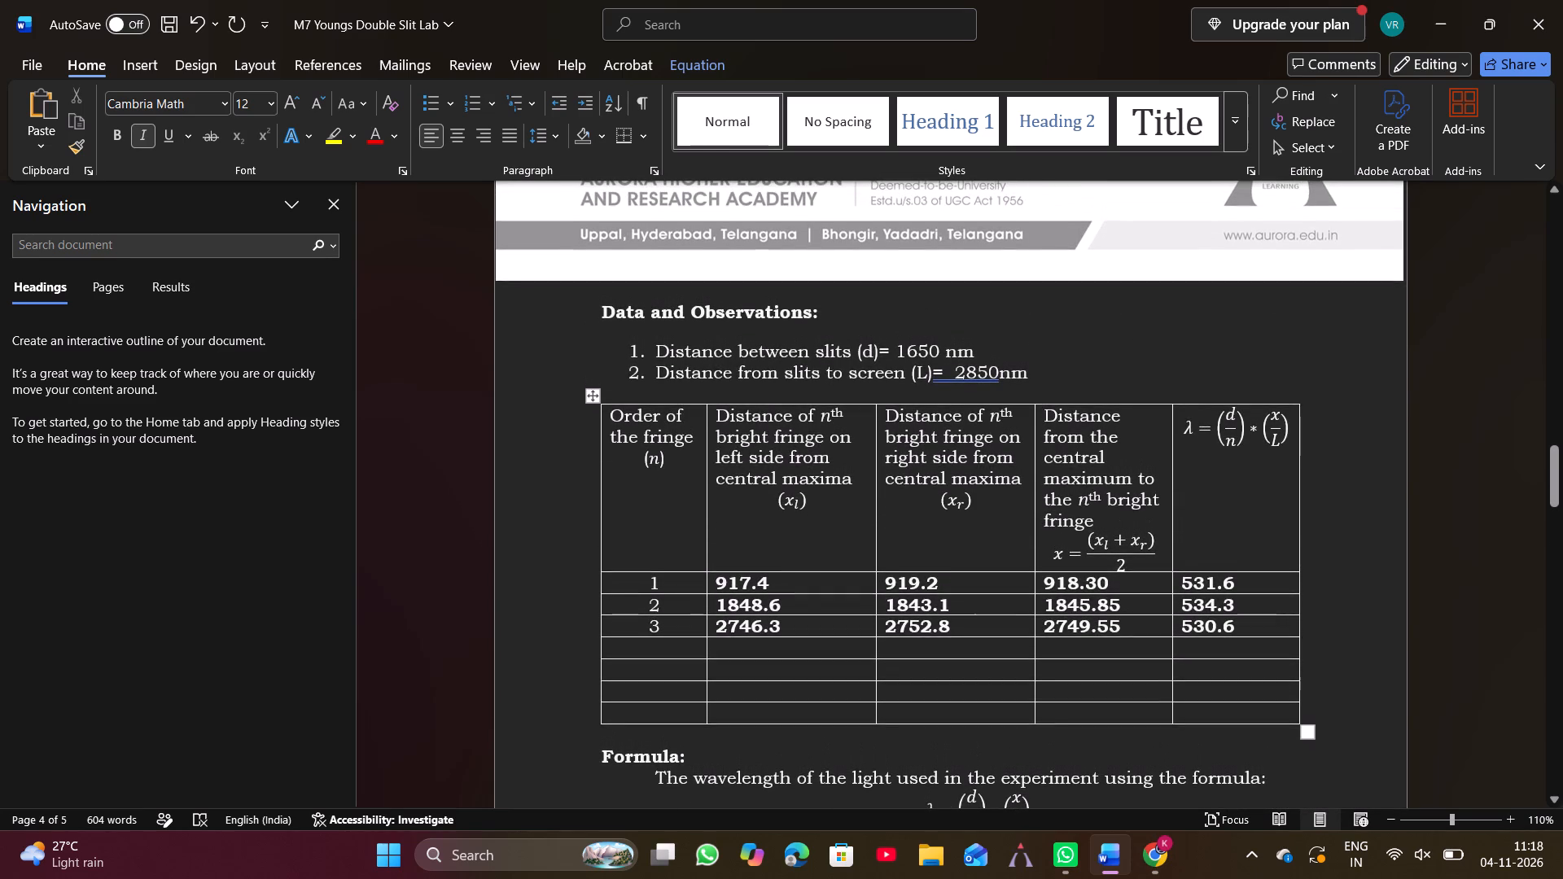
scroll(1025, 522, left, 1)
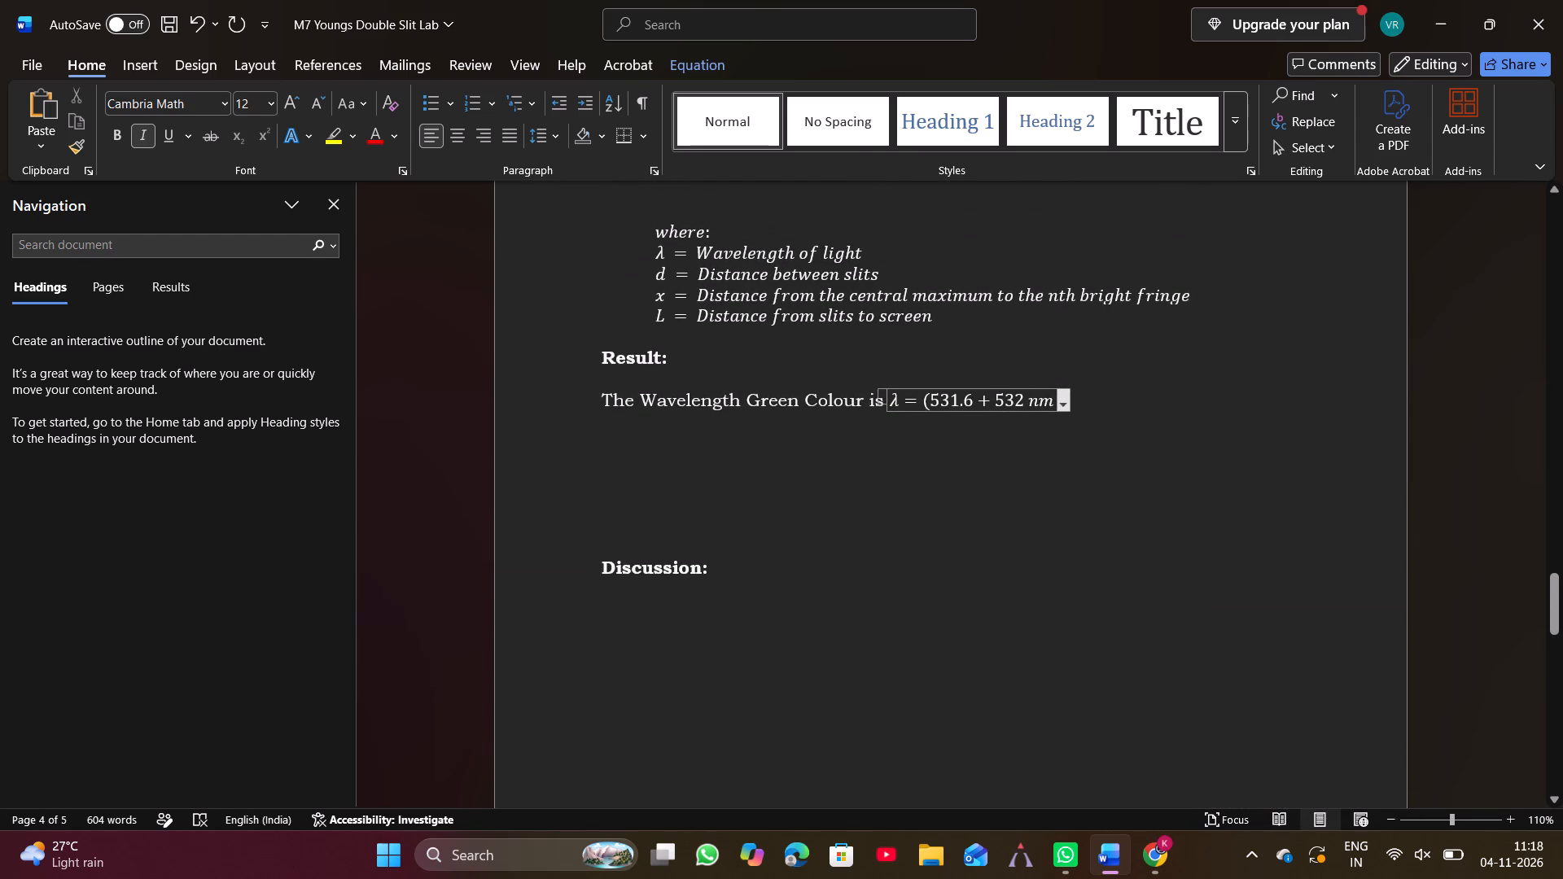
click(992, 404)
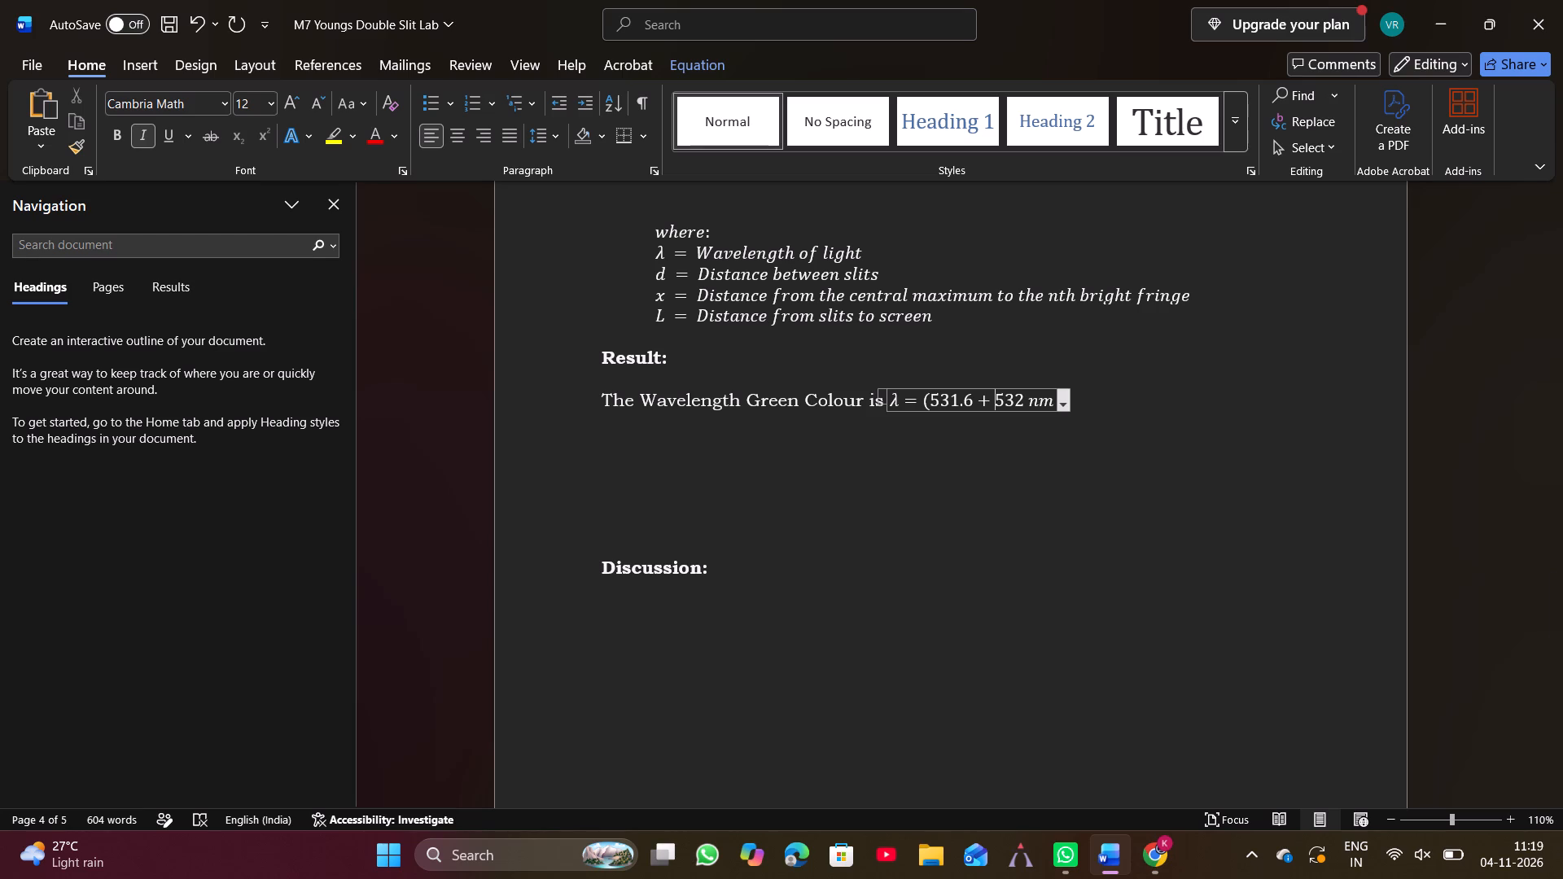
key(5)
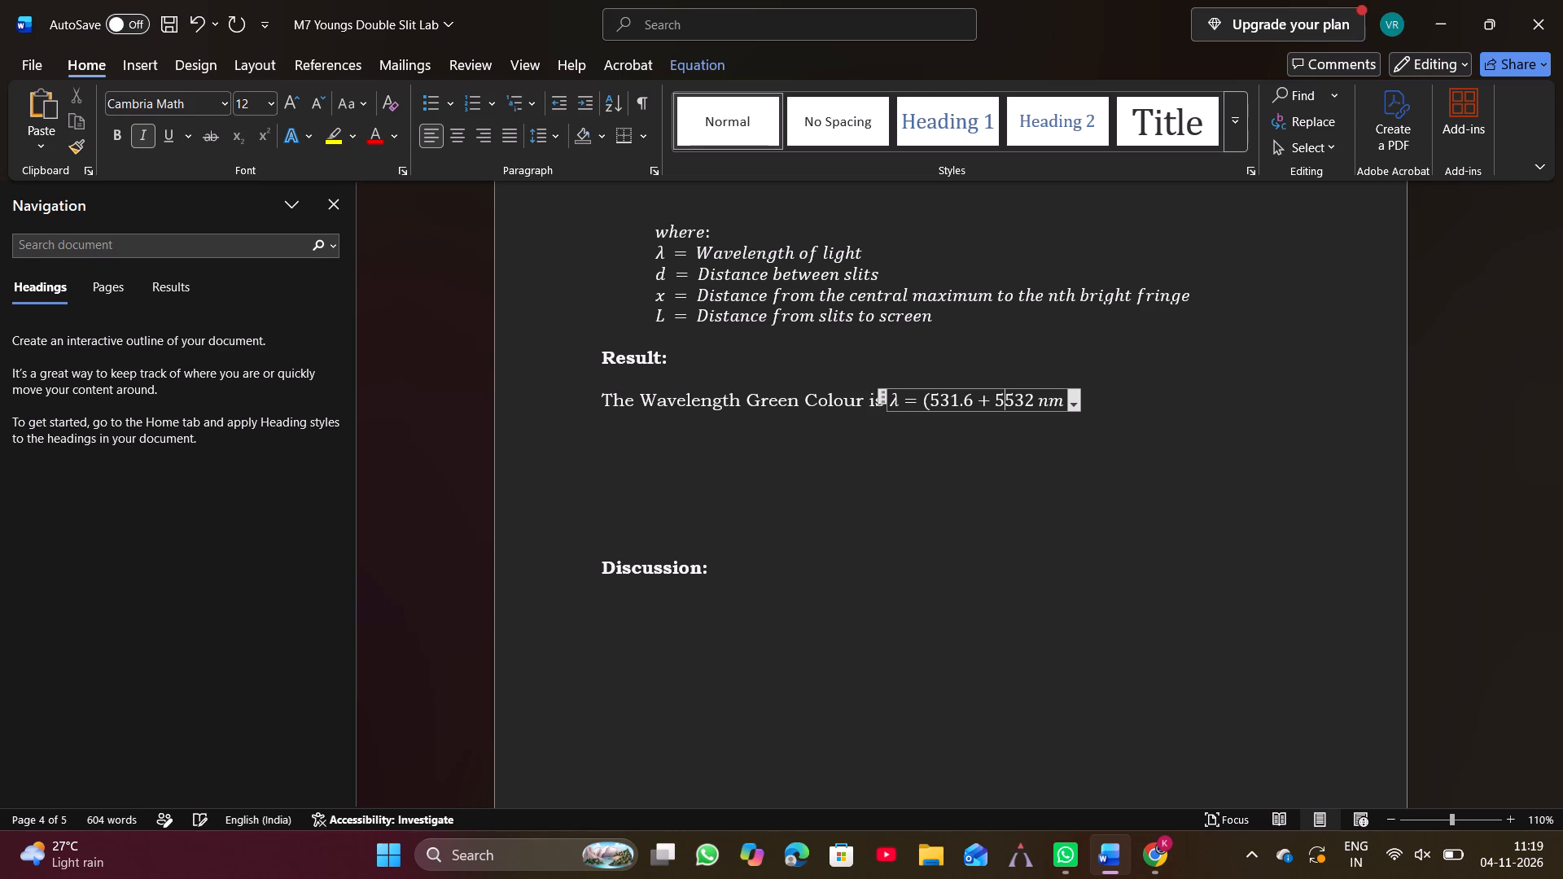
key(4)
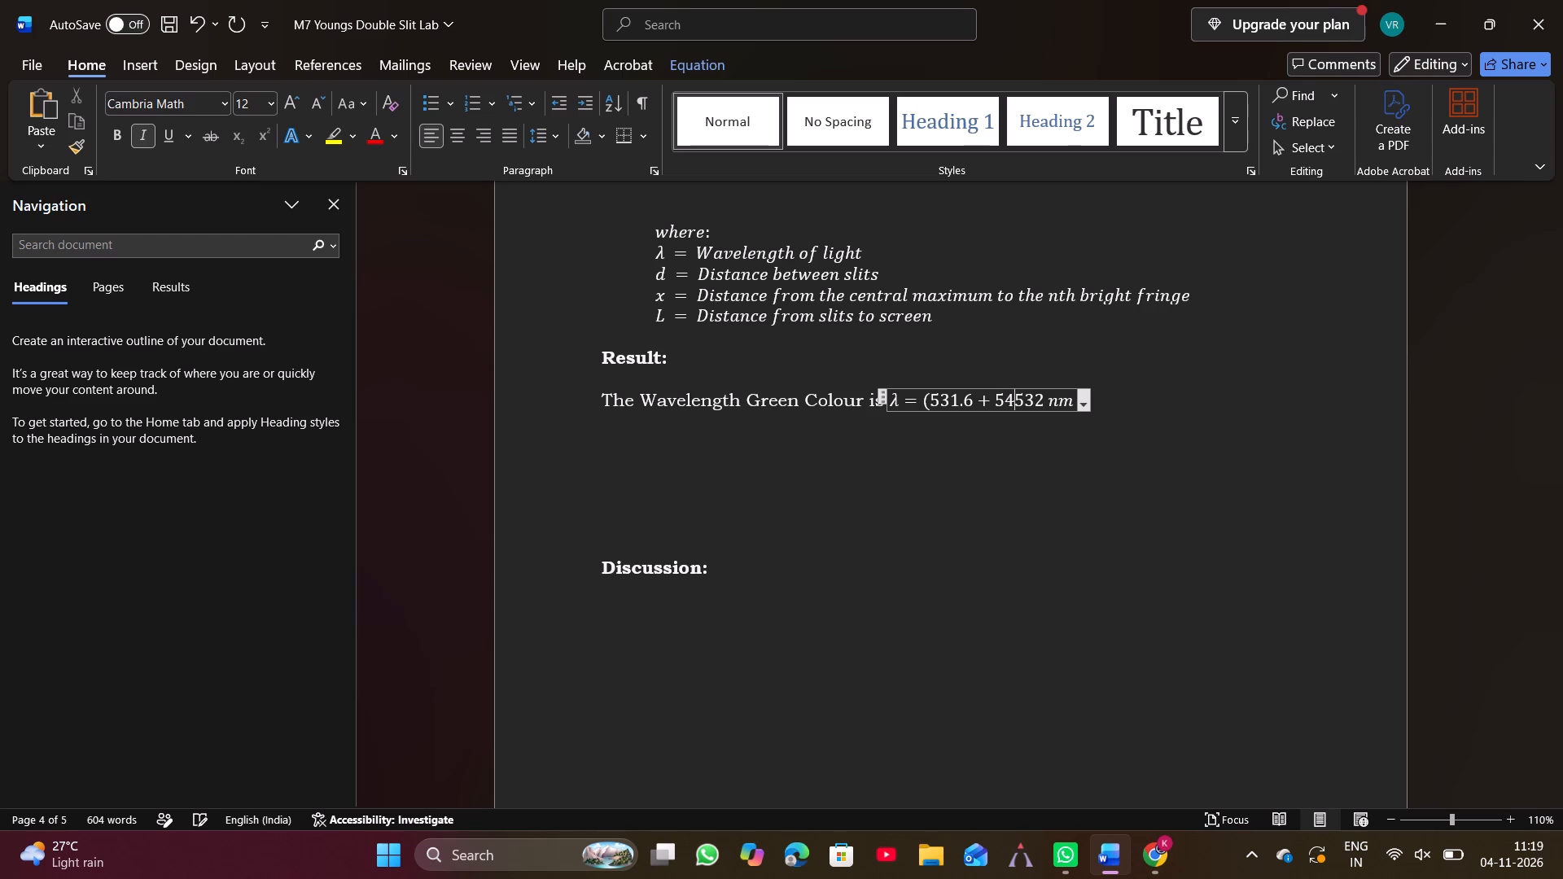
key(BackSpace)
text(34)
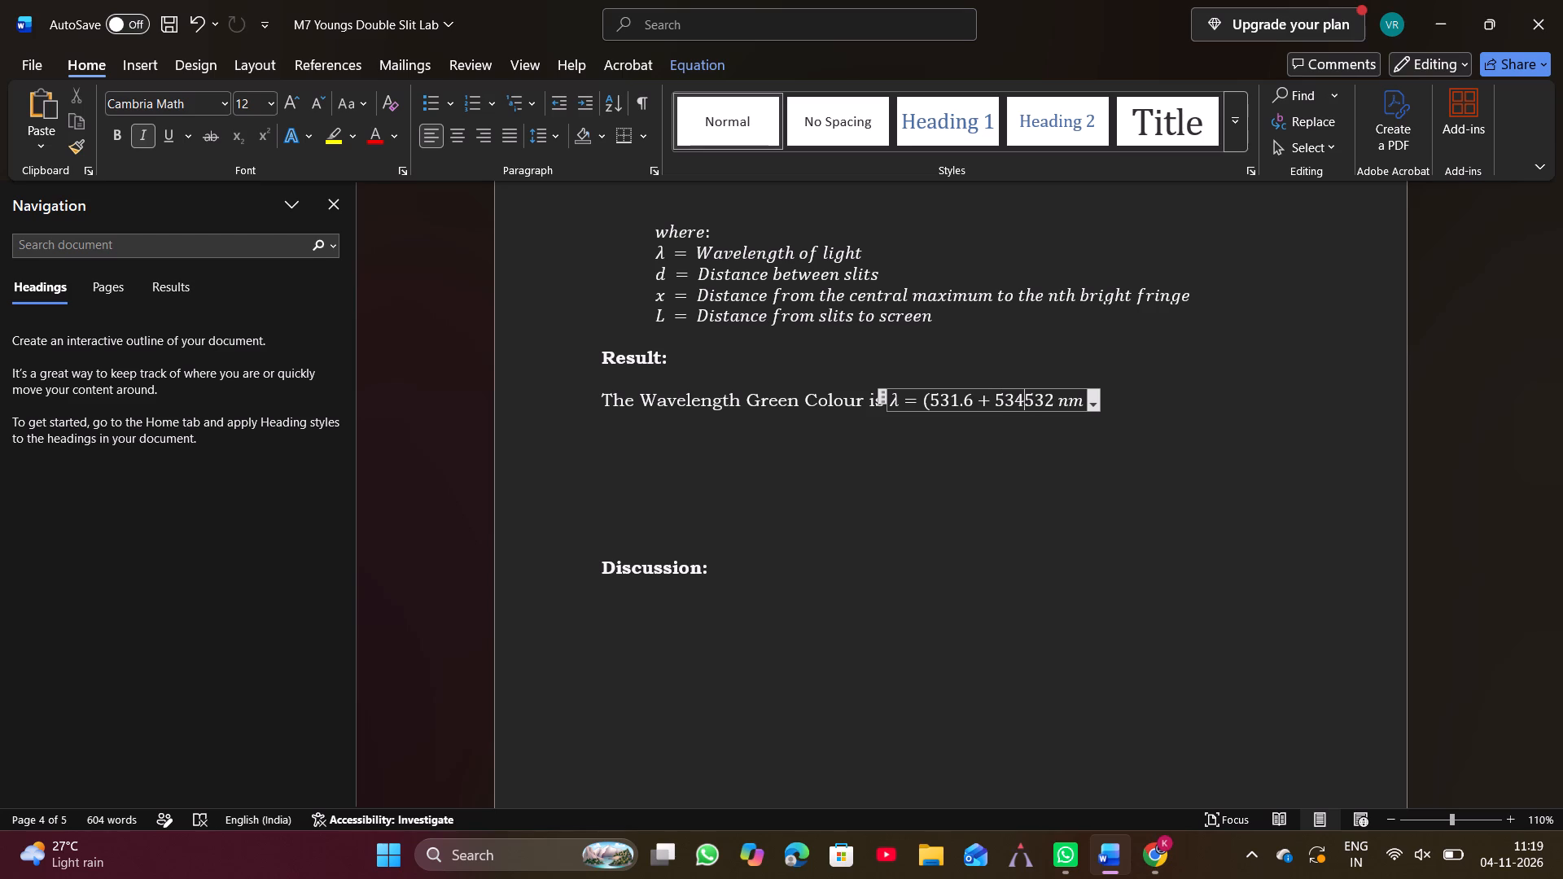
key(period)
key(3)
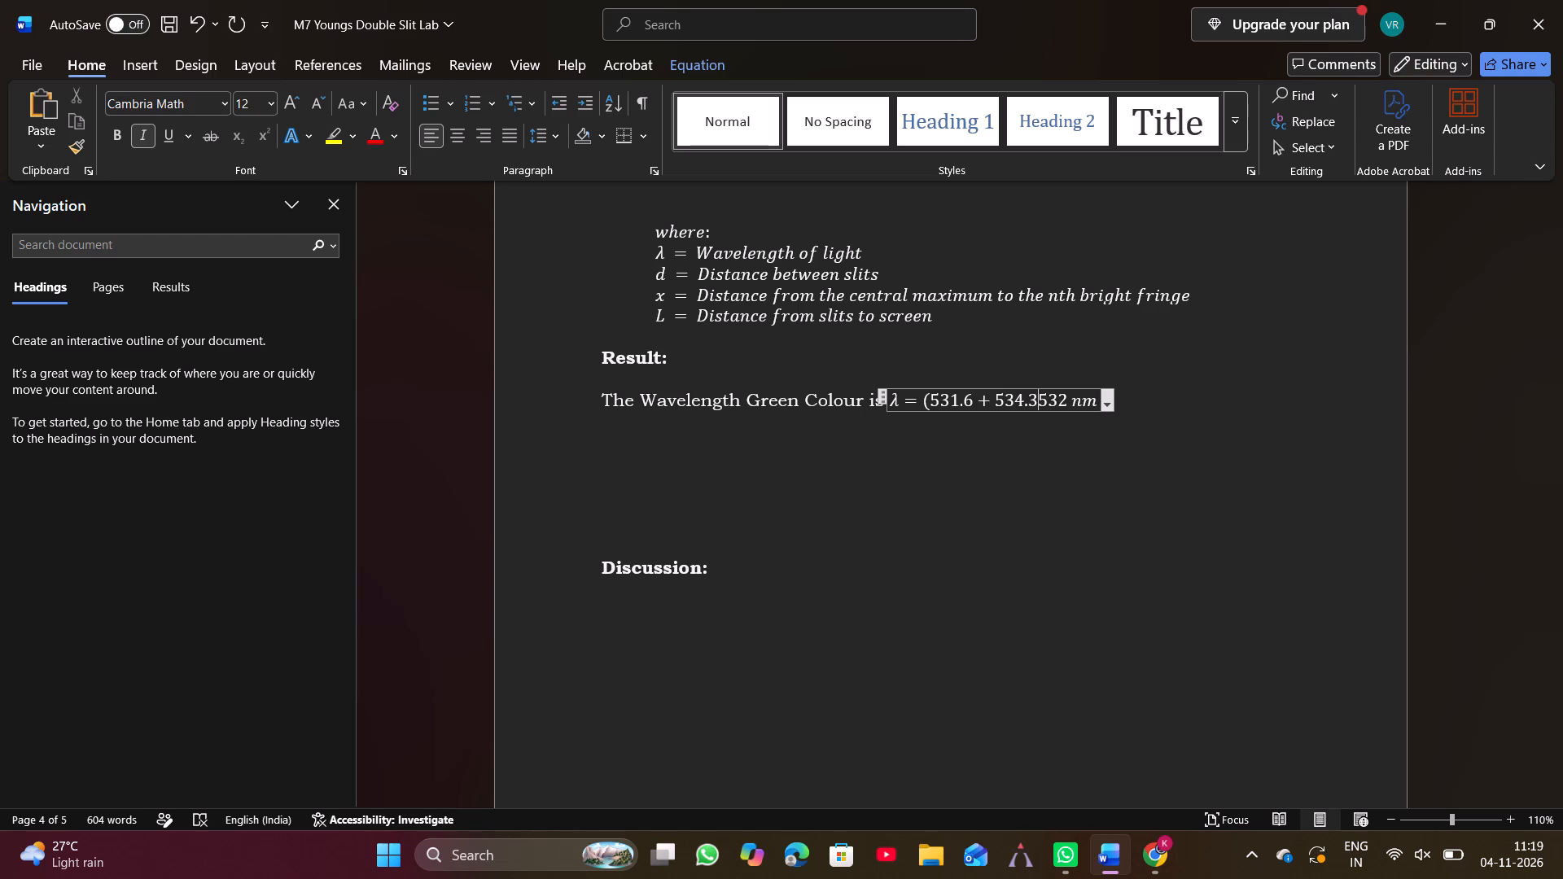
key(shift+plus)
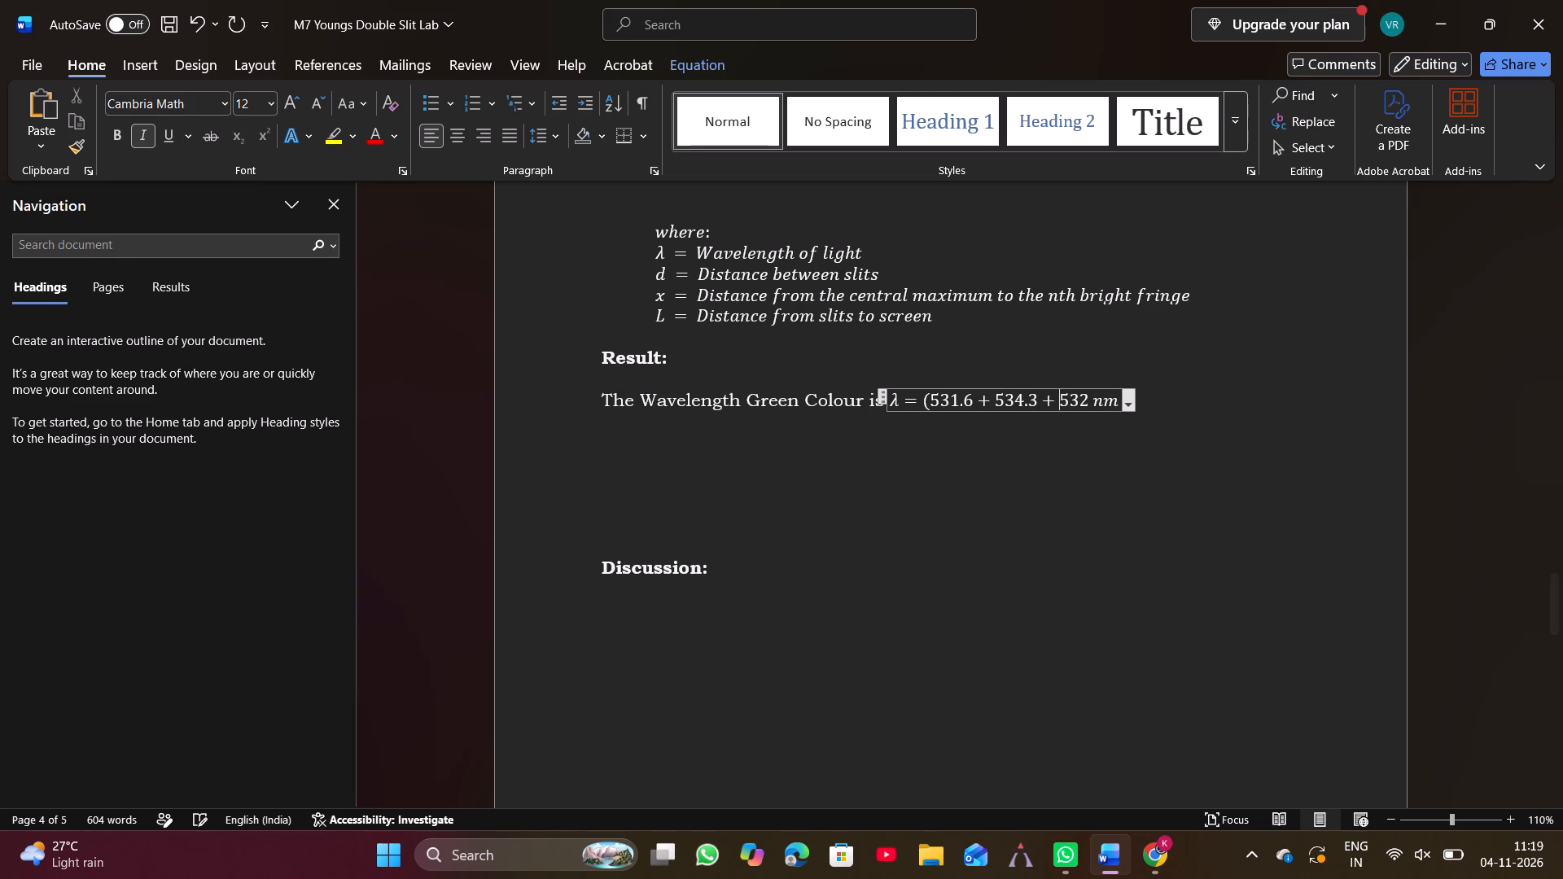
Complete the Result average with 530.6 as the last term, a denominator of 3, and an equals sign before 532 nm.
text(530.6)
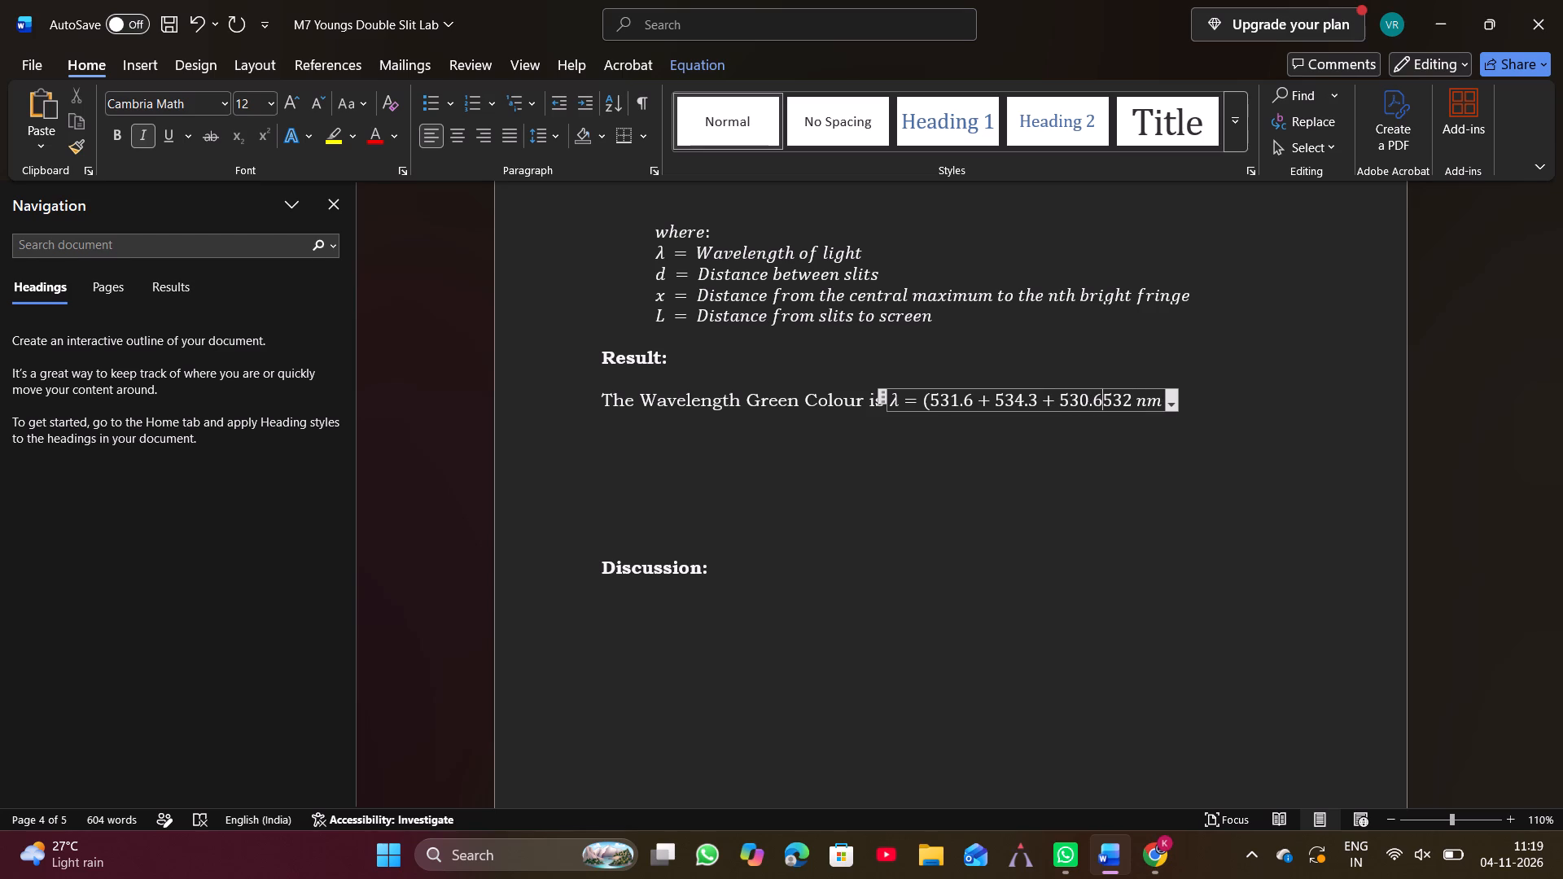
key(shift+parenright)
key(slash)
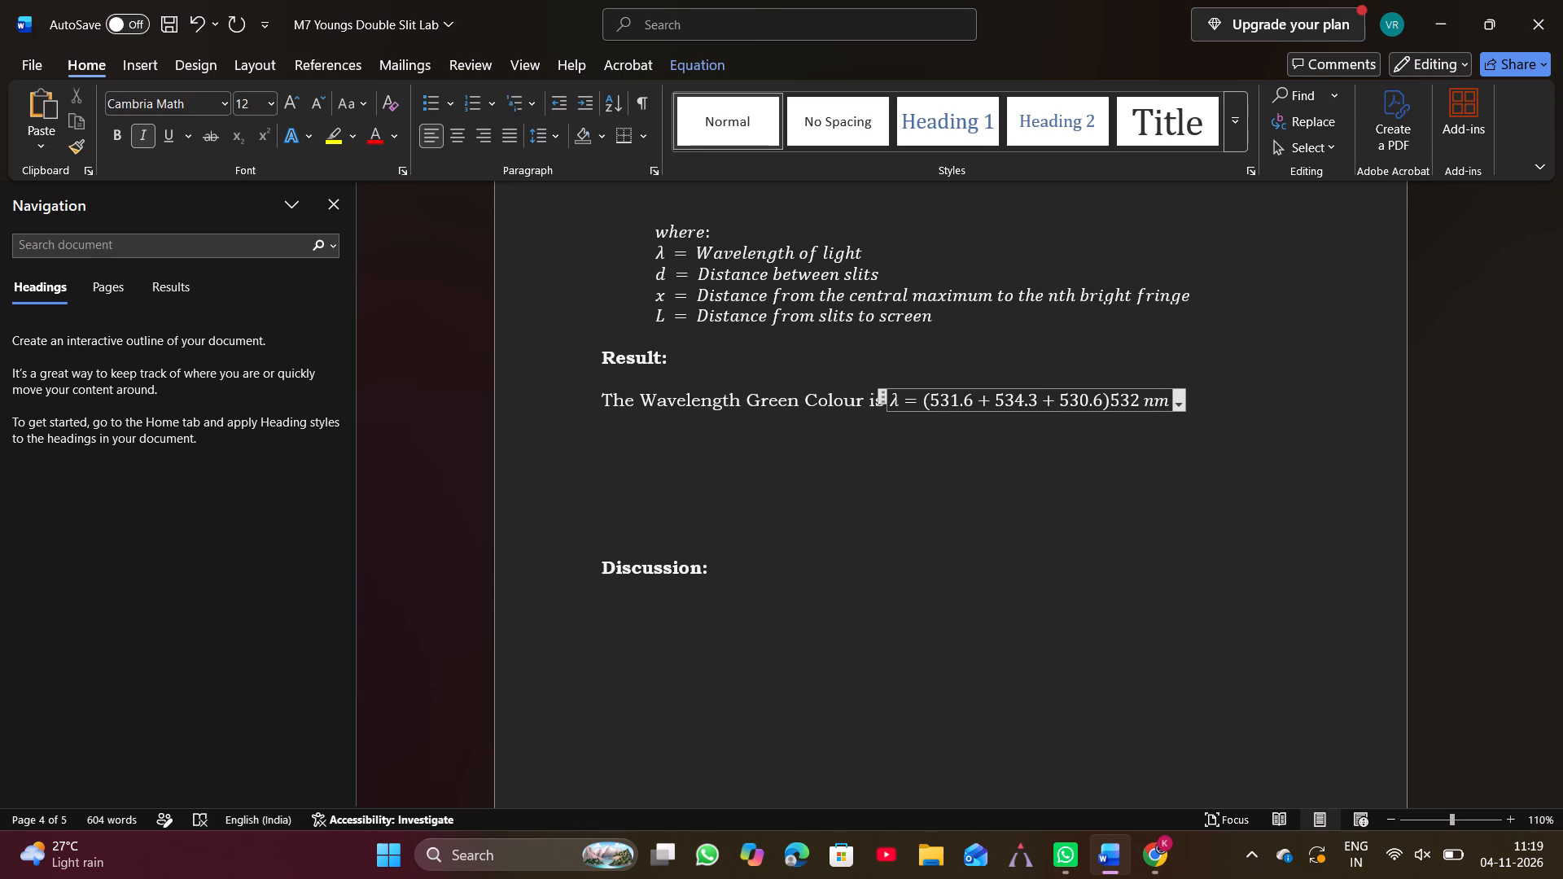
key(3)
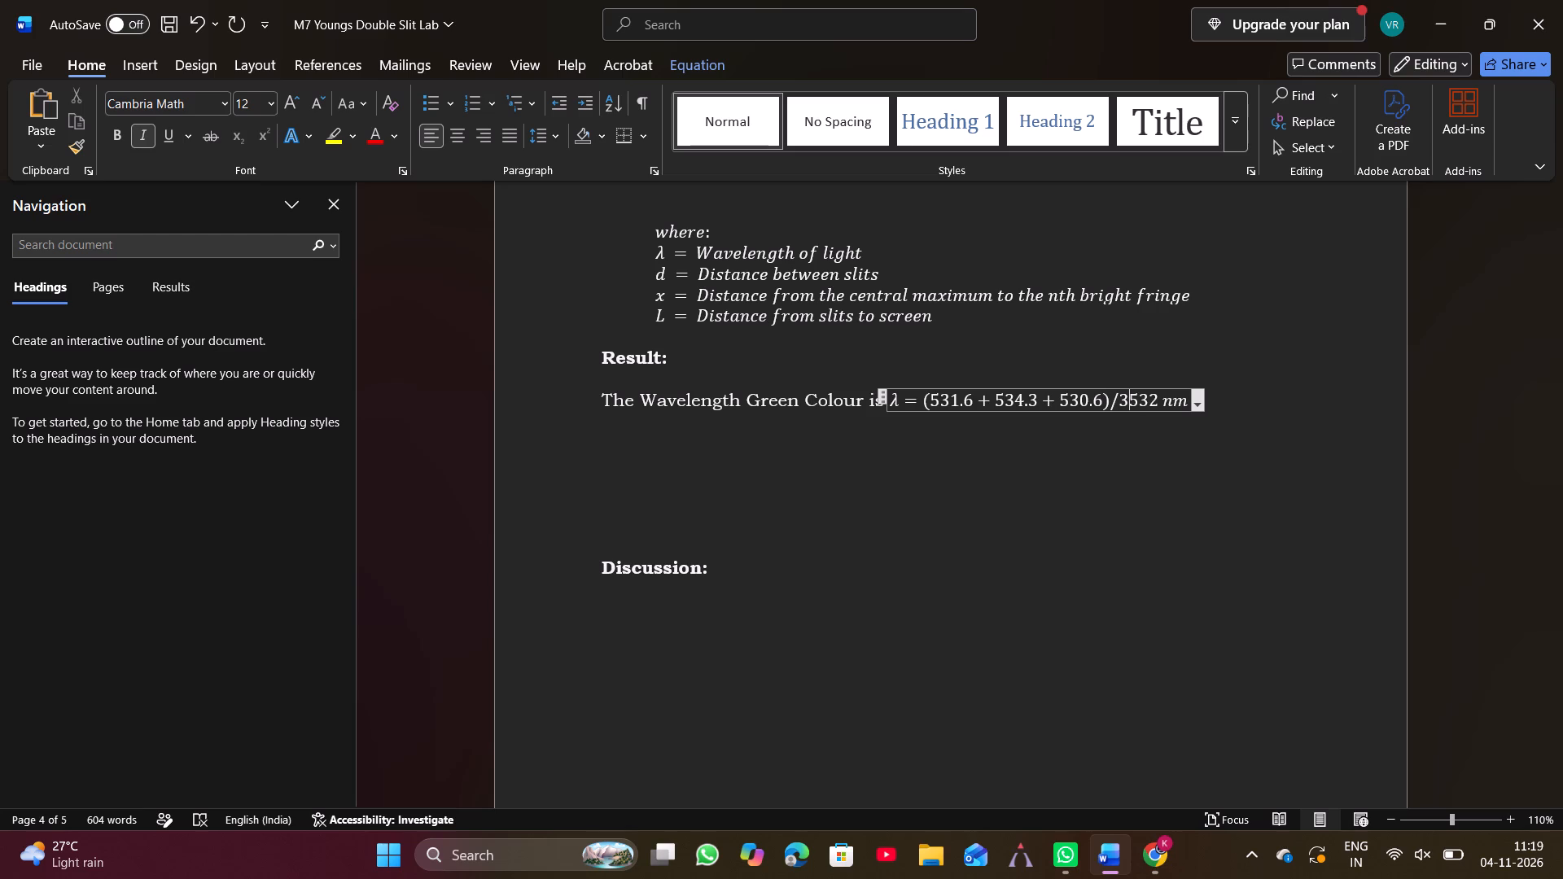
key(equal)
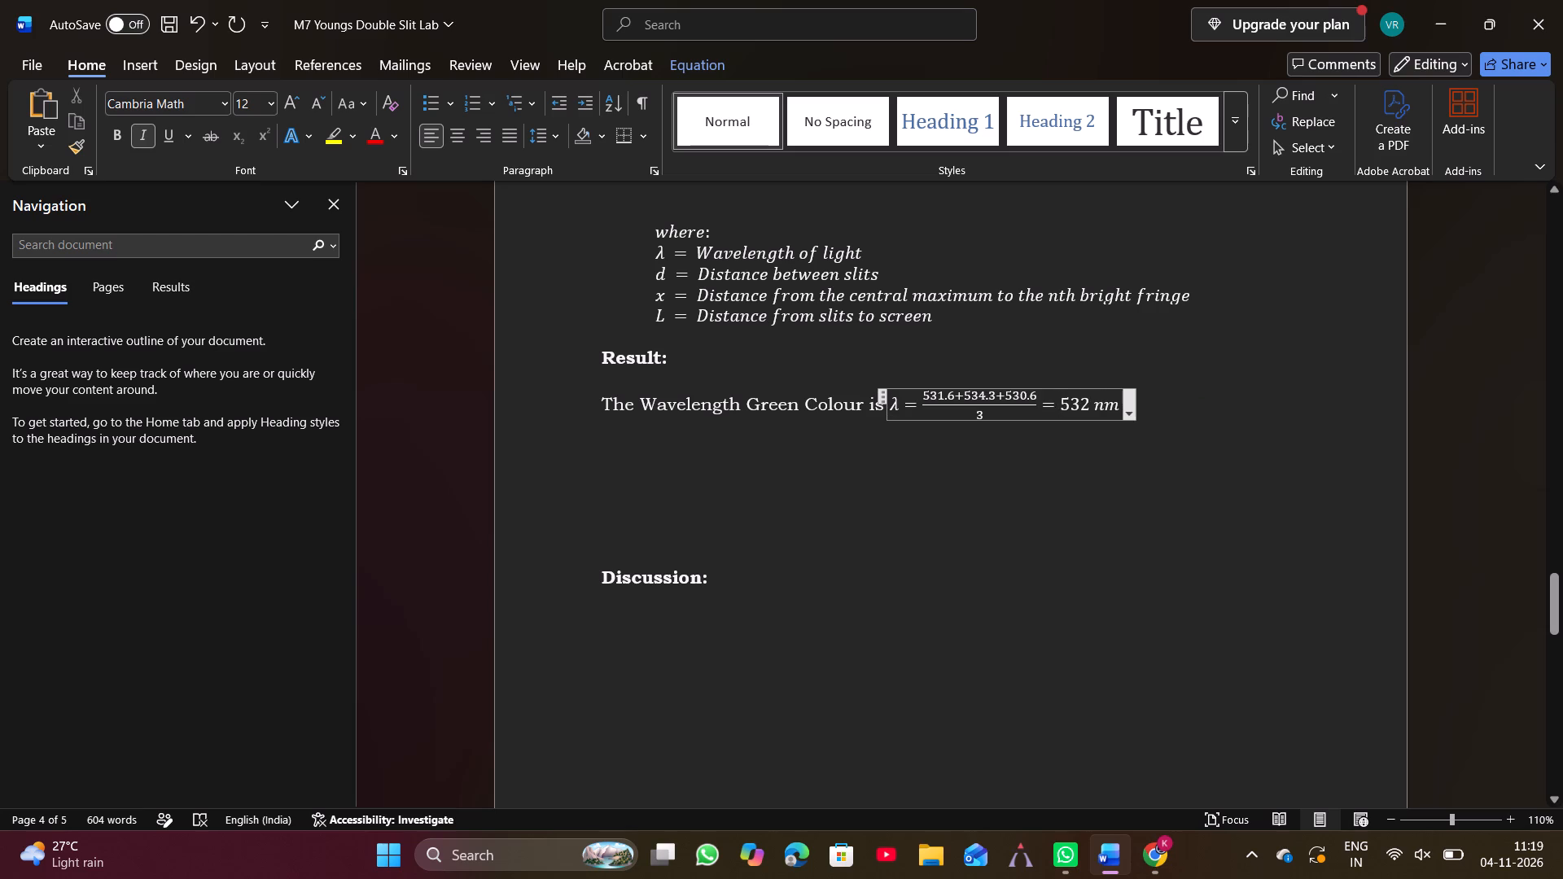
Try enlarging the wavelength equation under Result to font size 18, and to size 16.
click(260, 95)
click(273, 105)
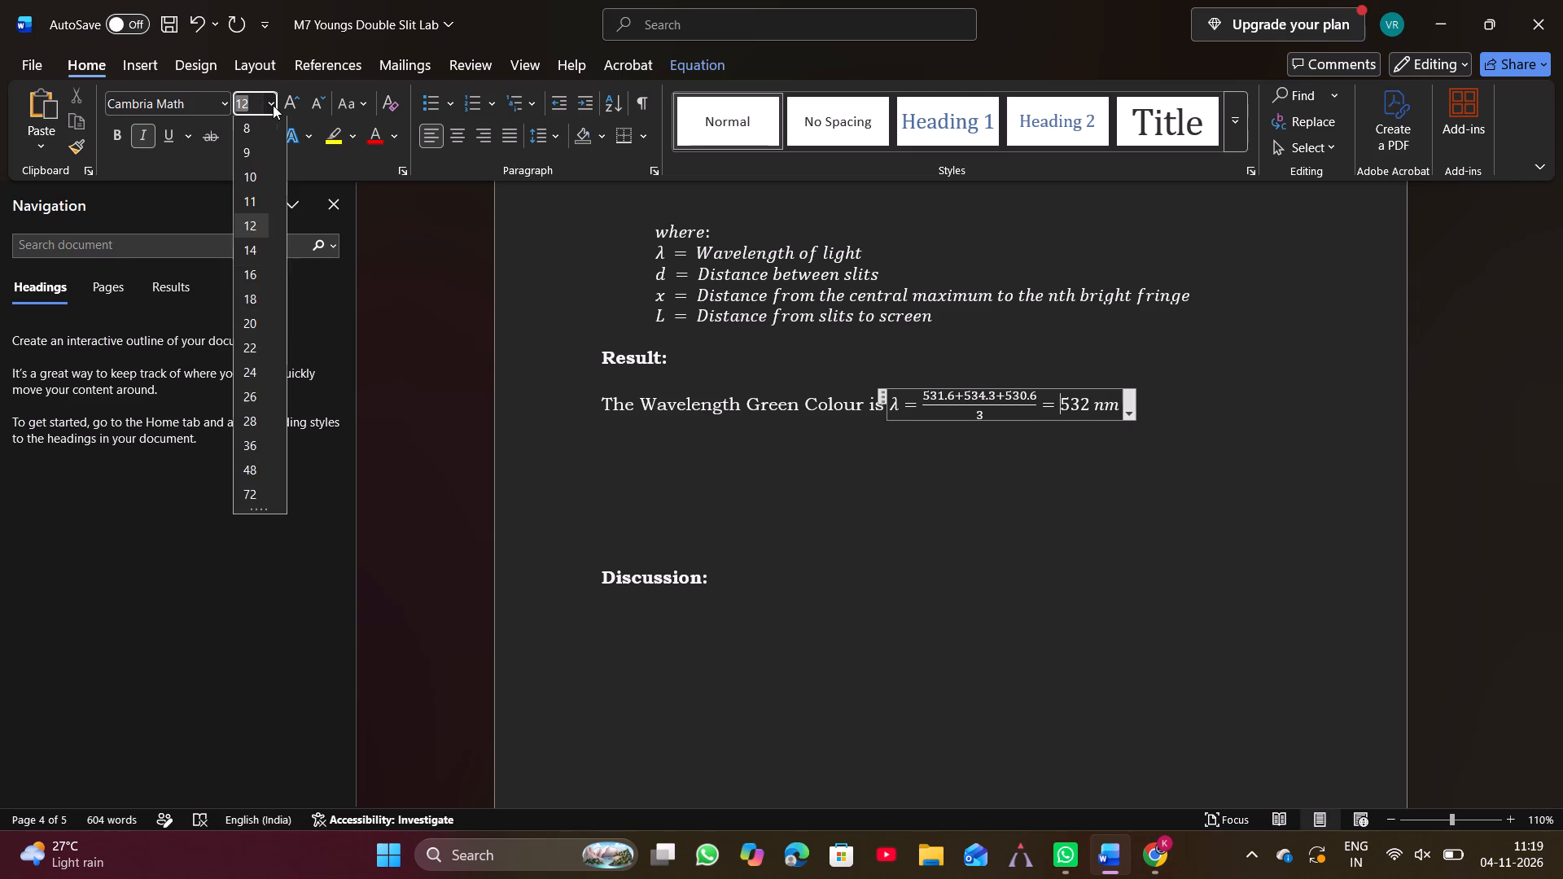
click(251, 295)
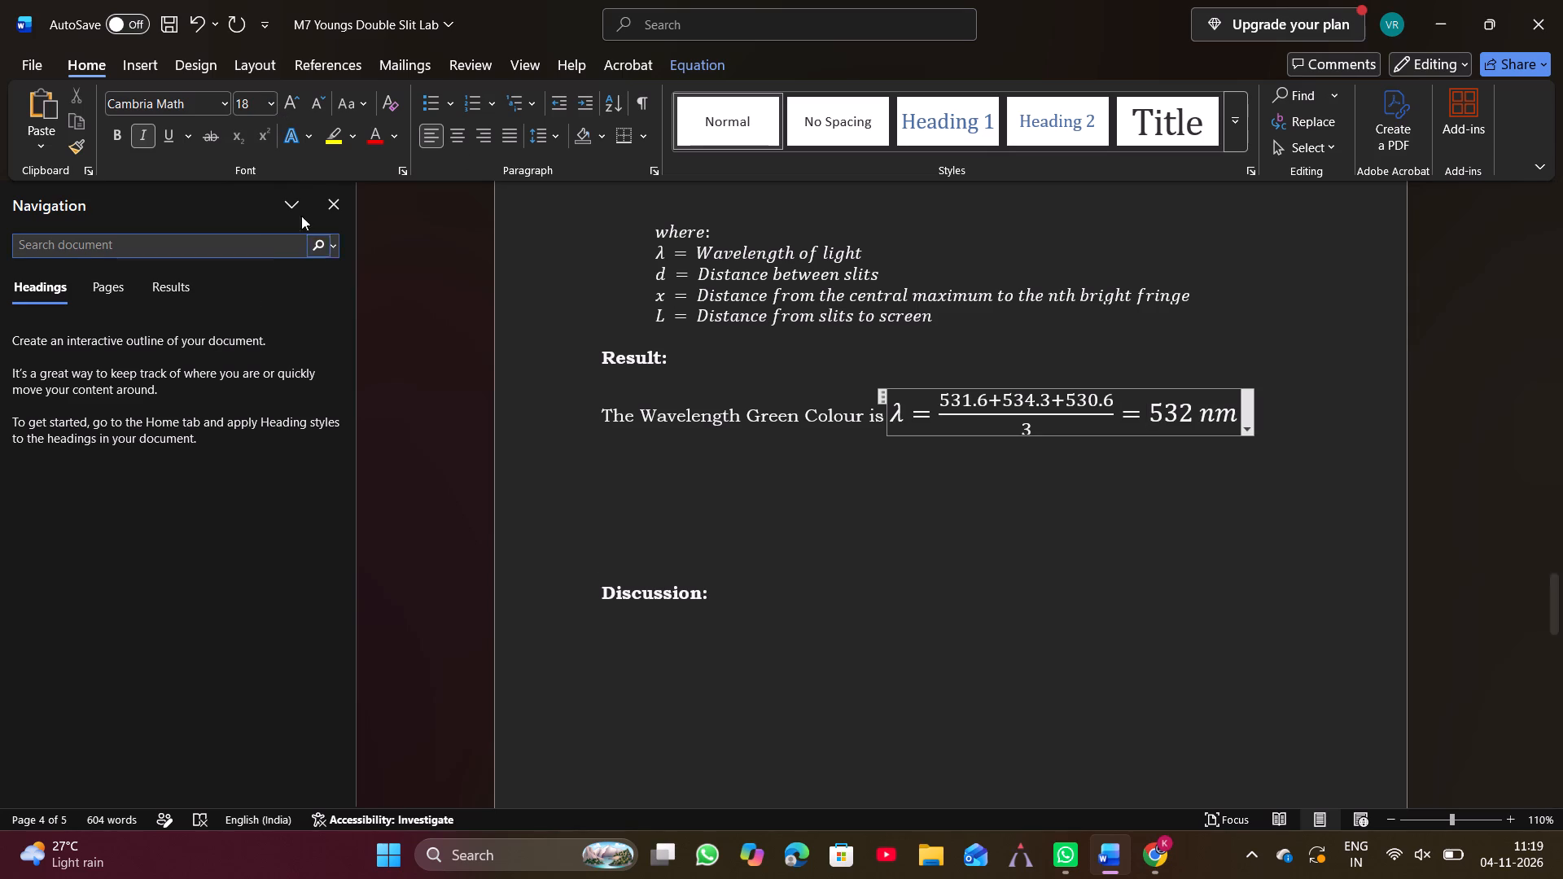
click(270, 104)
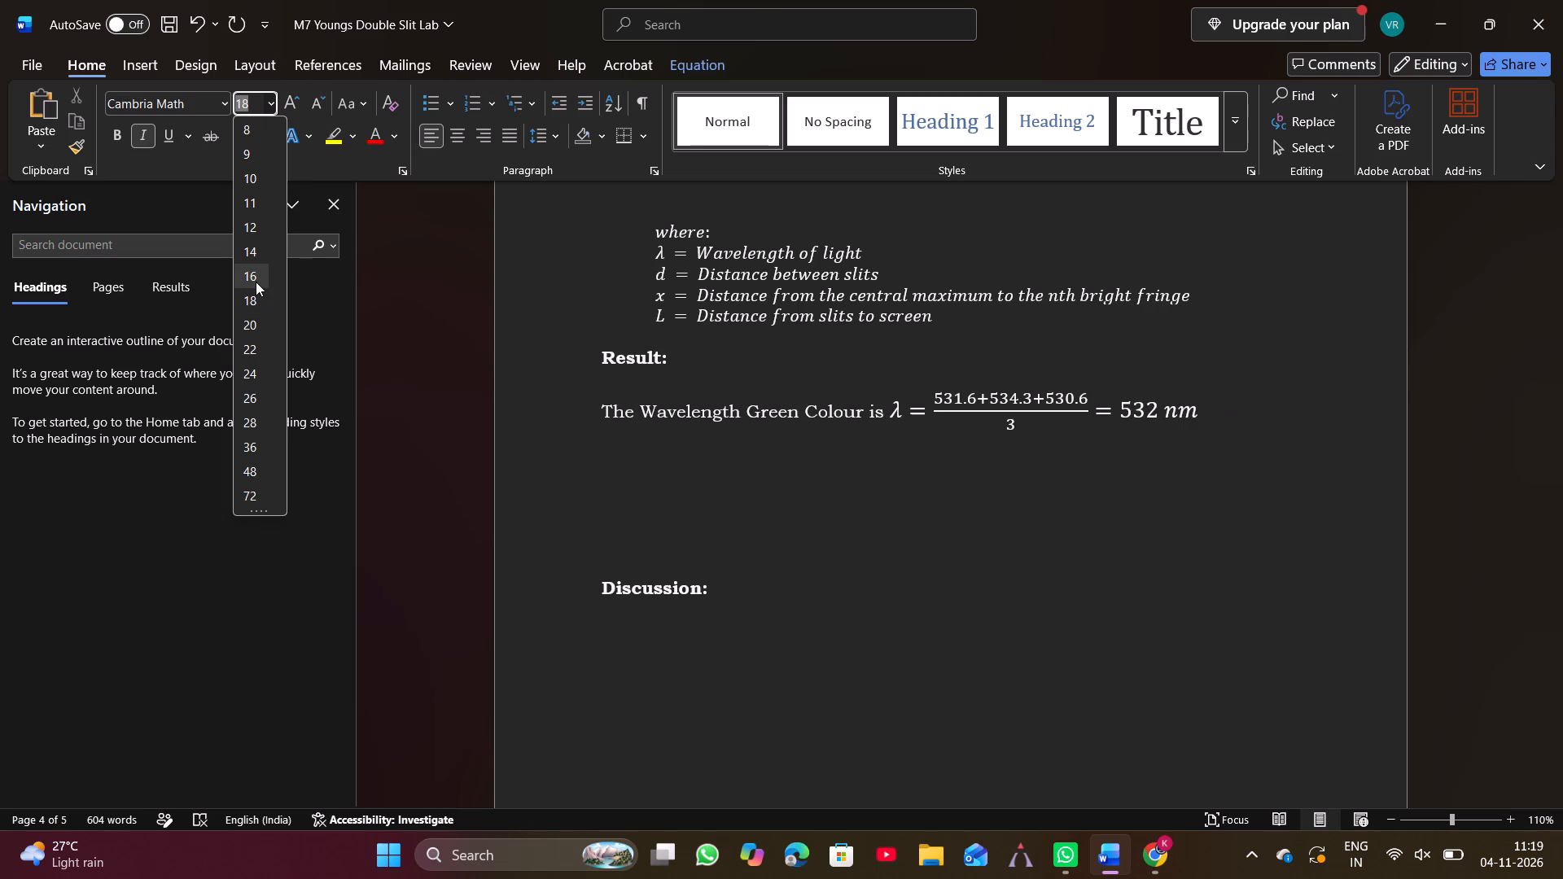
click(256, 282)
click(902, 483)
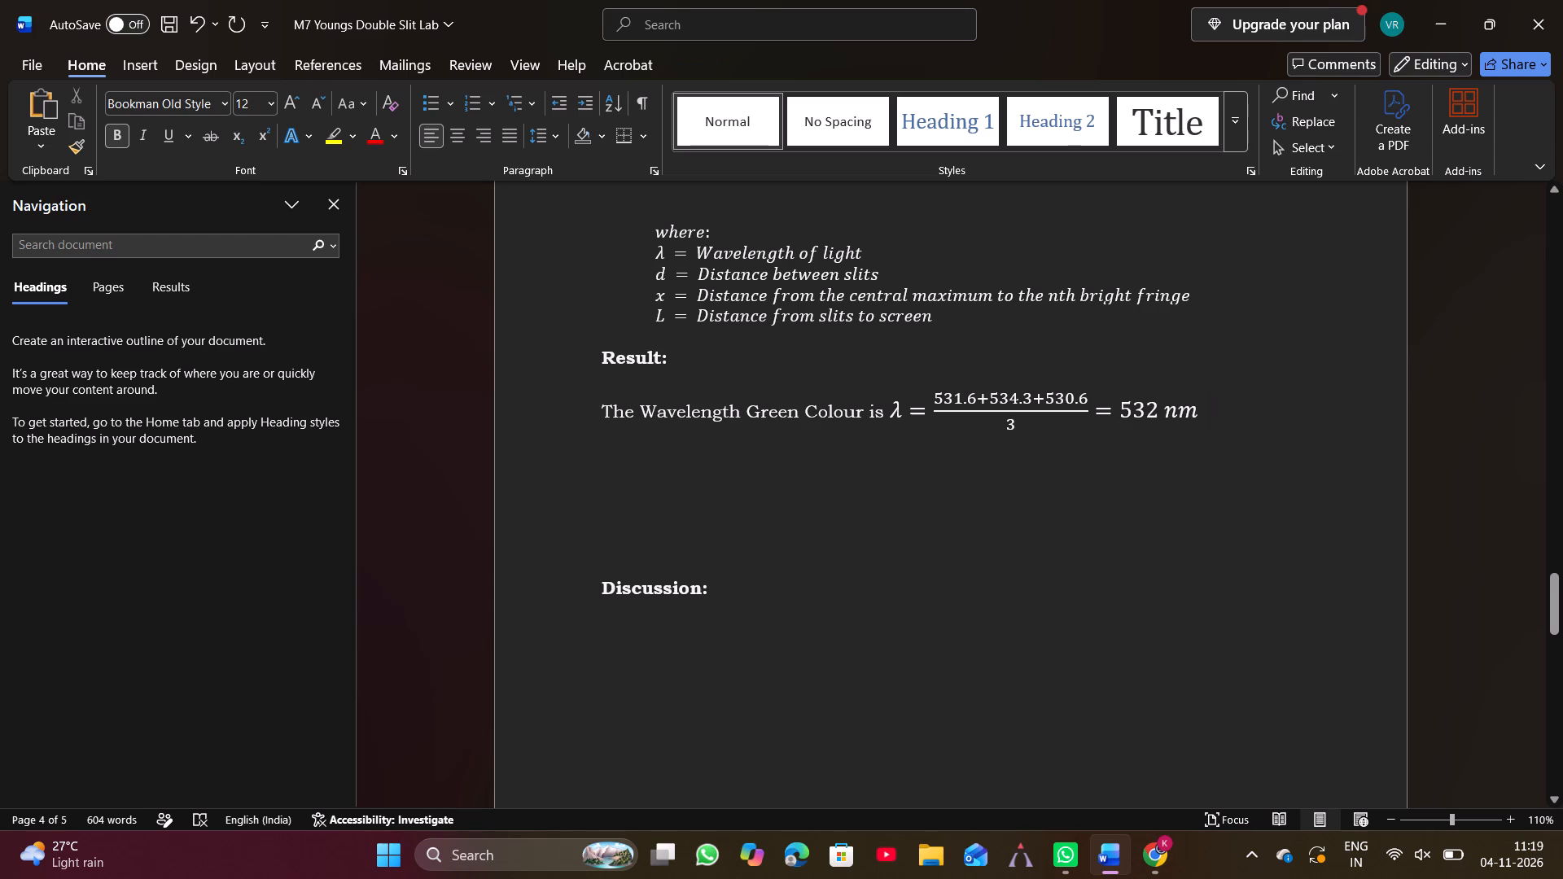
Set the font size of the averaged wavelength equation under Result to 14.
click(918, 405)
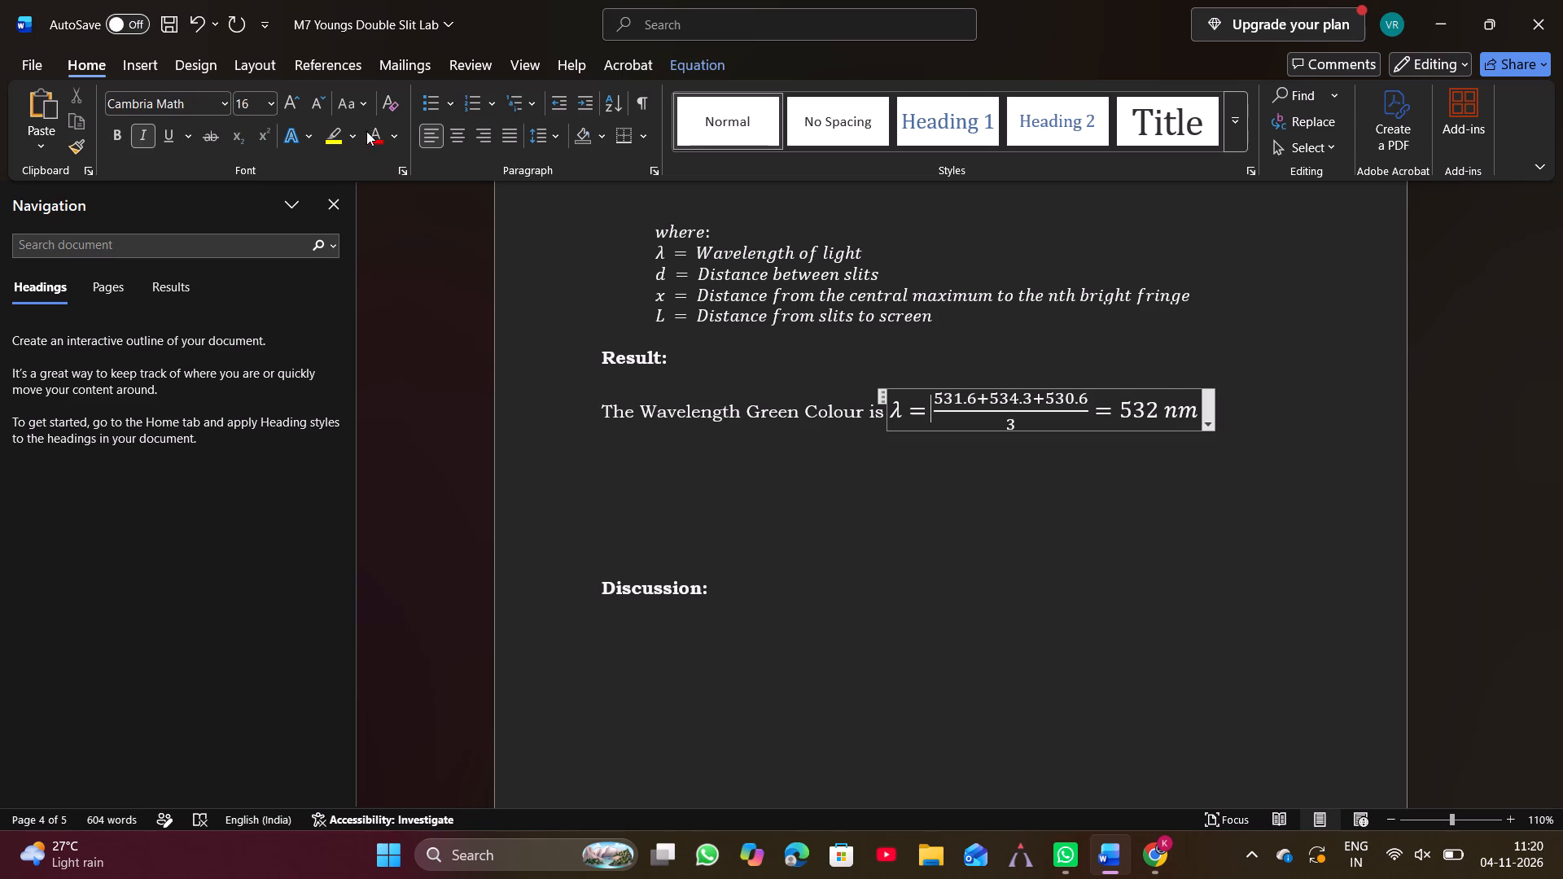
click(268, 104)
click(250, 253)
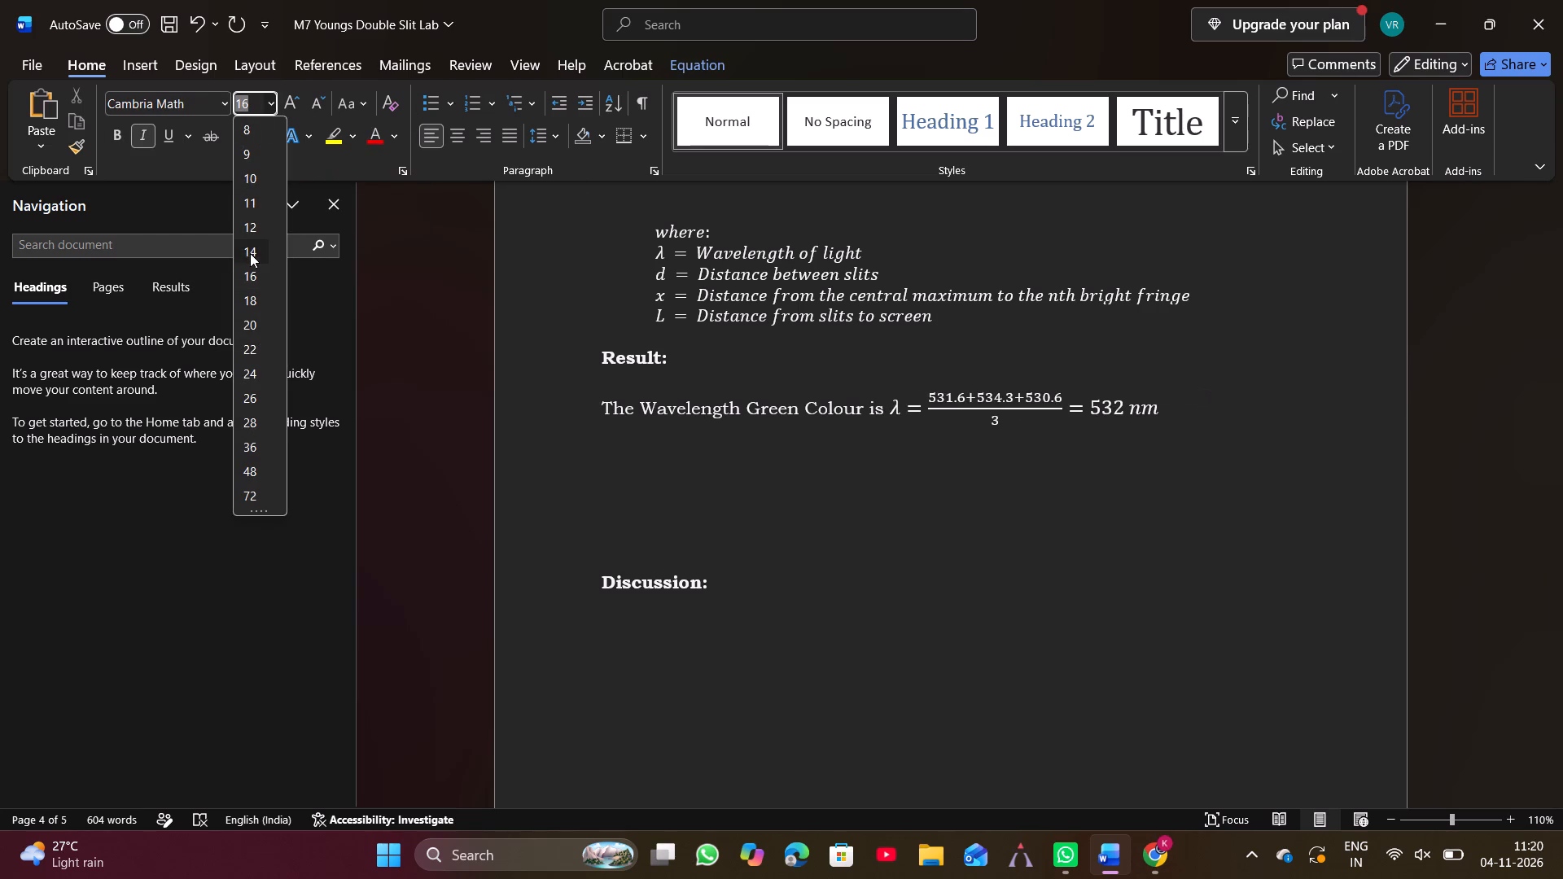
click(738, 478)
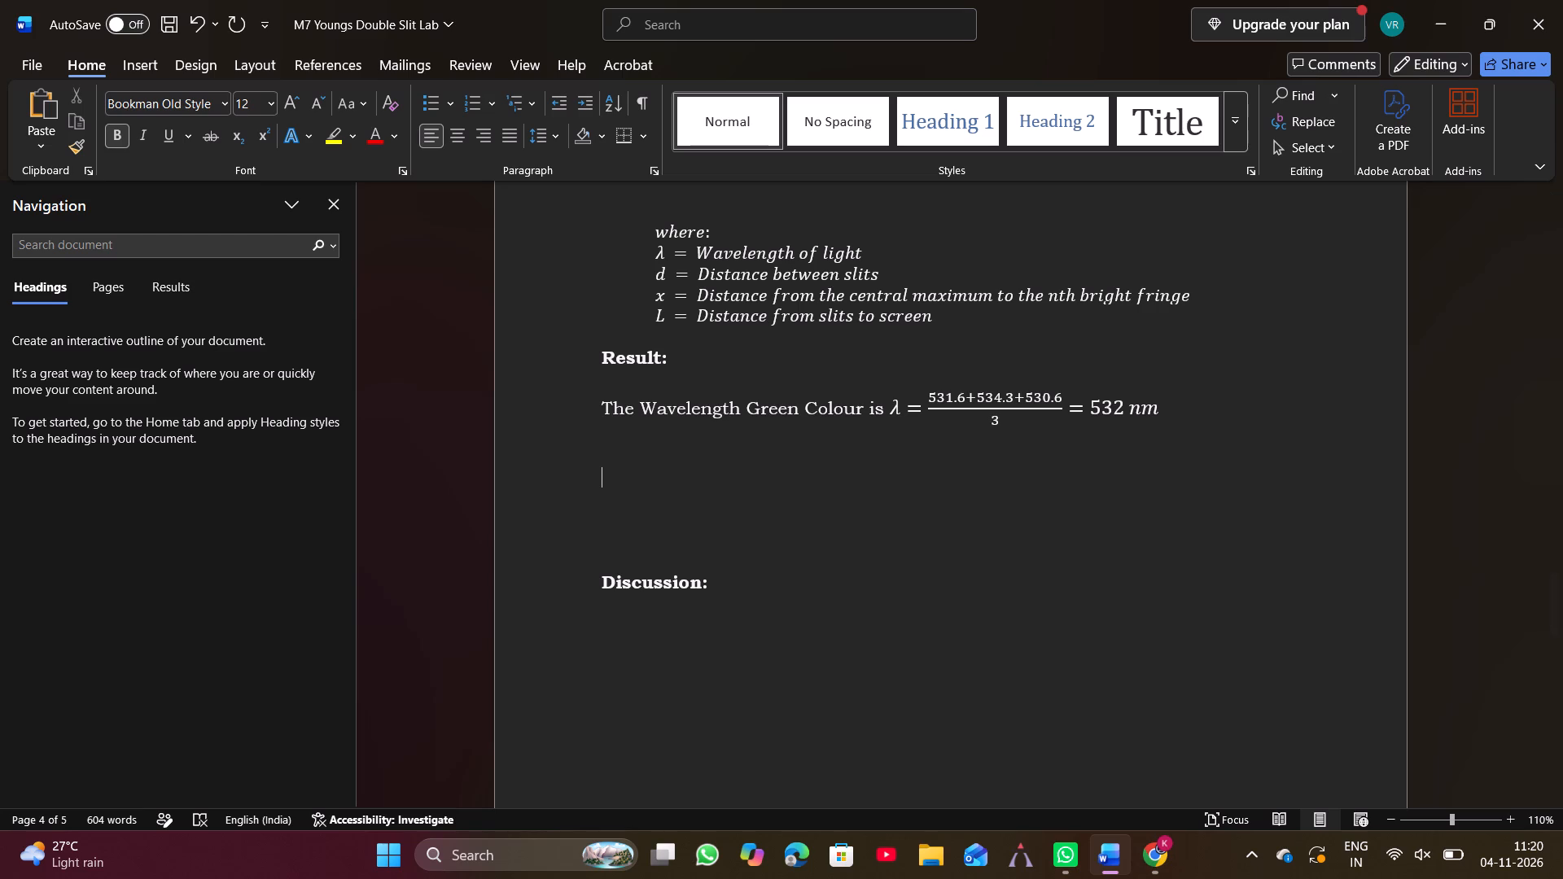
Change the final wavelength in the Result equation to 532.2 nm.
click(1123, 413)
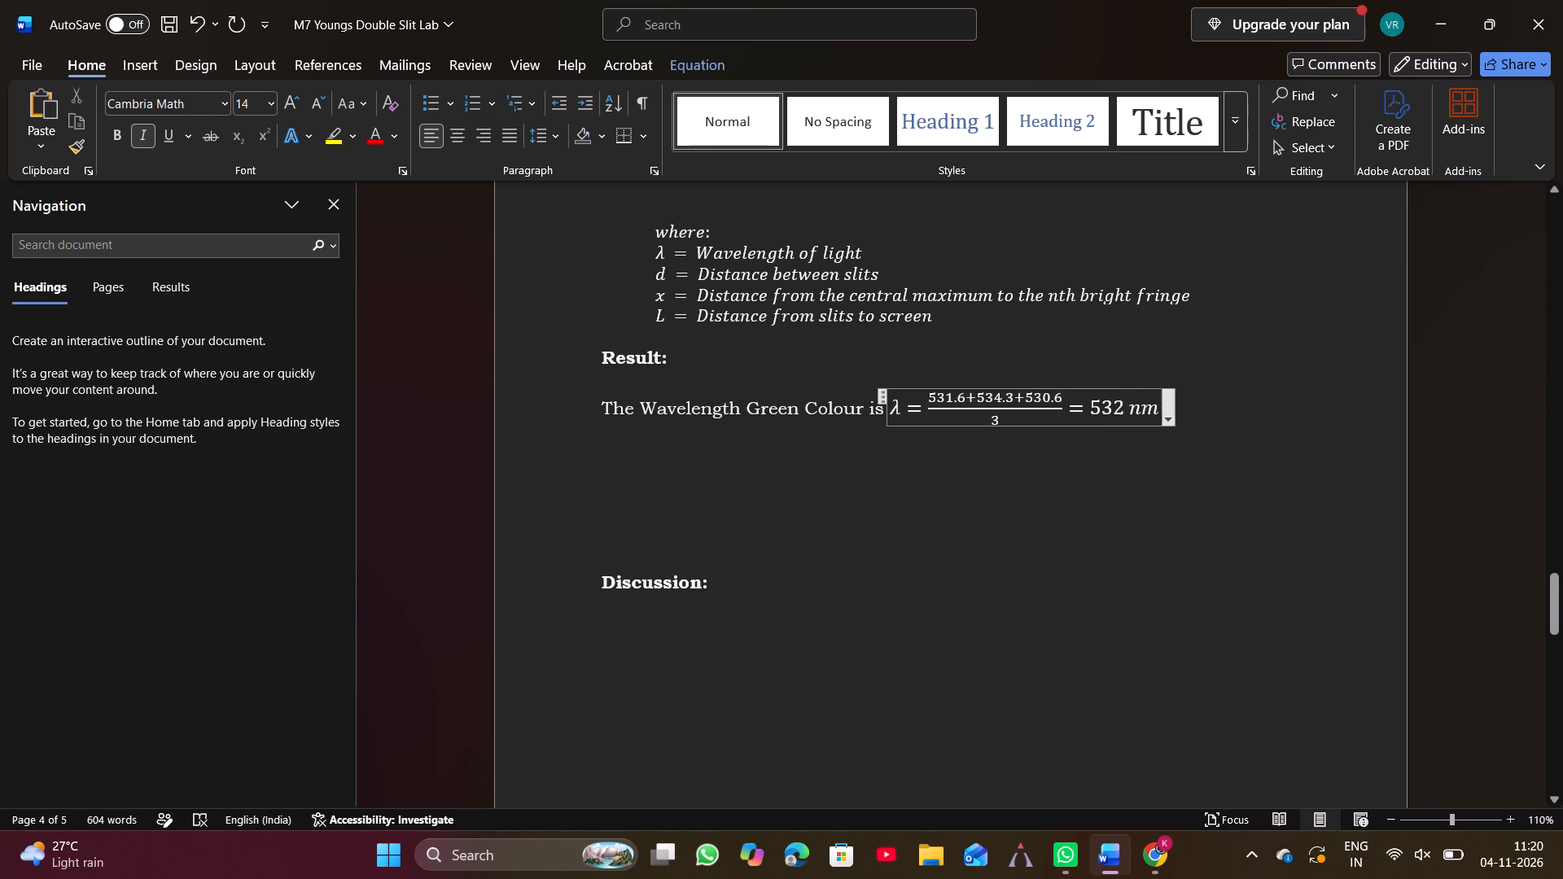
click(1123, 413)
key(period)
key(2)
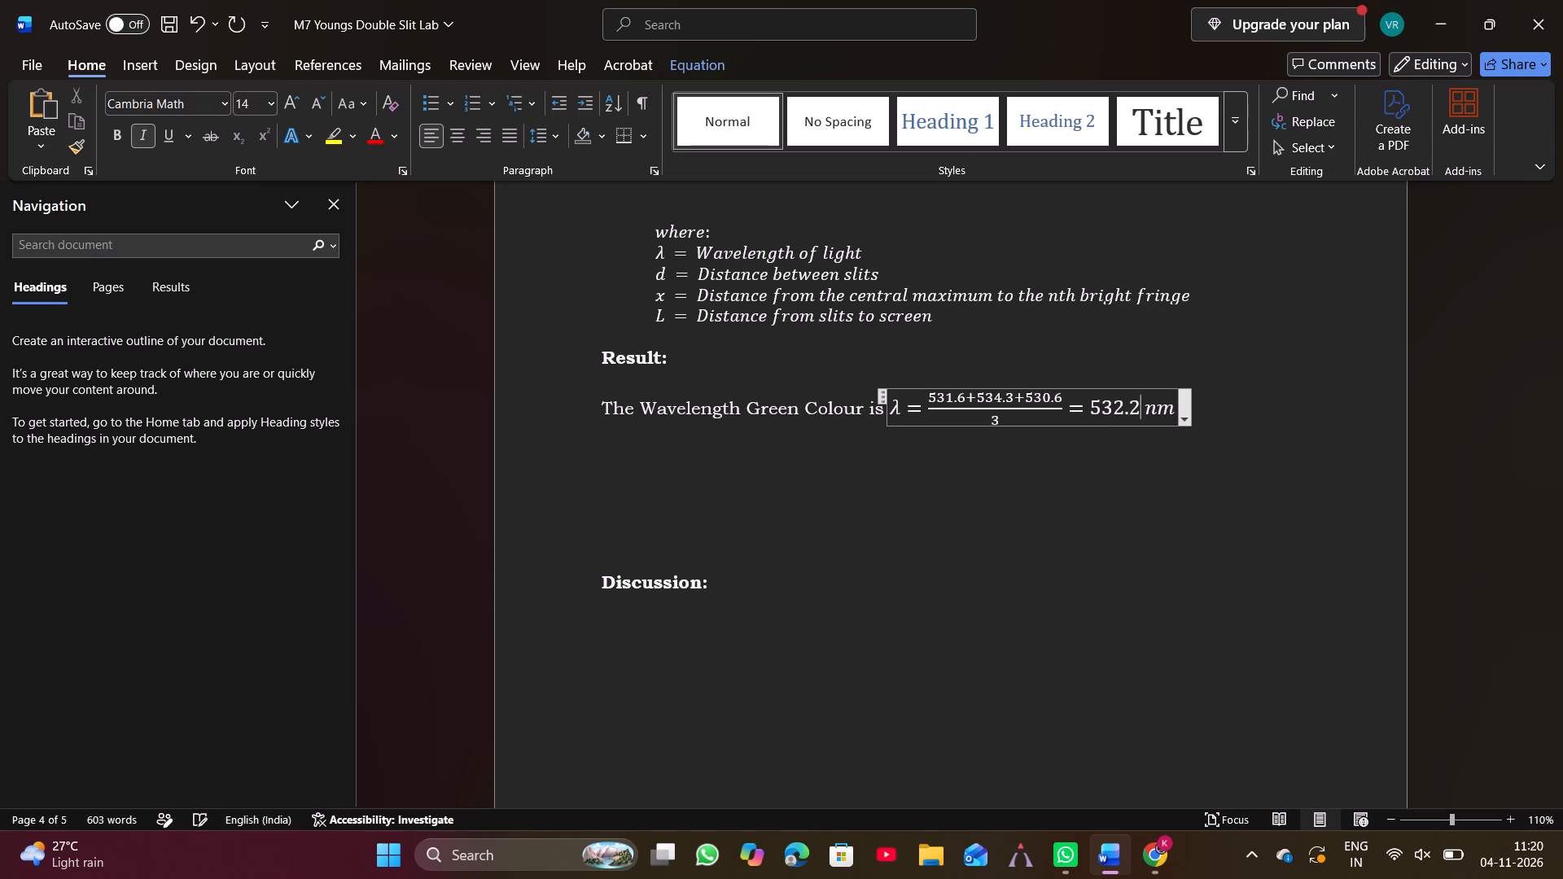
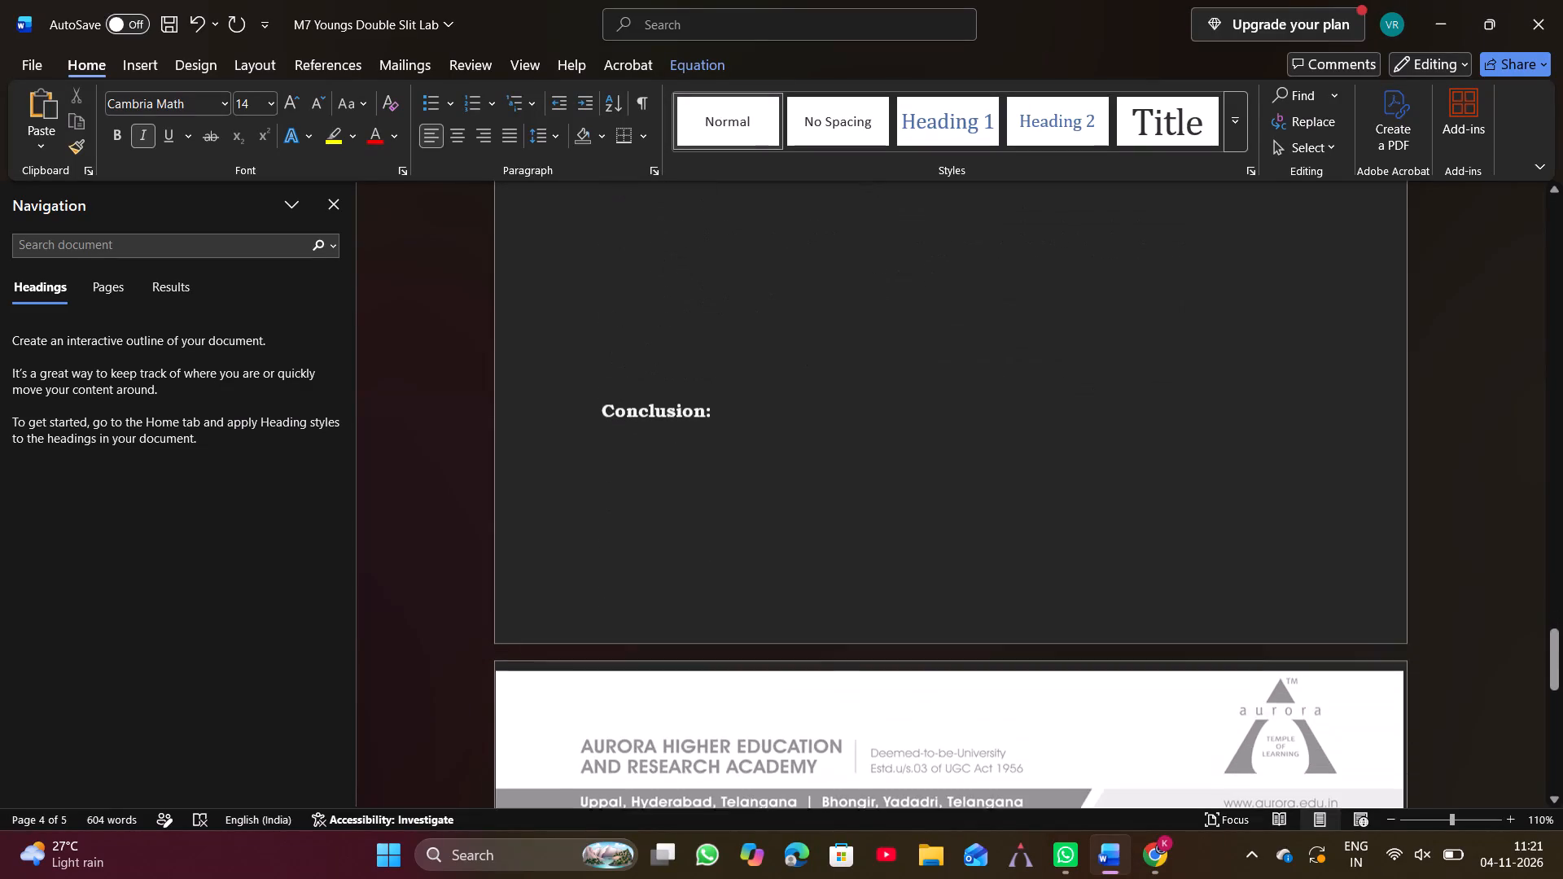
Save the lab document with the updated Result equation.
scroll(1010, 559, down, 3)
scroll(1010, 559, up, 1)
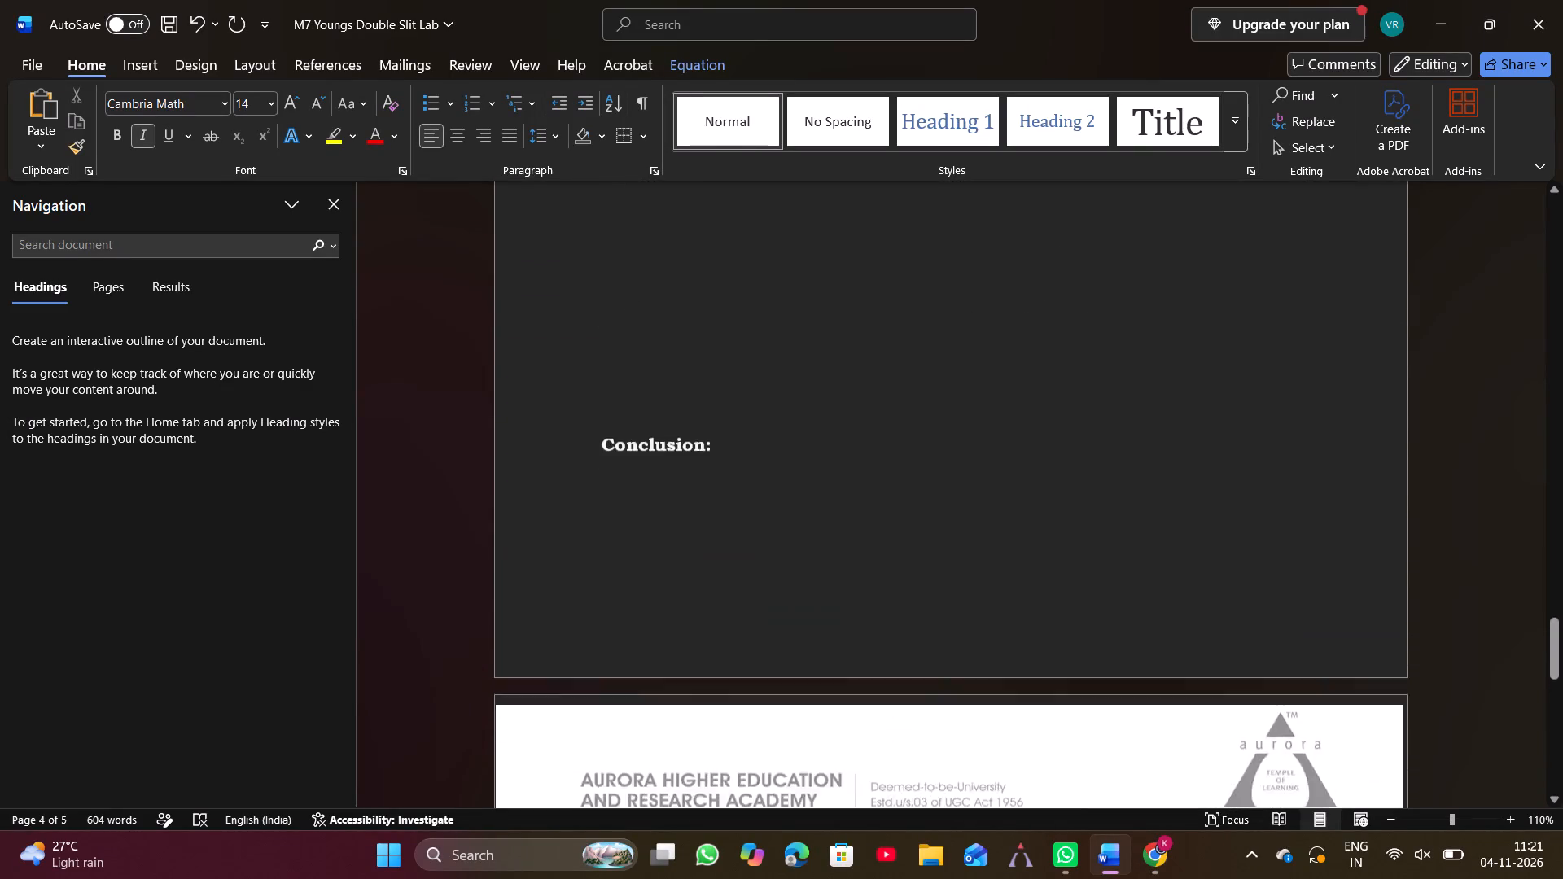
scroll(1010, 559, up, 1)
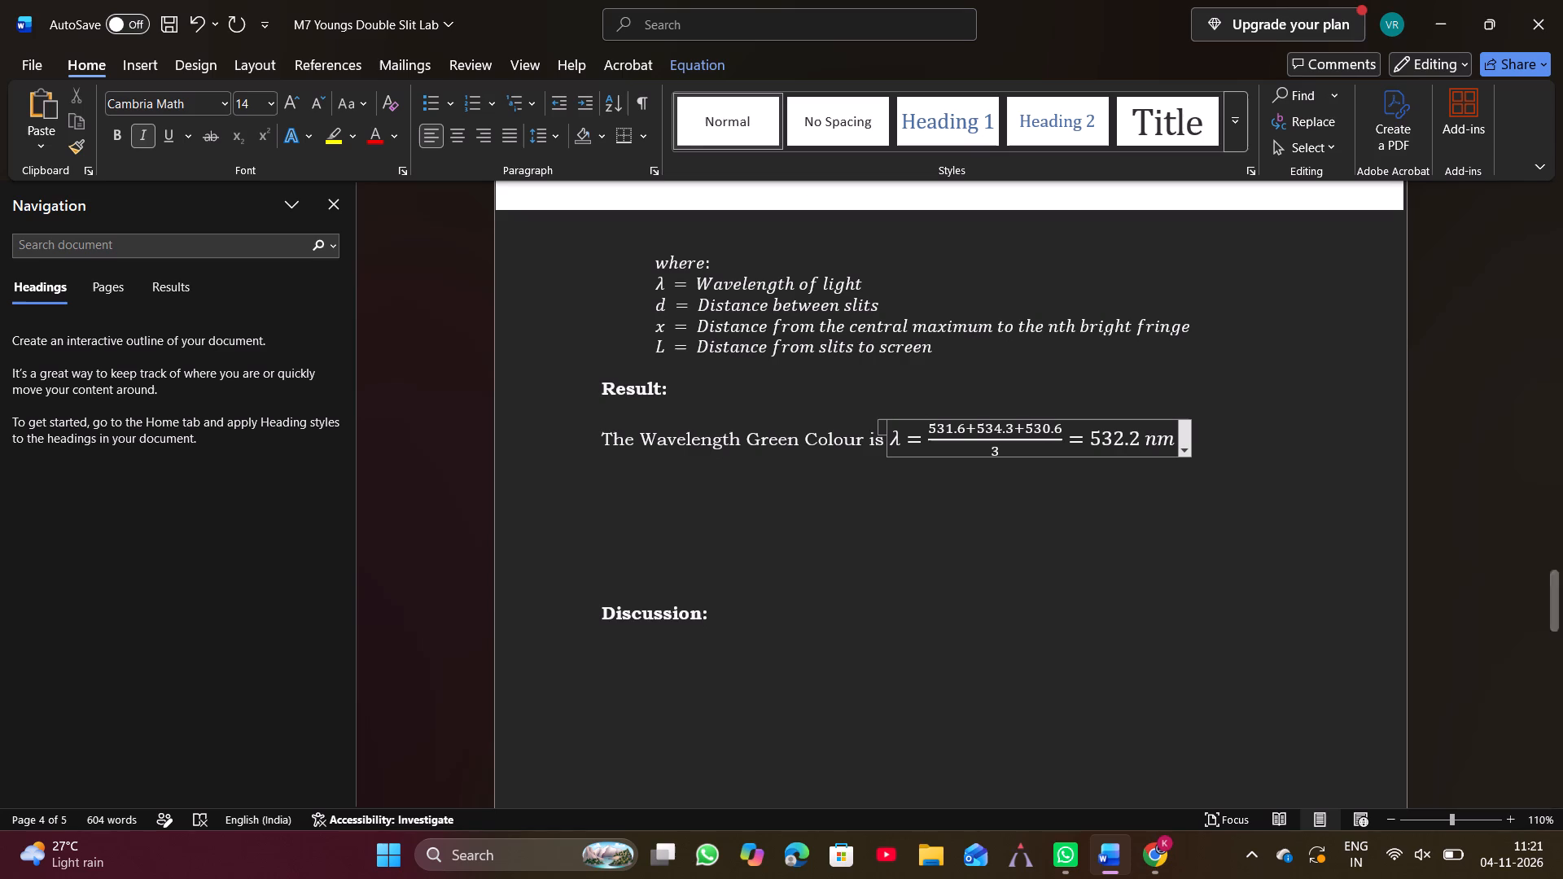
key(ctrl+s)
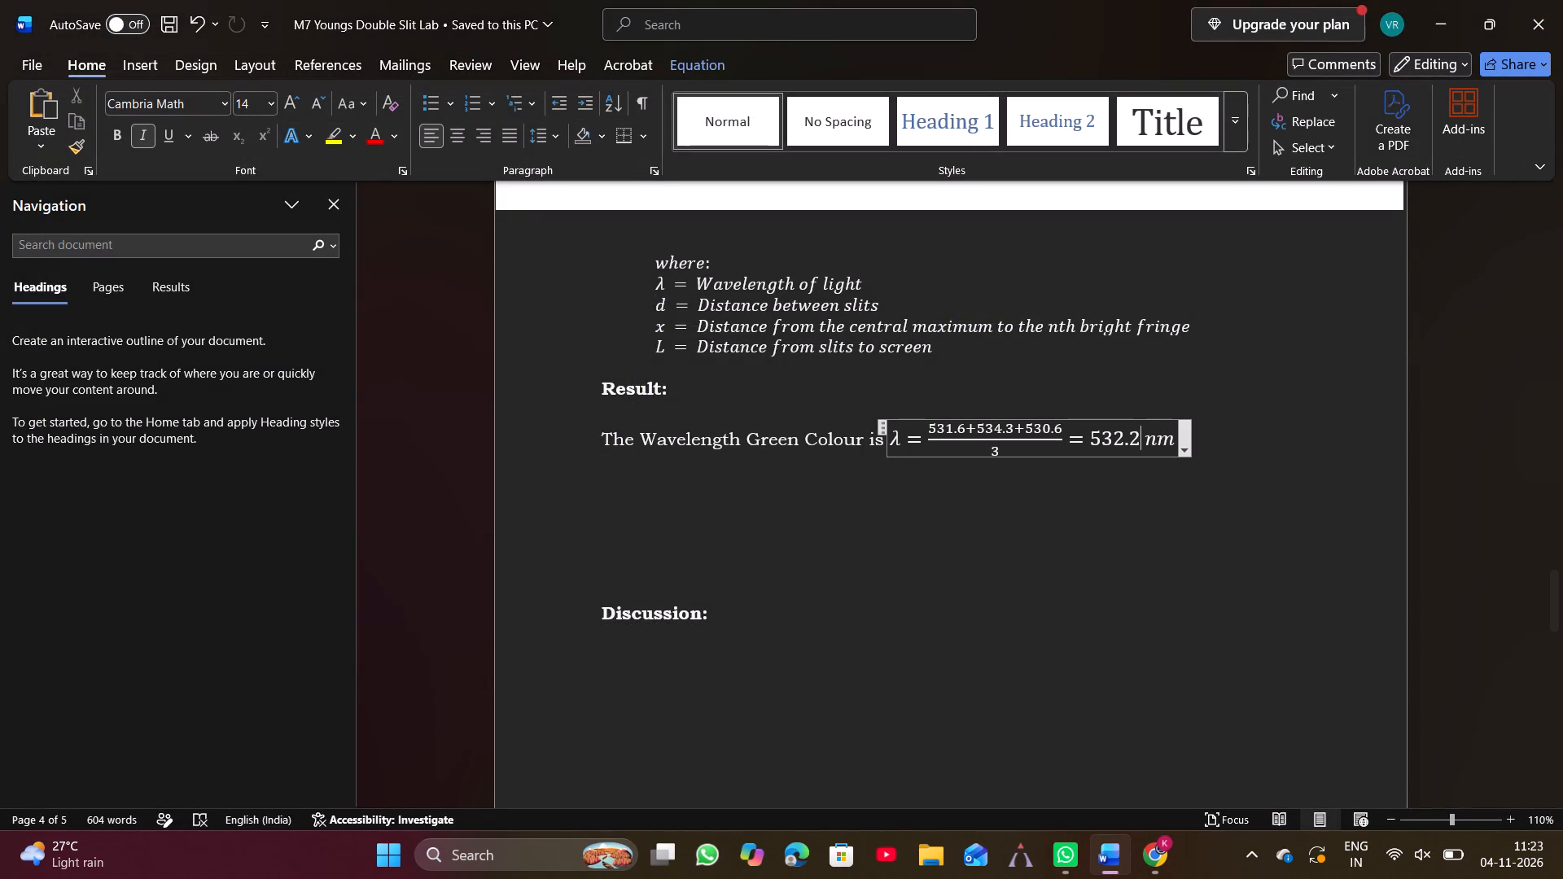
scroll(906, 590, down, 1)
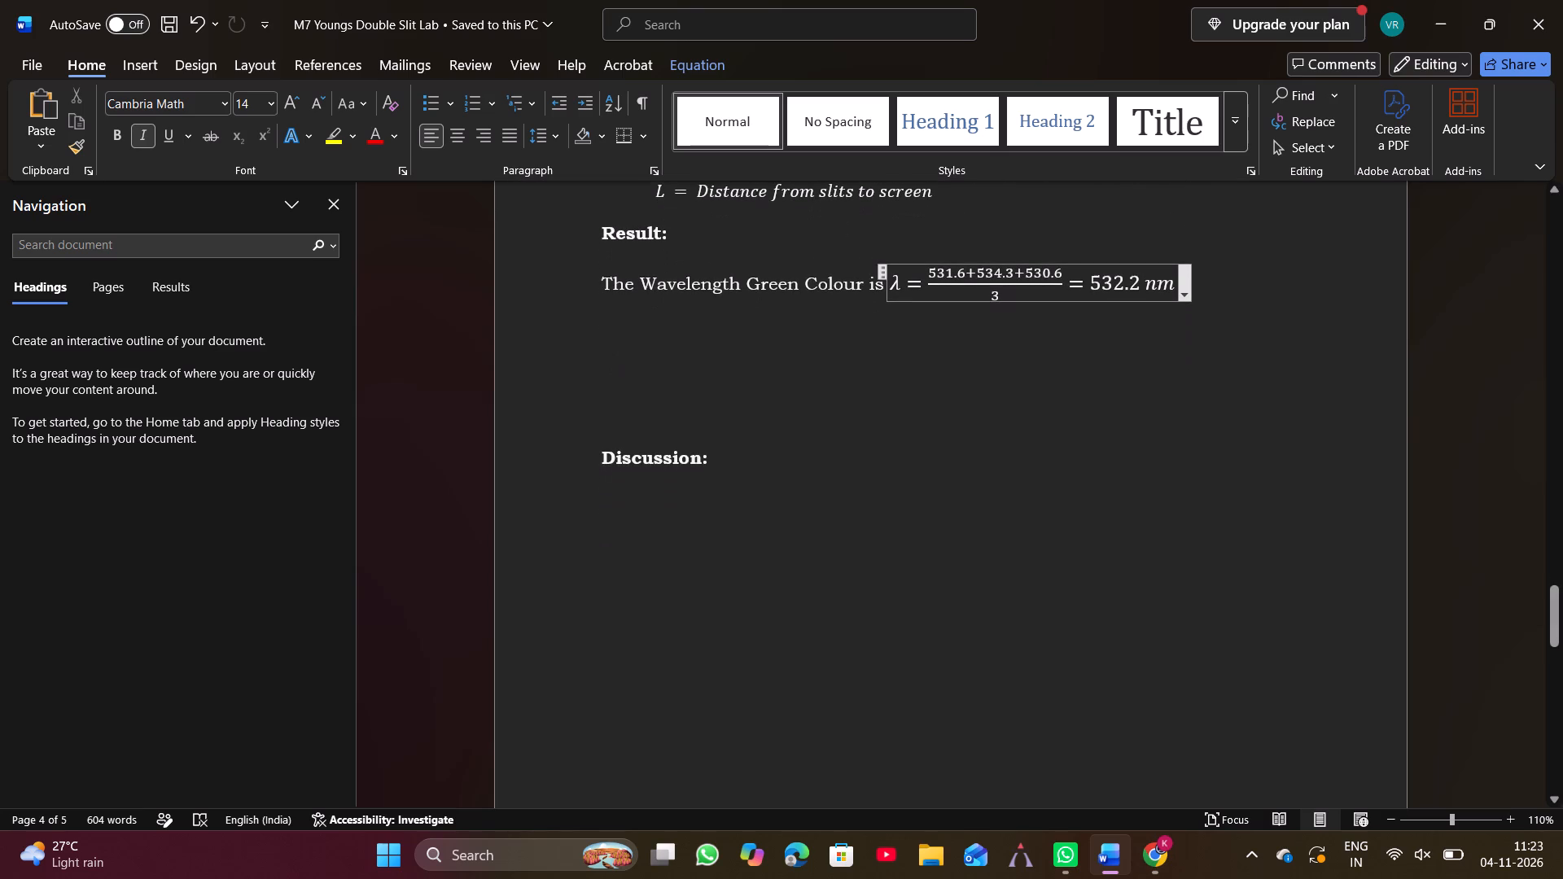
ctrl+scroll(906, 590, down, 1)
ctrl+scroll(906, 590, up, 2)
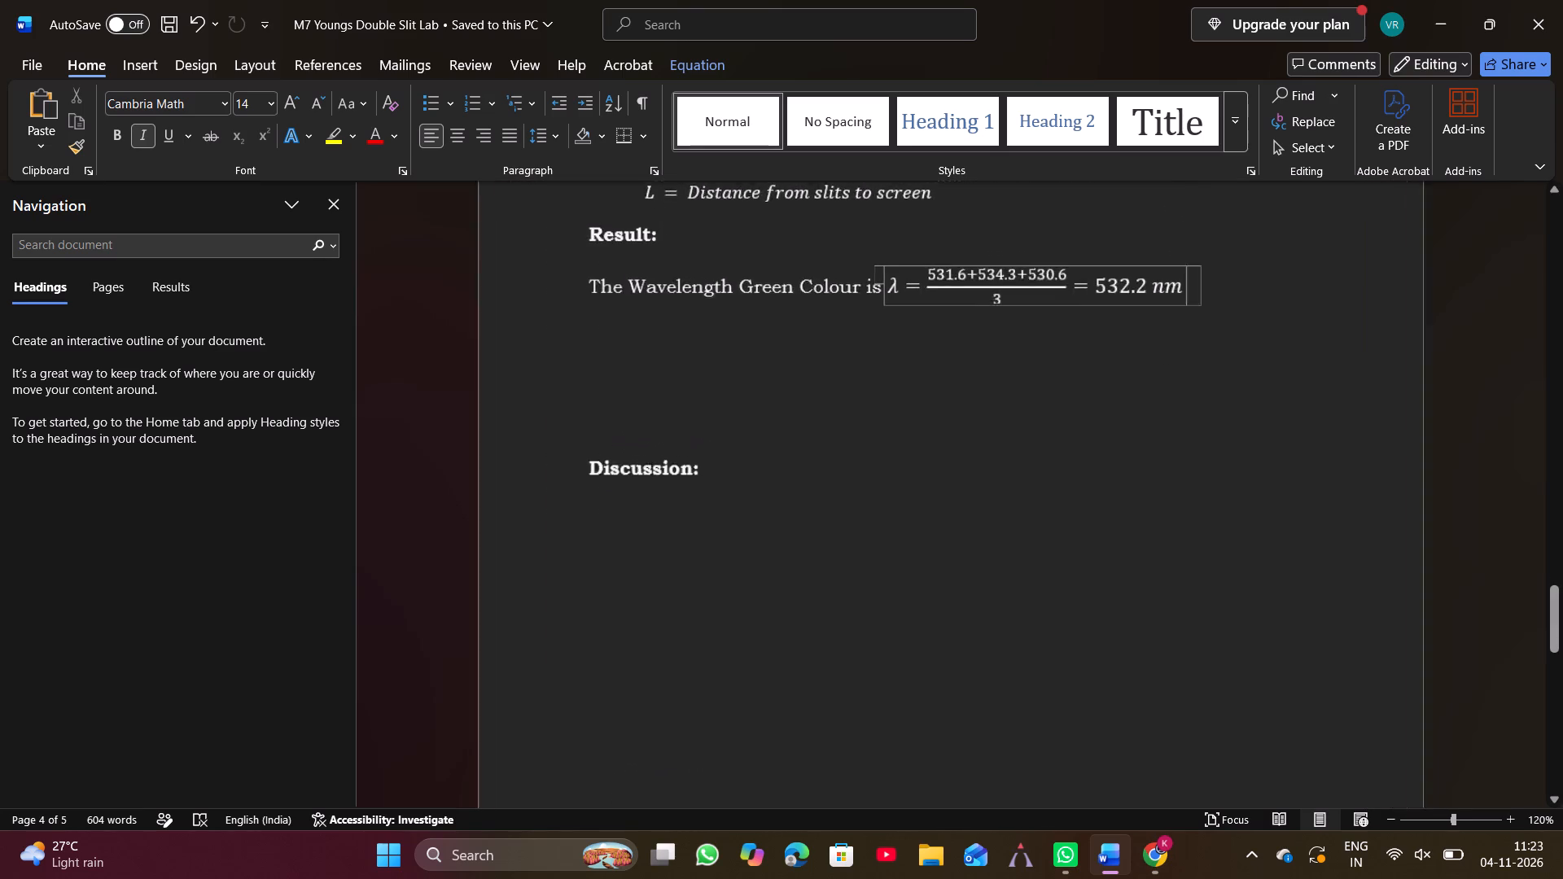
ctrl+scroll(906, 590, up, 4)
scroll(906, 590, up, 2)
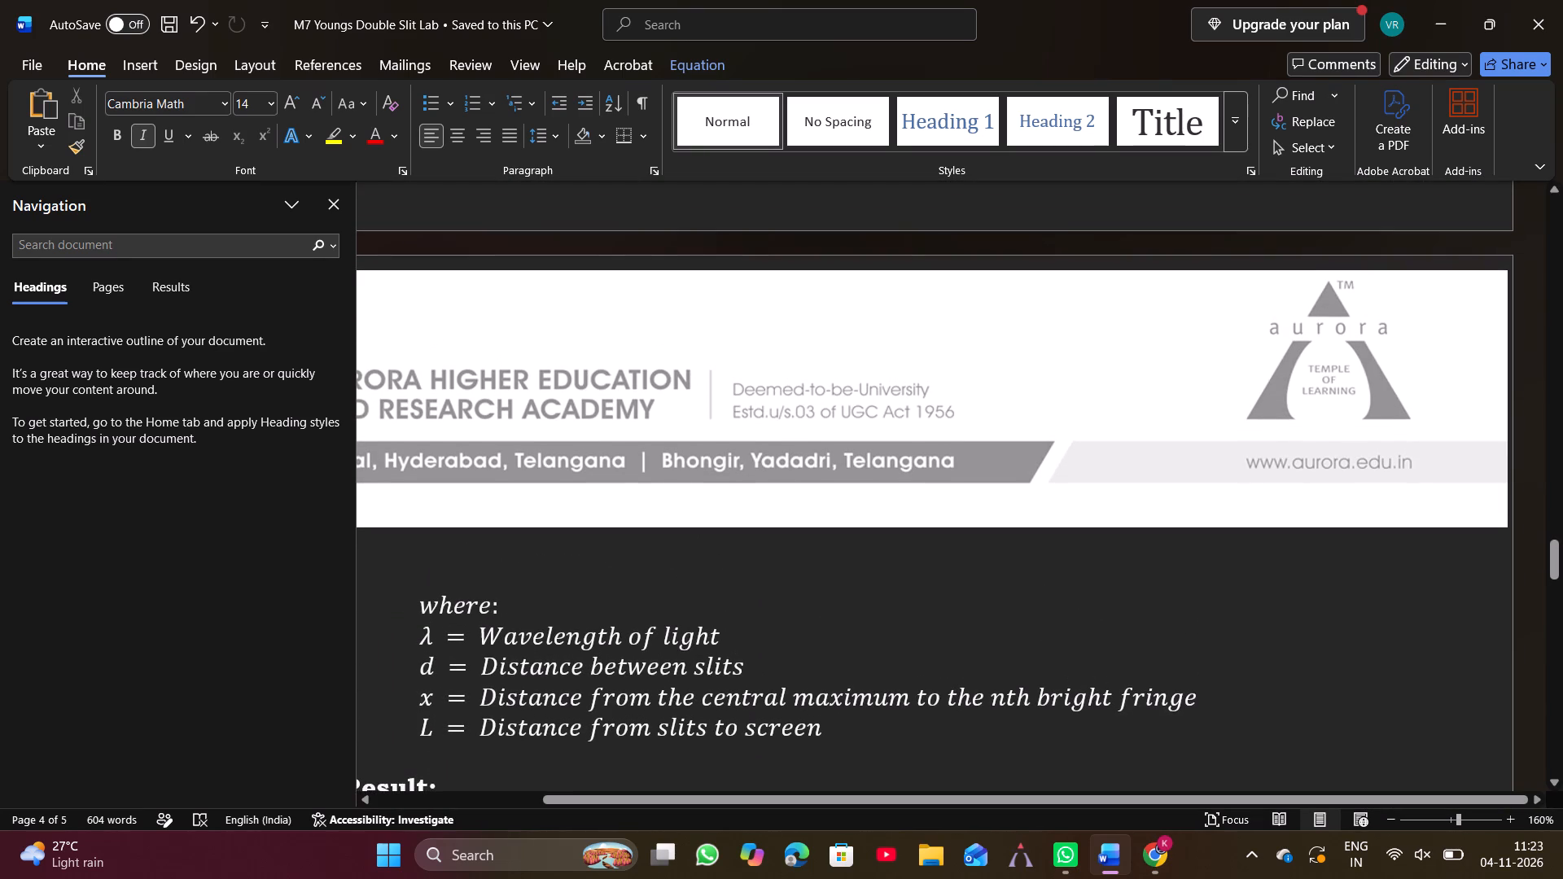
Look through the lab document from the Result, Discussion and Conclusion sections back to the Data and Observations table.
scroll(906, 590, down, 2)
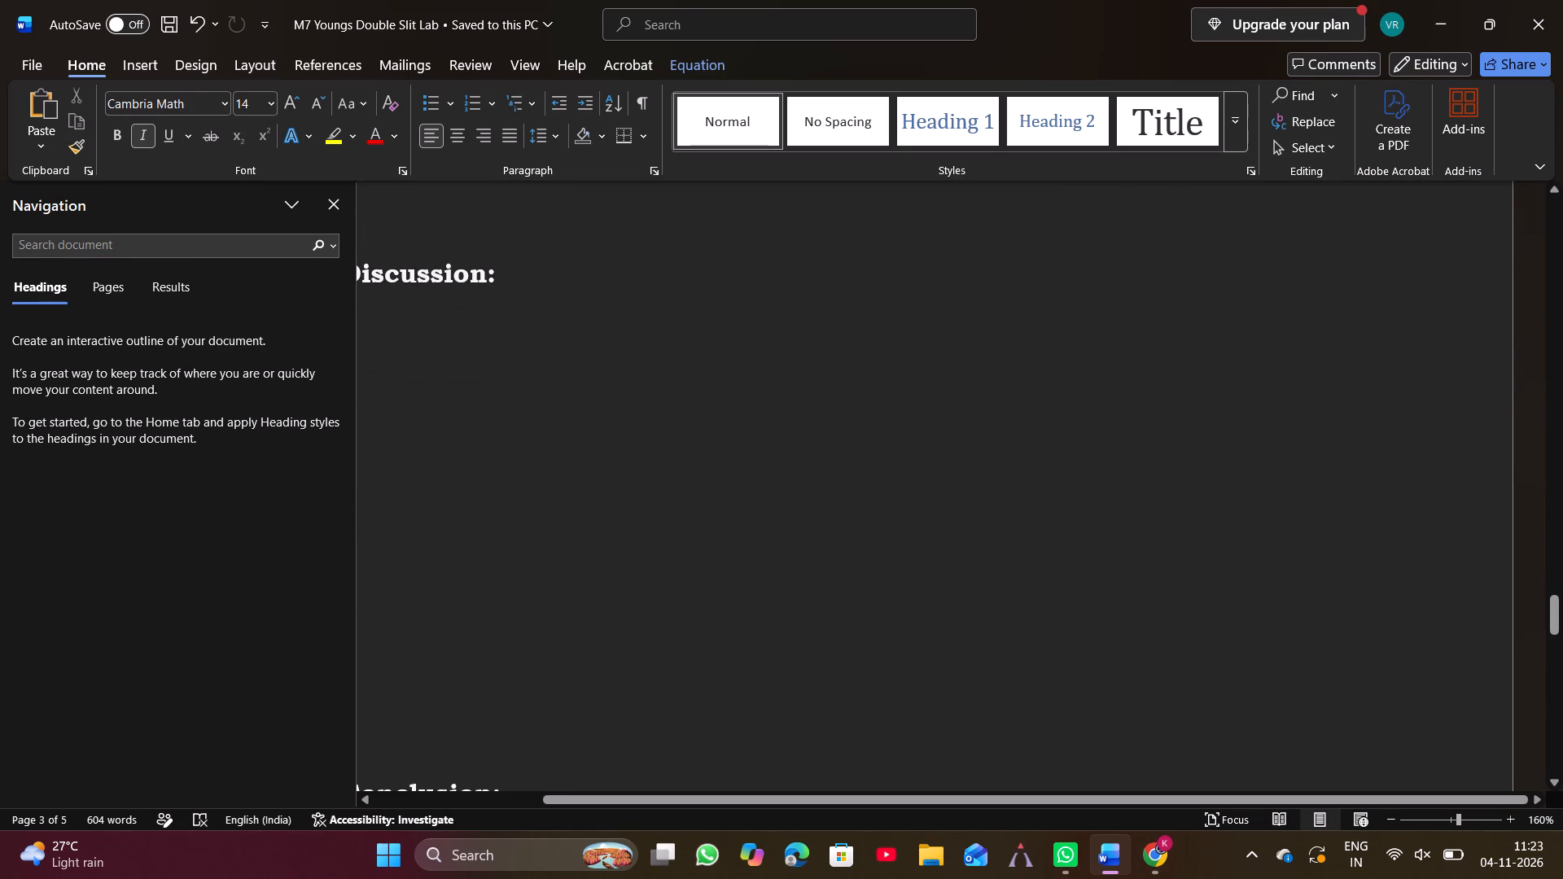
ctrl+scroll(922, 605, down, 6)
scroll(922, 605, up, 1)
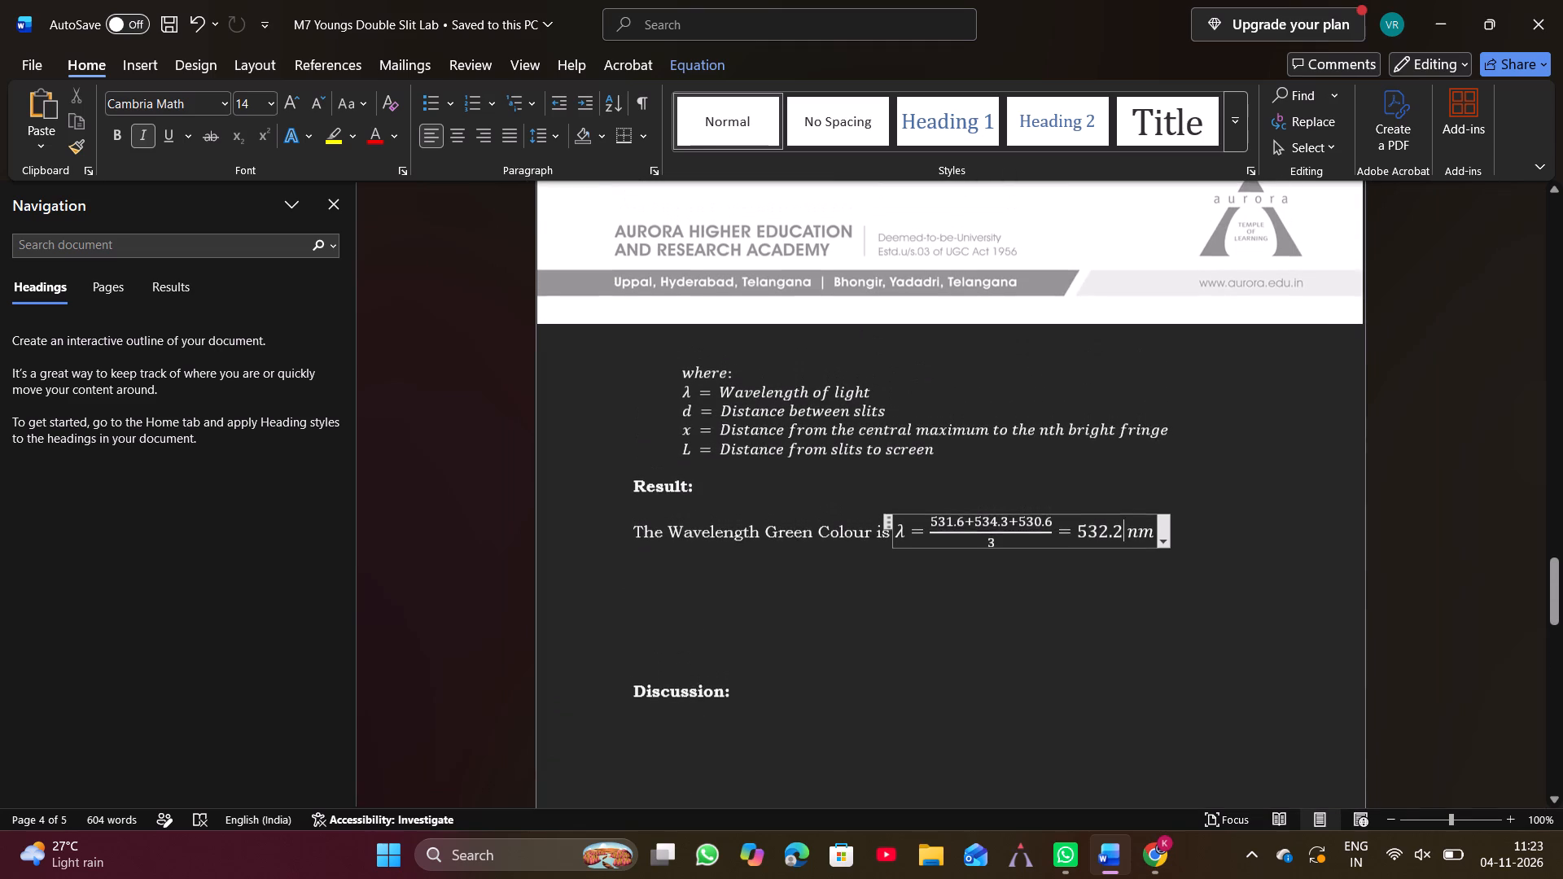
scroll(922, 605, up, 1)
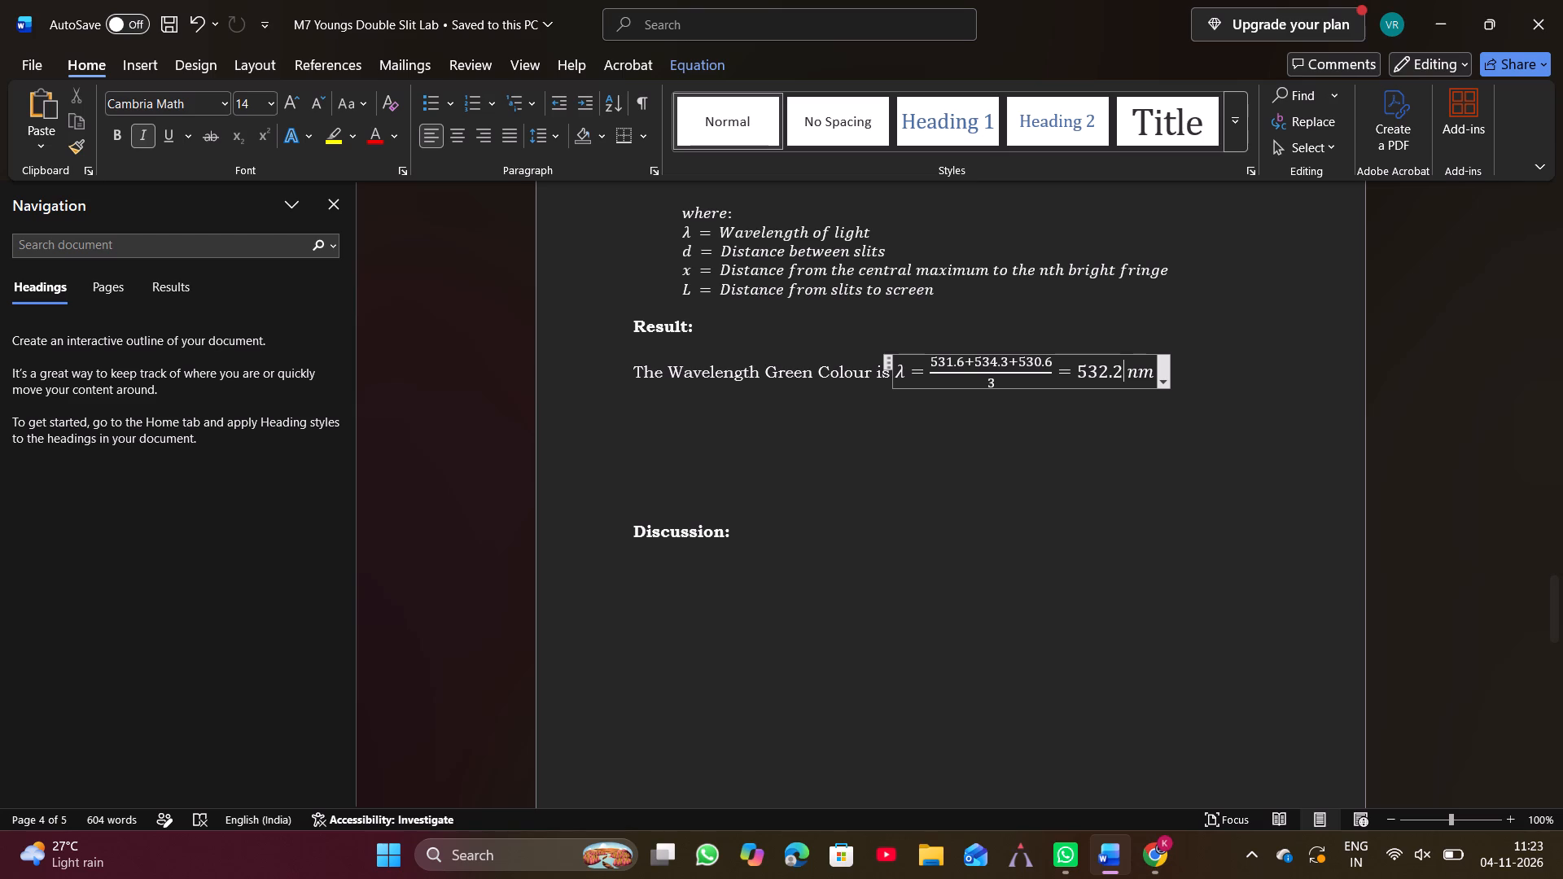
scroll(922, 605, up, 7)
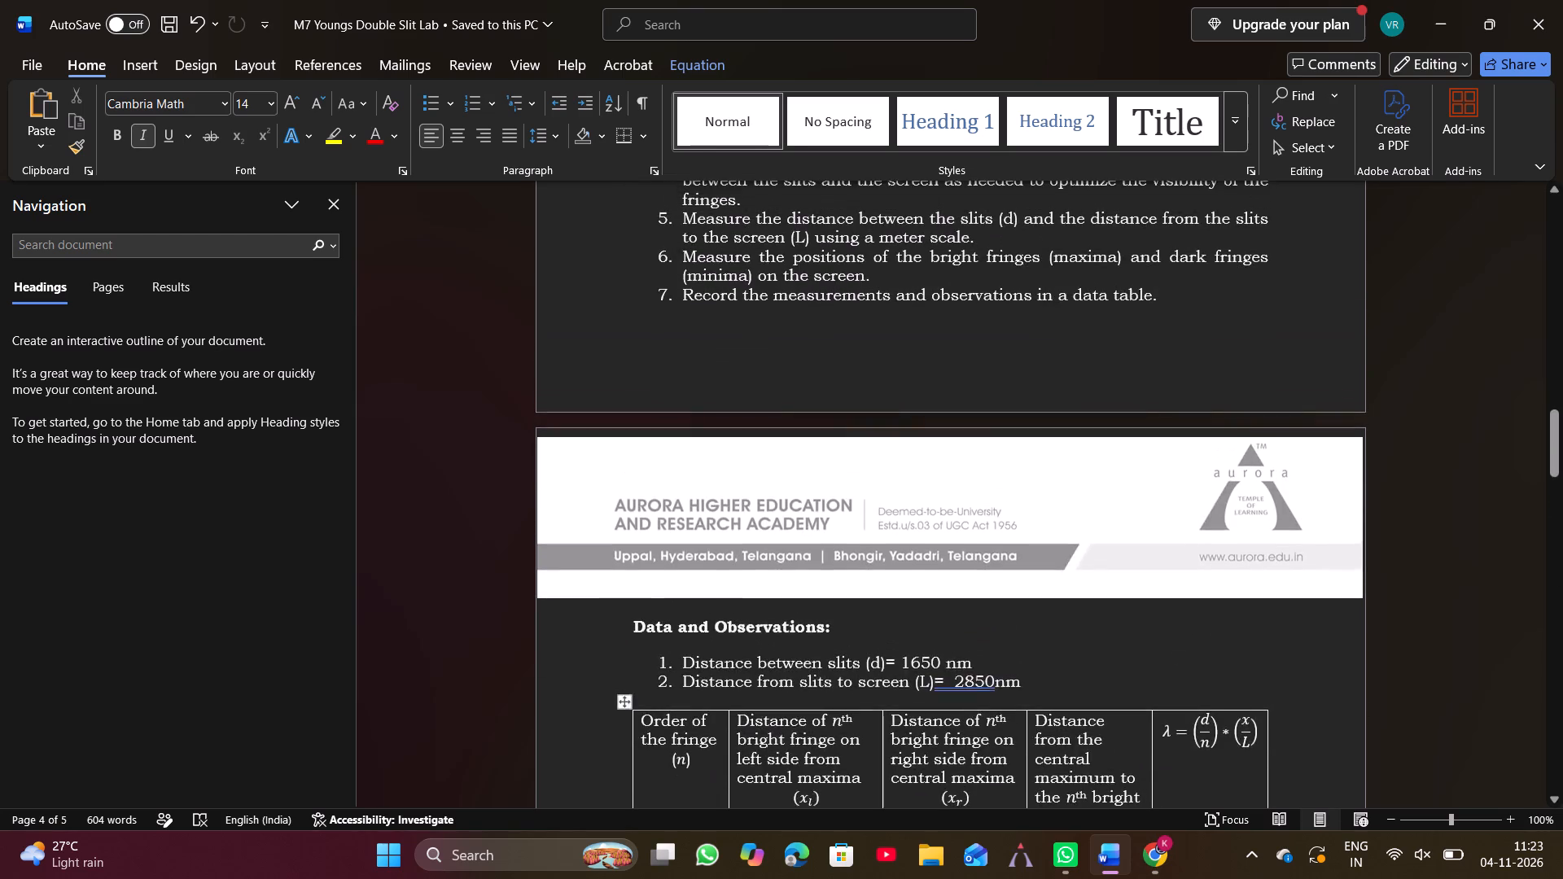
scroll(922, 605, up, 7)
scroll(922, 605, down, 1)
scroll(922, 605, up, 1)
scroll(922, 605, down, 1)
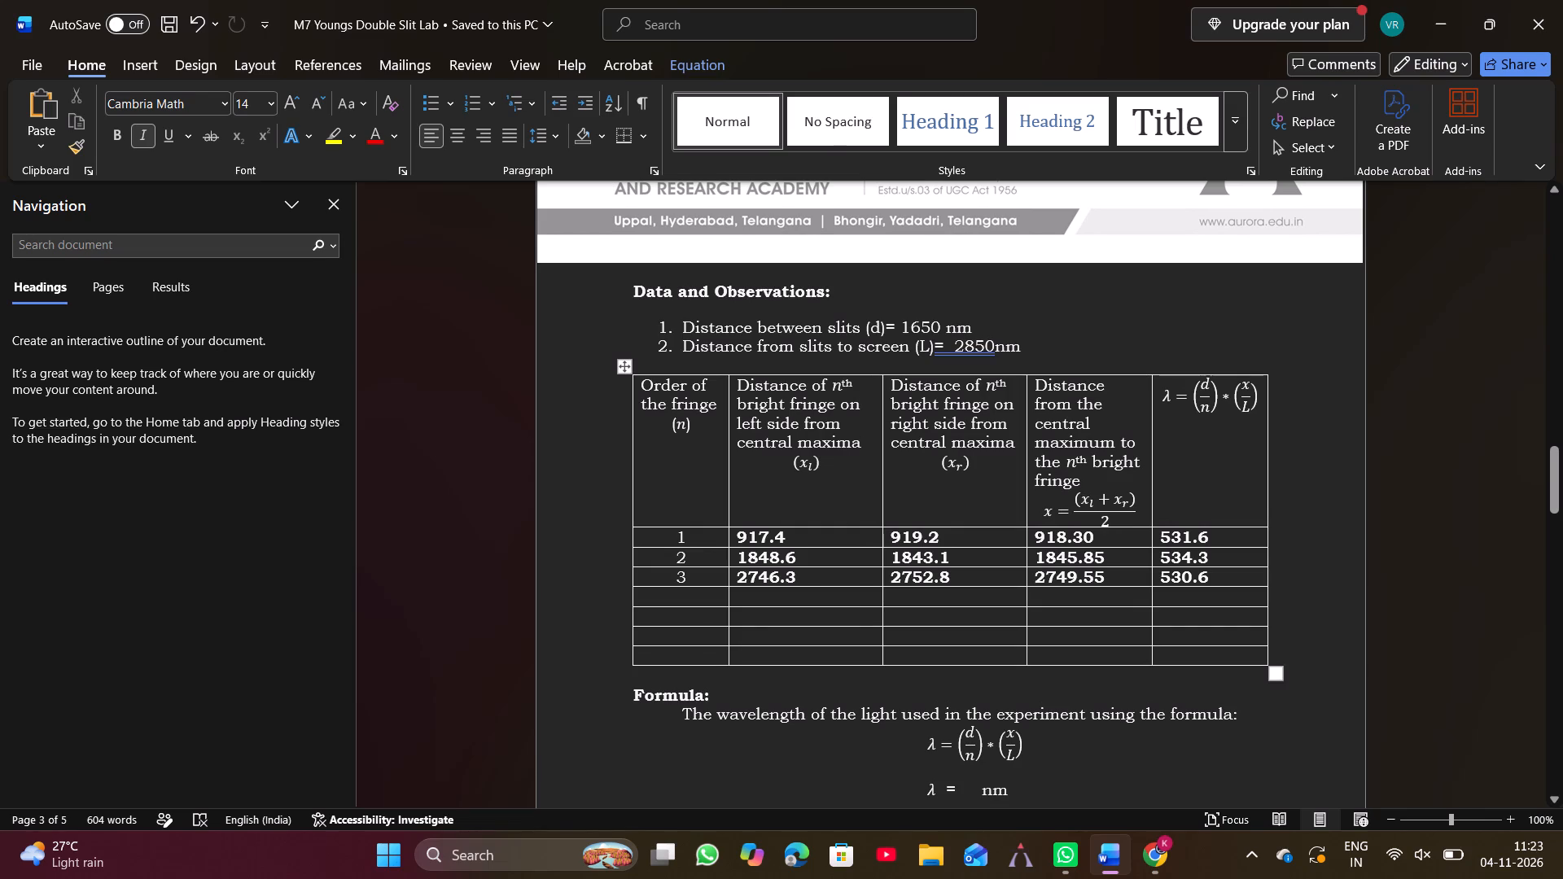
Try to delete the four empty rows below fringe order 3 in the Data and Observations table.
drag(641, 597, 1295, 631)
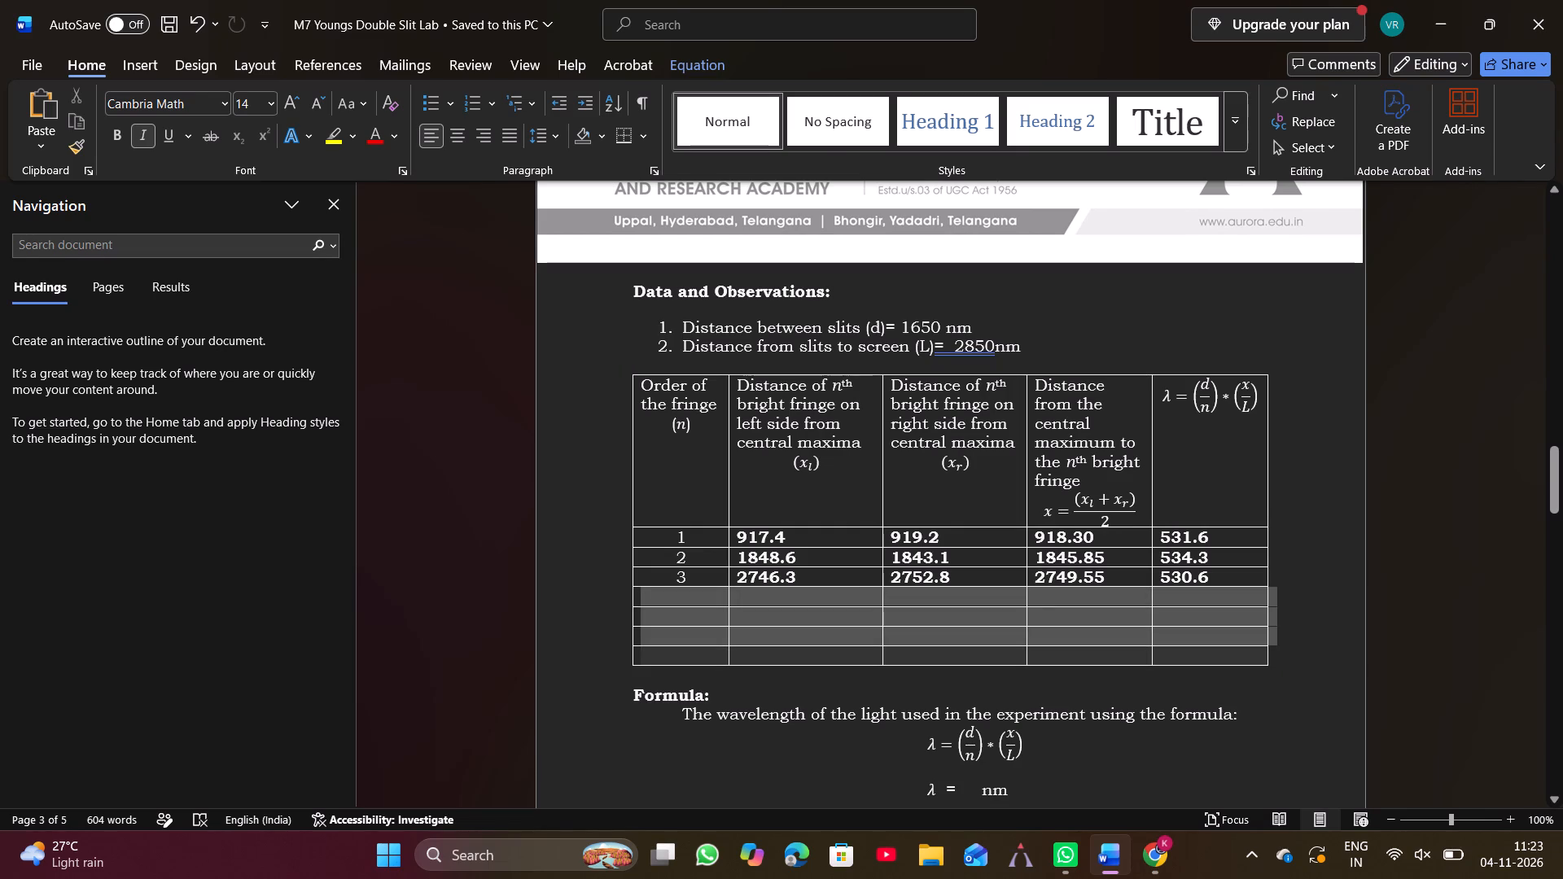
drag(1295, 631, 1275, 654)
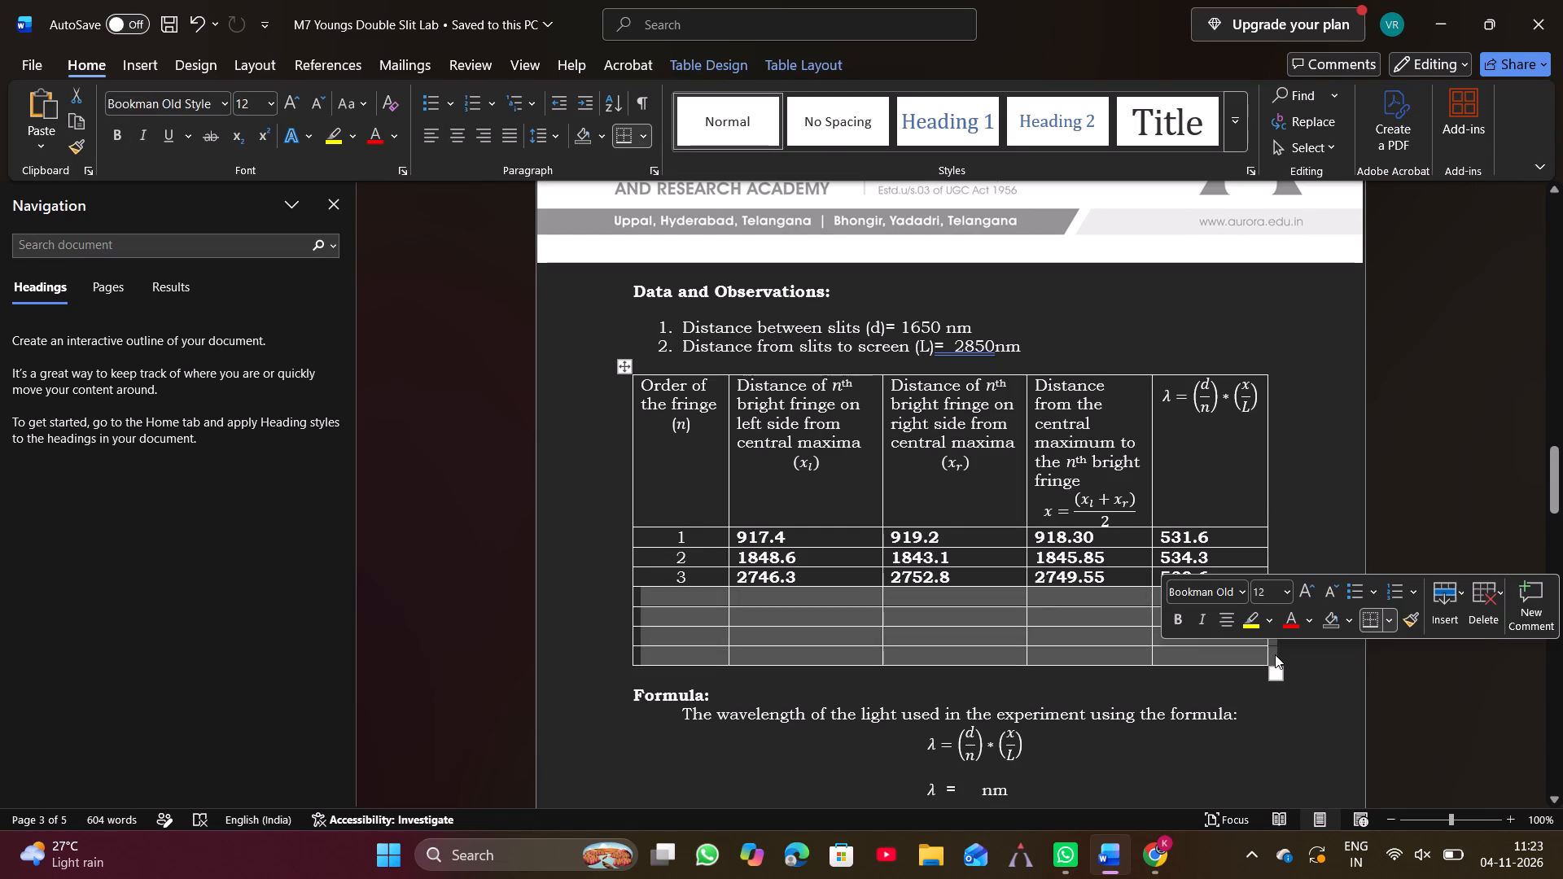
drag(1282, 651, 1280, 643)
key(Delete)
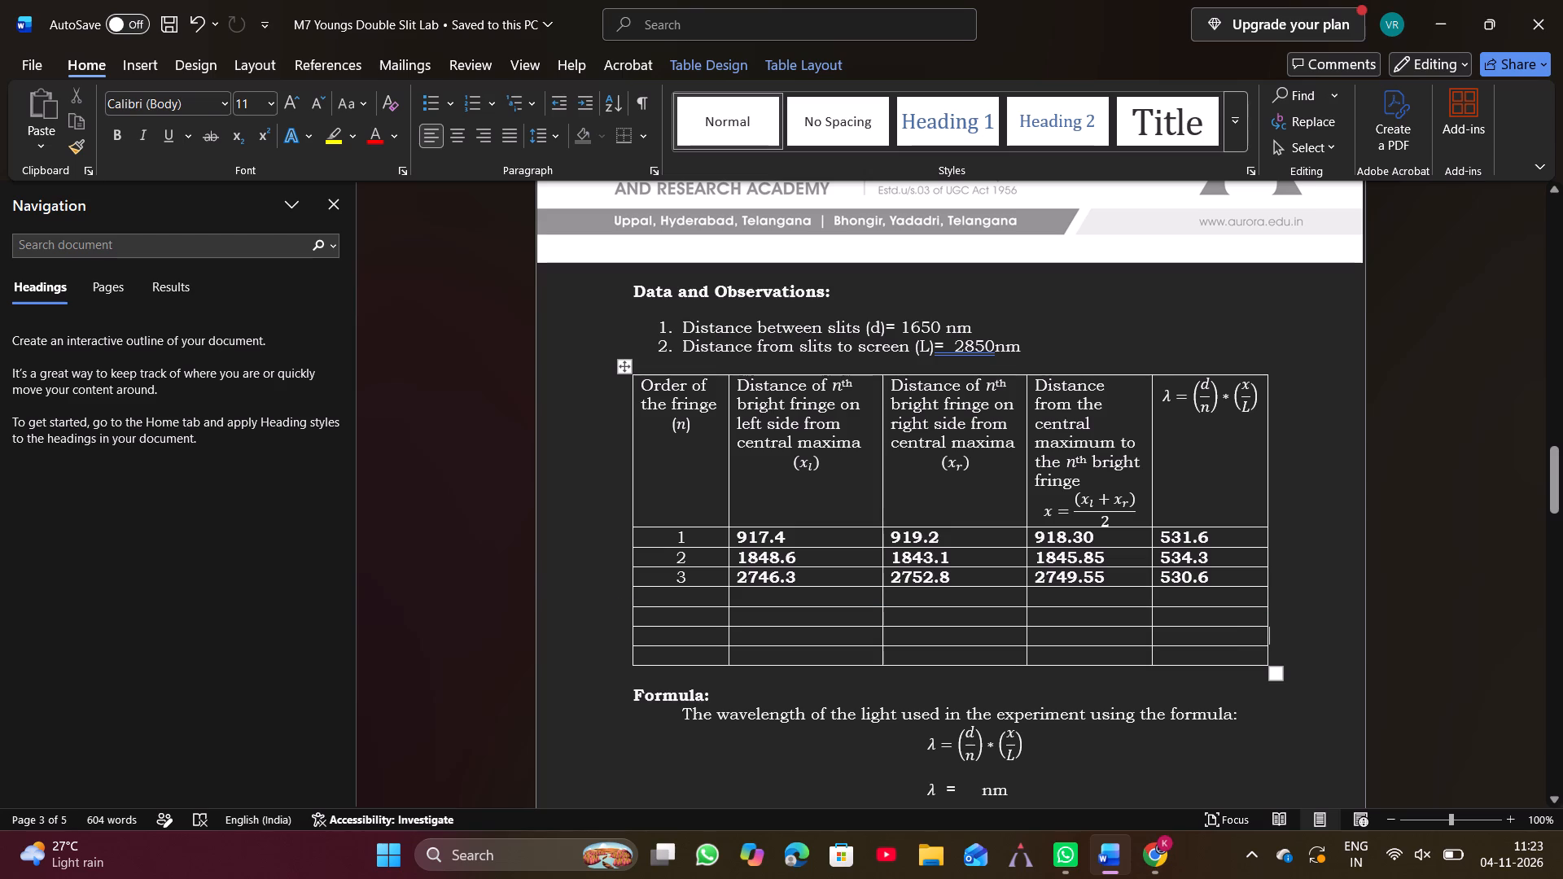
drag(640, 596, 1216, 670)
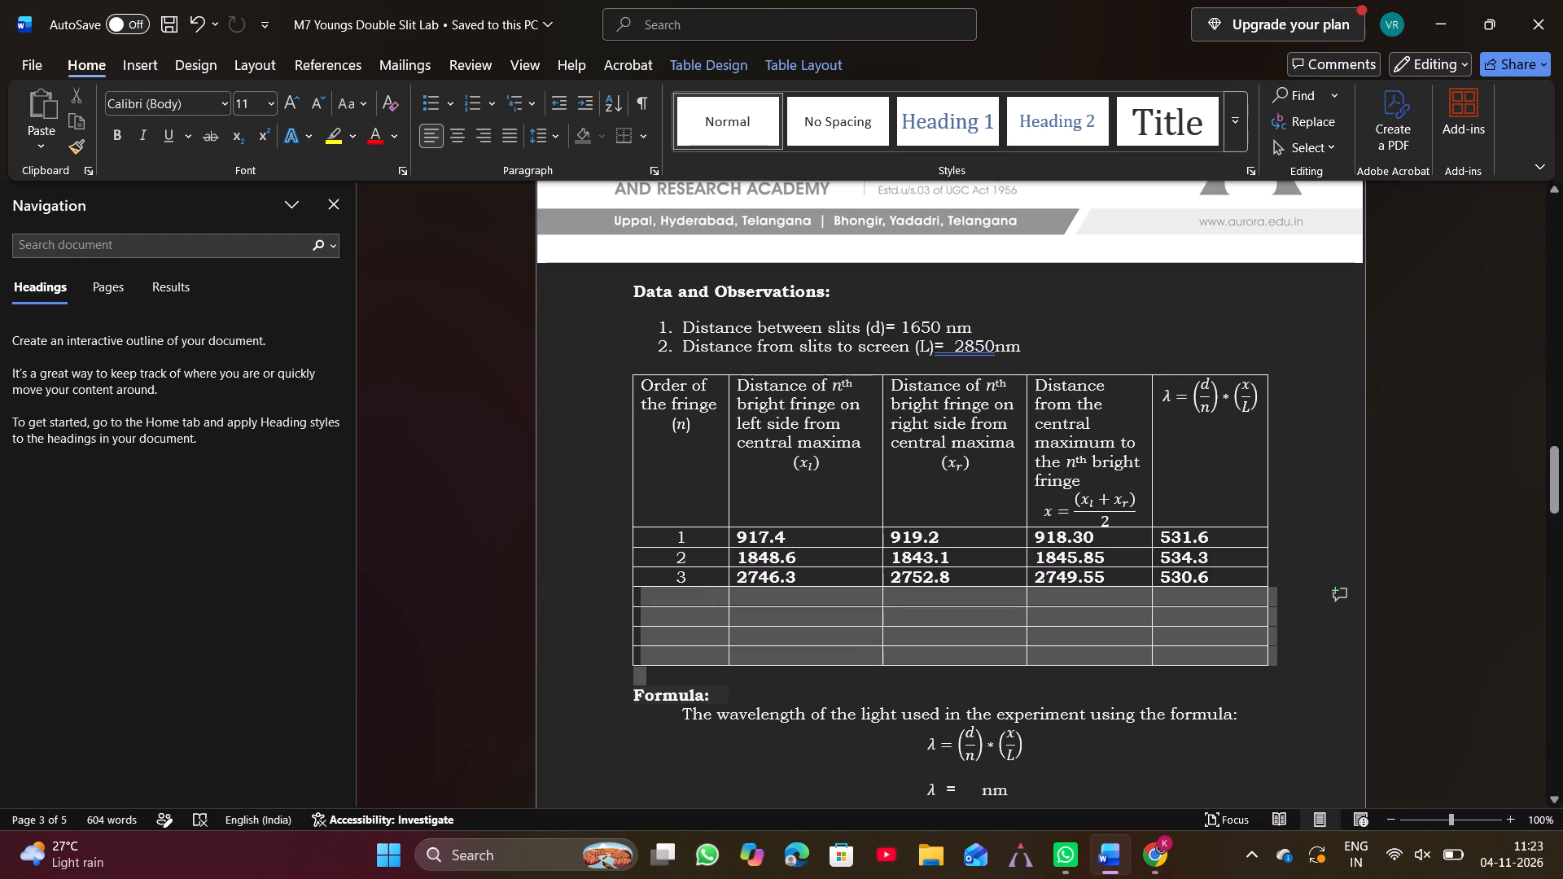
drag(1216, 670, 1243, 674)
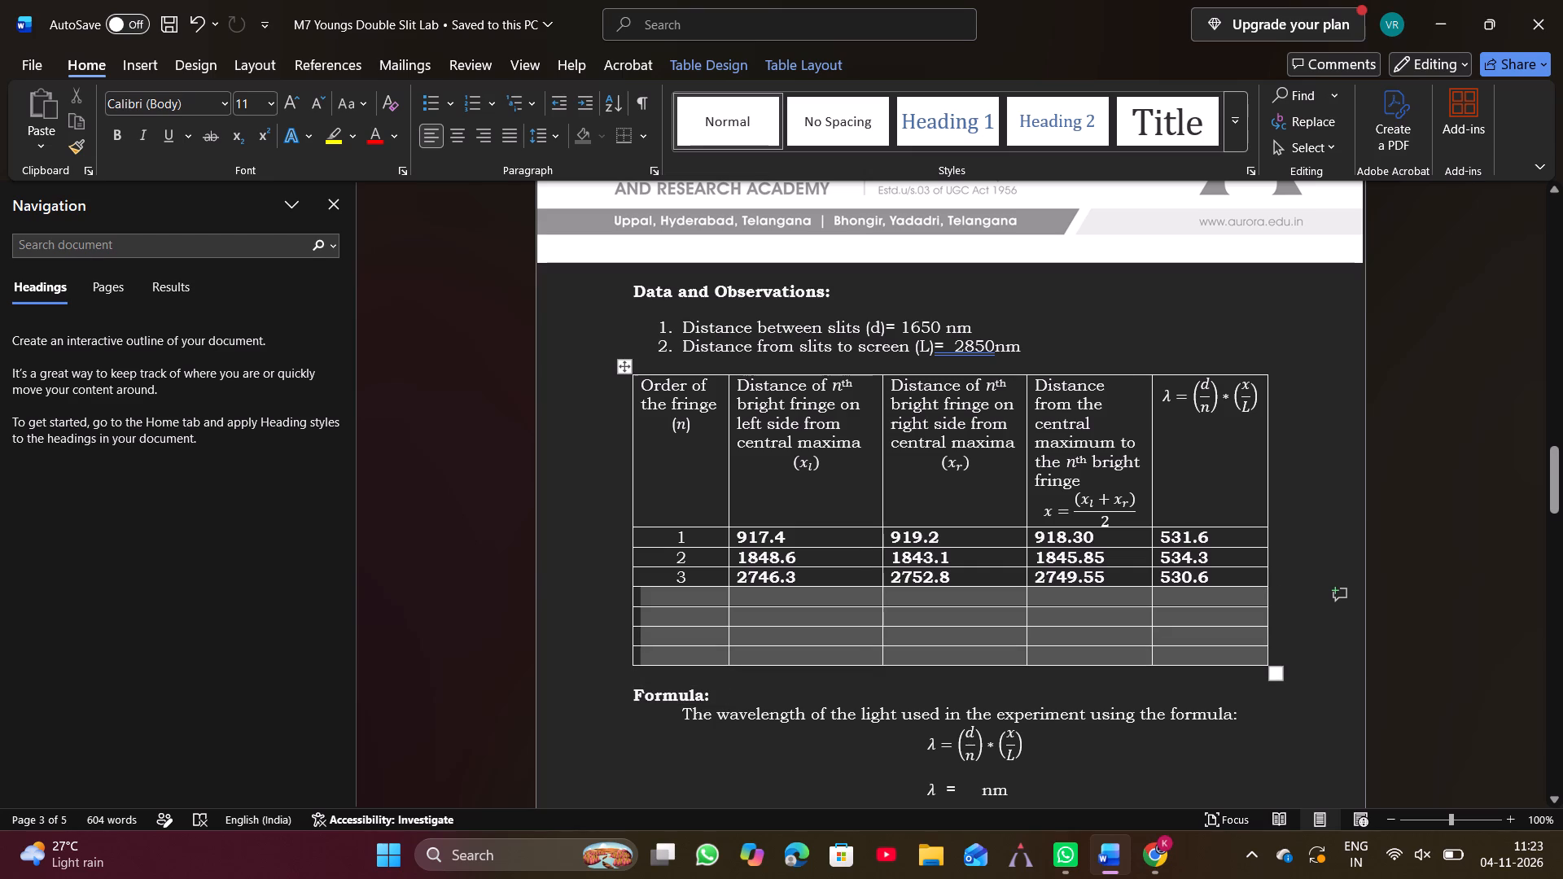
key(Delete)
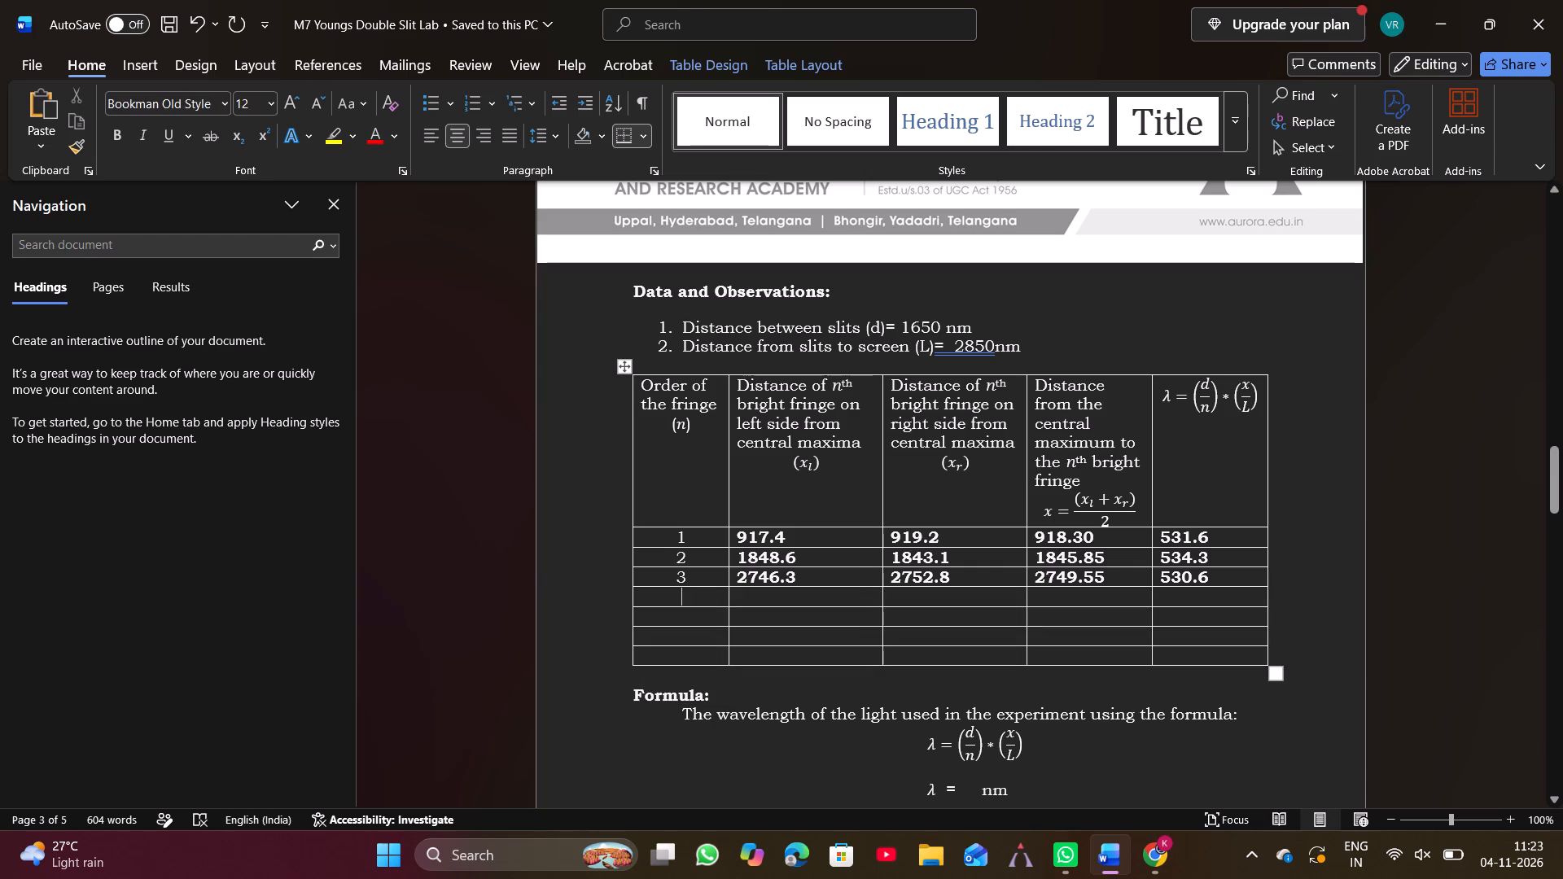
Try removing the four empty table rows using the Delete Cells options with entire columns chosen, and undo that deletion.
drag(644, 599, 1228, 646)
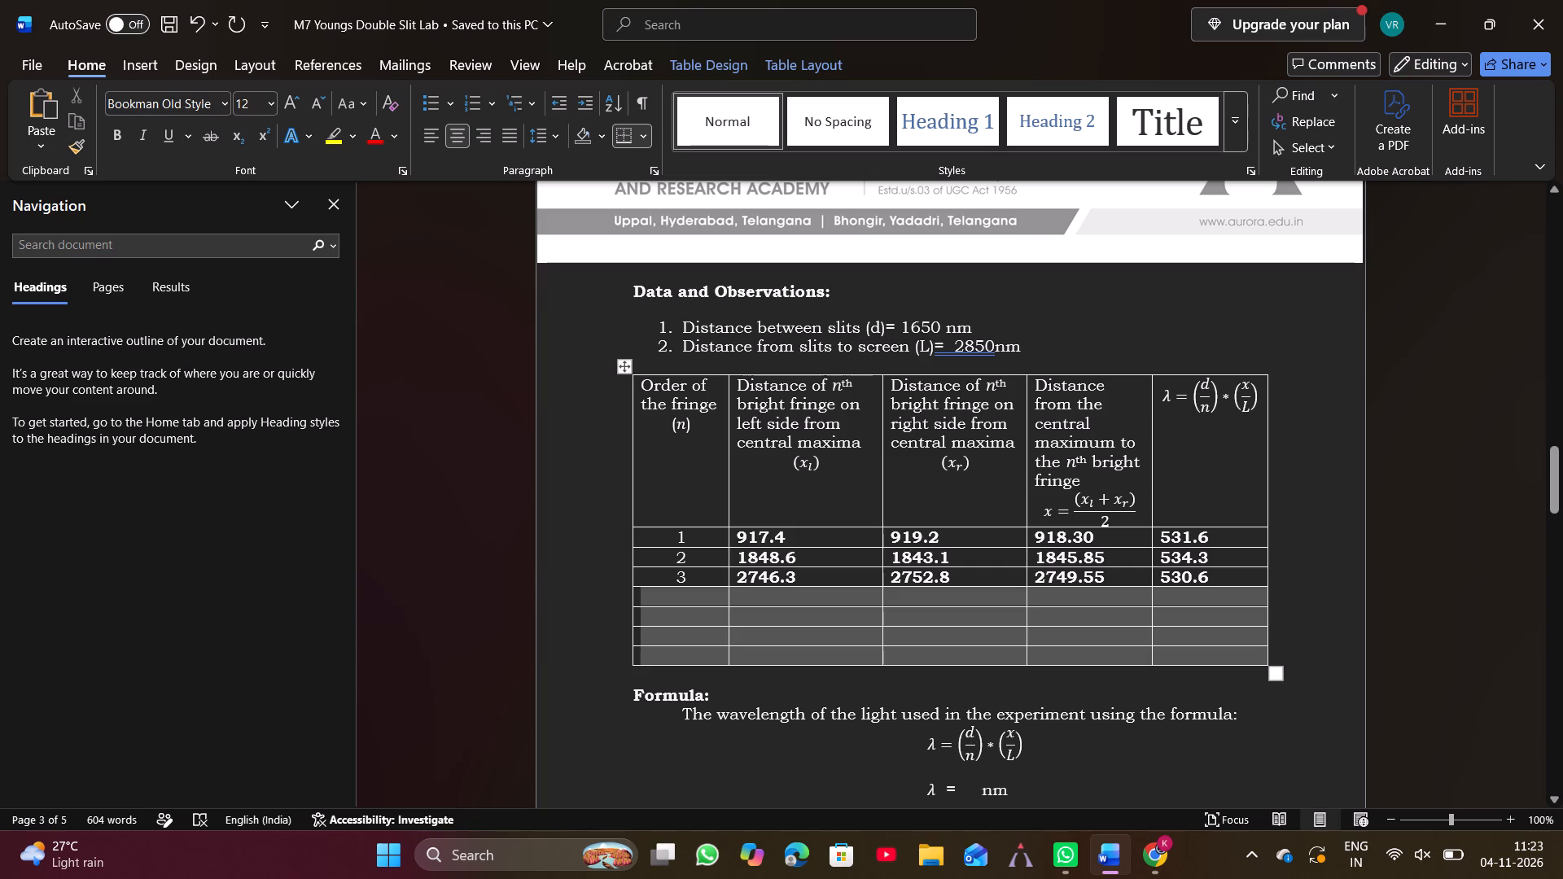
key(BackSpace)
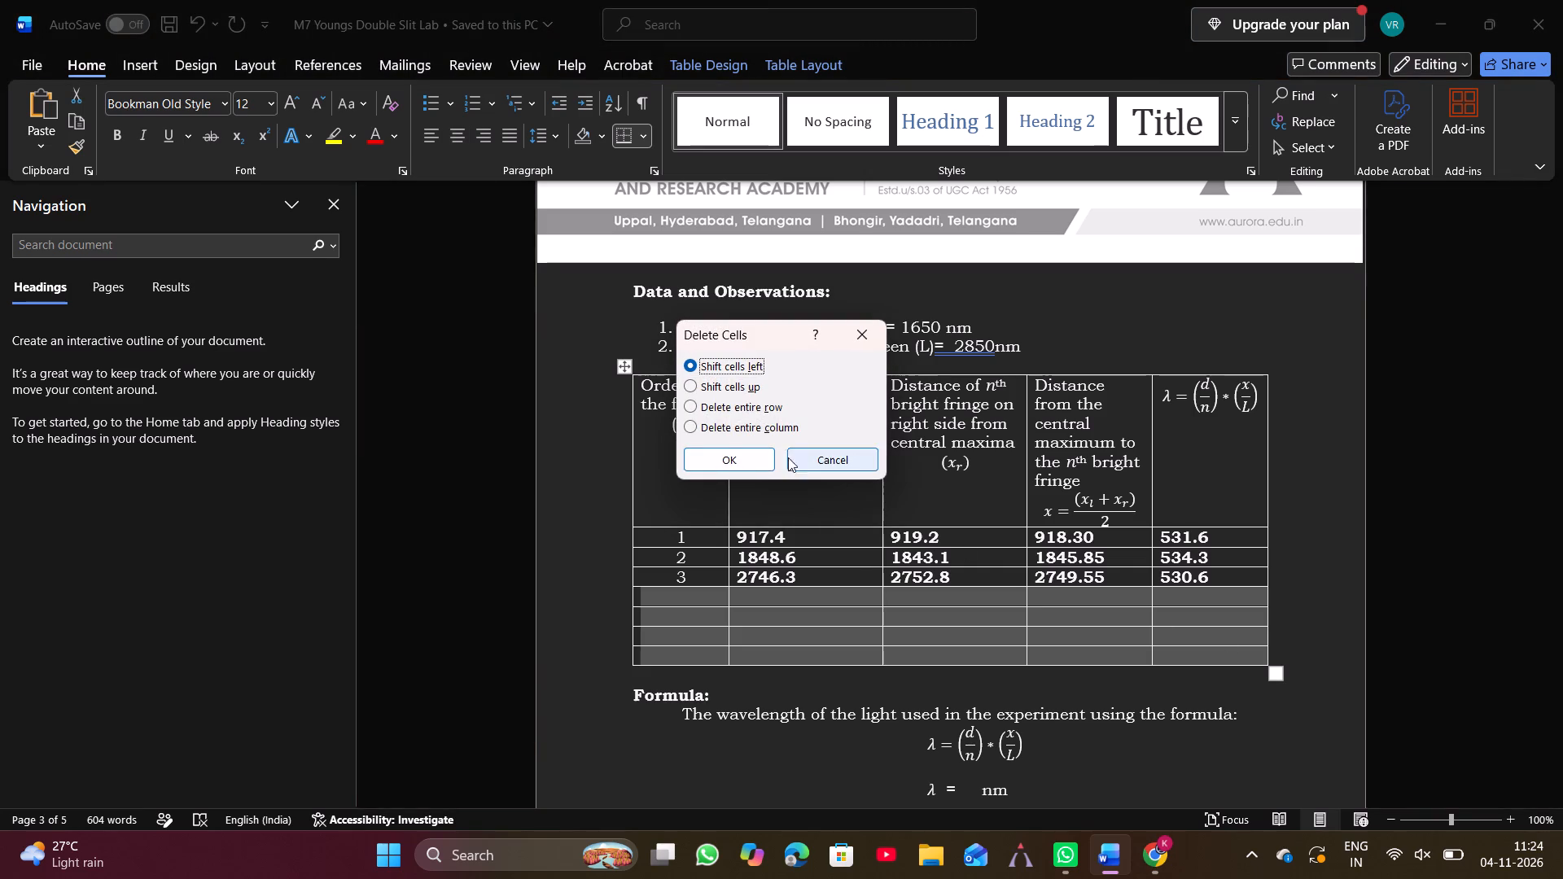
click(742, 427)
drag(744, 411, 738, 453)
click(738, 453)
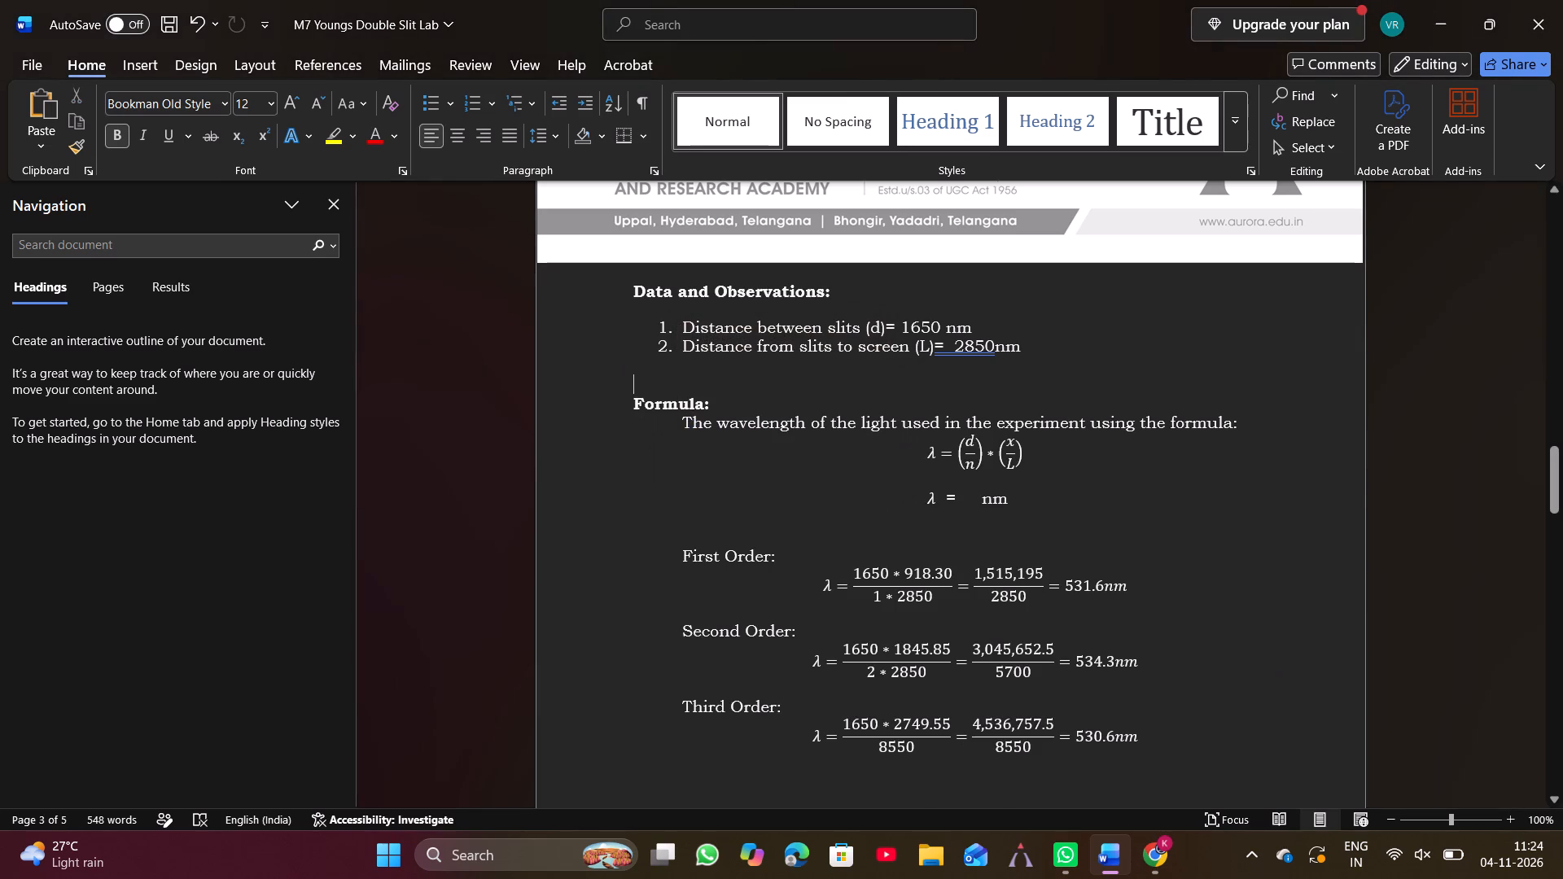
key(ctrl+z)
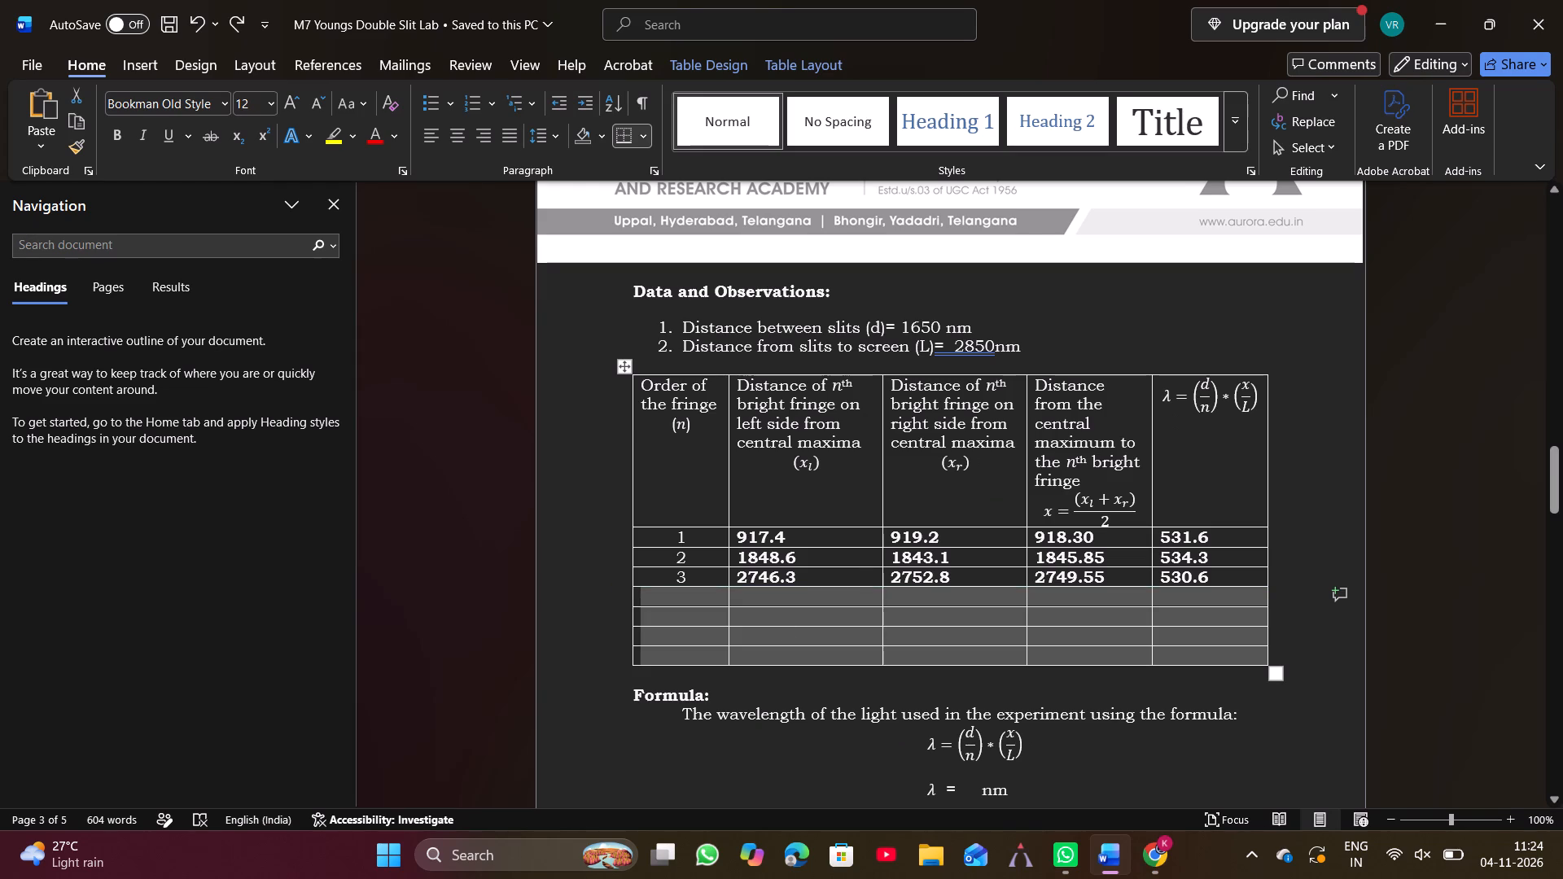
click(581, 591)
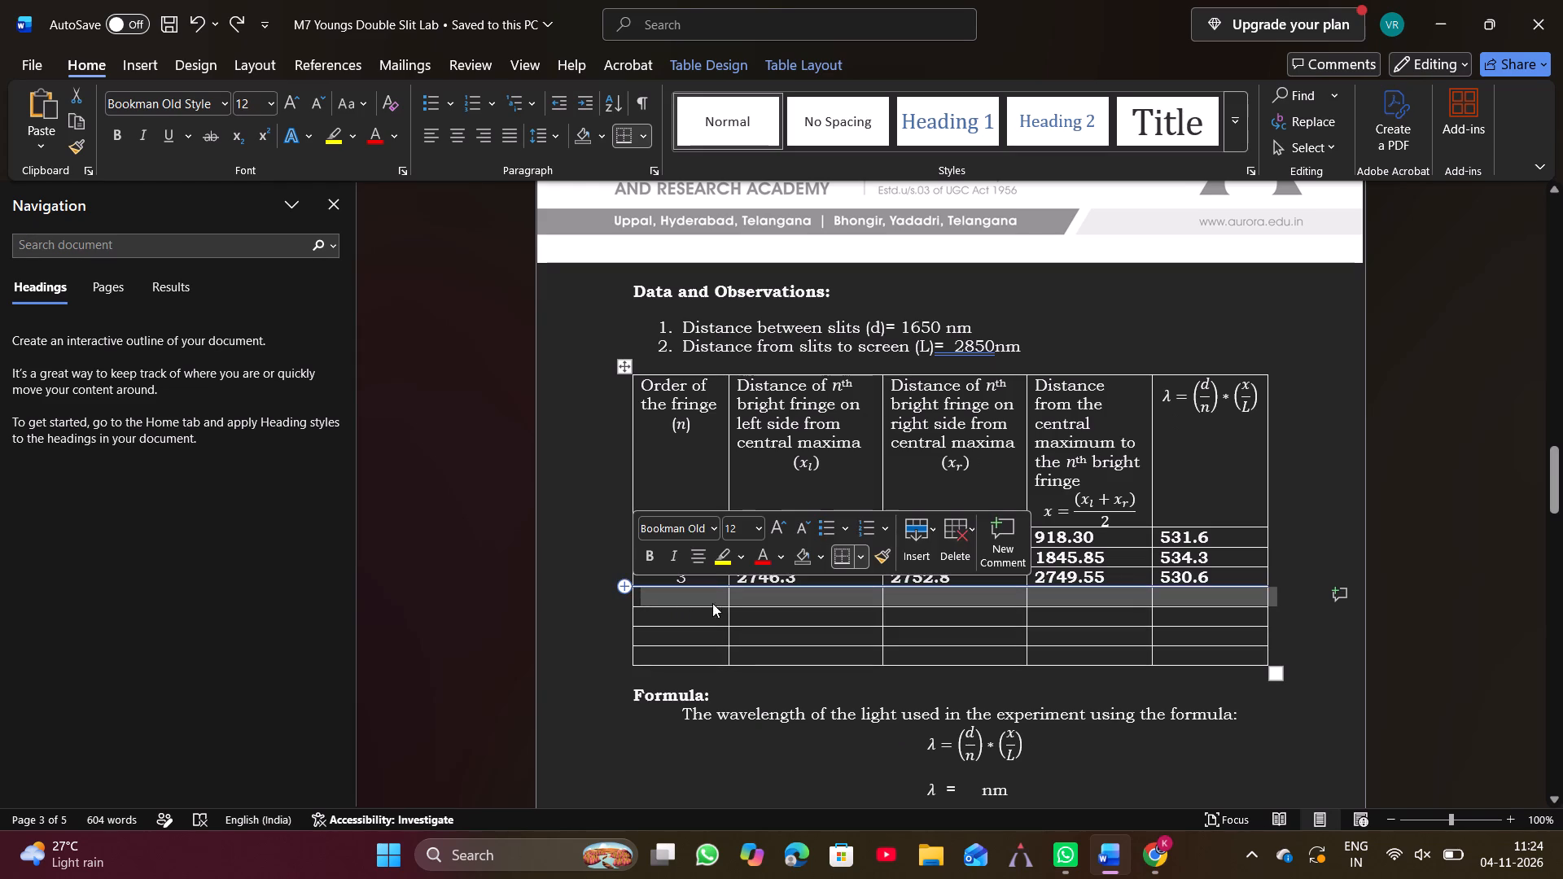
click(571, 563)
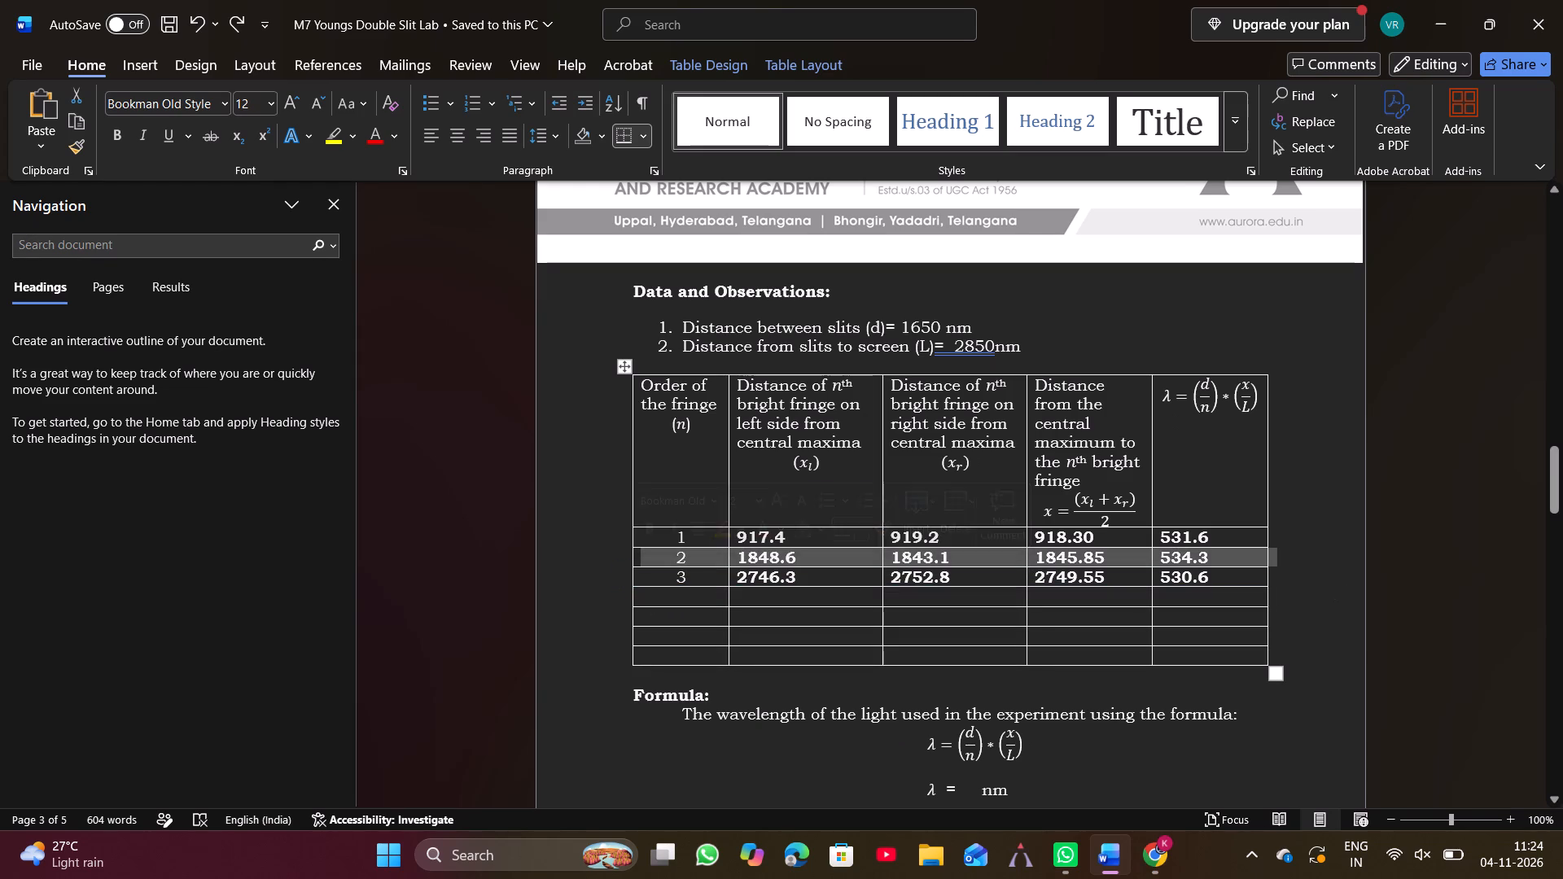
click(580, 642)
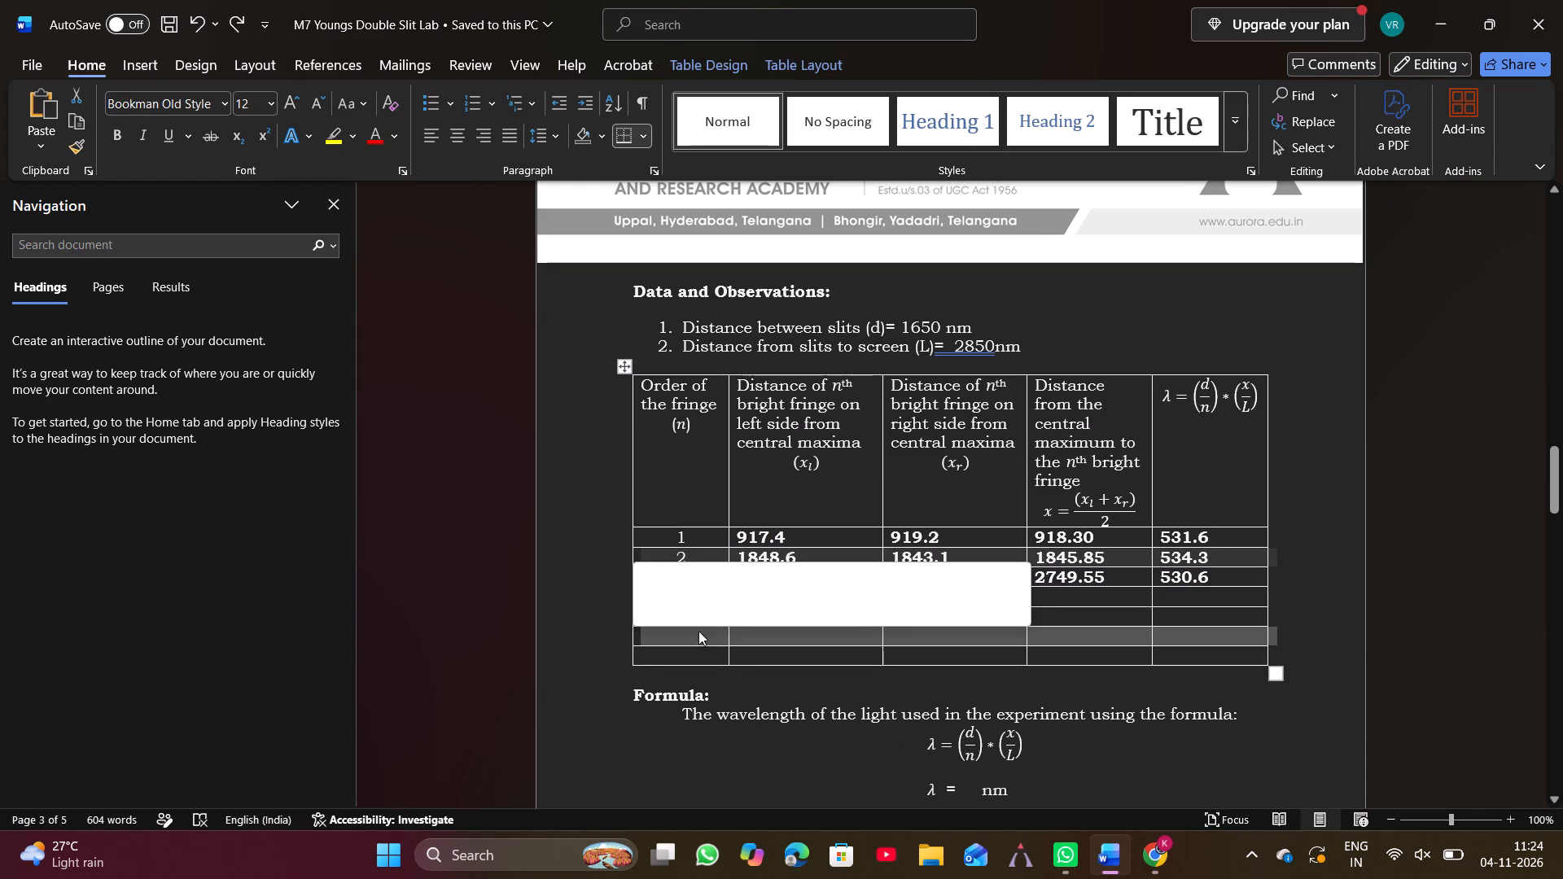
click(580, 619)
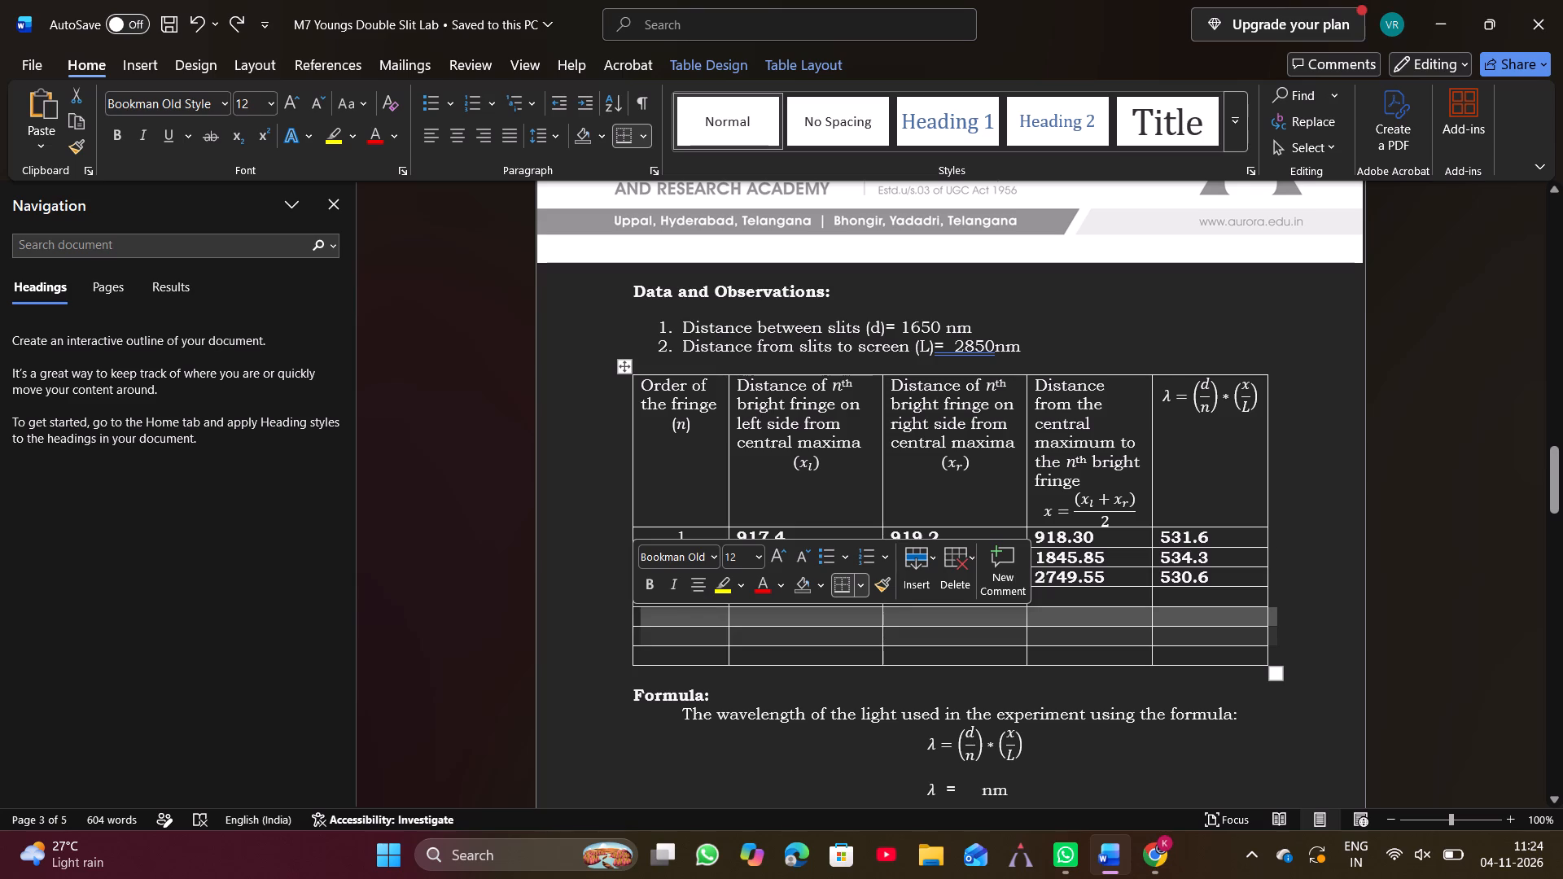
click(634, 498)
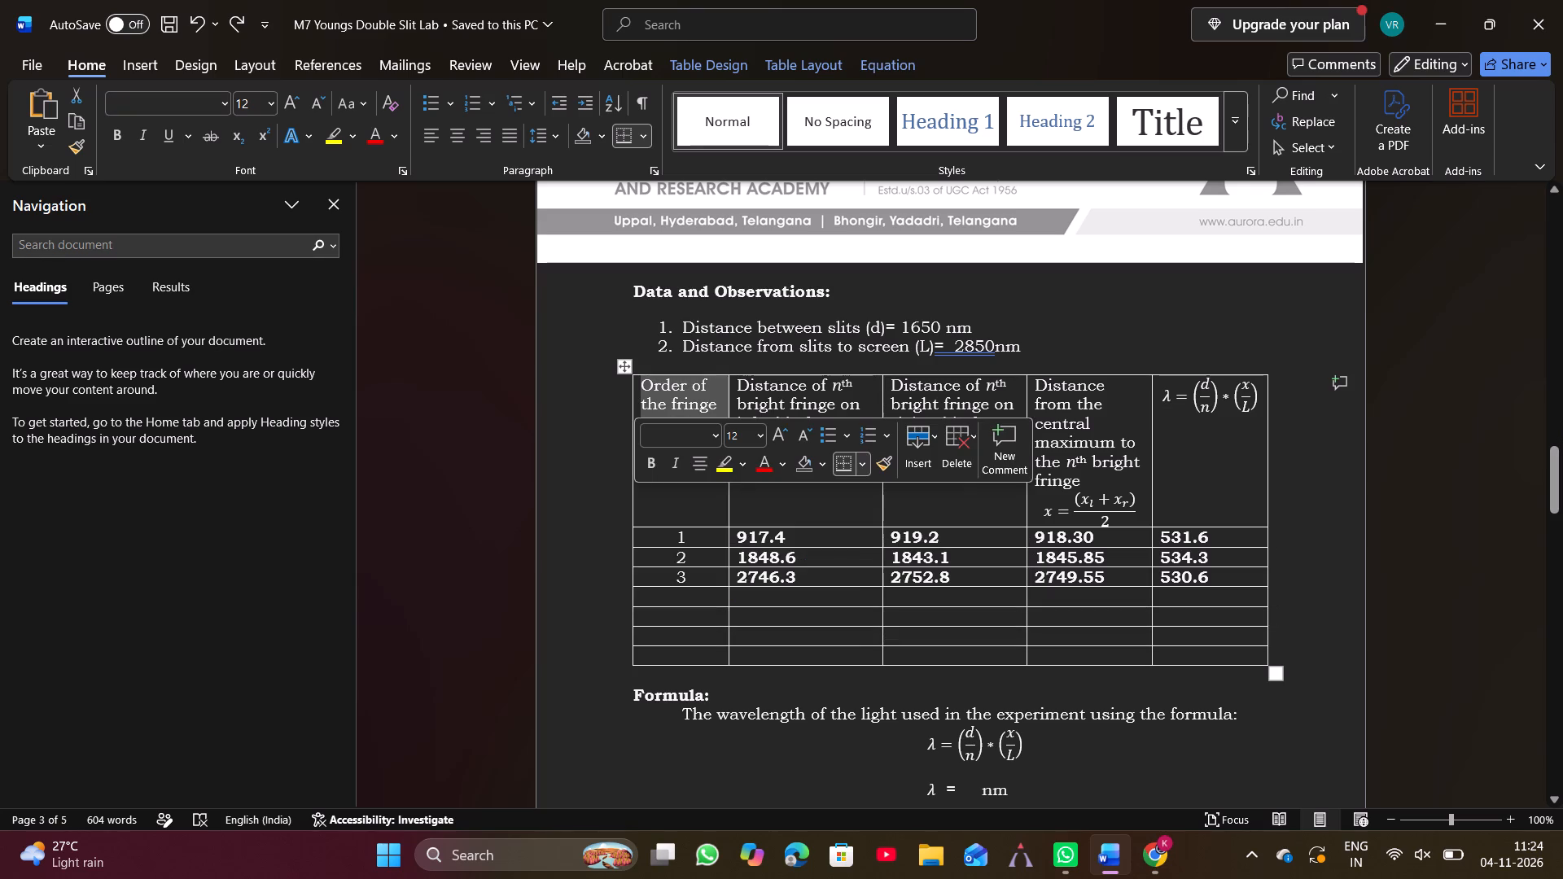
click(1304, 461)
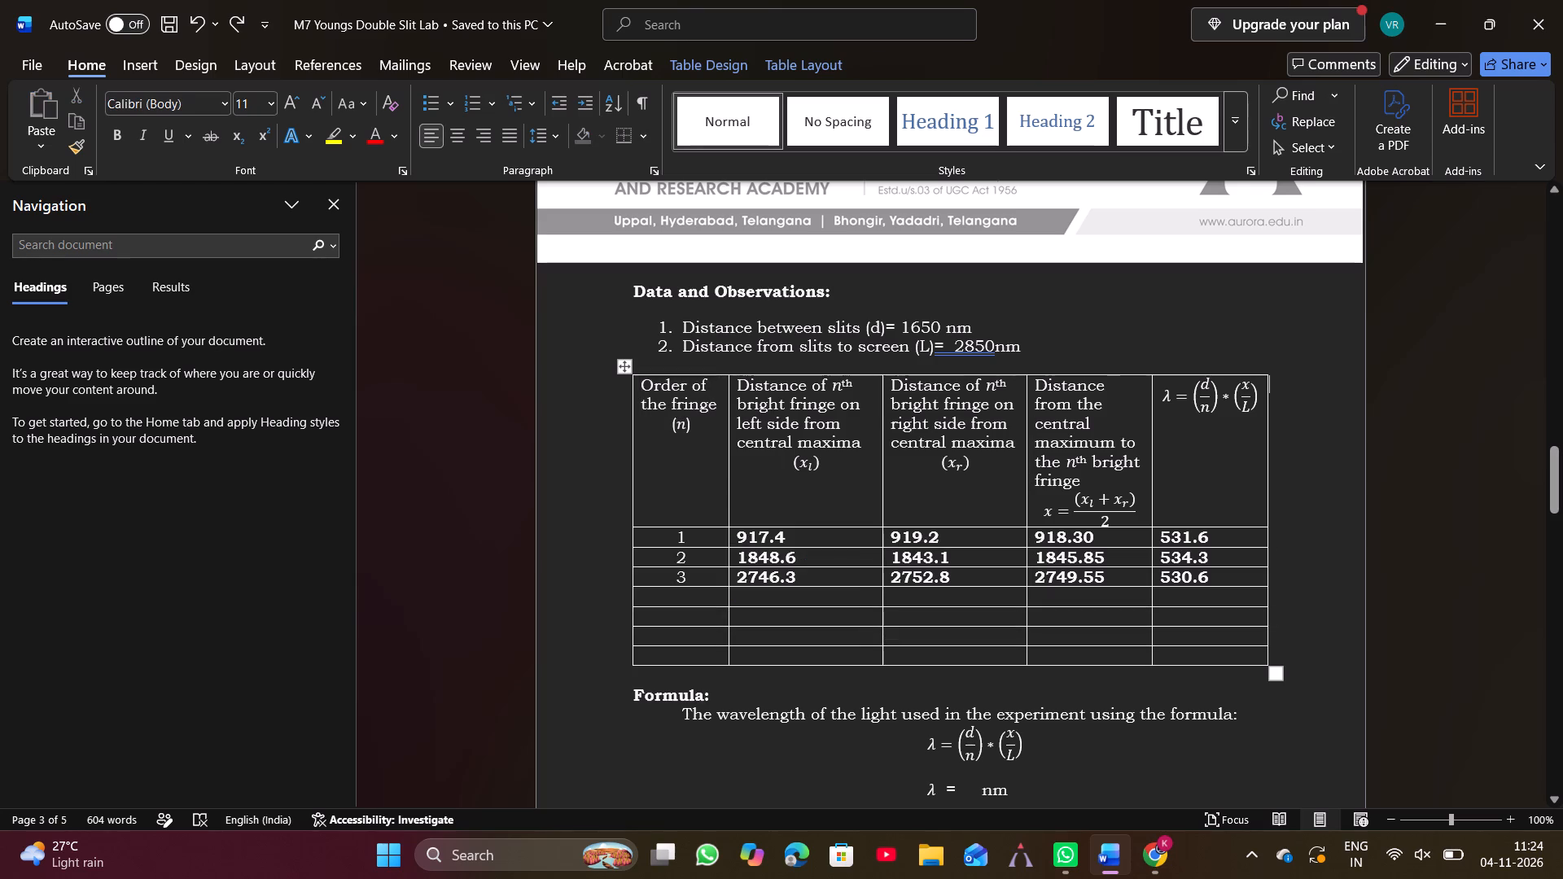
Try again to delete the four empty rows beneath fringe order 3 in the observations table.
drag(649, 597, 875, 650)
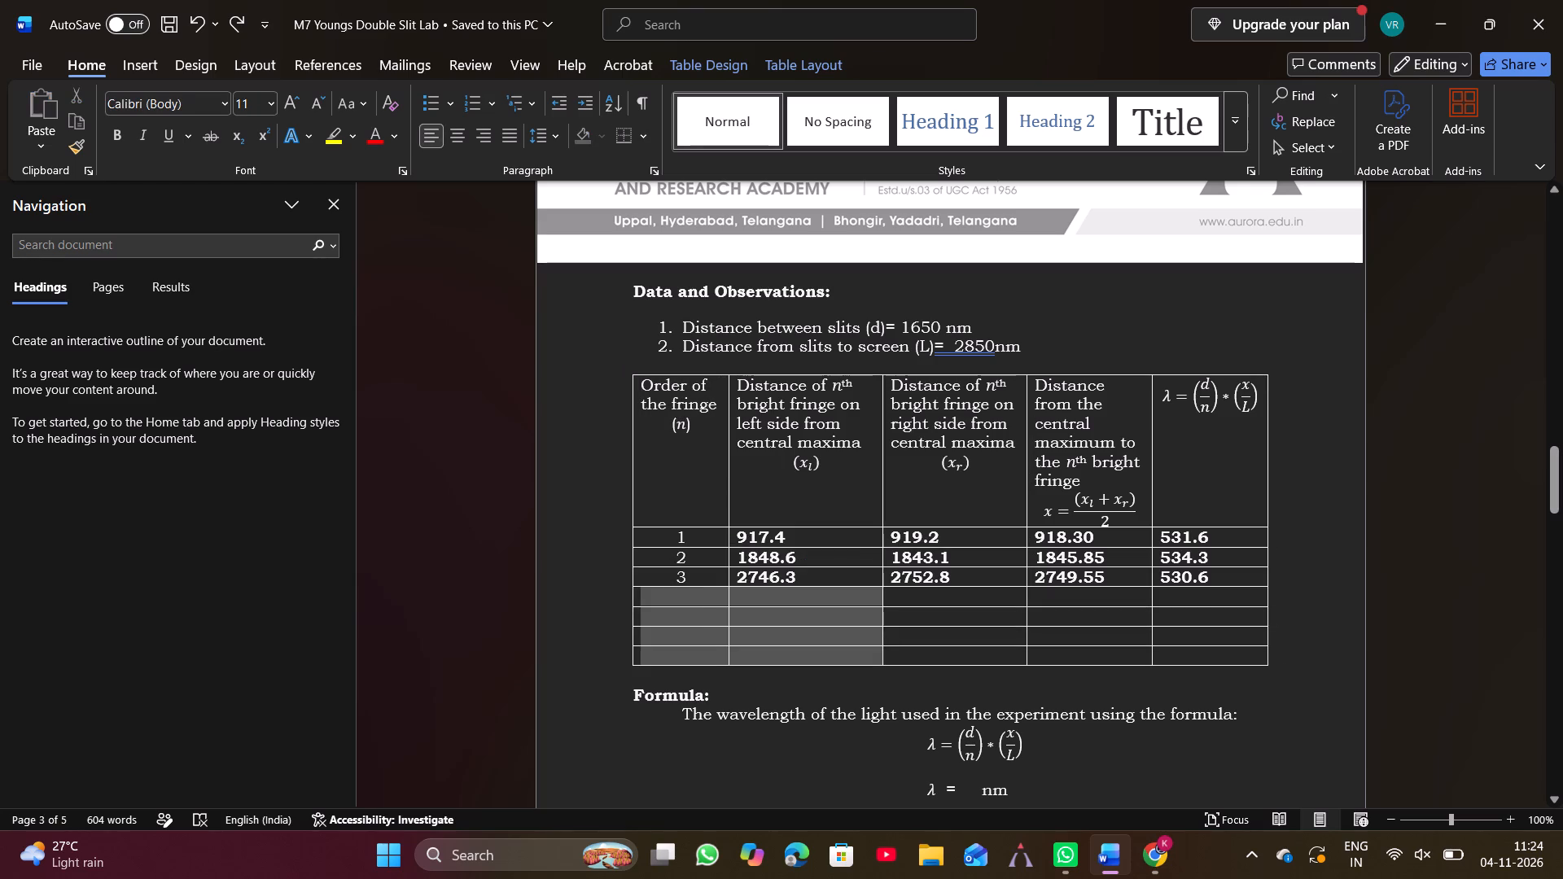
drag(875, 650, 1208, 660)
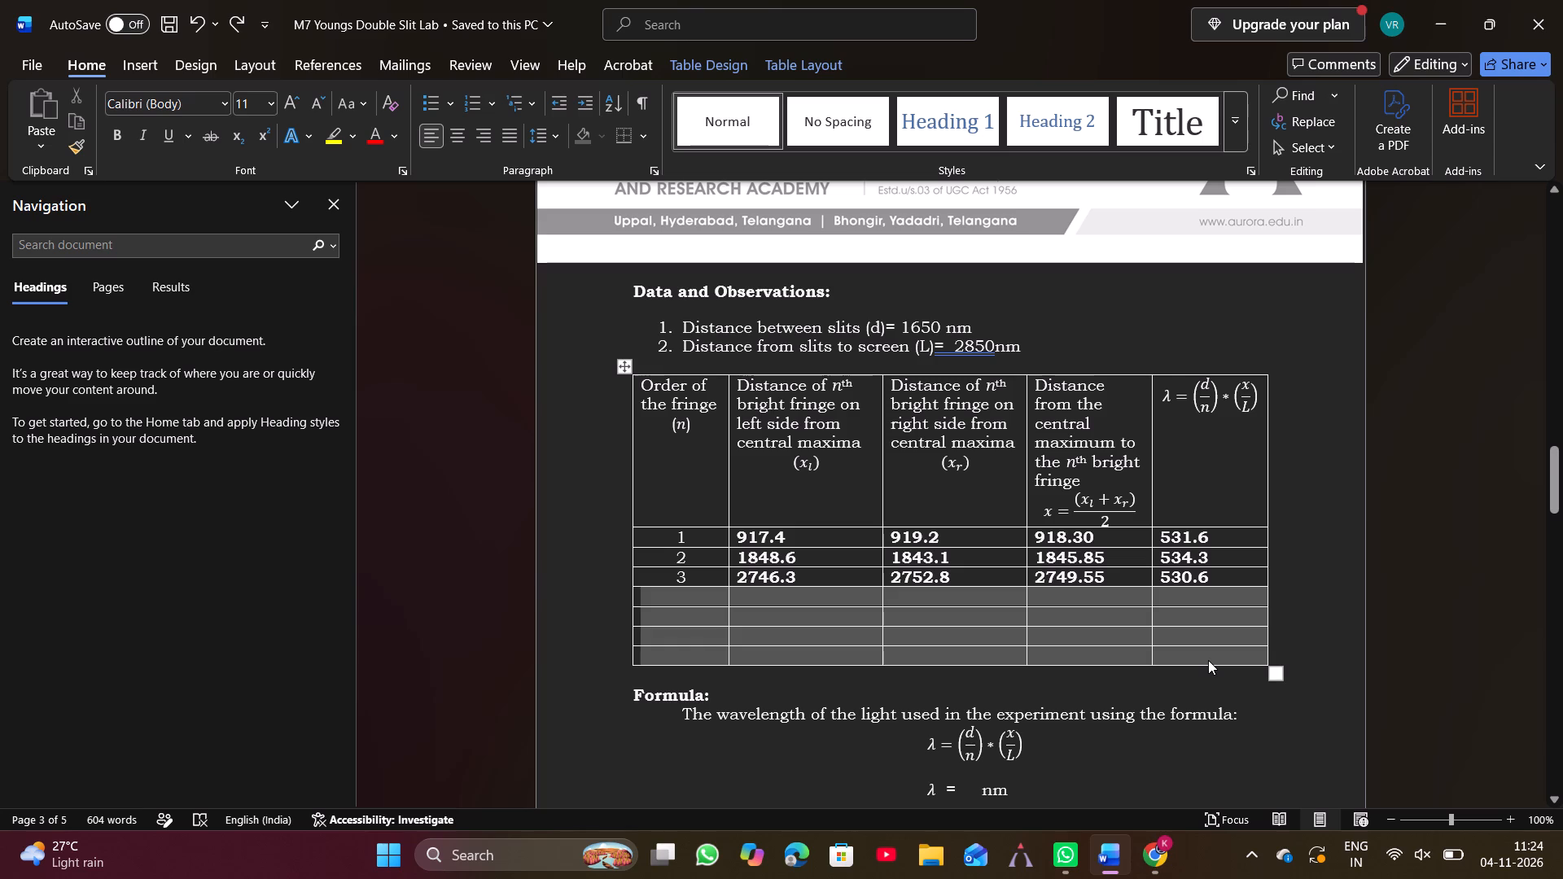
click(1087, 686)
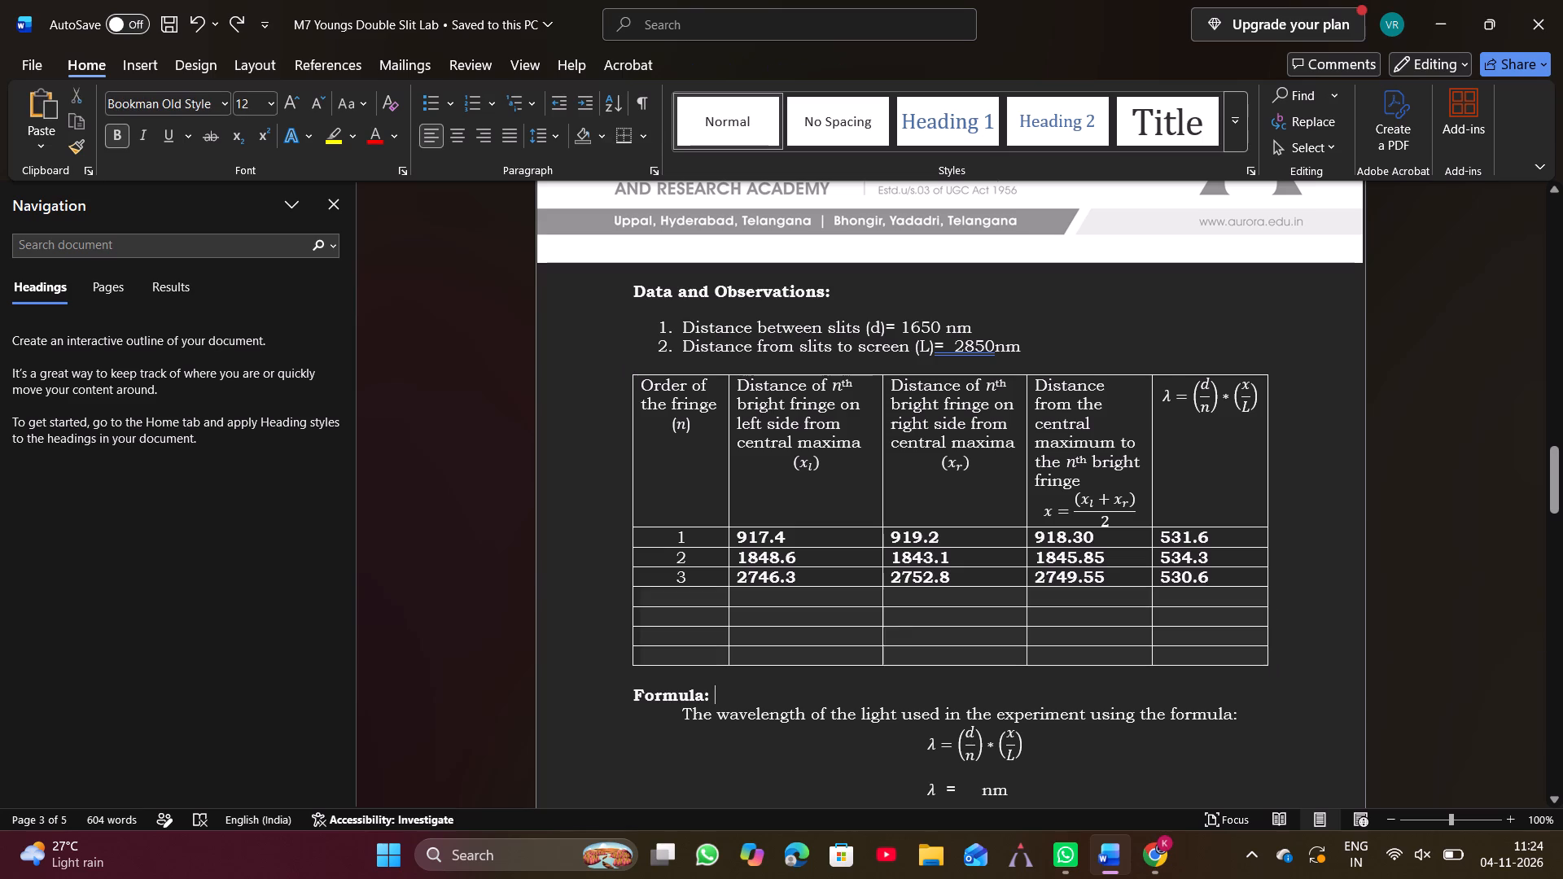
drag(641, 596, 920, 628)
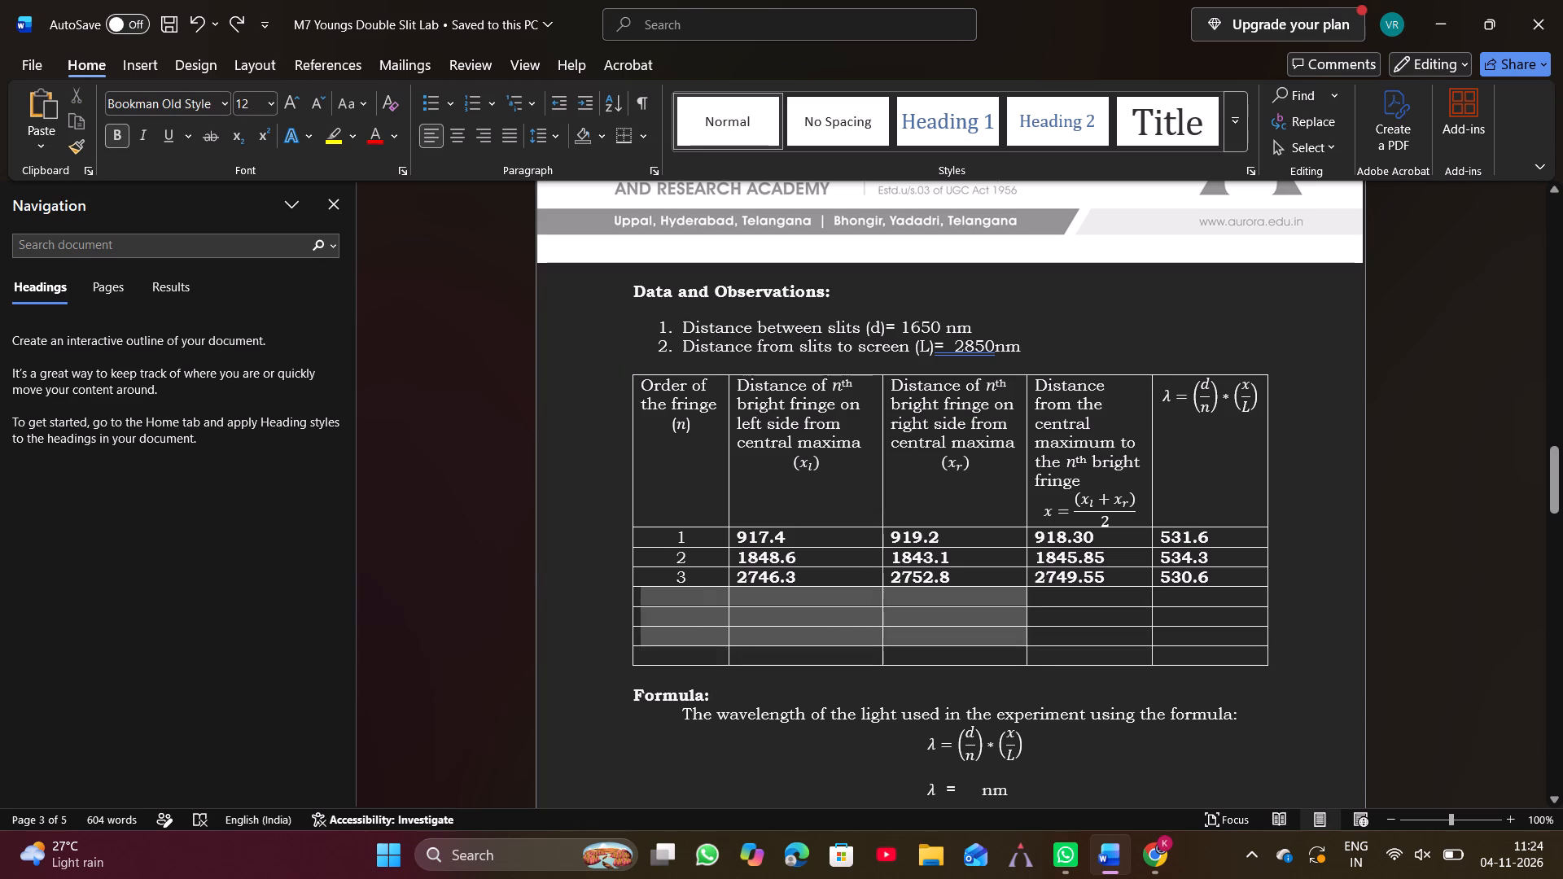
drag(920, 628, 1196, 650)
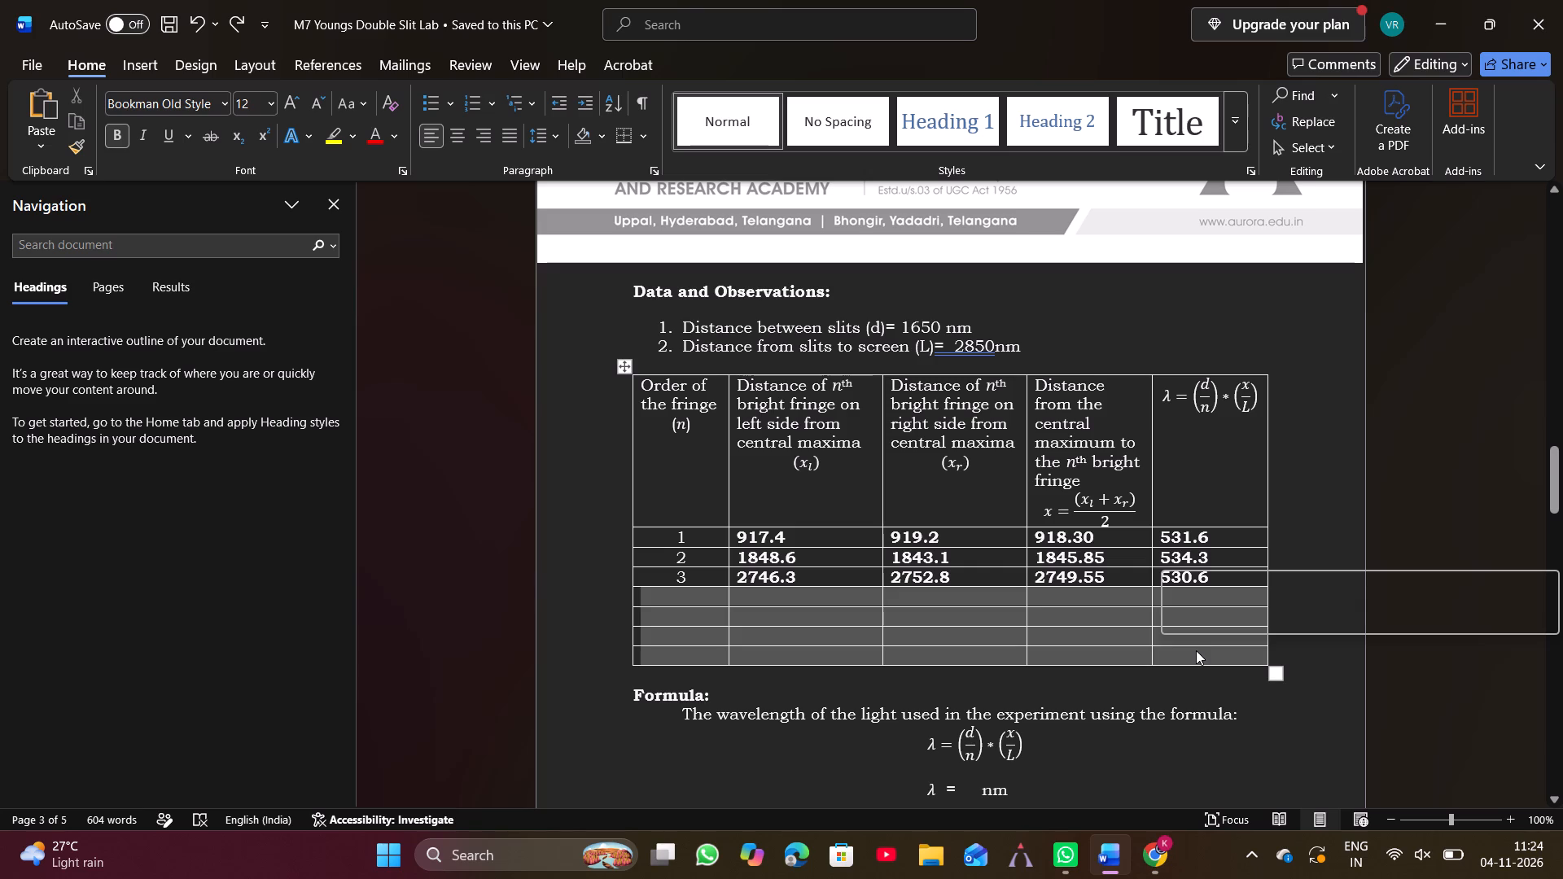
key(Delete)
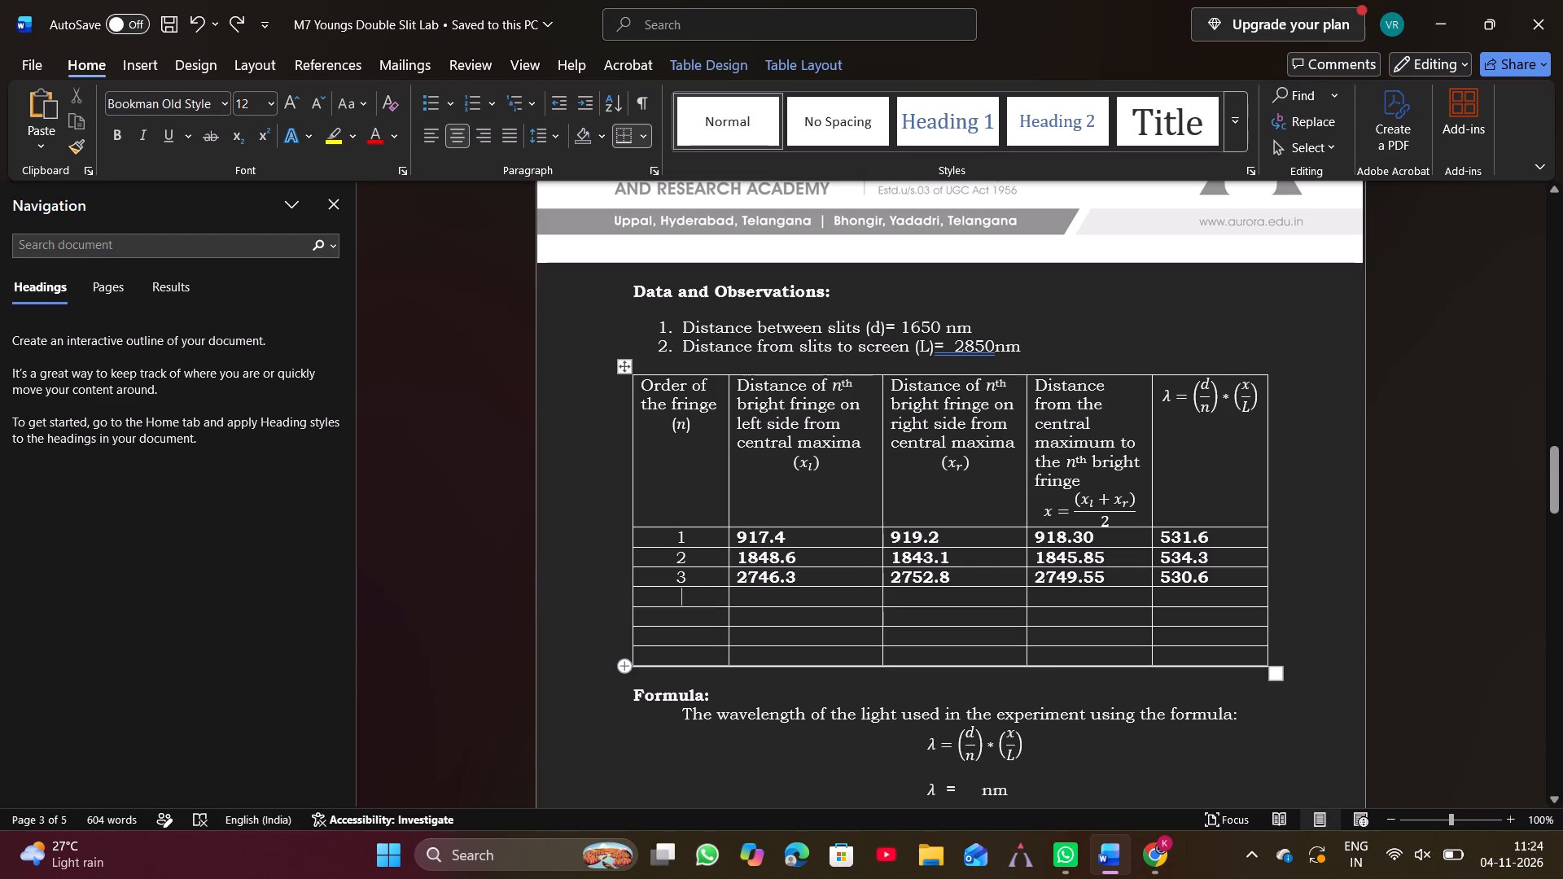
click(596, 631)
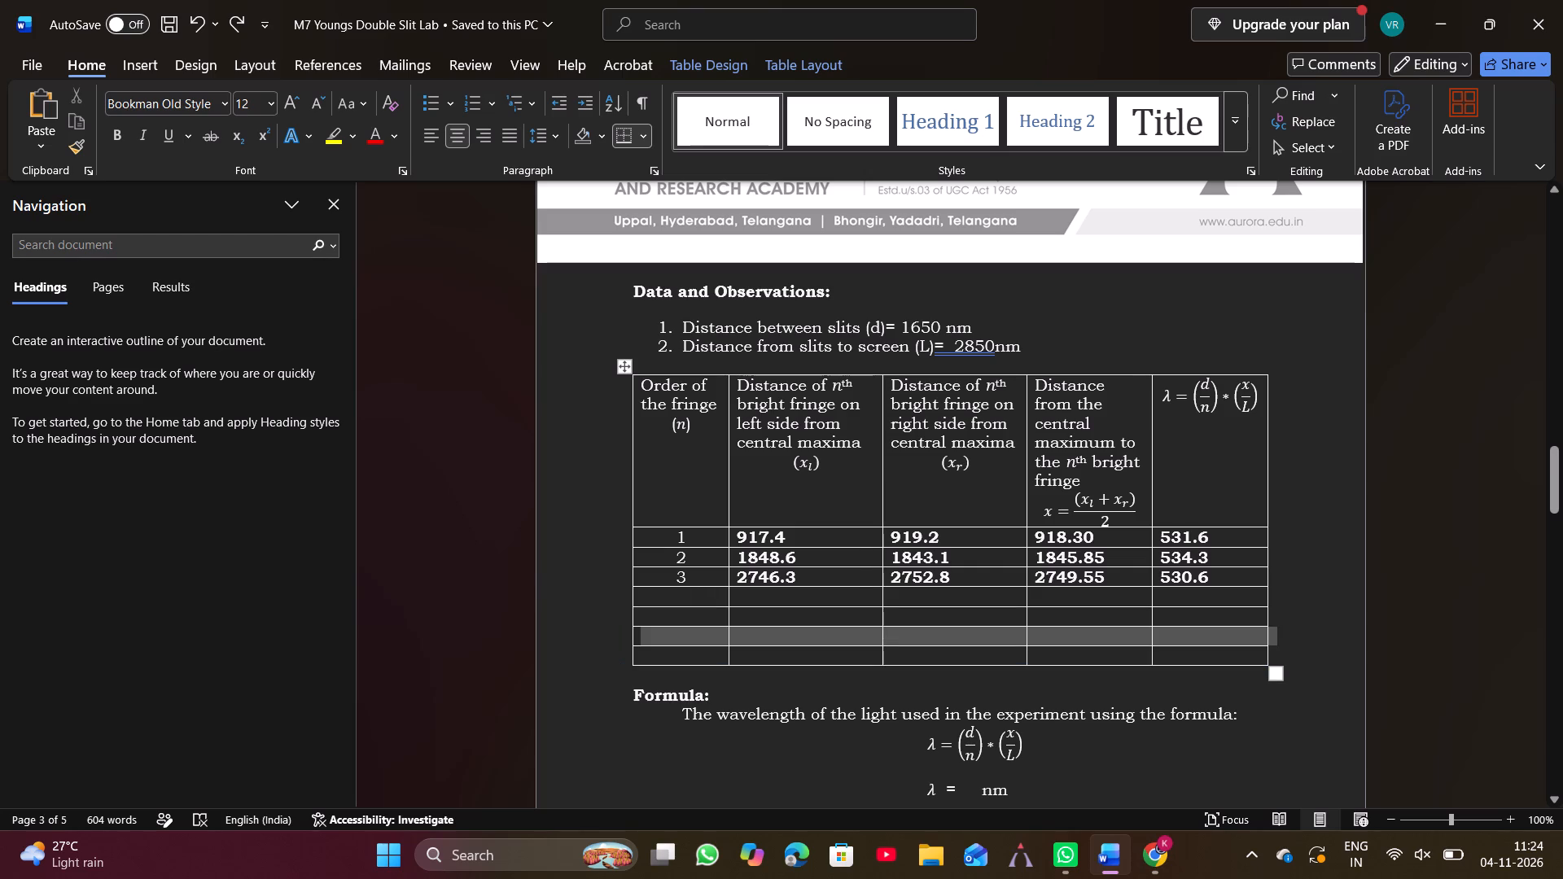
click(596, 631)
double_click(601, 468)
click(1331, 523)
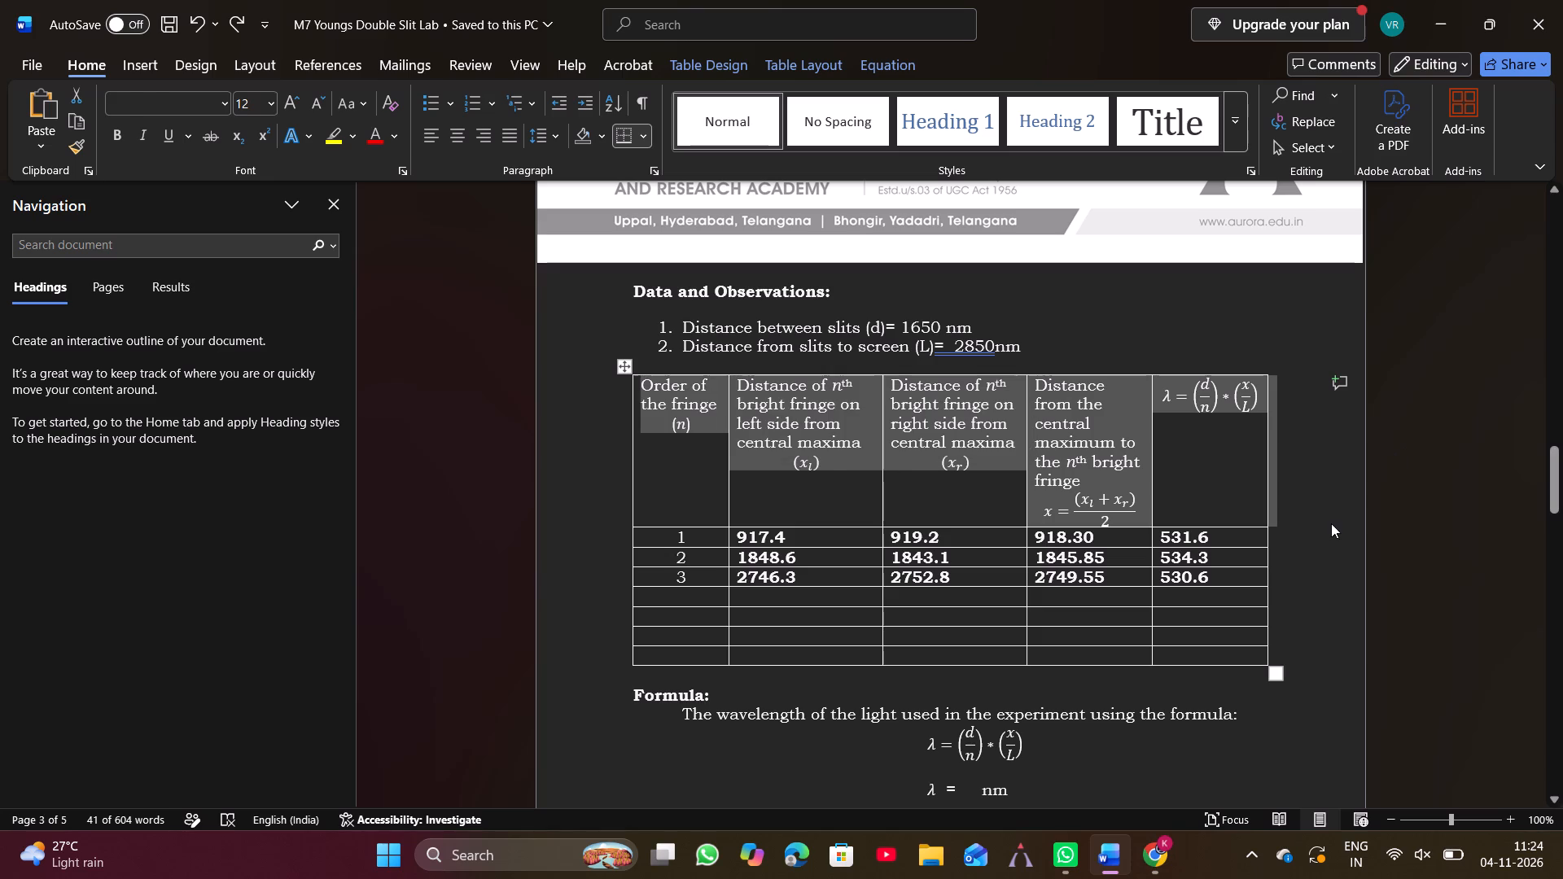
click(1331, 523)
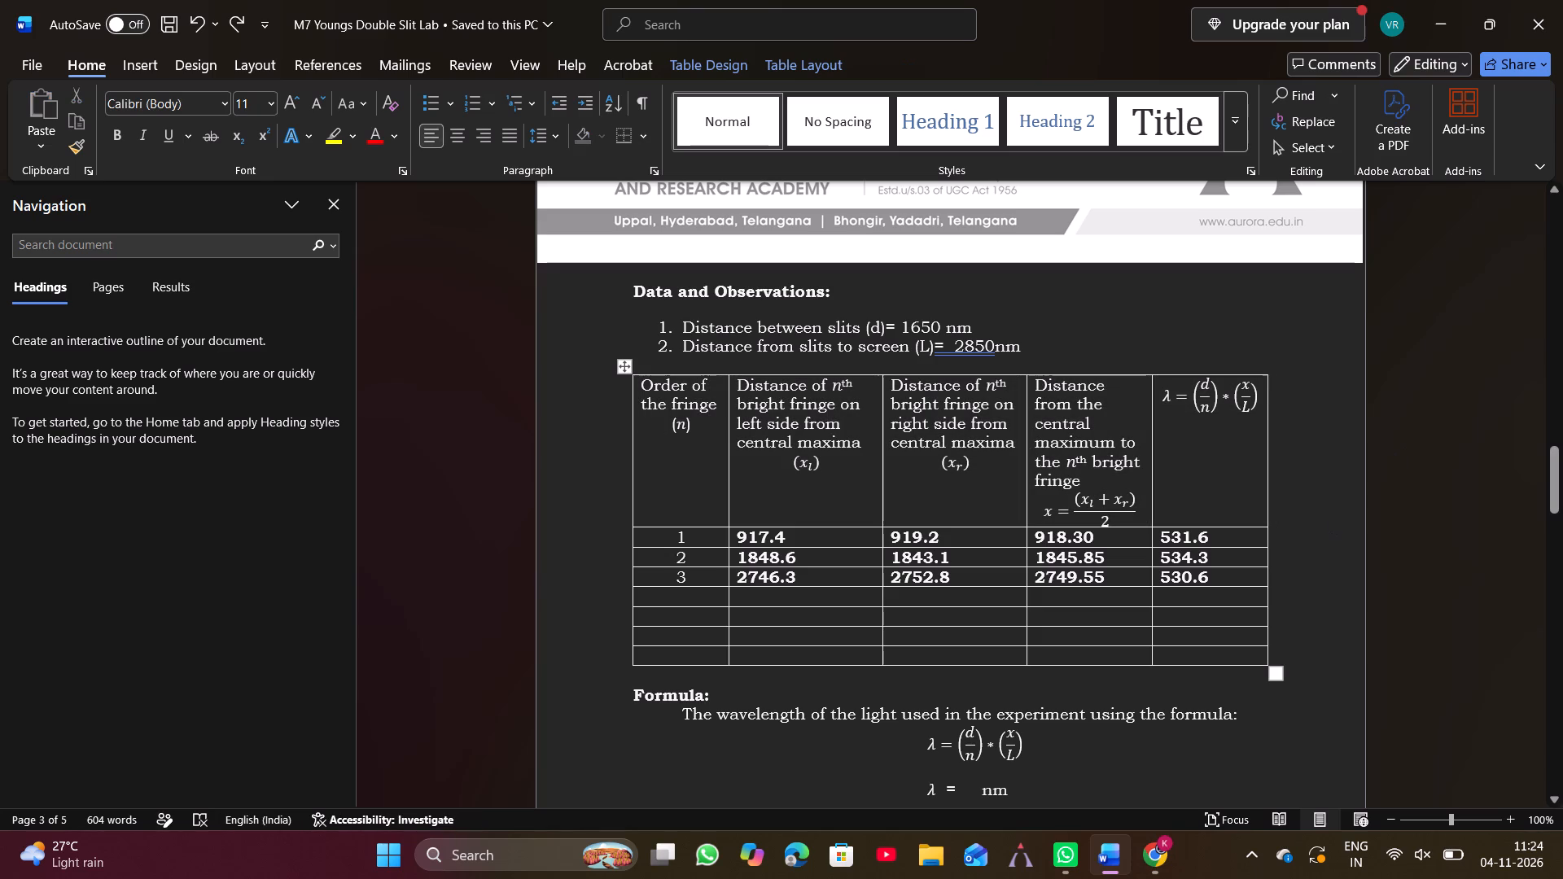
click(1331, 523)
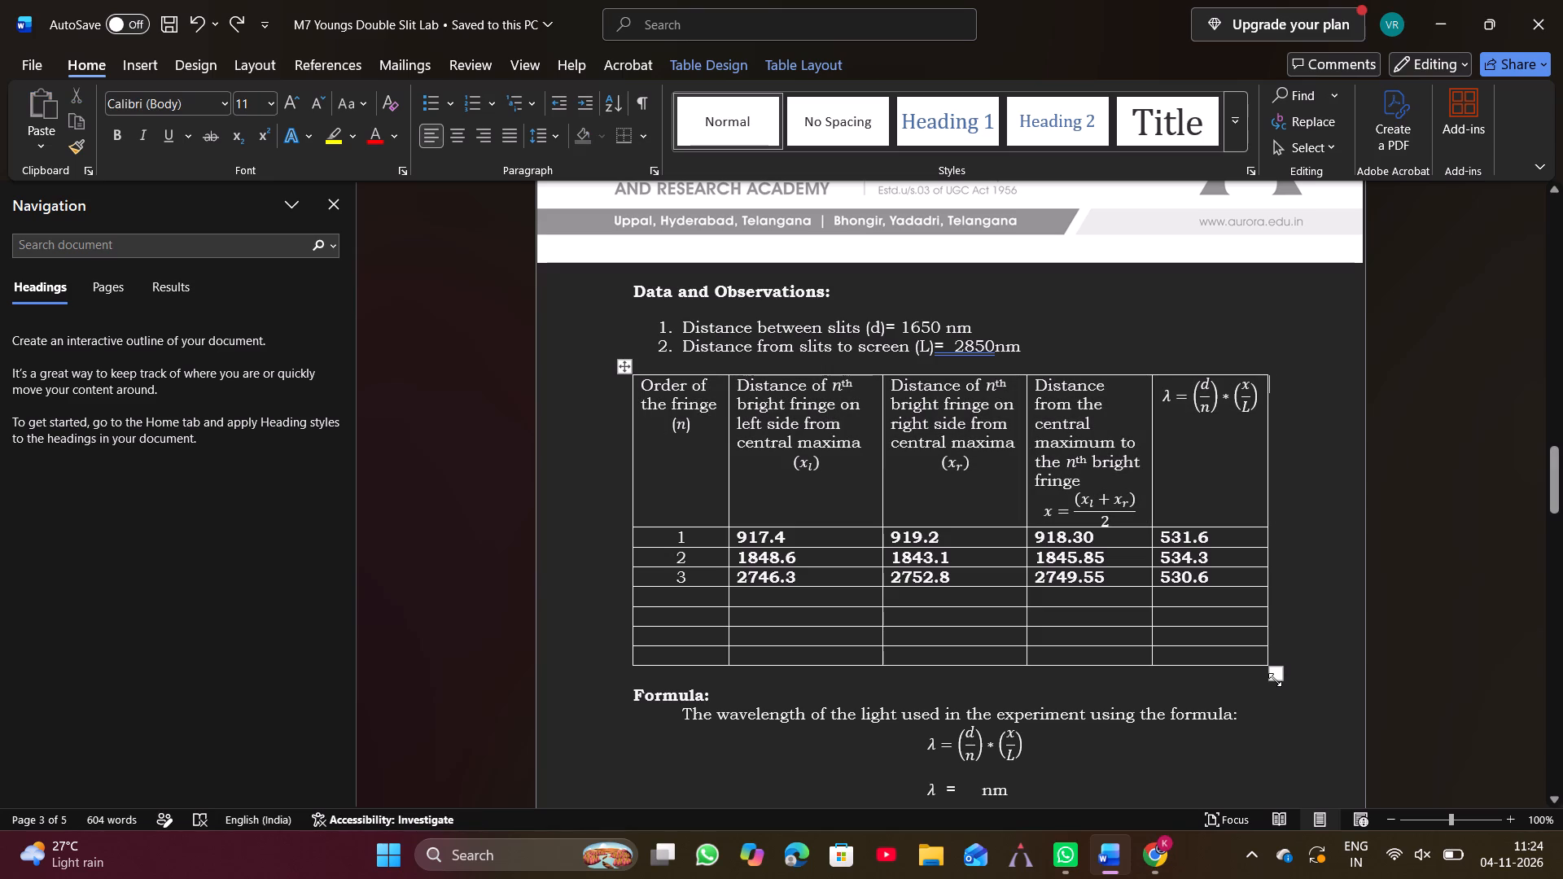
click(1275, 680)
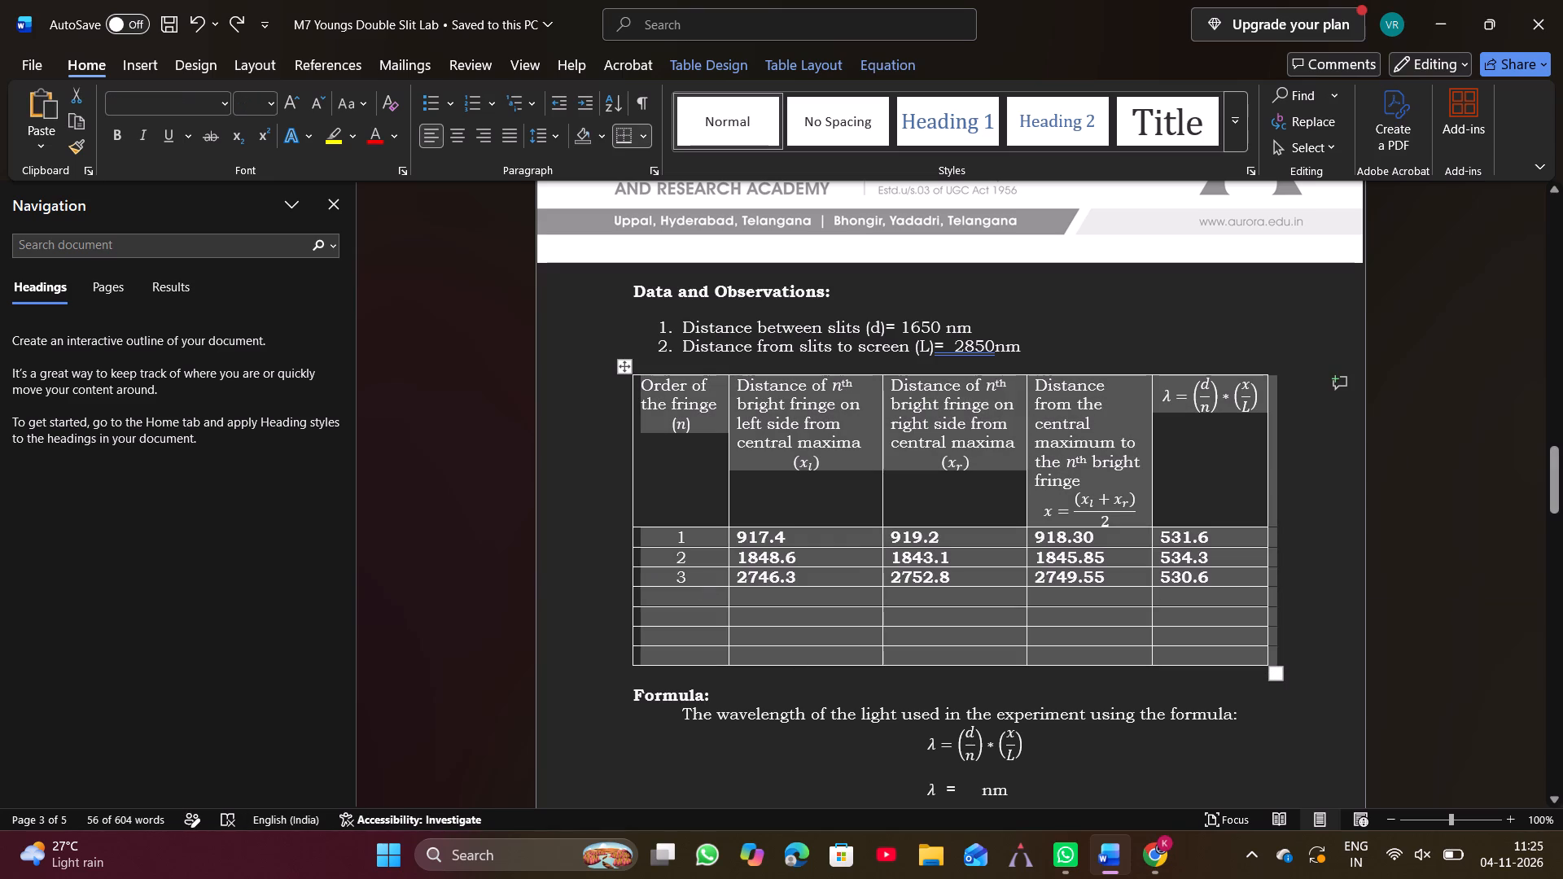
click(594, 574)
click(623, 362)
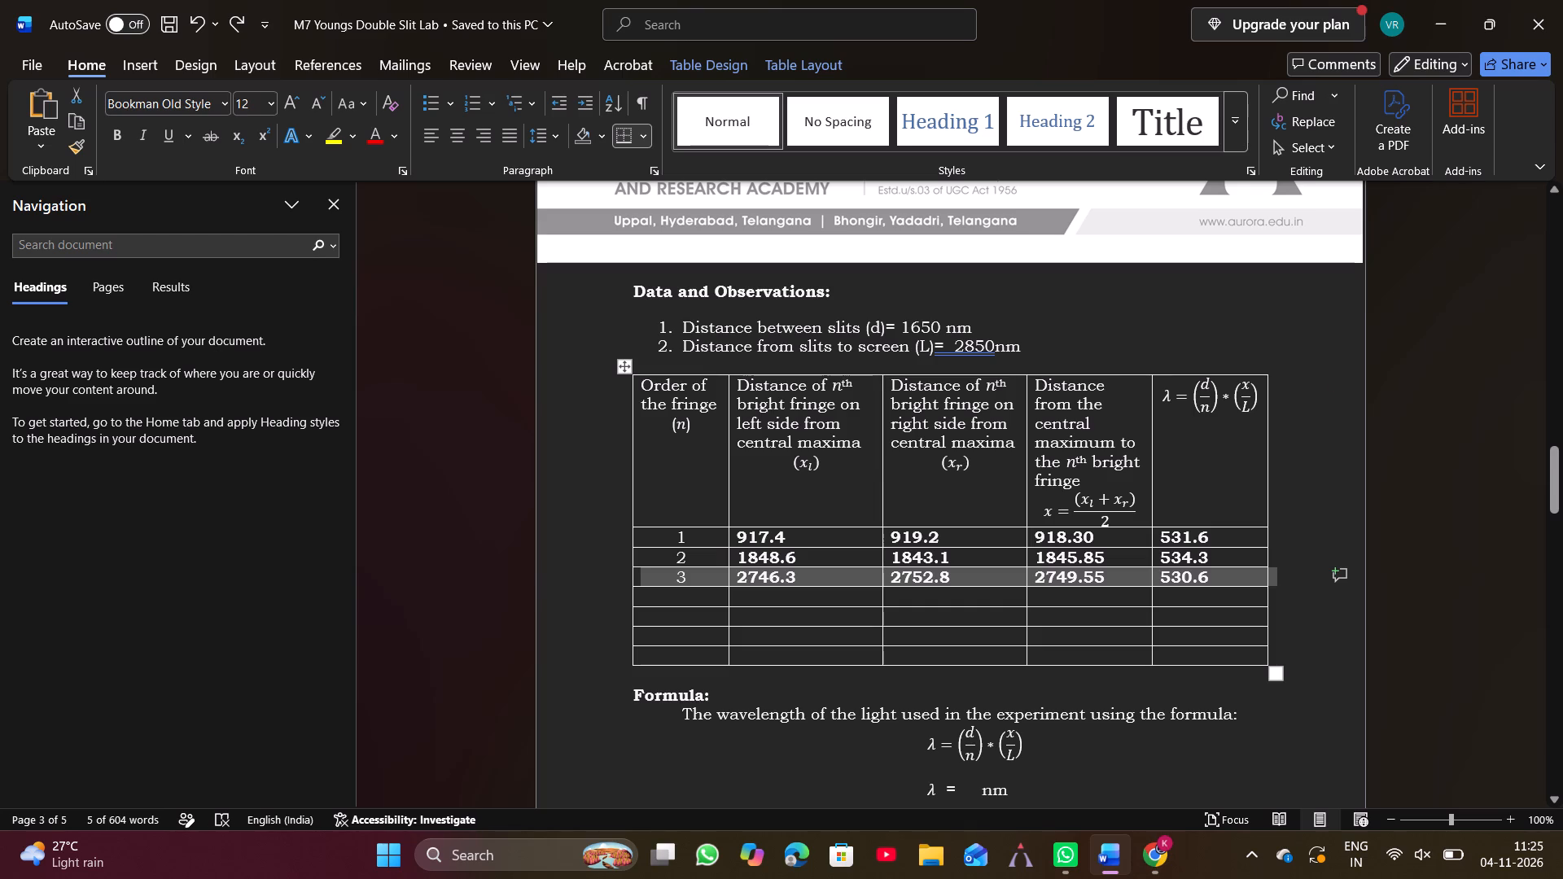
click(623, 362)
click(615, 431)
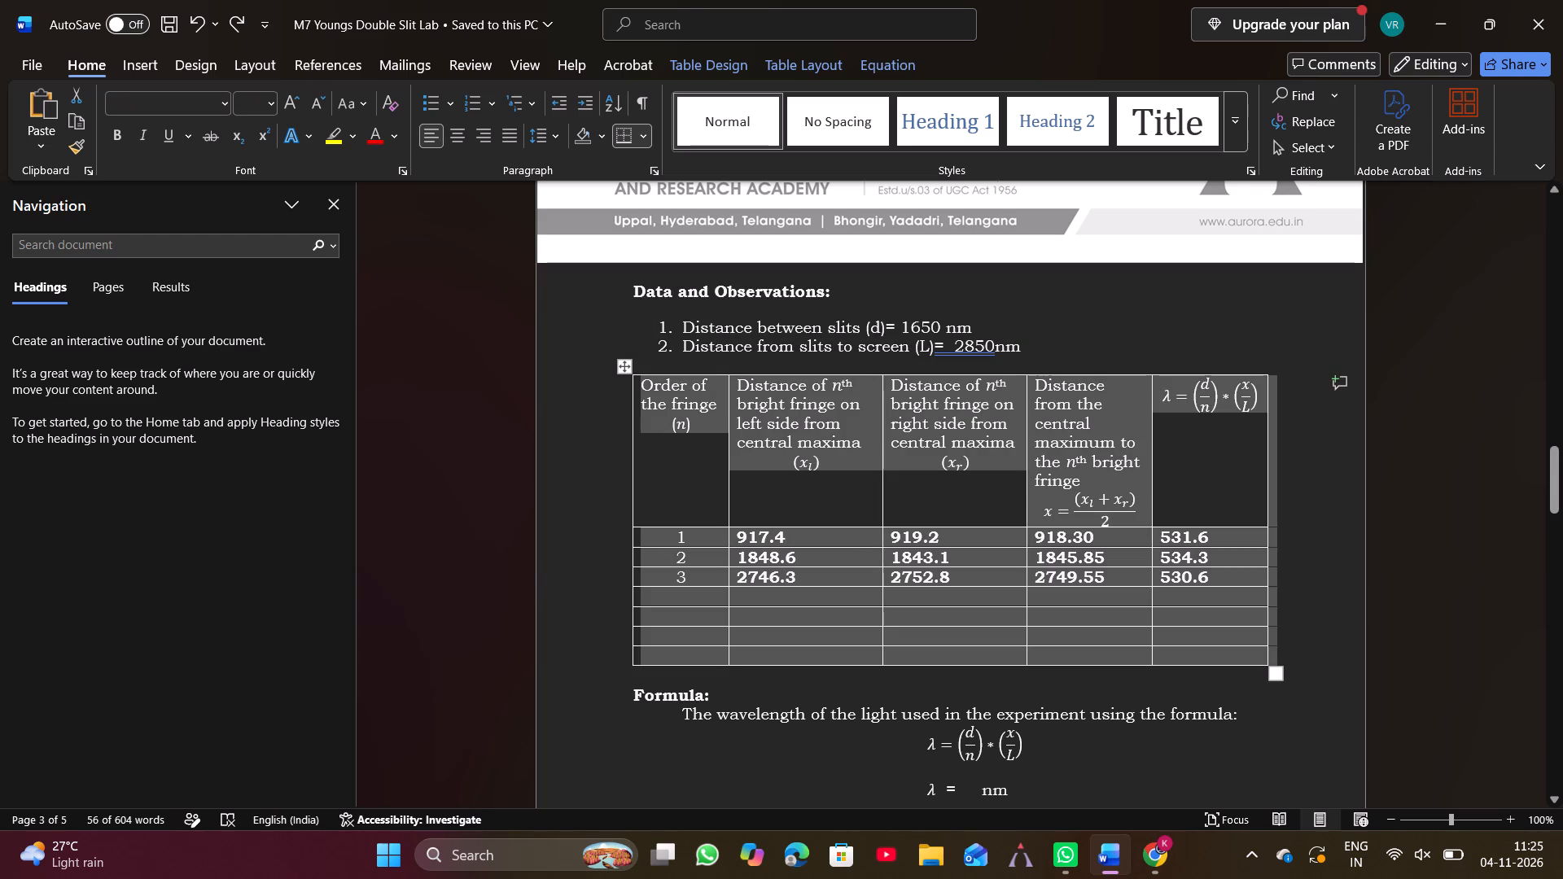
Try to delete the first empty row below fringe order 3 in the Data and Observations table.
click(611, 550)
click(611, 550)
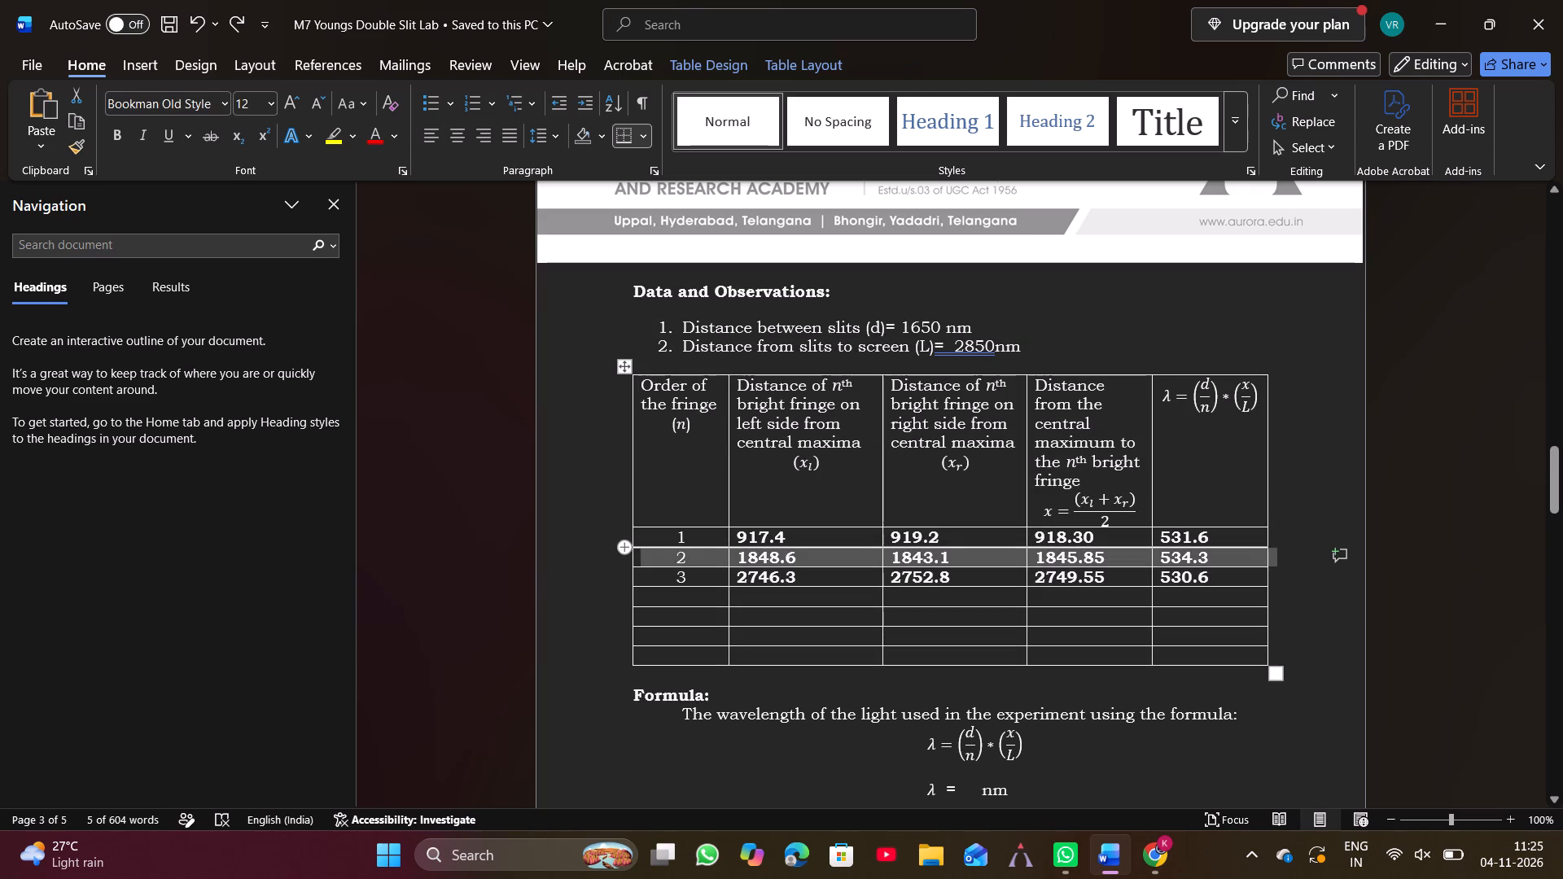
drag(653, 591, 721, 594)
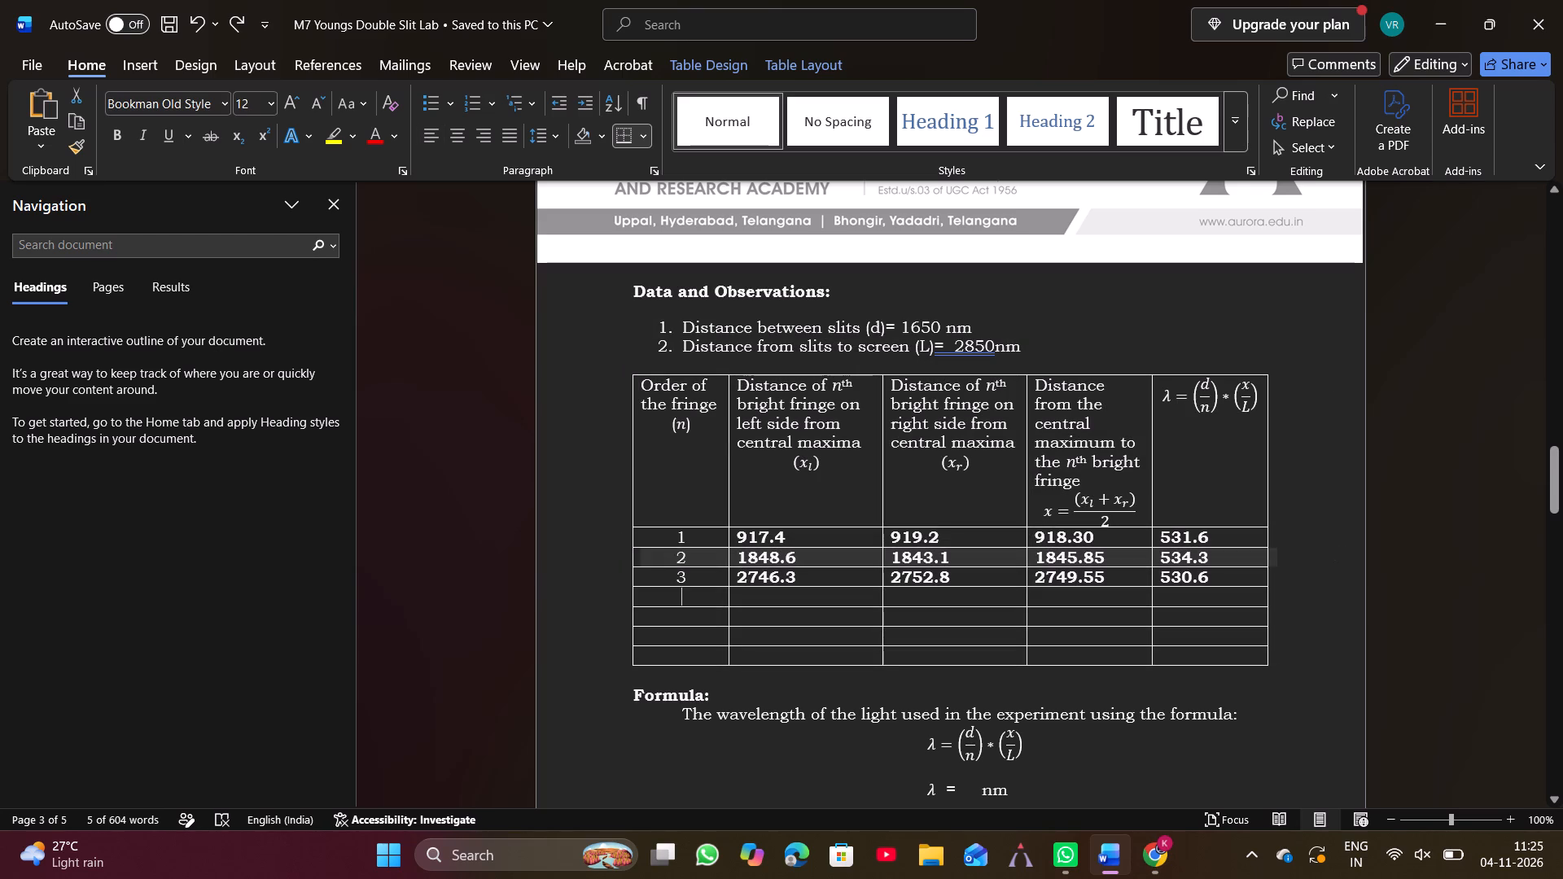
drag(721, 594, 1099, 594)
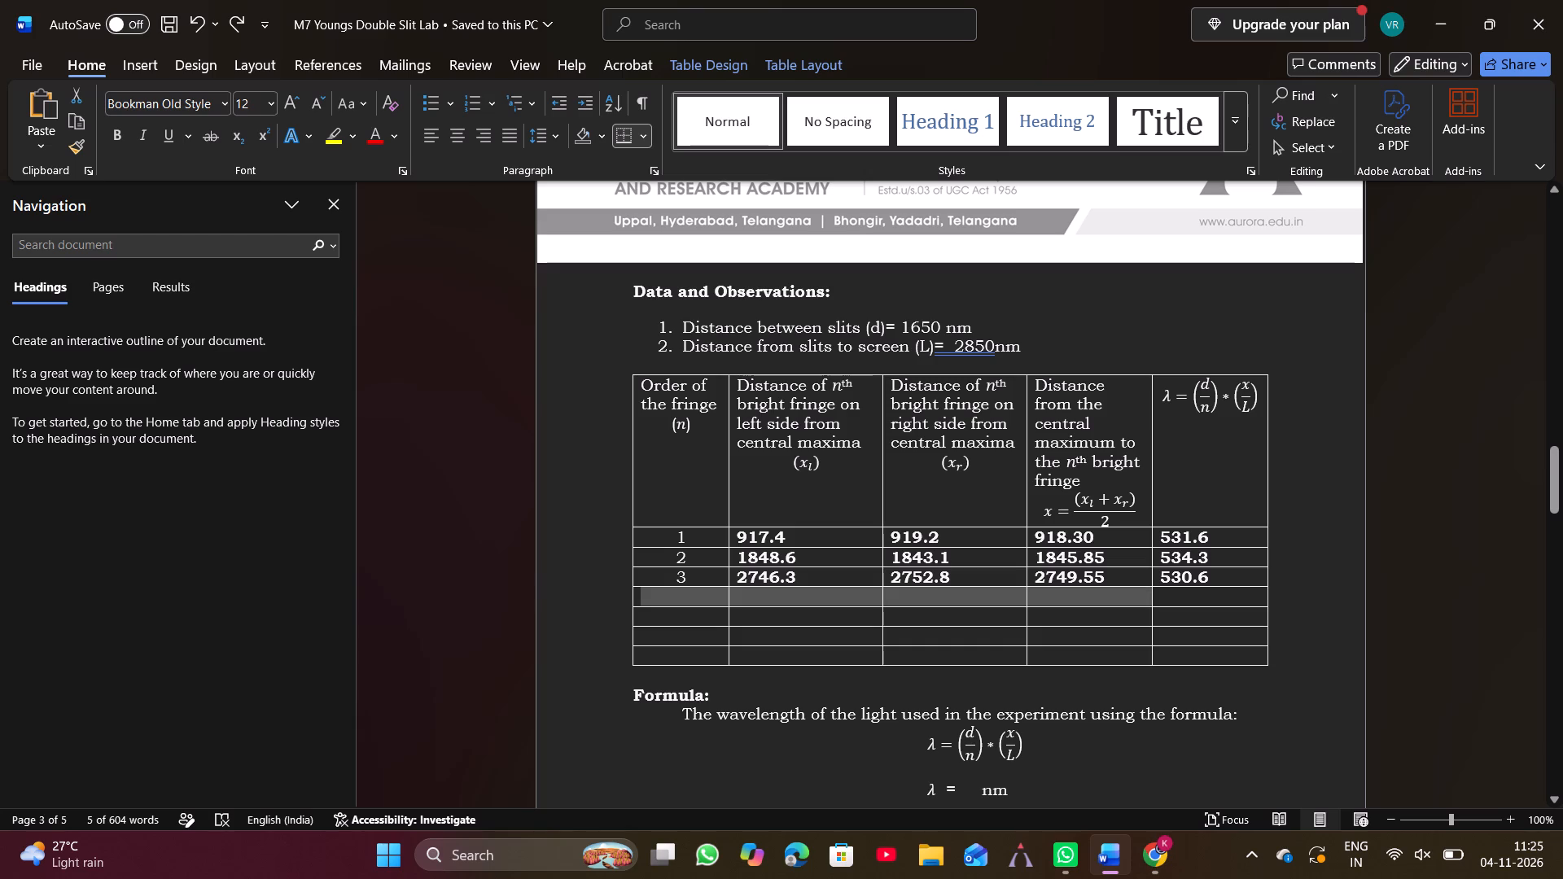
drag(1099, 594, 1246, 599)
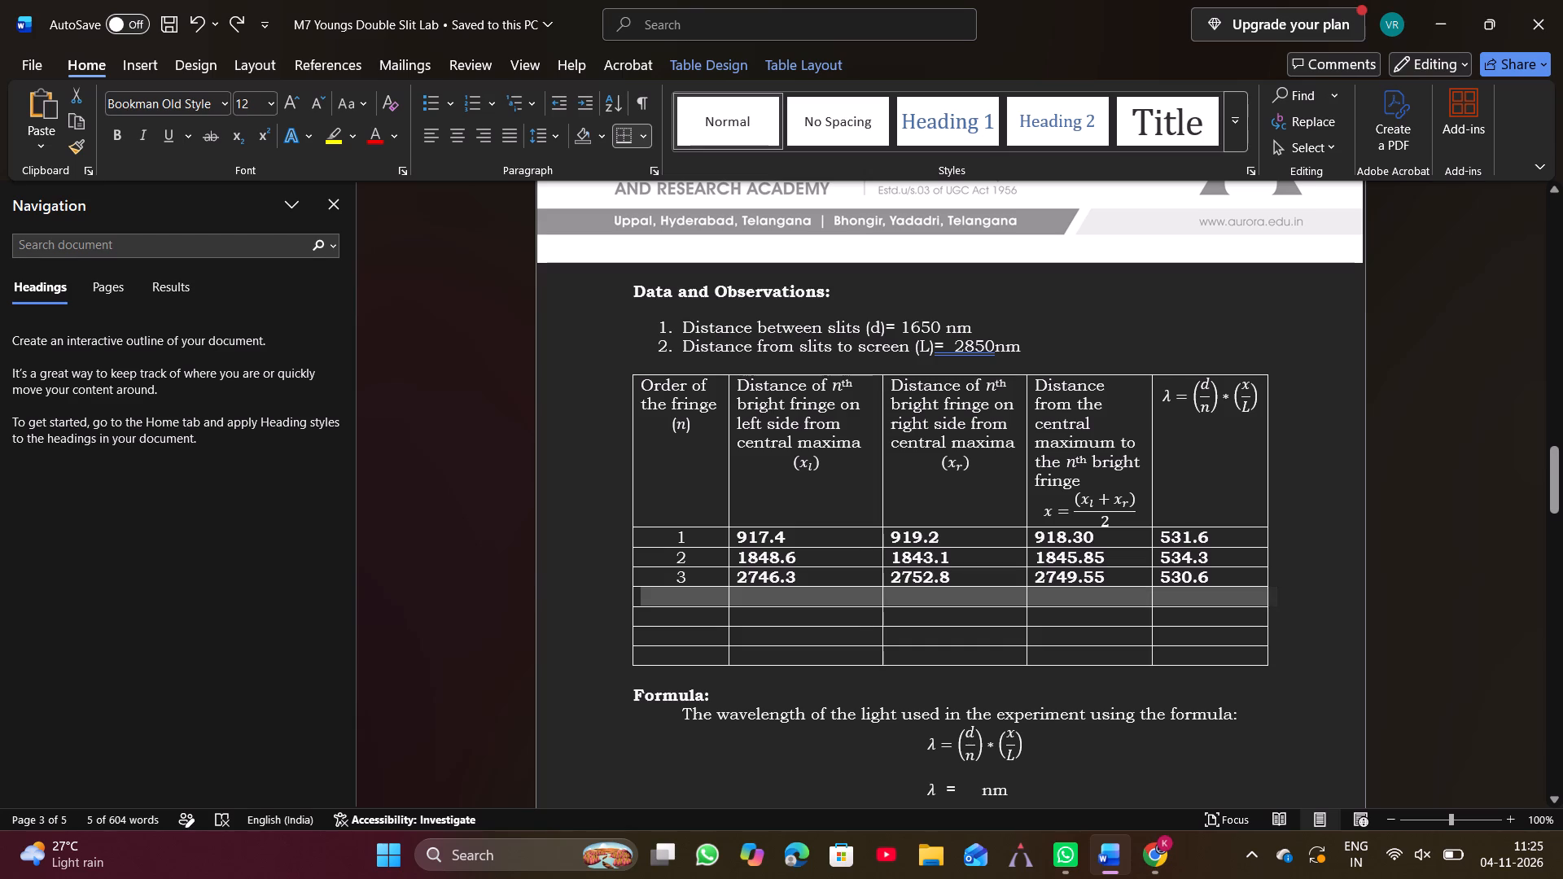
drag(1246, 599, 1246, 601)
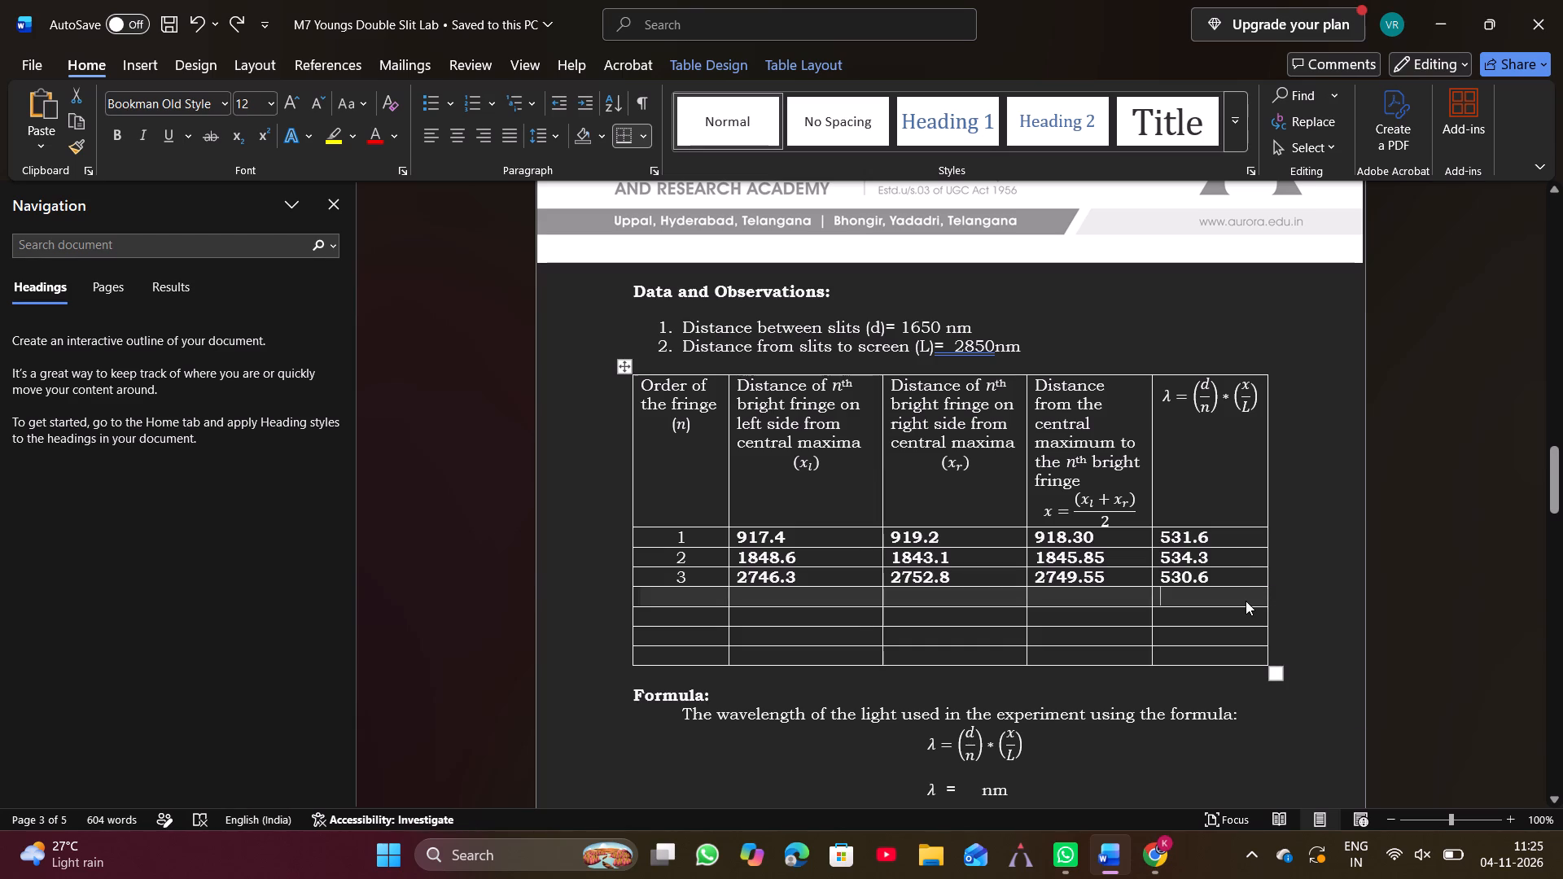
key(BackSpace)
Delete the four empty rows below fringe order 3 in the observations table, using the Delete entire row option.
drag(641, 593, 1100, 584)
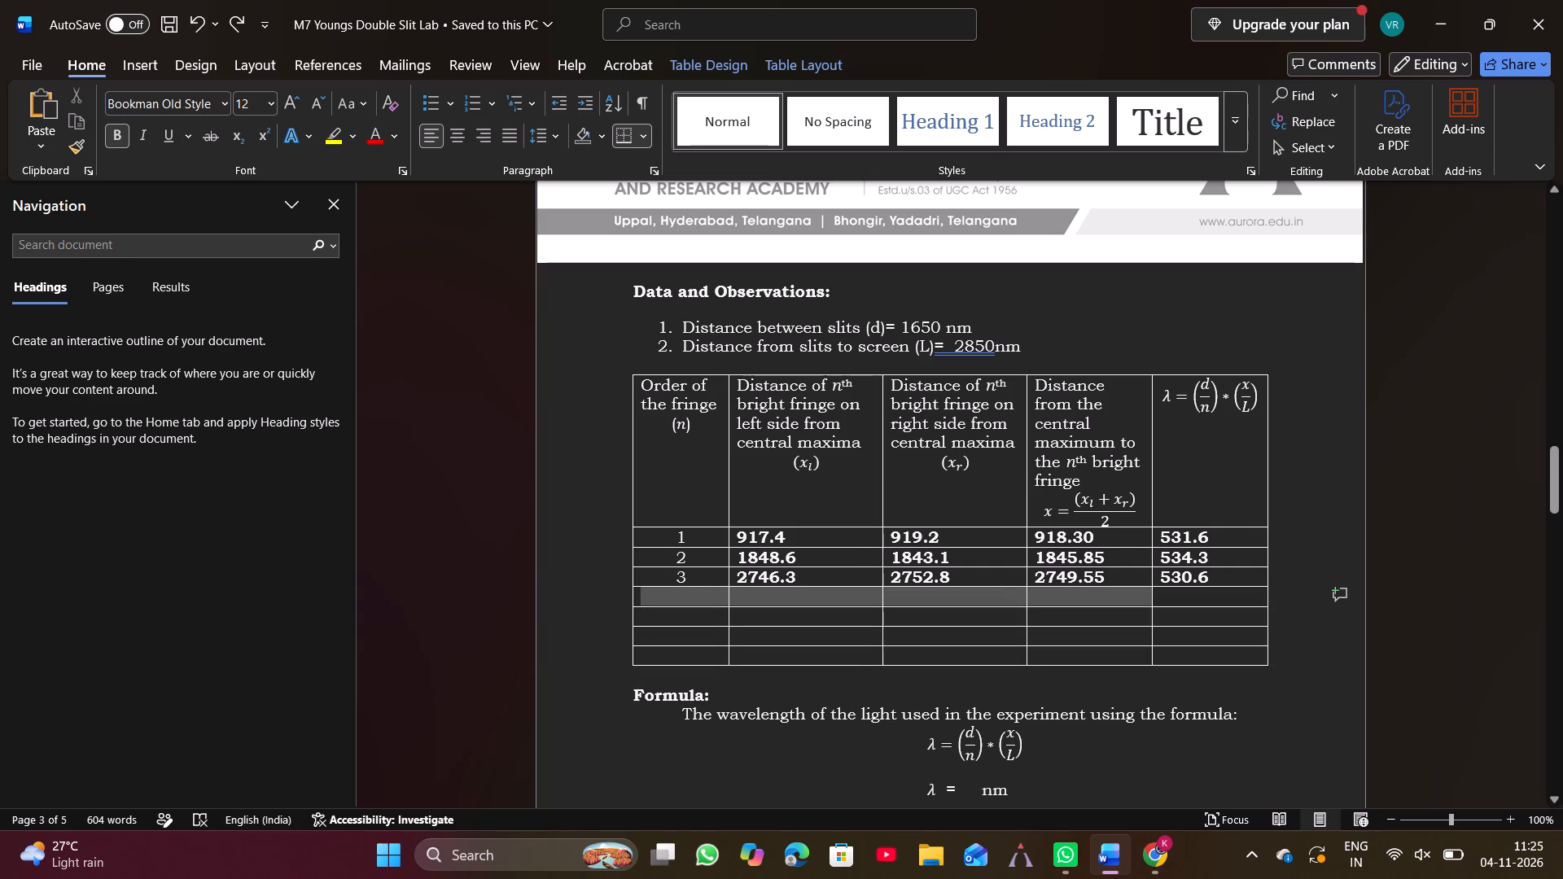
drag(1100, 584, 1186, 654)
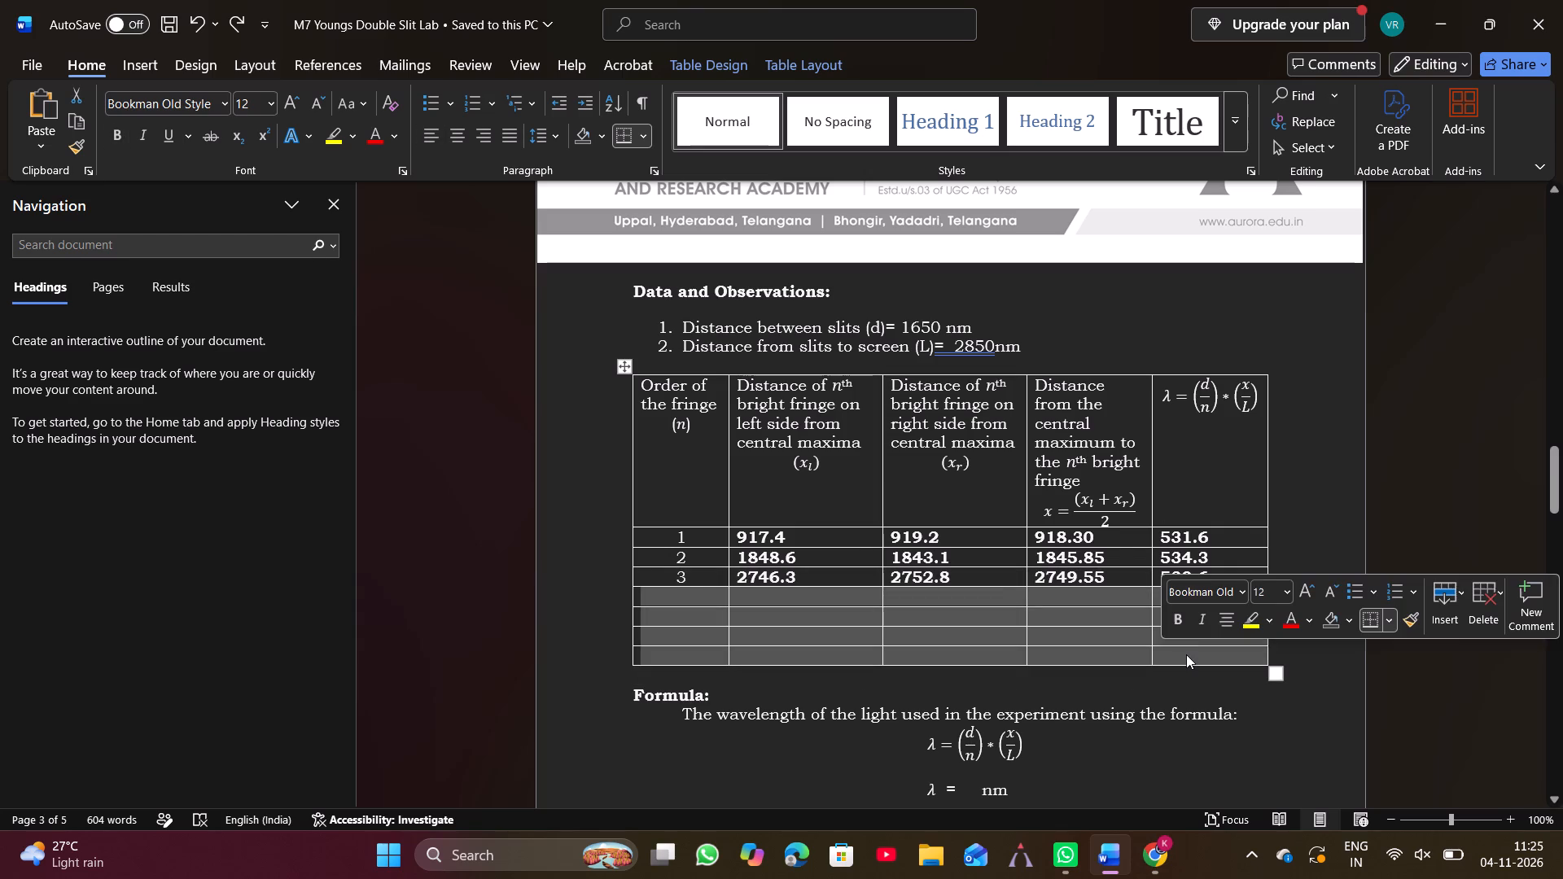
key(BackSpace)
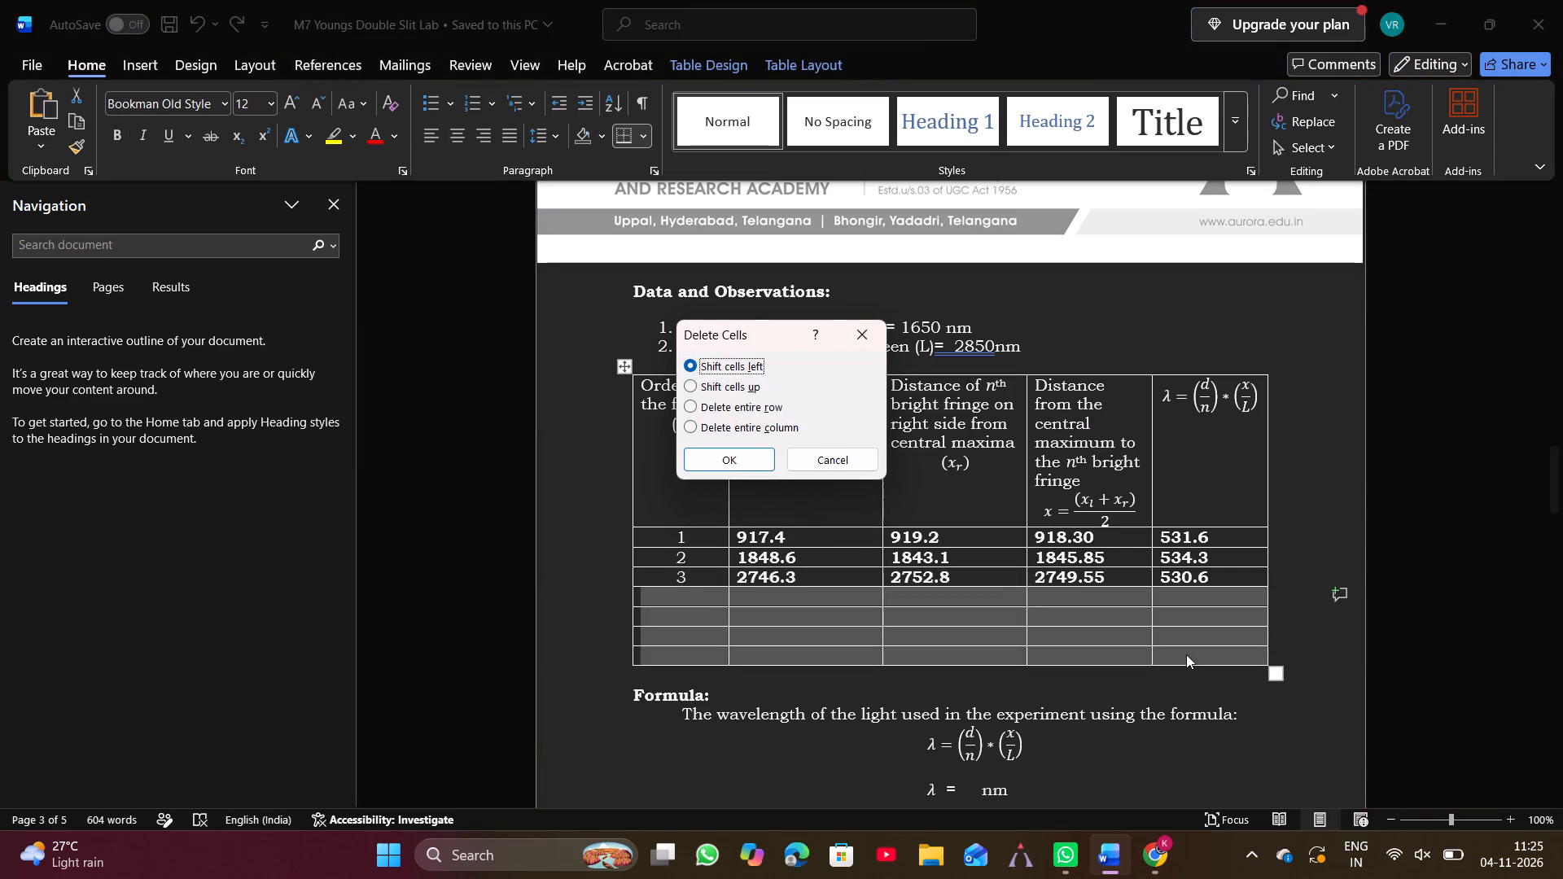
click(729, 406)
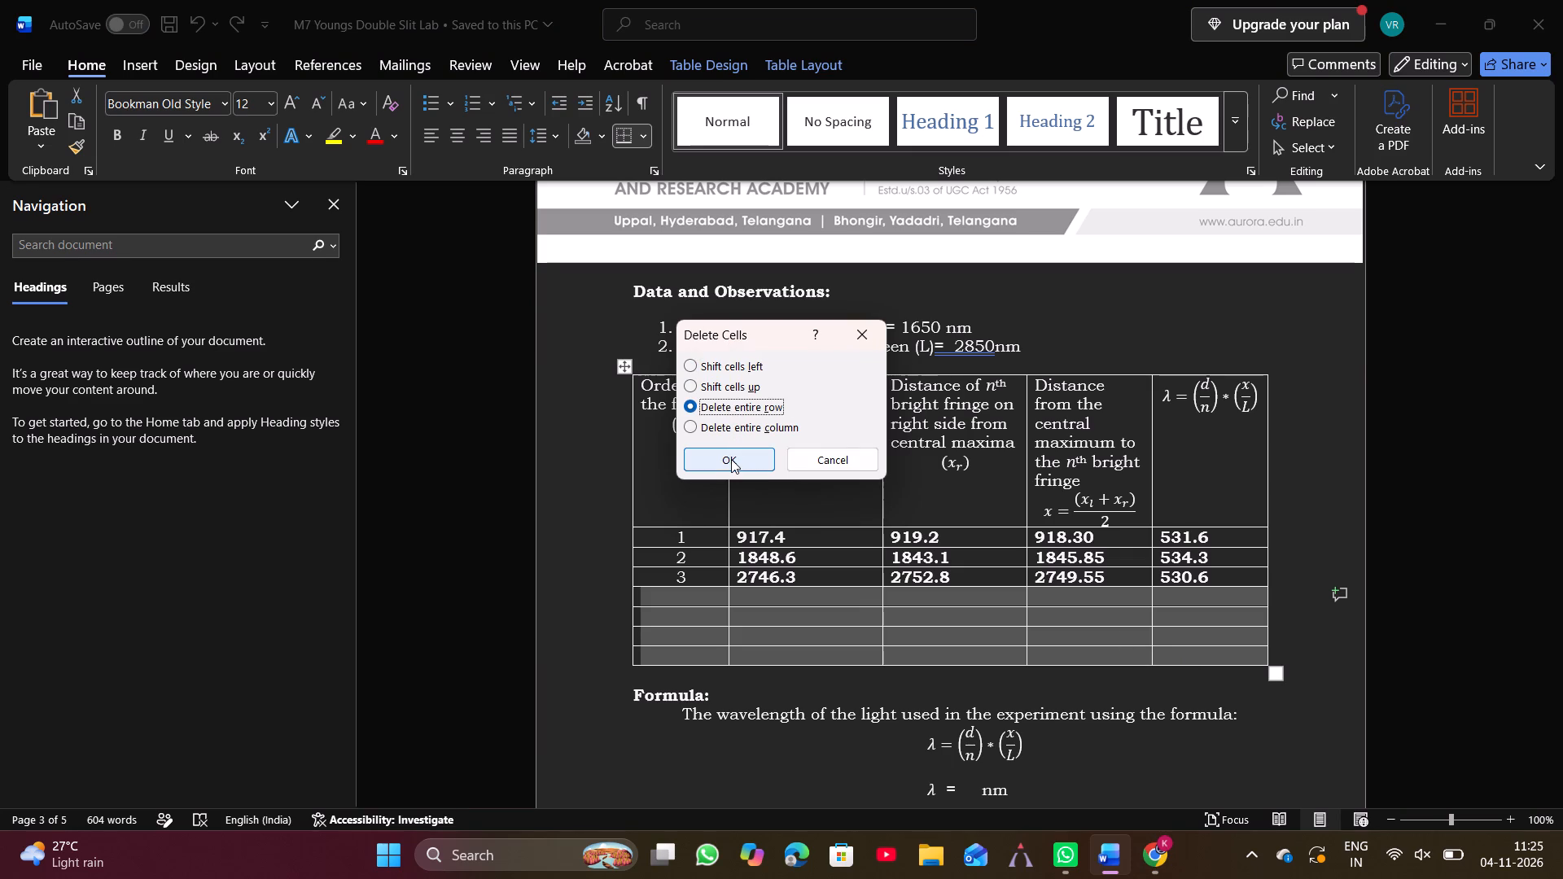
click(731, 459)
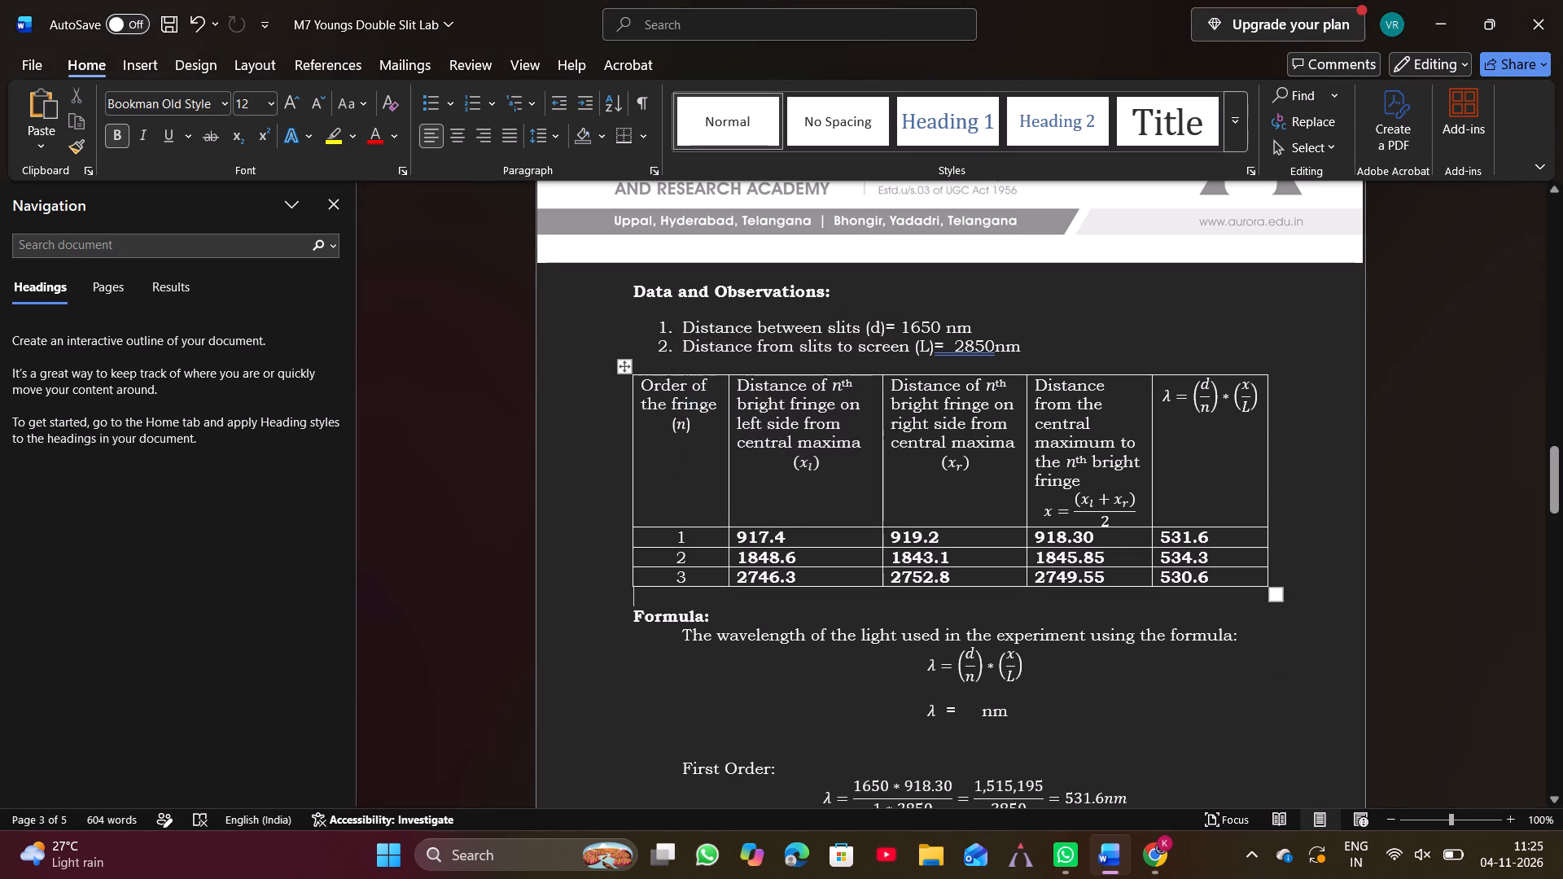
click(1095, 711)
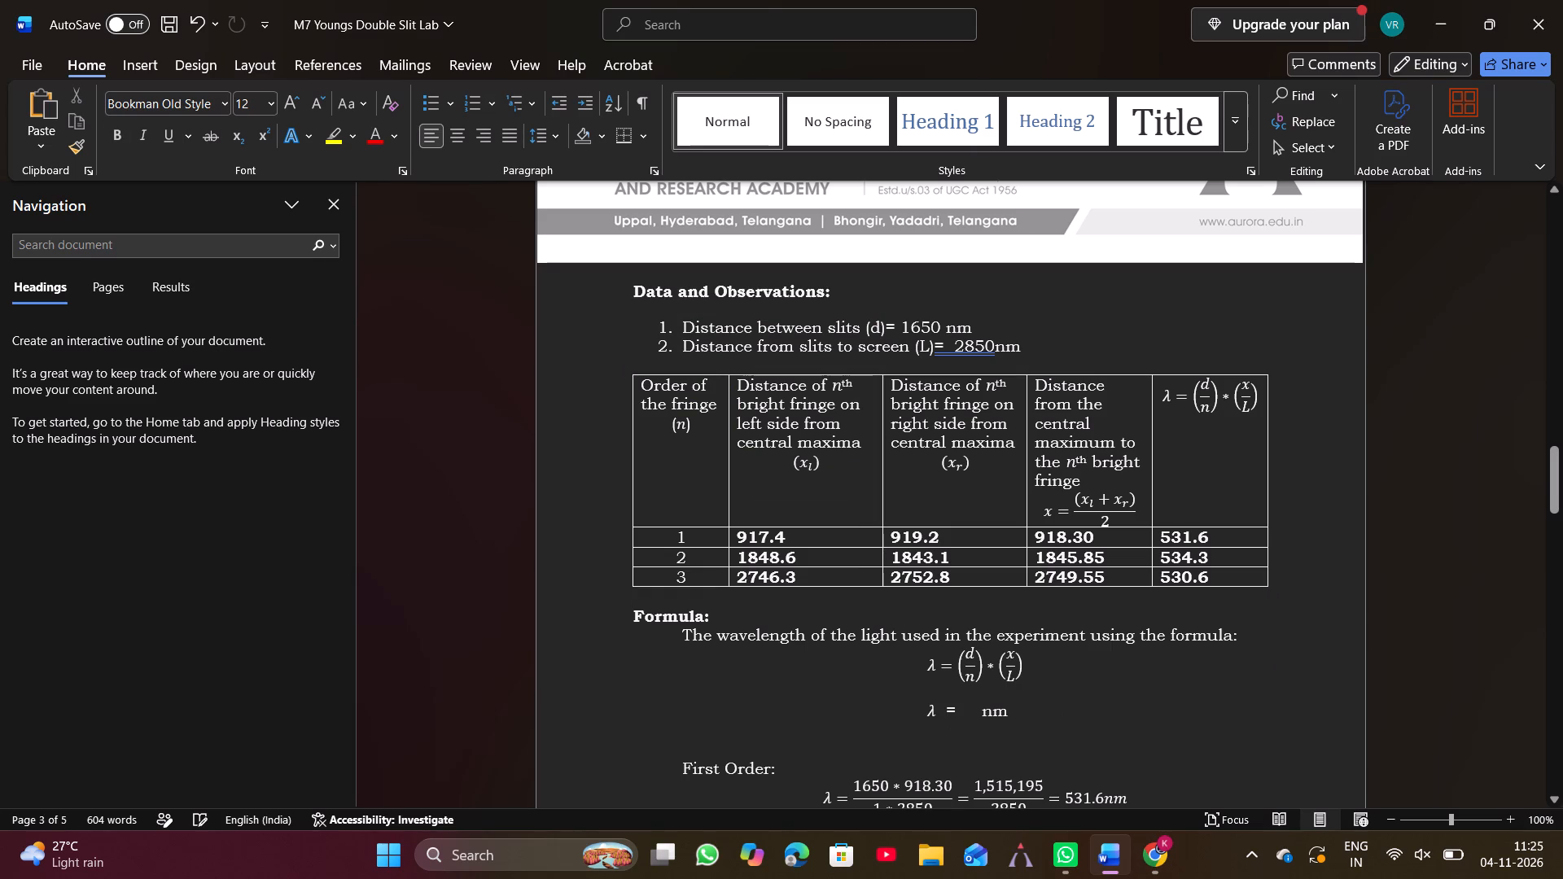
Look through the wavelength calculations and the Result section down to the empty Discussion section.
scroll(1095, 711, down, 4)
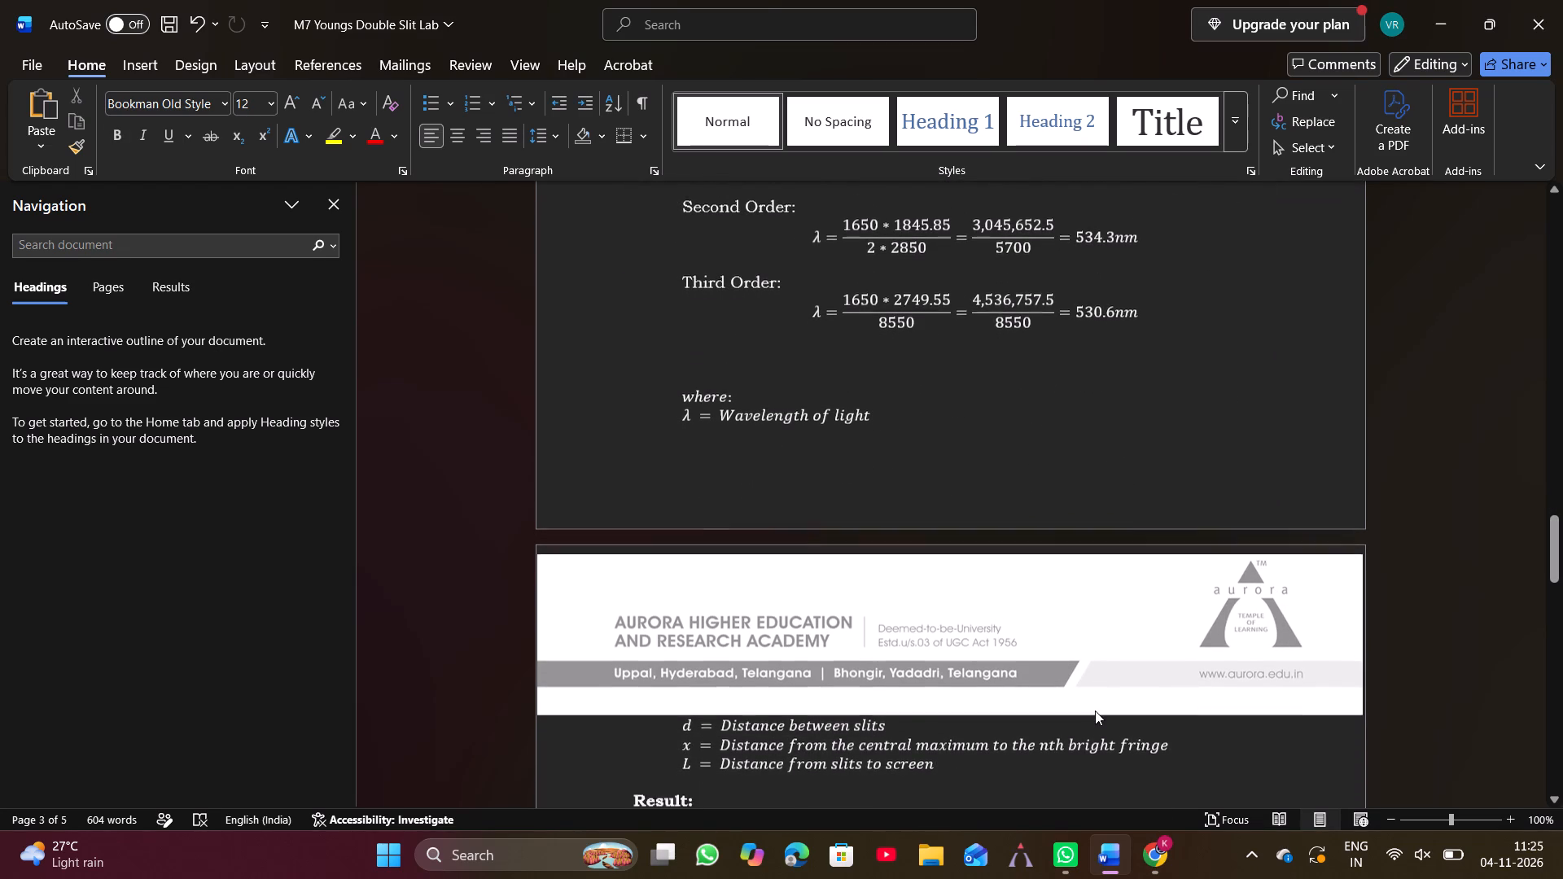
scroll(1095, 711, down, 1)
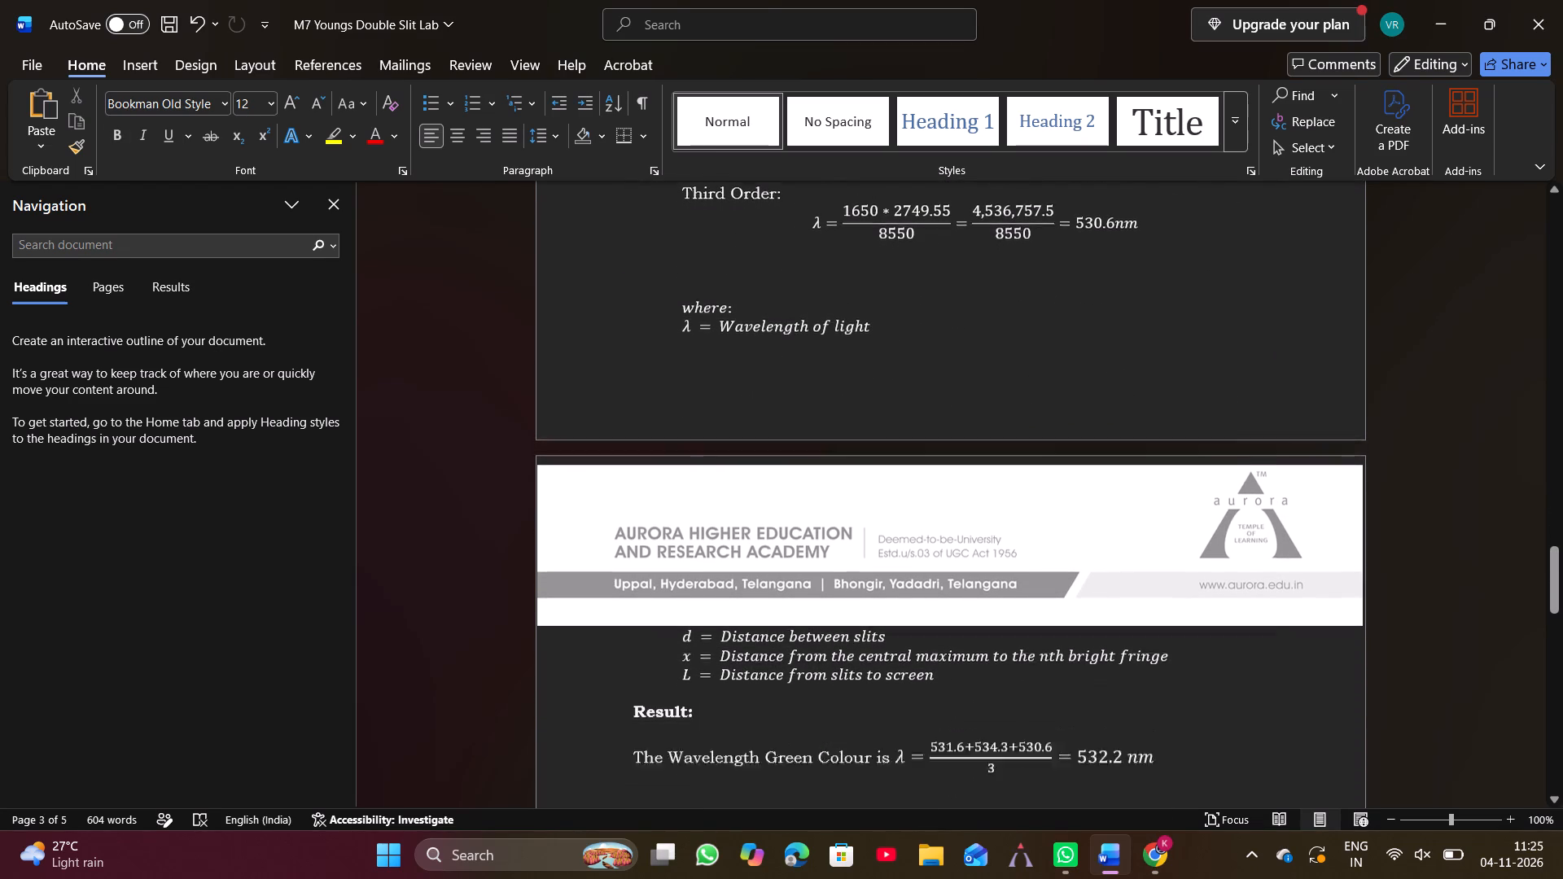
scroll(1095, 711, down, 2)
scroll(1095, 711, up, 2)
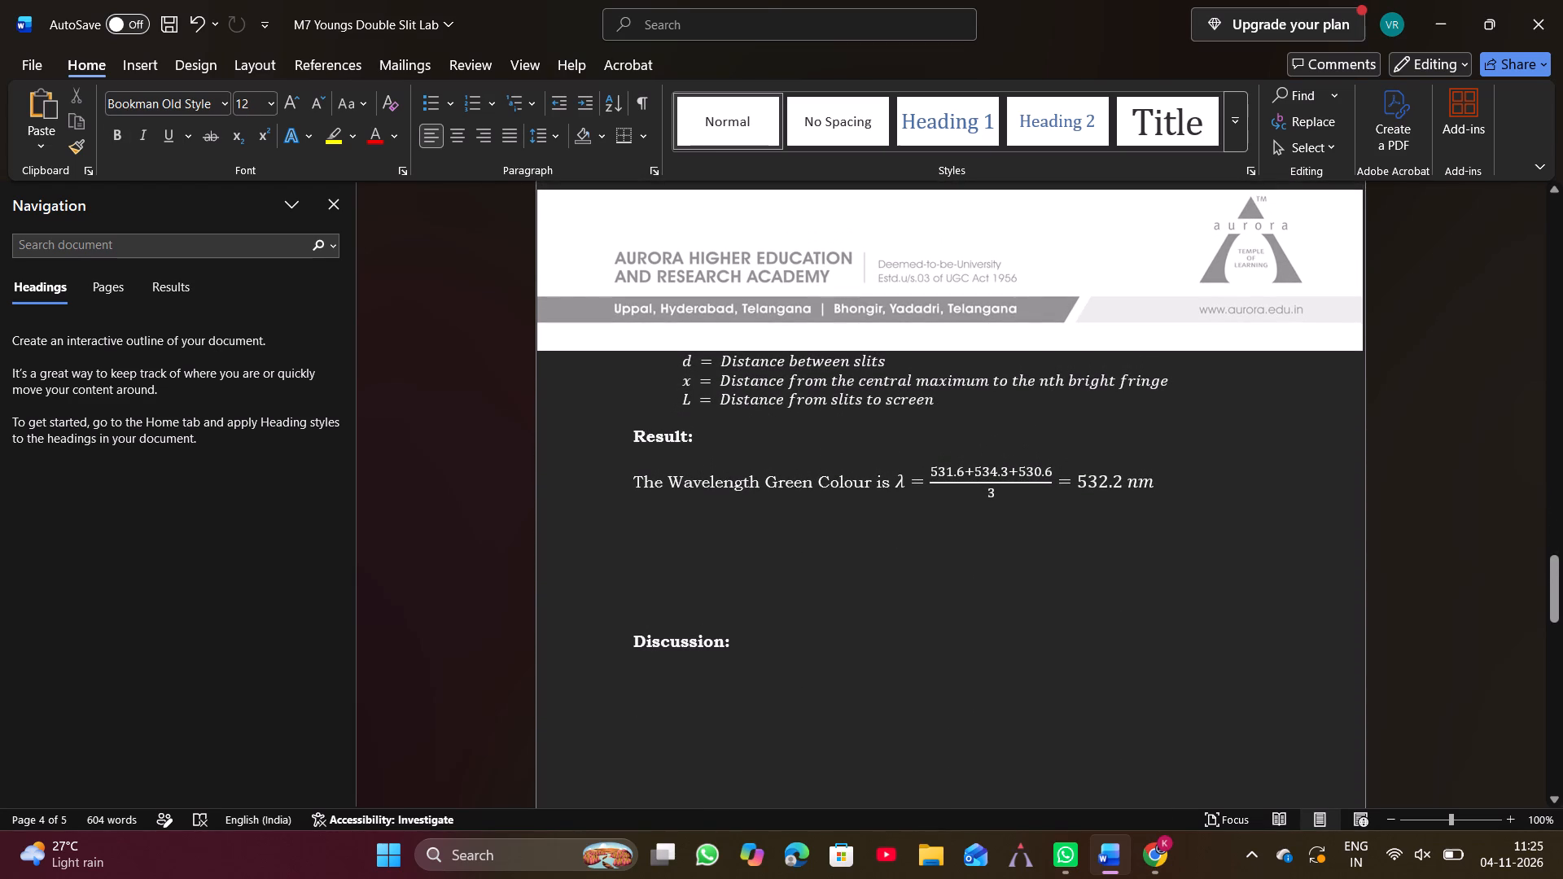
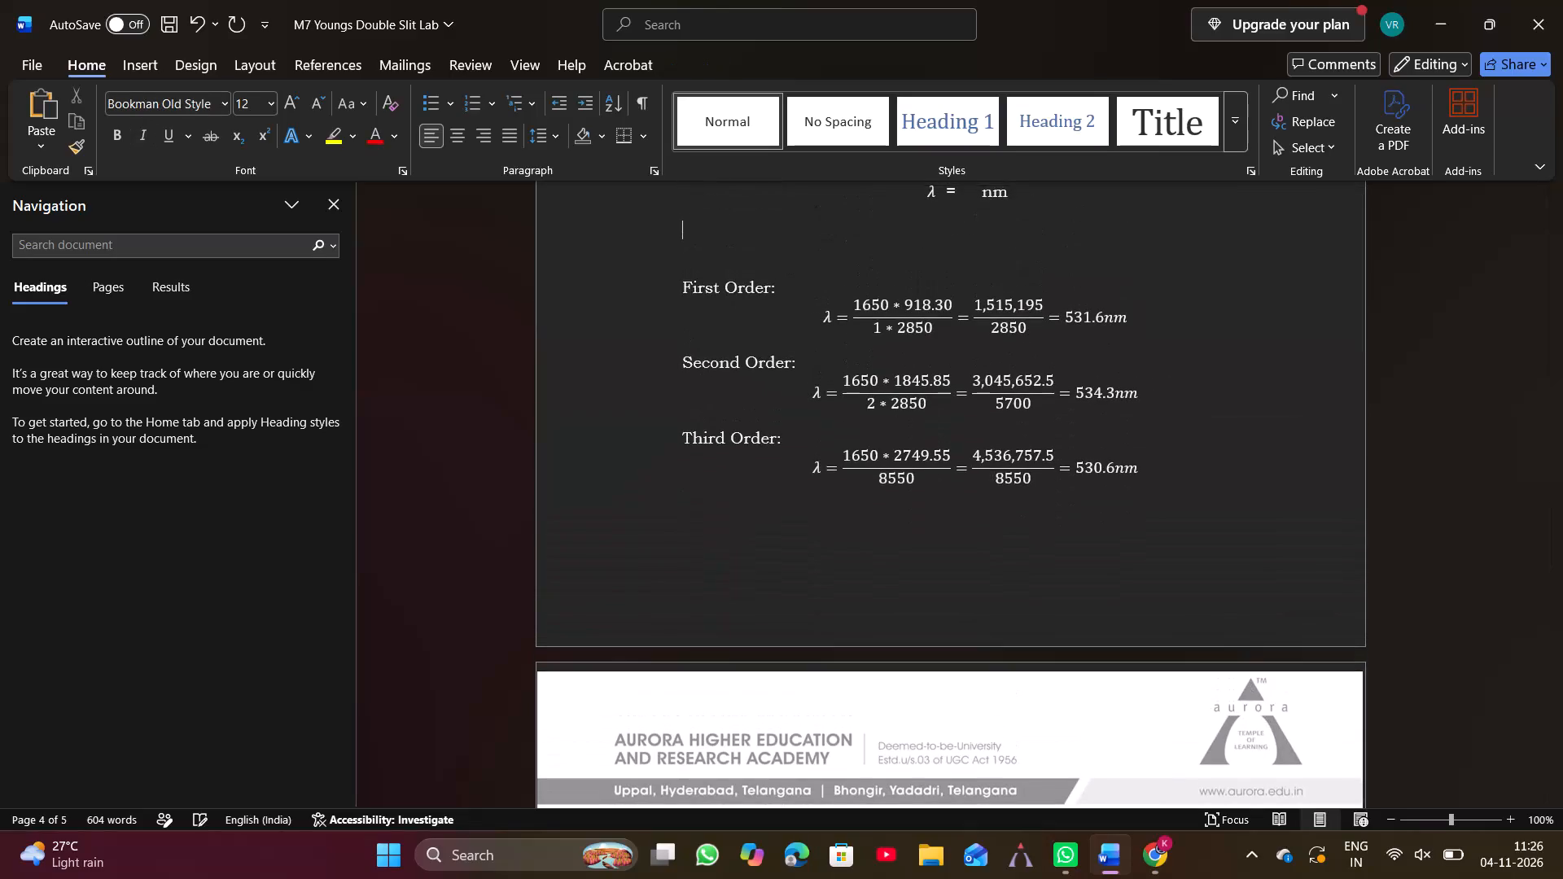
Check the Discussion and Conclusion sections, and return to the Procedure steps earlier in the lab document.
scroll(1095, 711, down, 3)
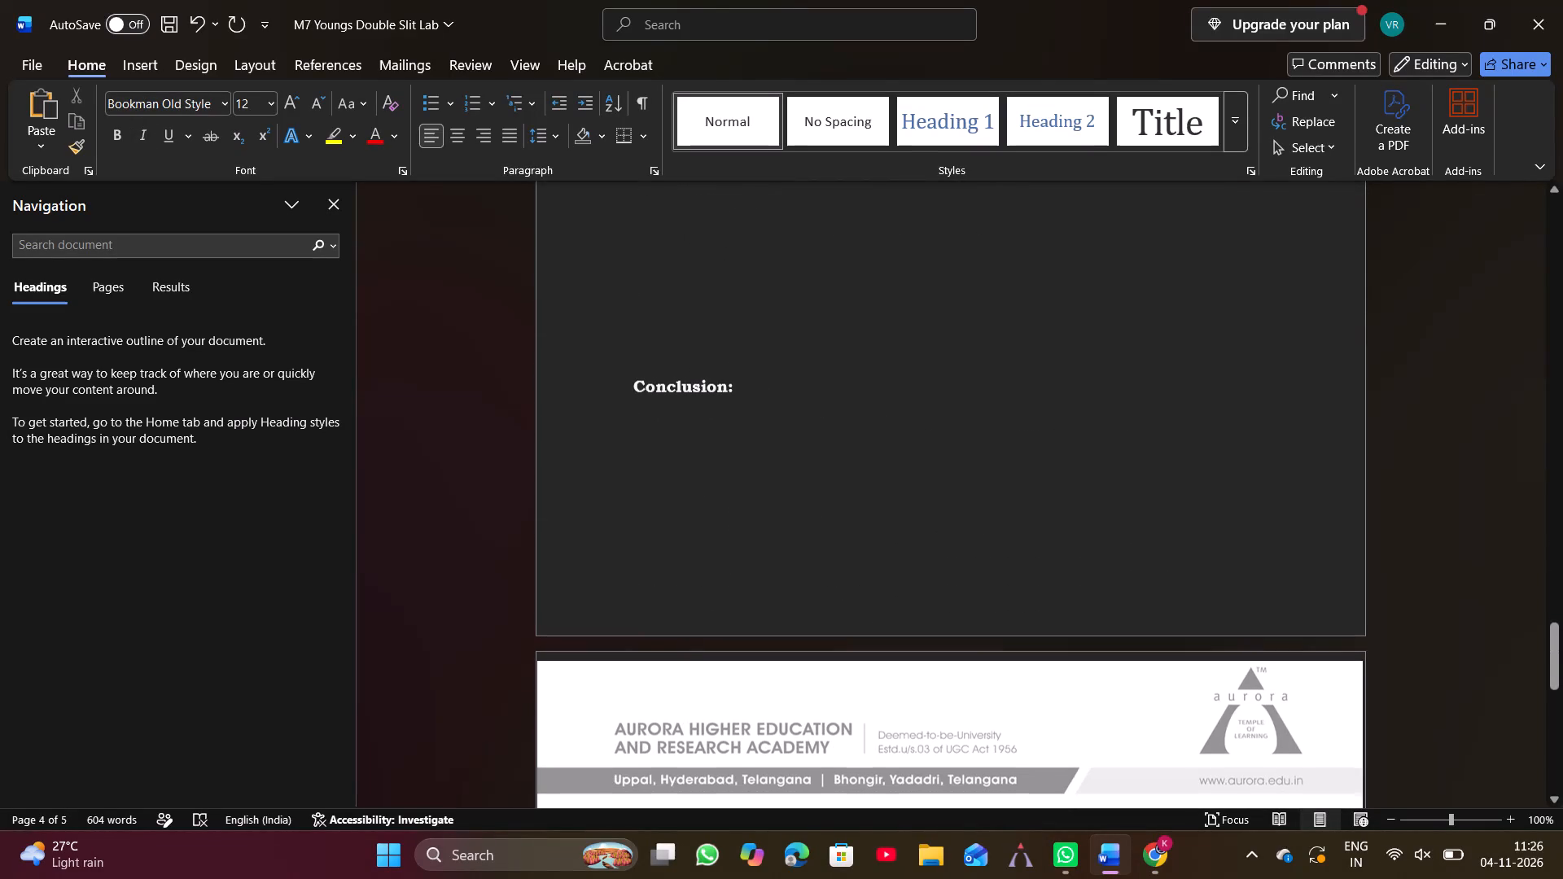
scroll(1095, 711, down, 1)
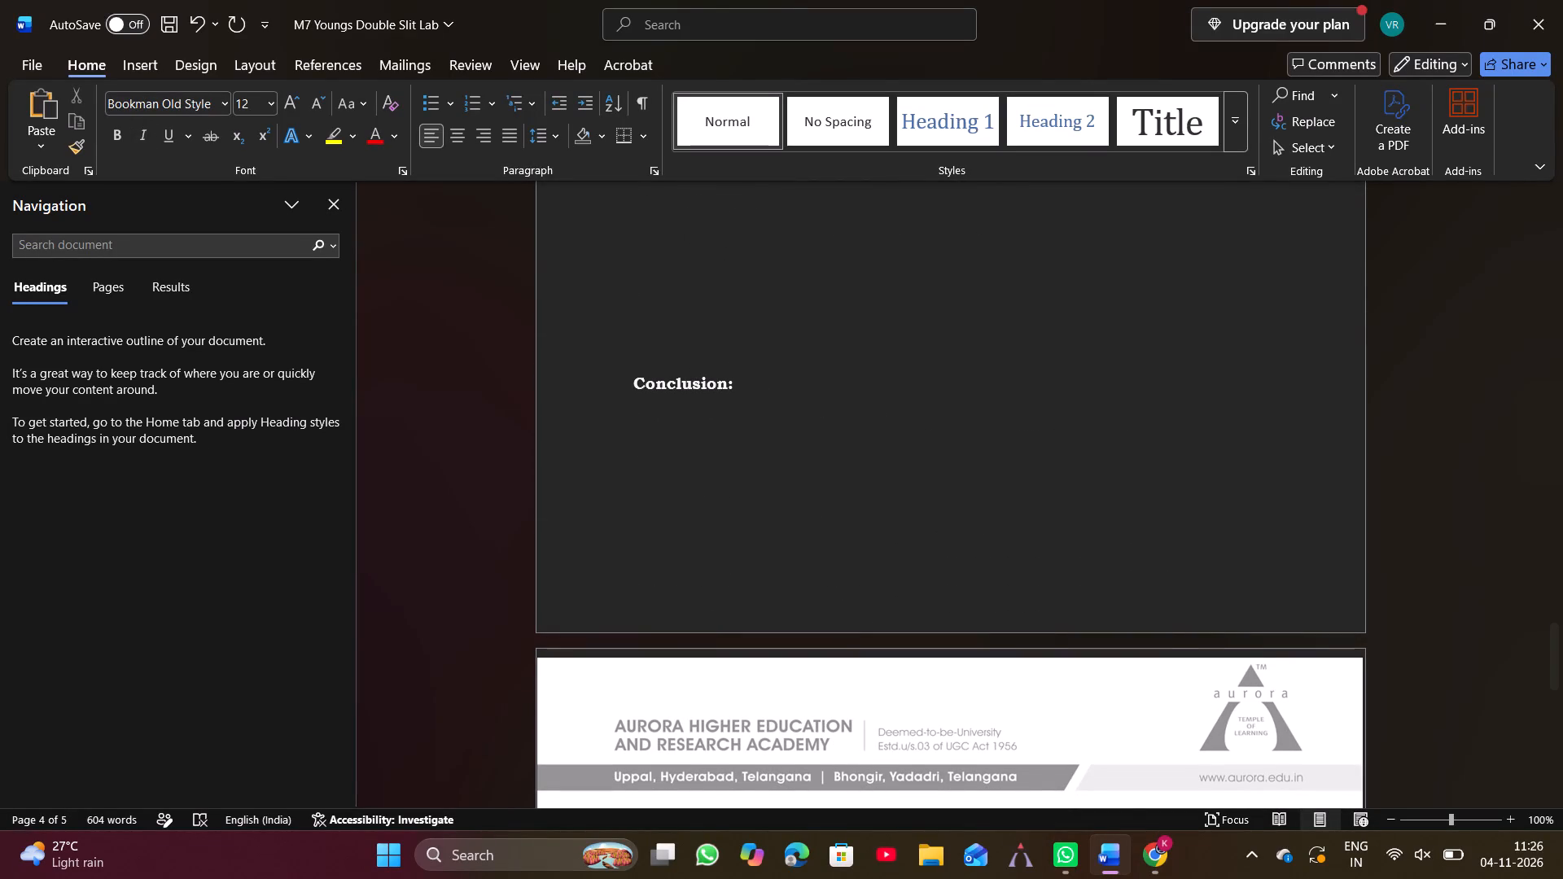
scroll(1095, 711, up, 1)
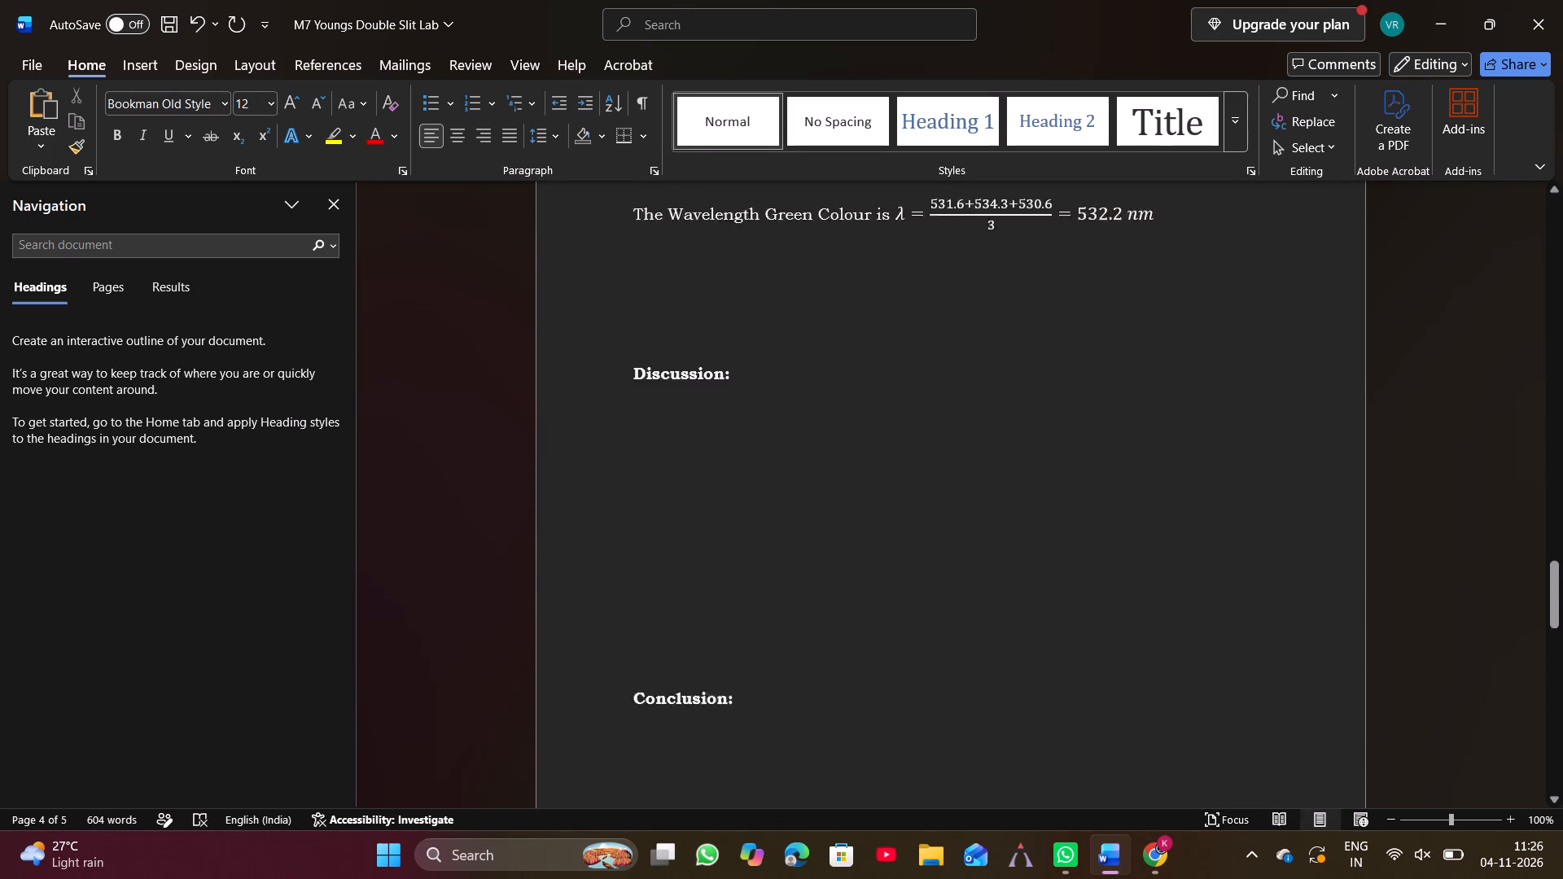
scroll(1095, 711, up, 1)
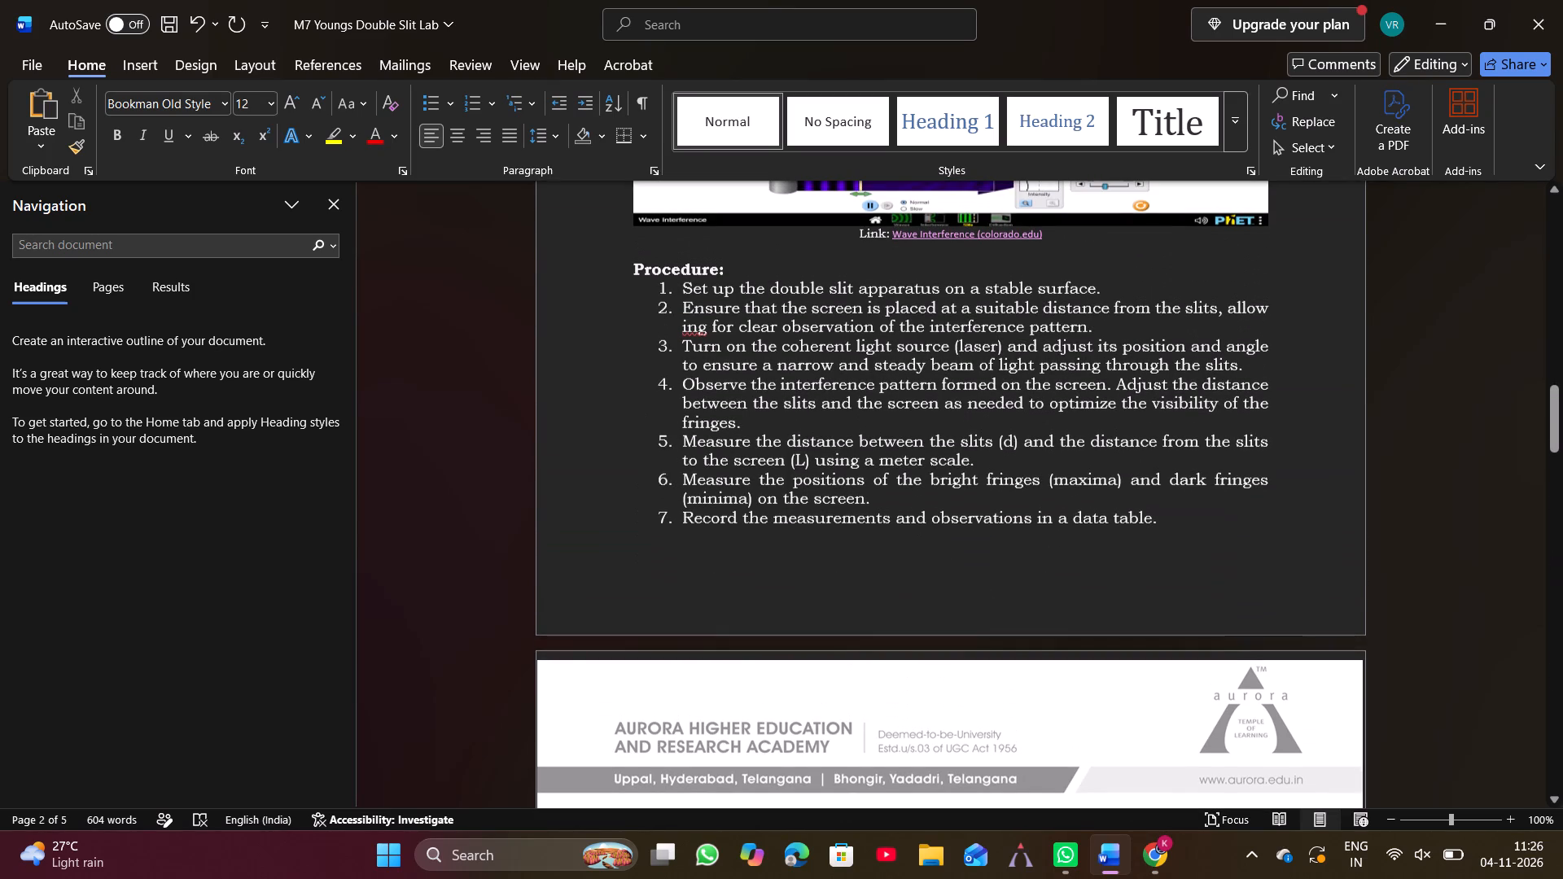
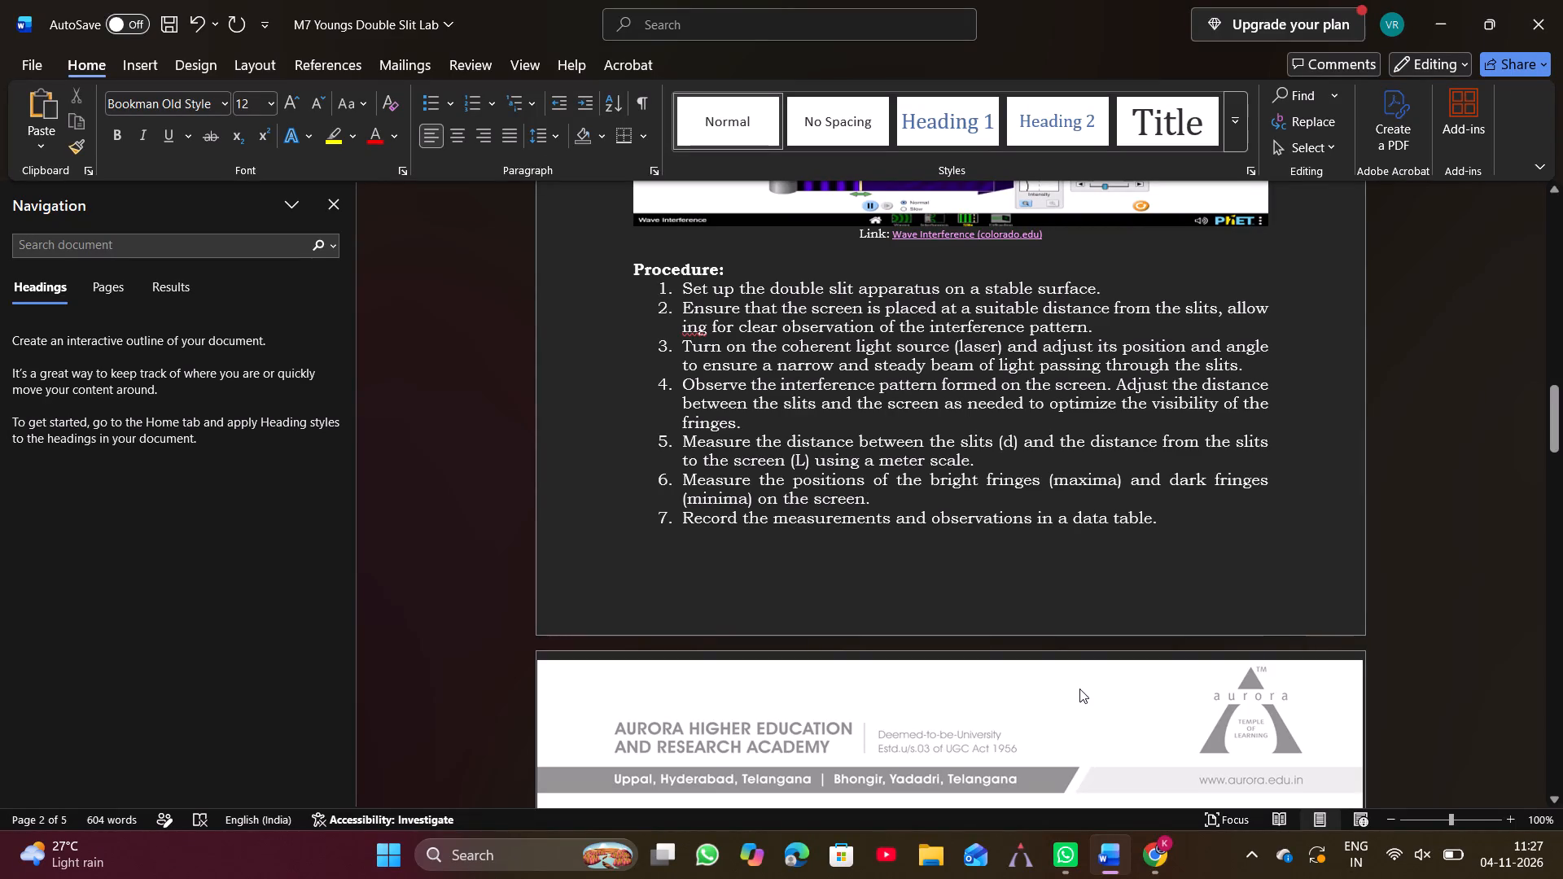
Switch from the lab document to Windows Search, ready for a query.
click(473, 868)
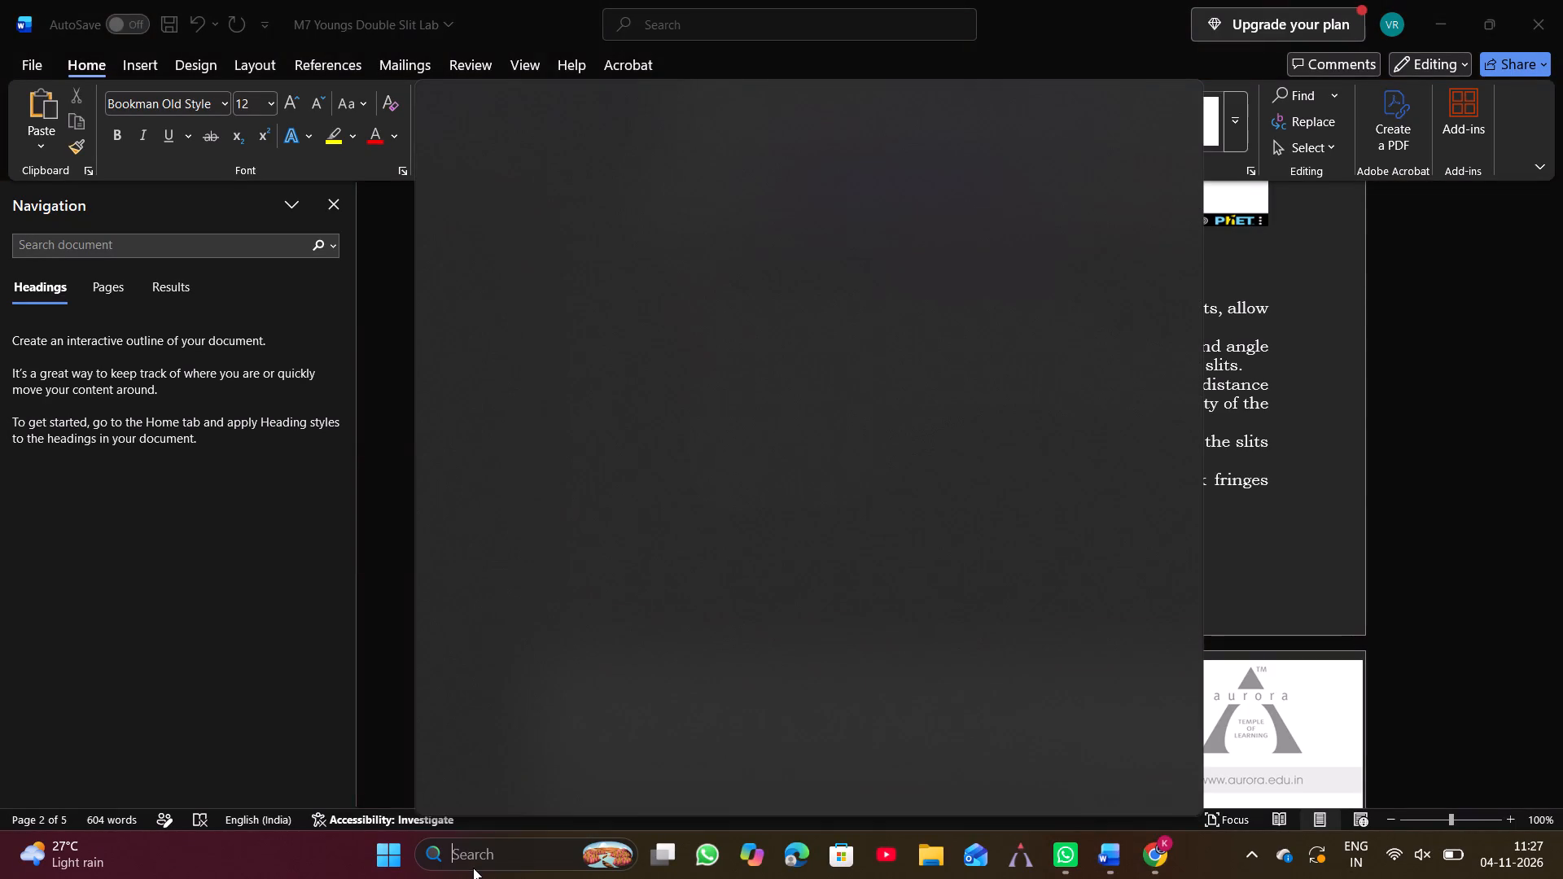
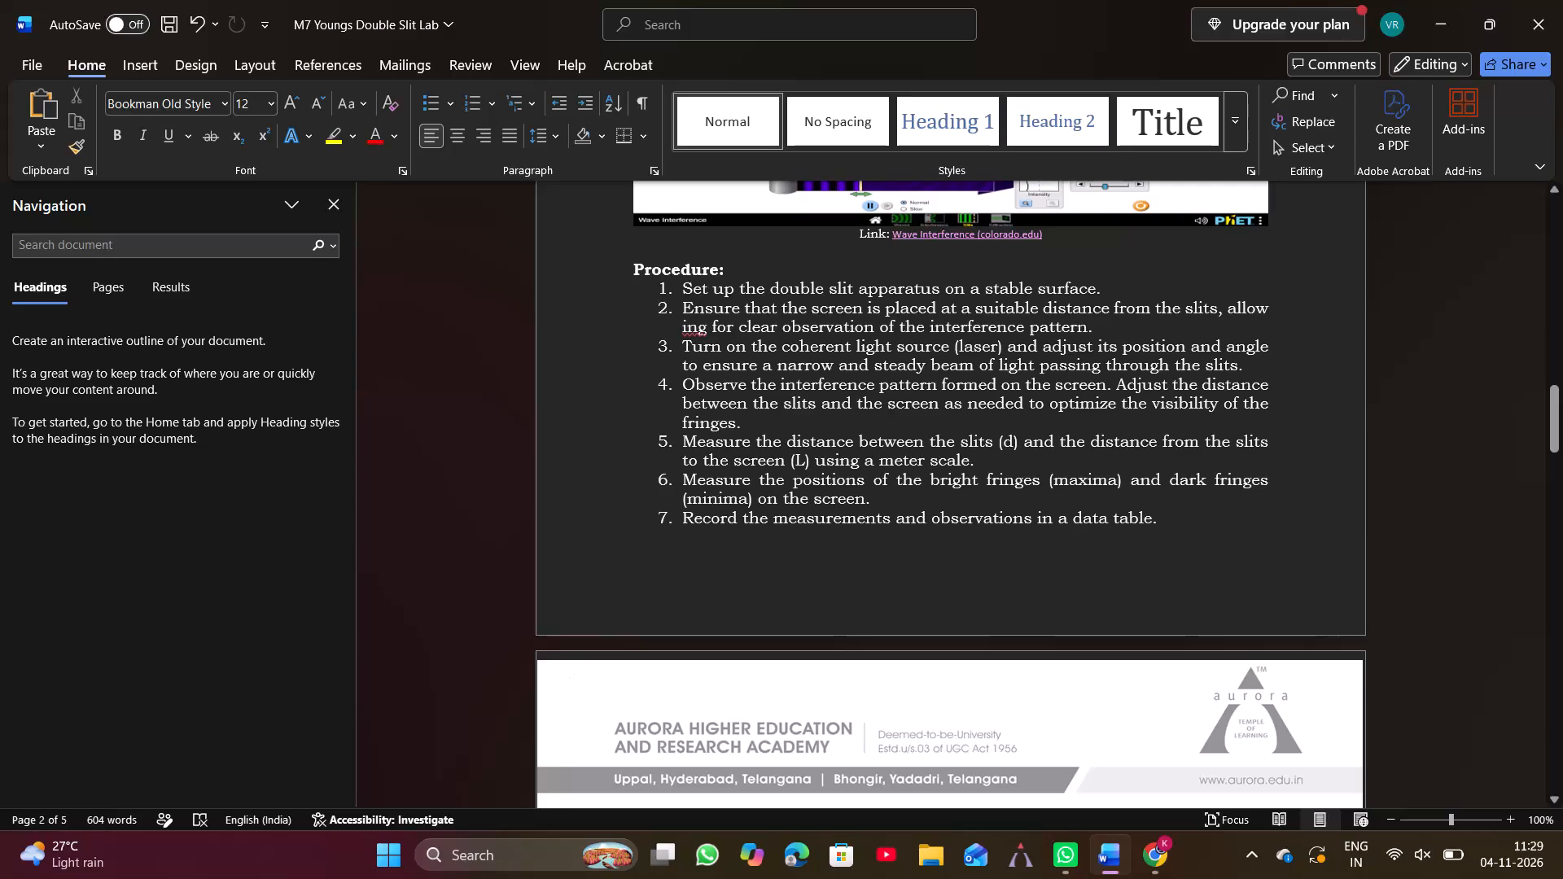
Review the lab document from the Procedure through the observation table, wavelength calculations and Result to the Discussion heading.
scroll(729, 526, down, 1)
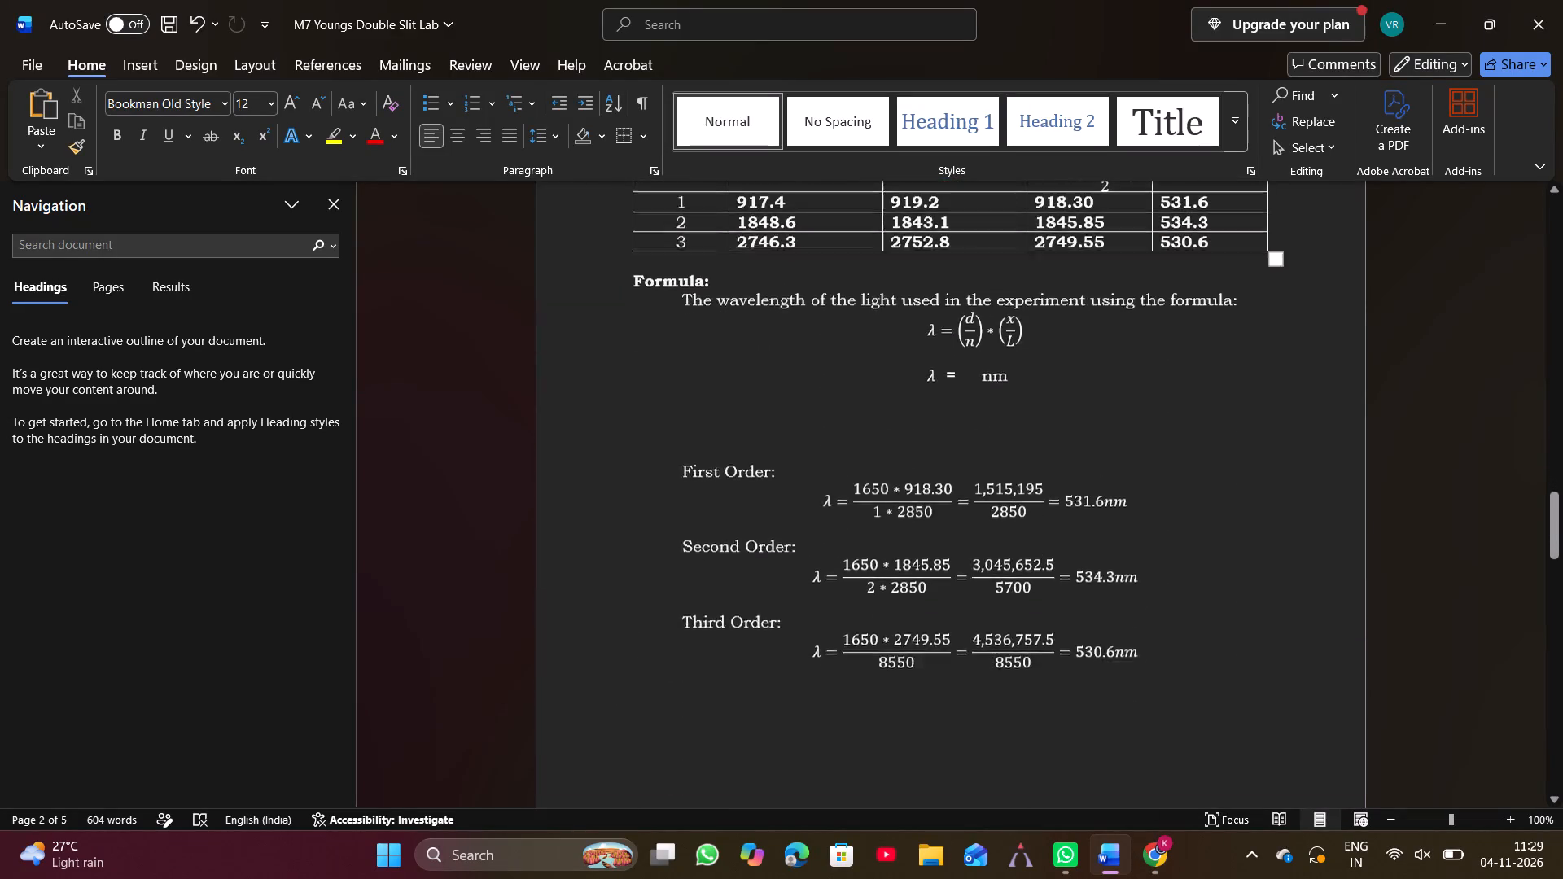
scroll(729, 526, down, 1)
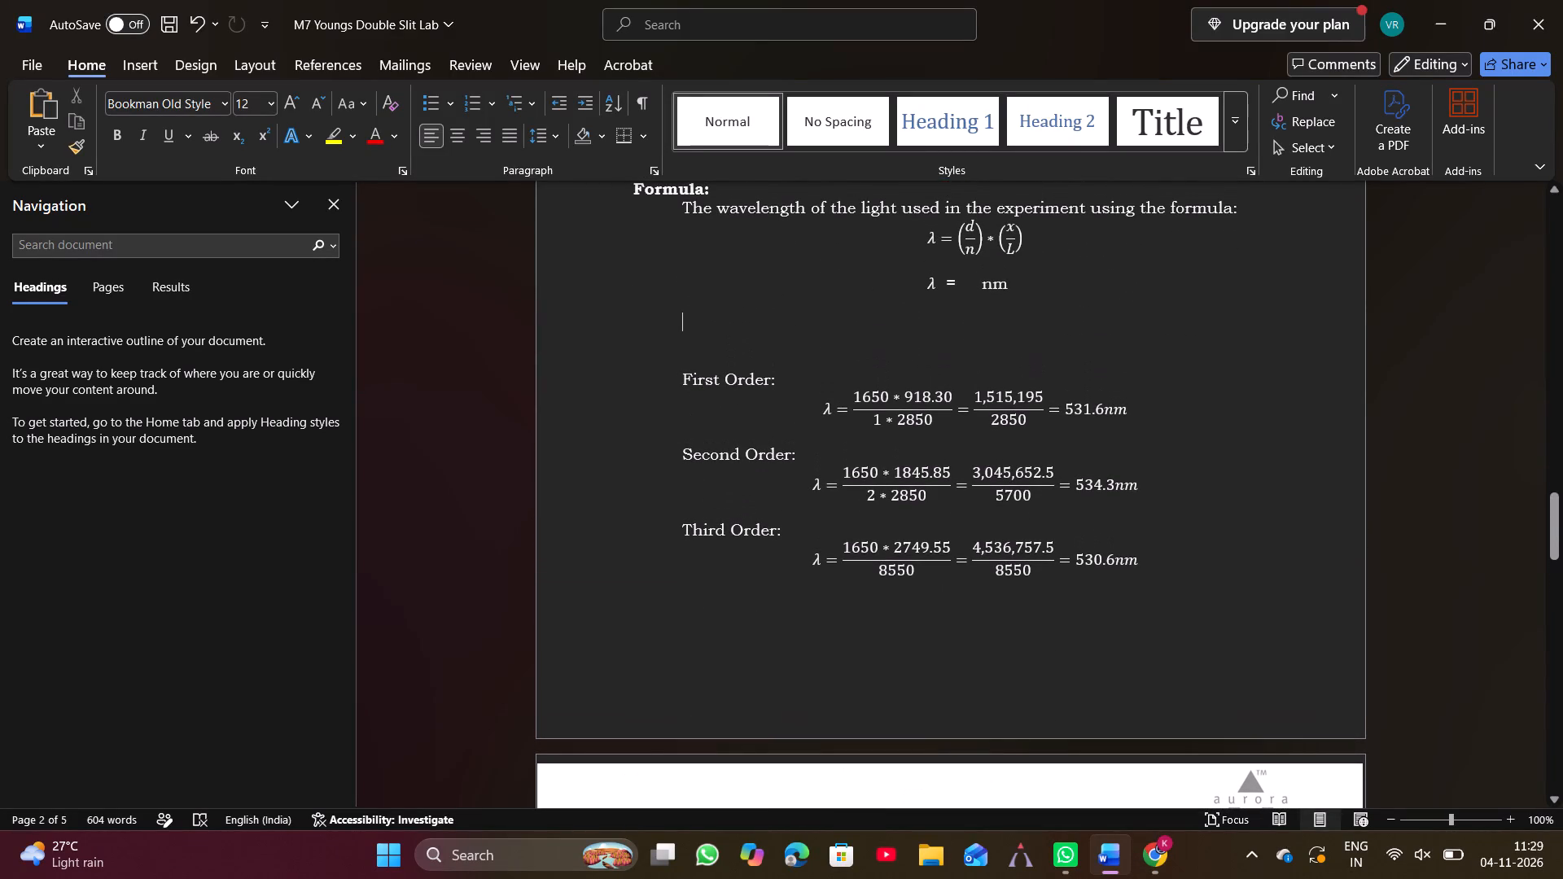
scroll(950, 297, down, 1)
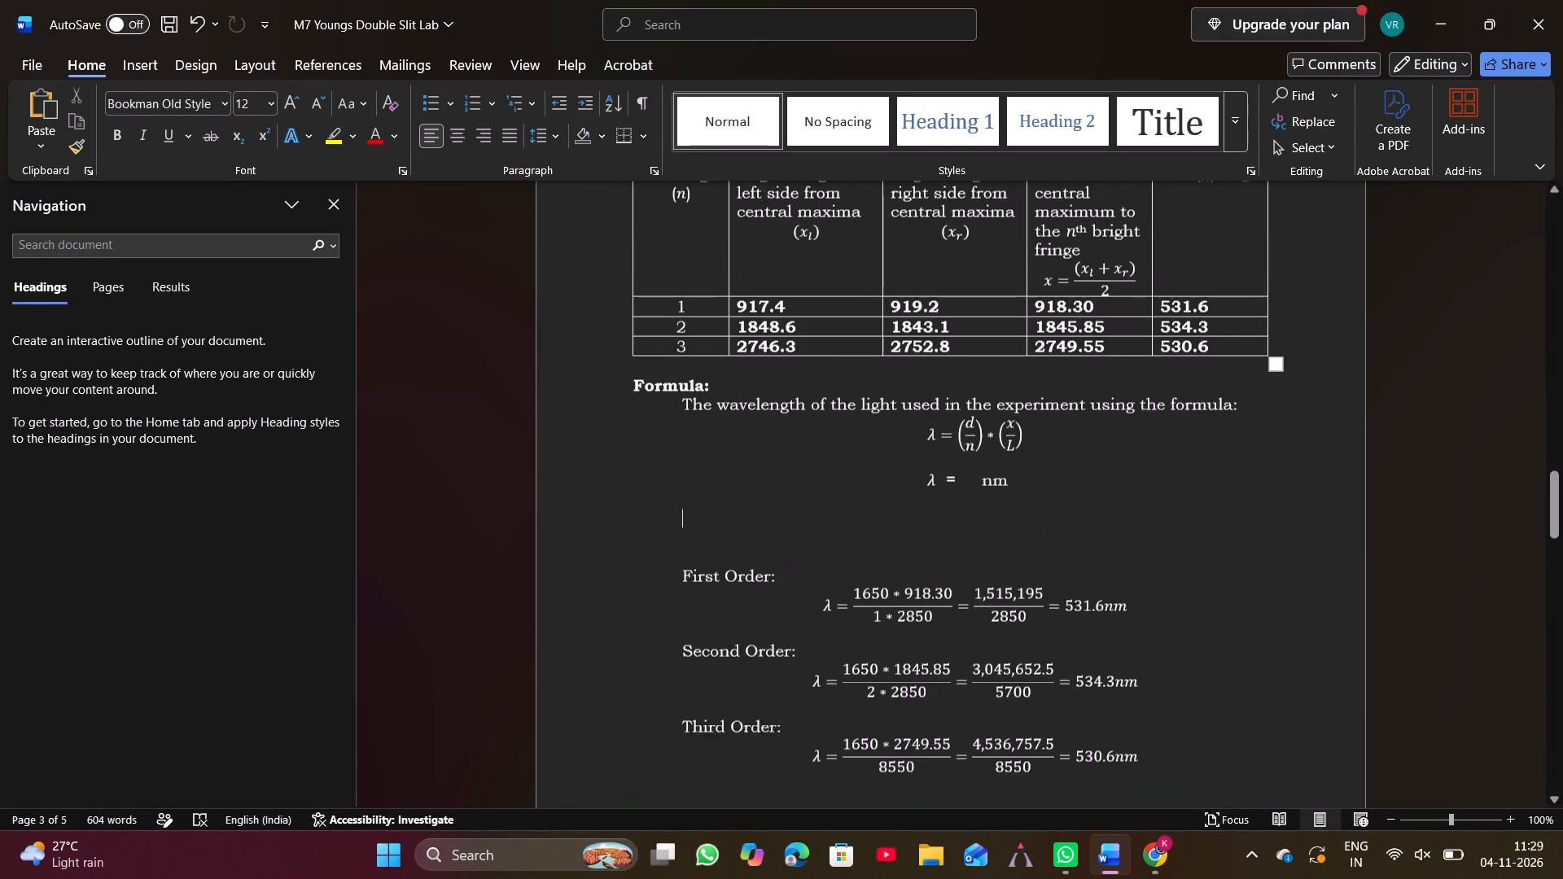
scroll(950, 297, down, 2)
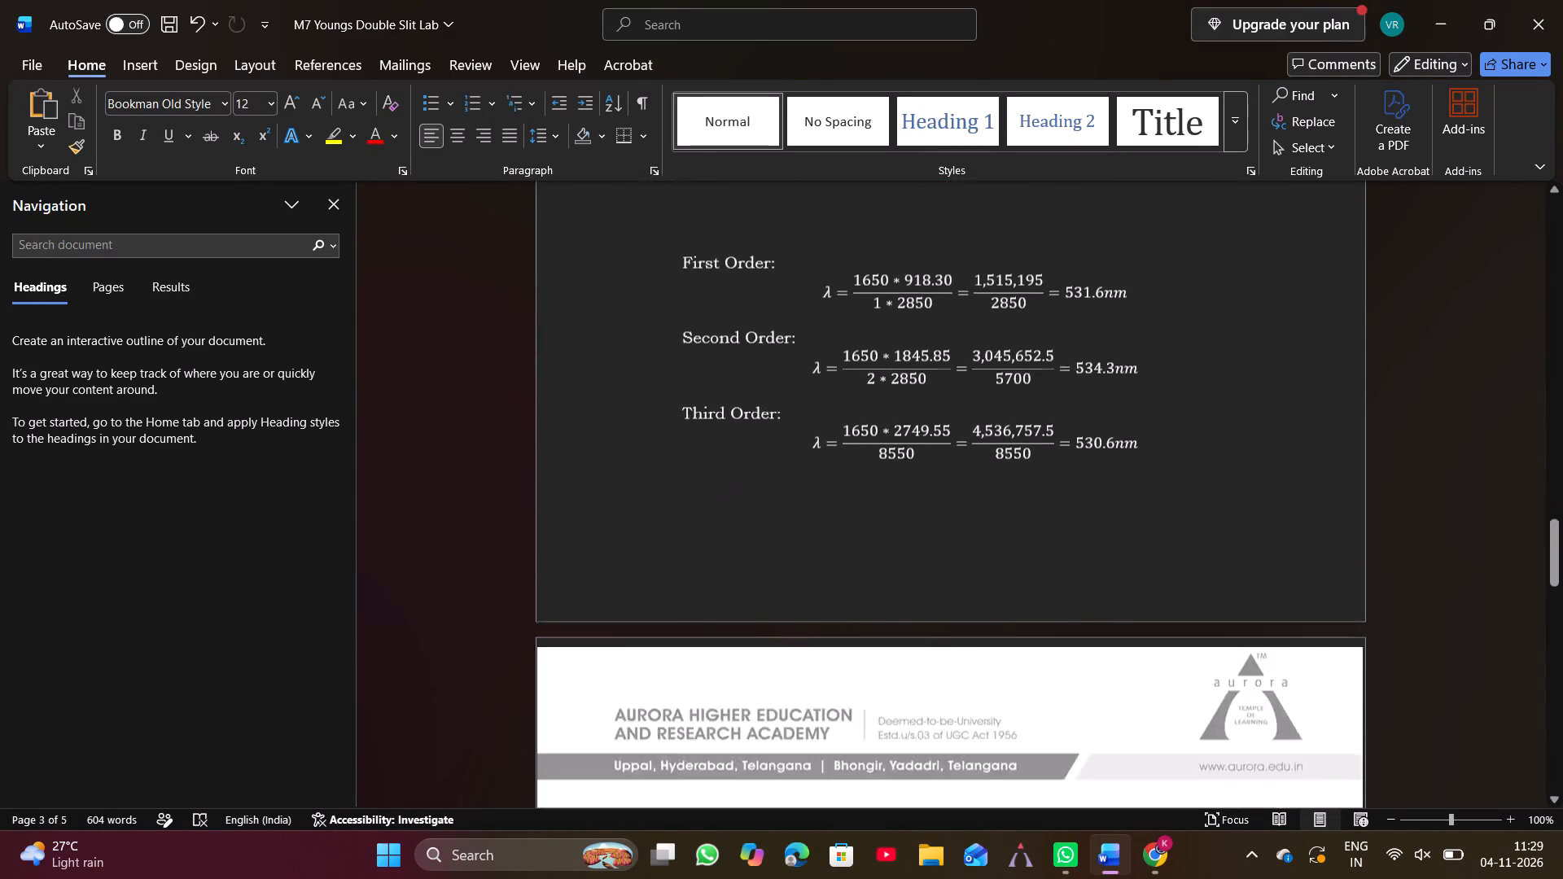
scroll(950, 297, down, 1)
scroll(950, 297, up, 5)
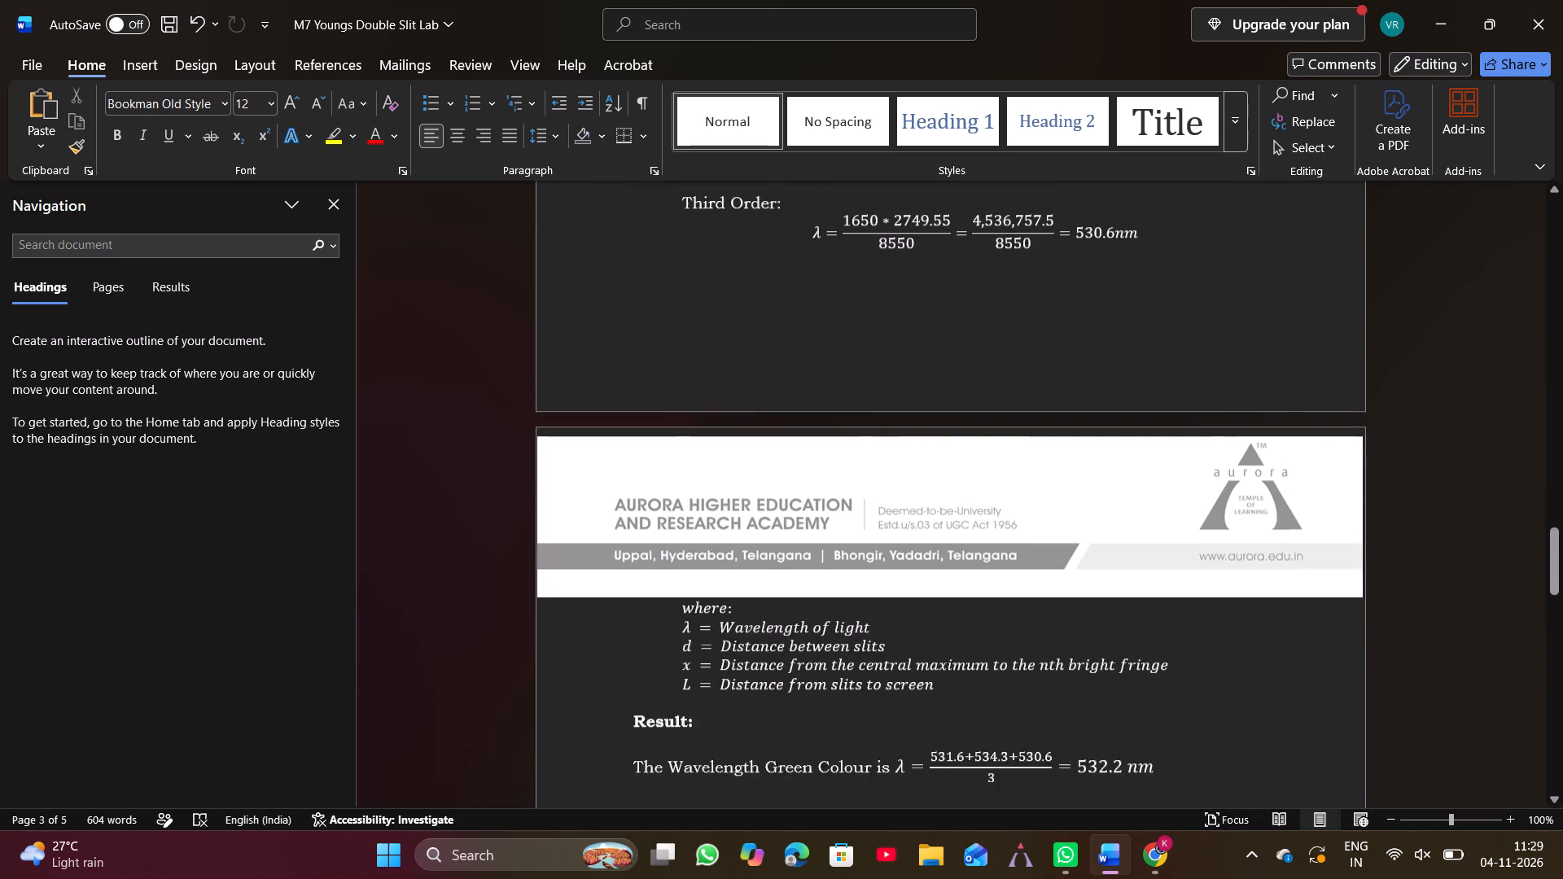
scroll(950, 297, up, 1)
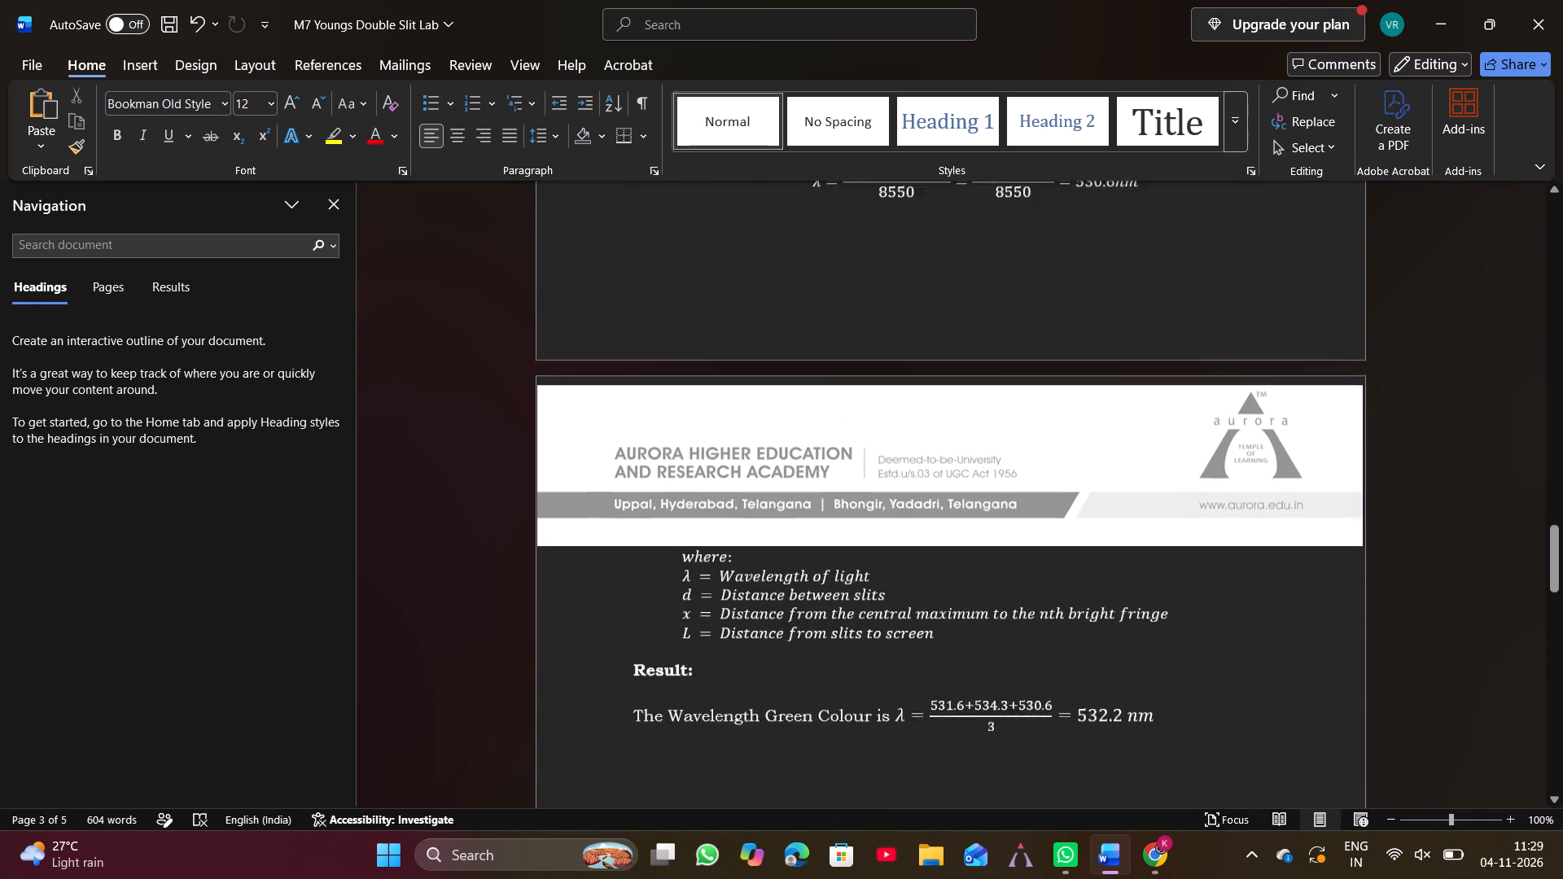
scroll(950, 297, up, 1)
scroll(912, 452, down, 1)
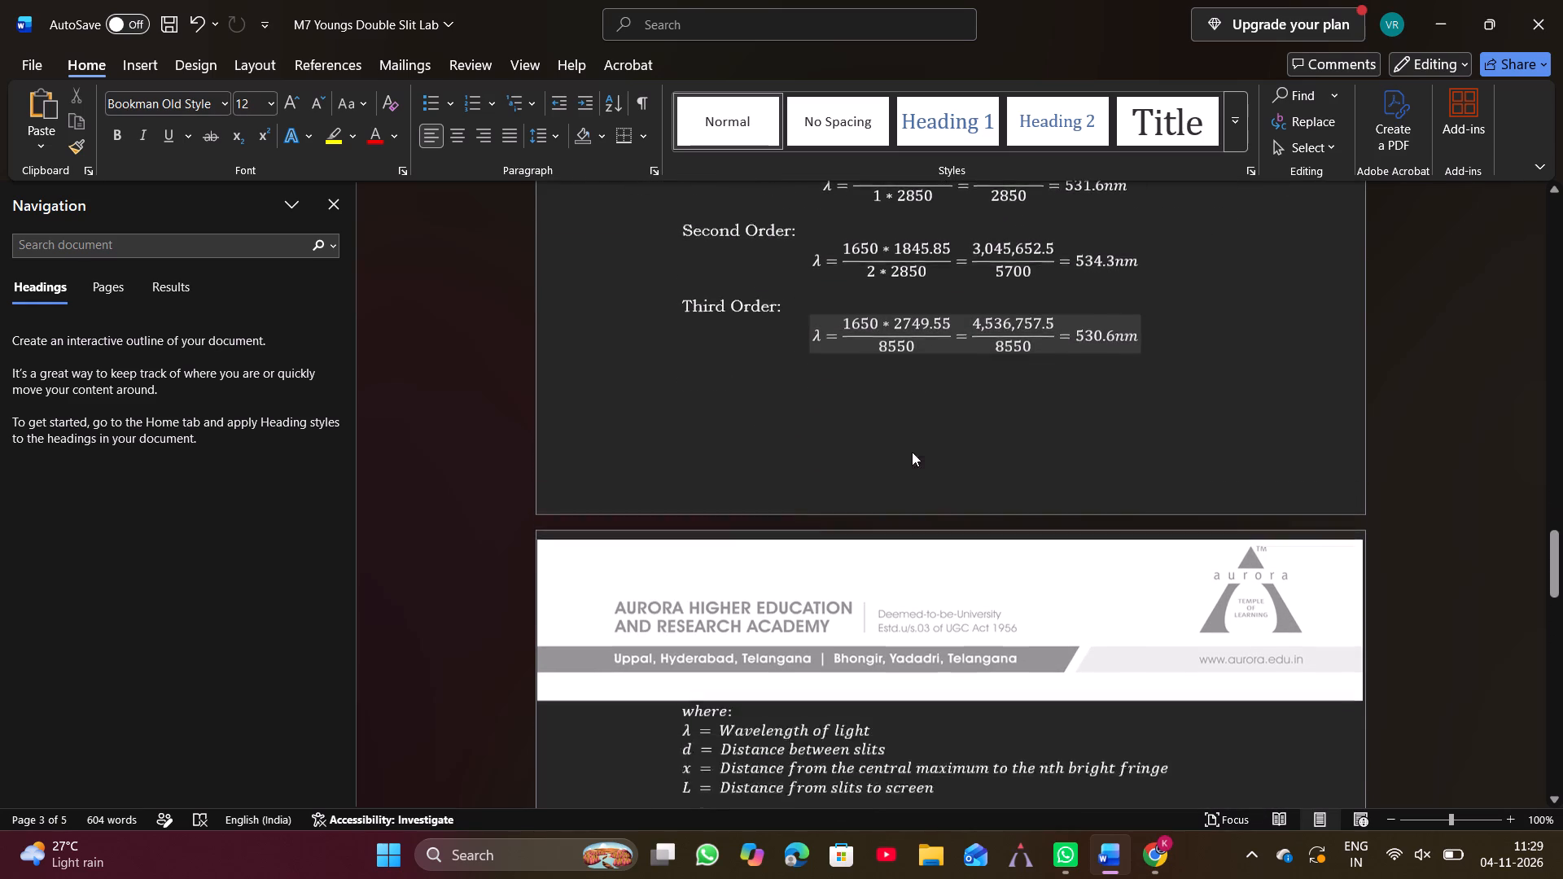
scroll(912, 452, down, 2)
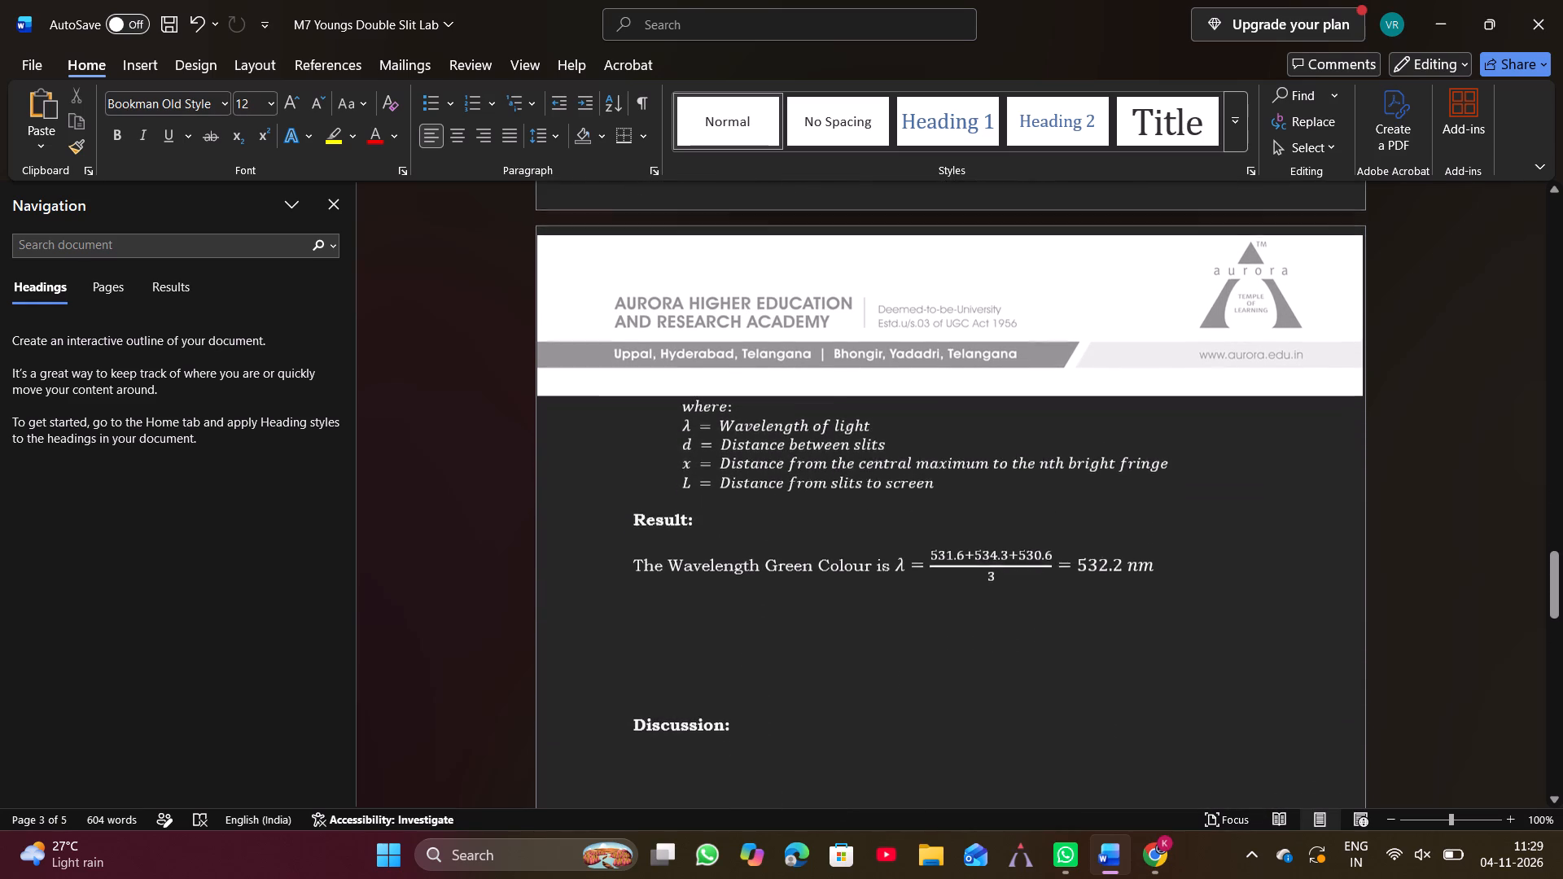
scroll(912, 452, down, 1)
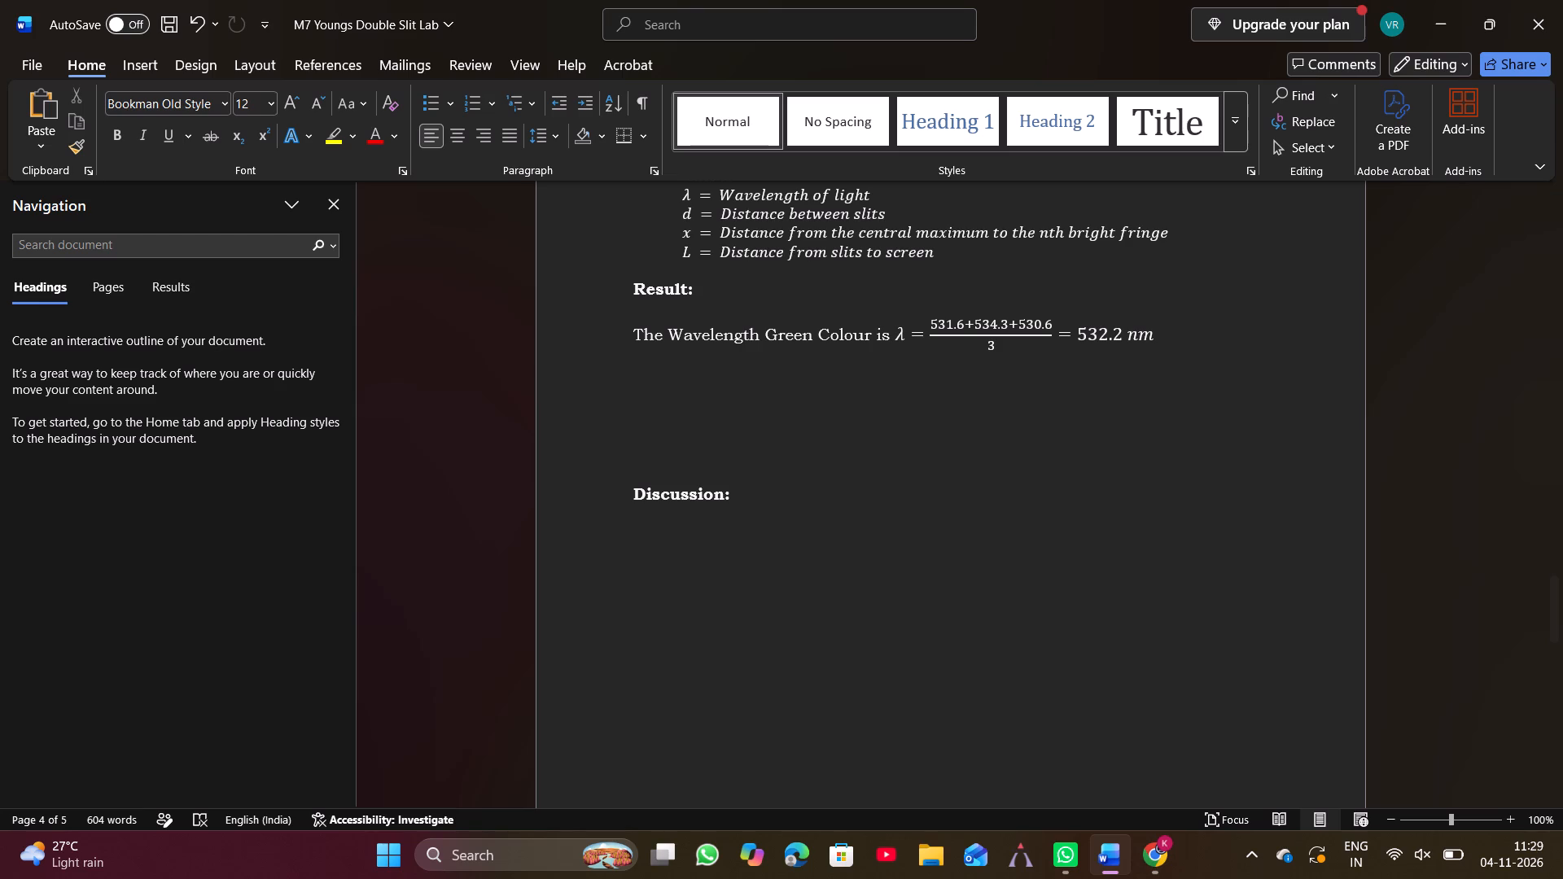
Recheck the formula and the first-, second- and third-order wavelength calculations against the observation table.
scroll(912, 452, up, 5)
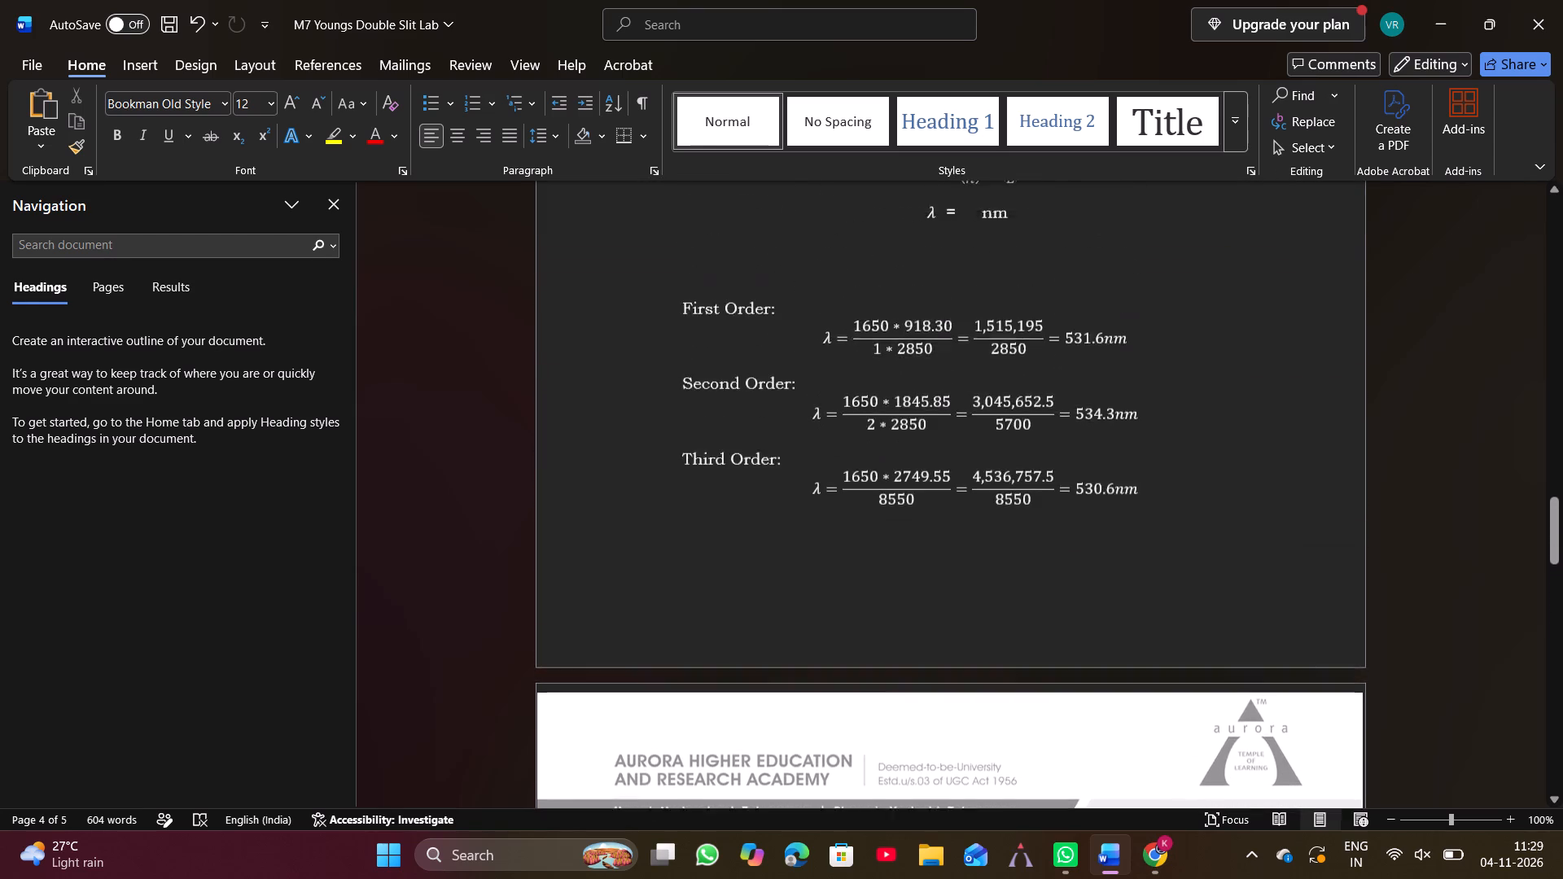
scroll(912, 472, up, 2)
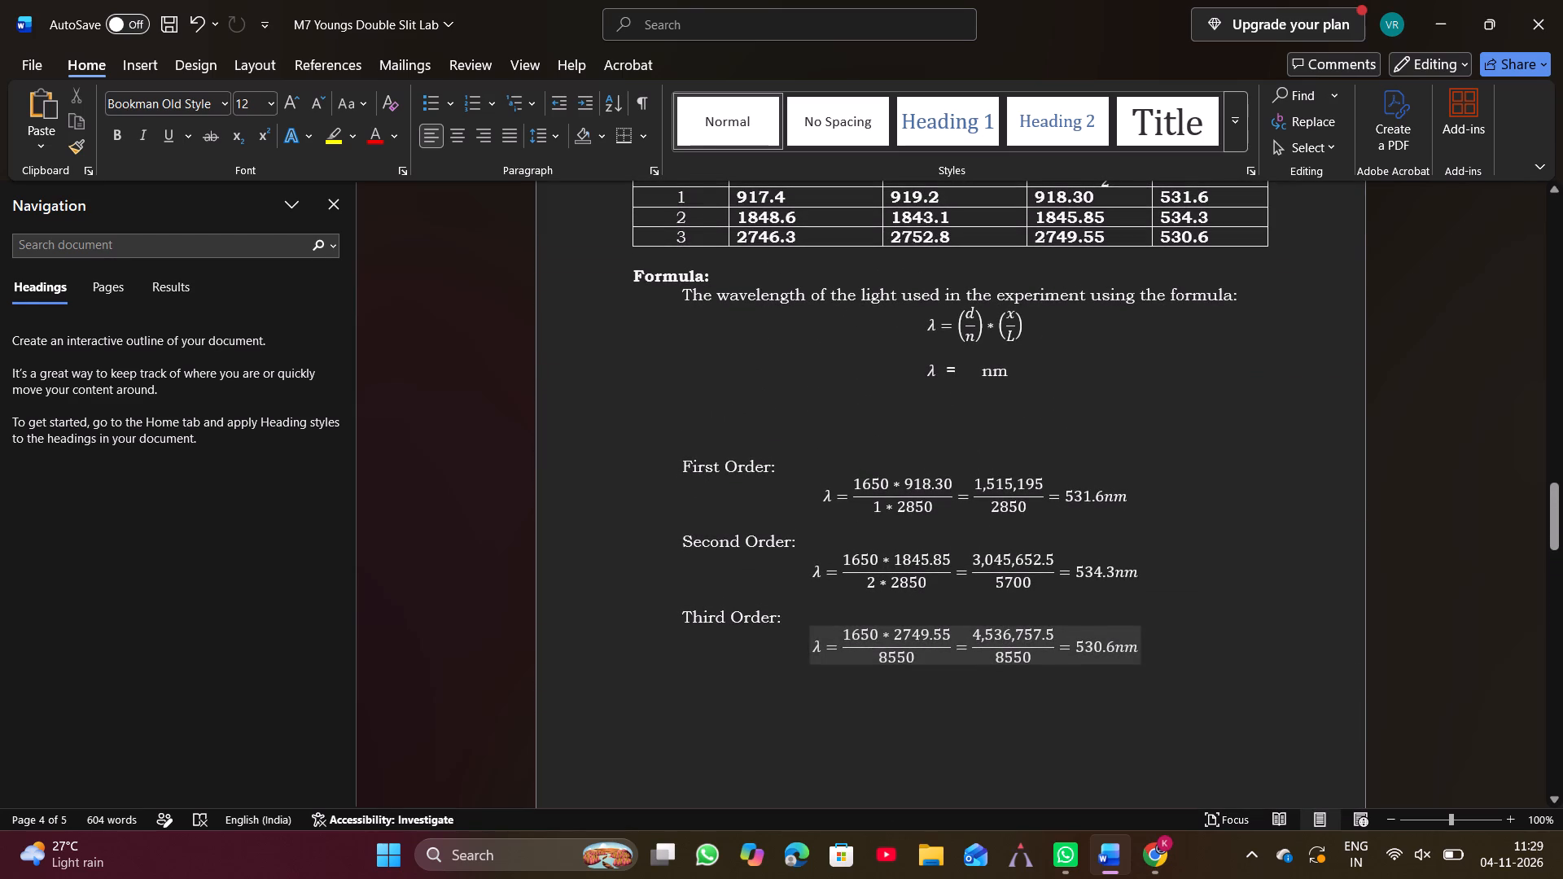
scroll(912, 472, up, 2)
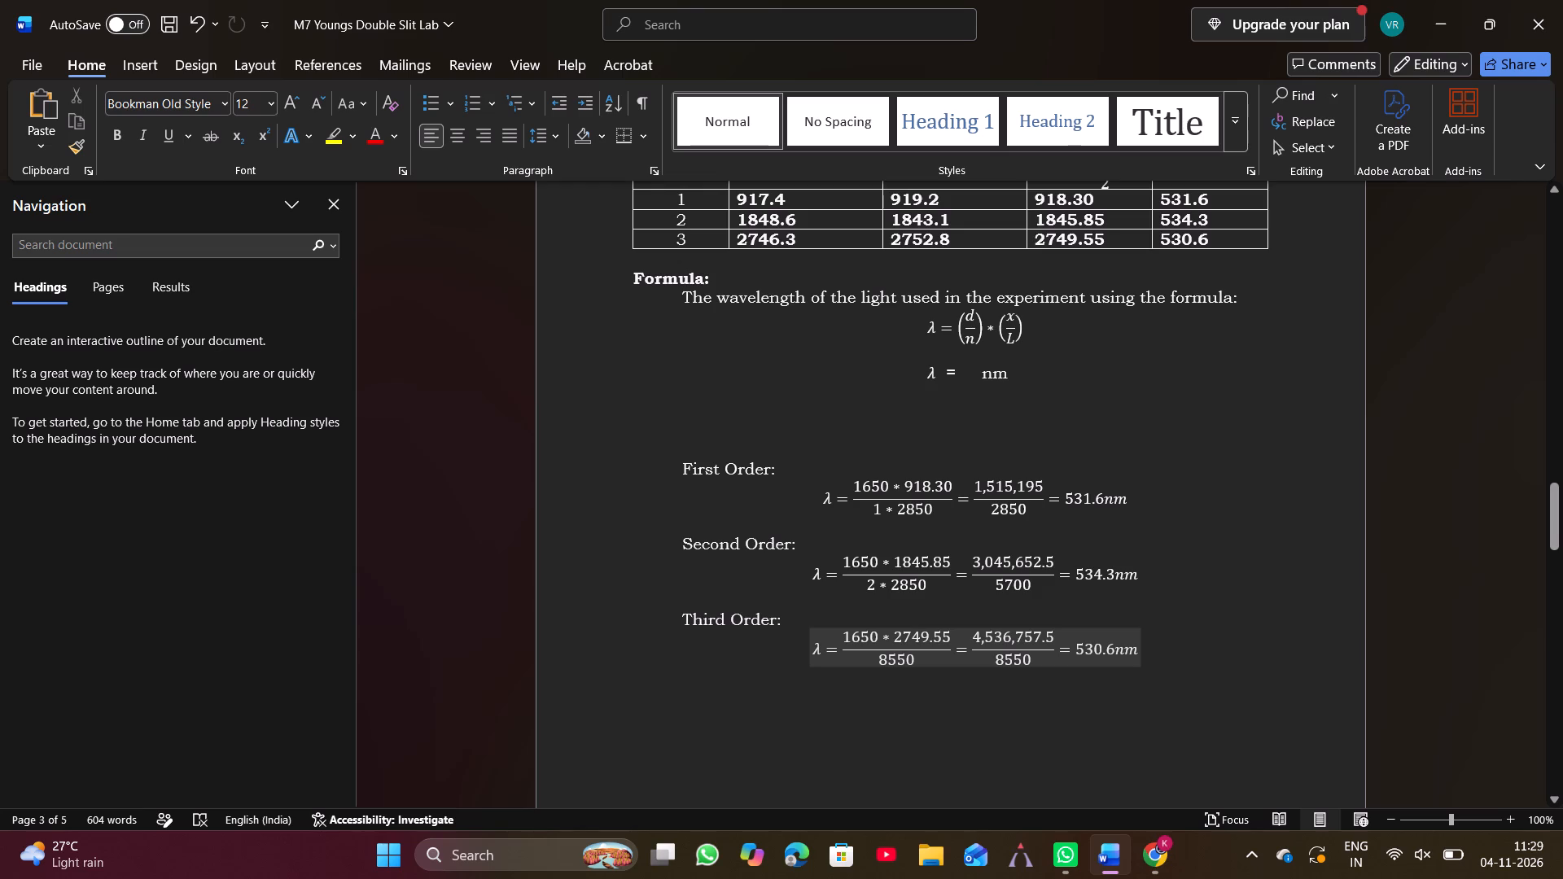
scroll(912, 472, up, 1)
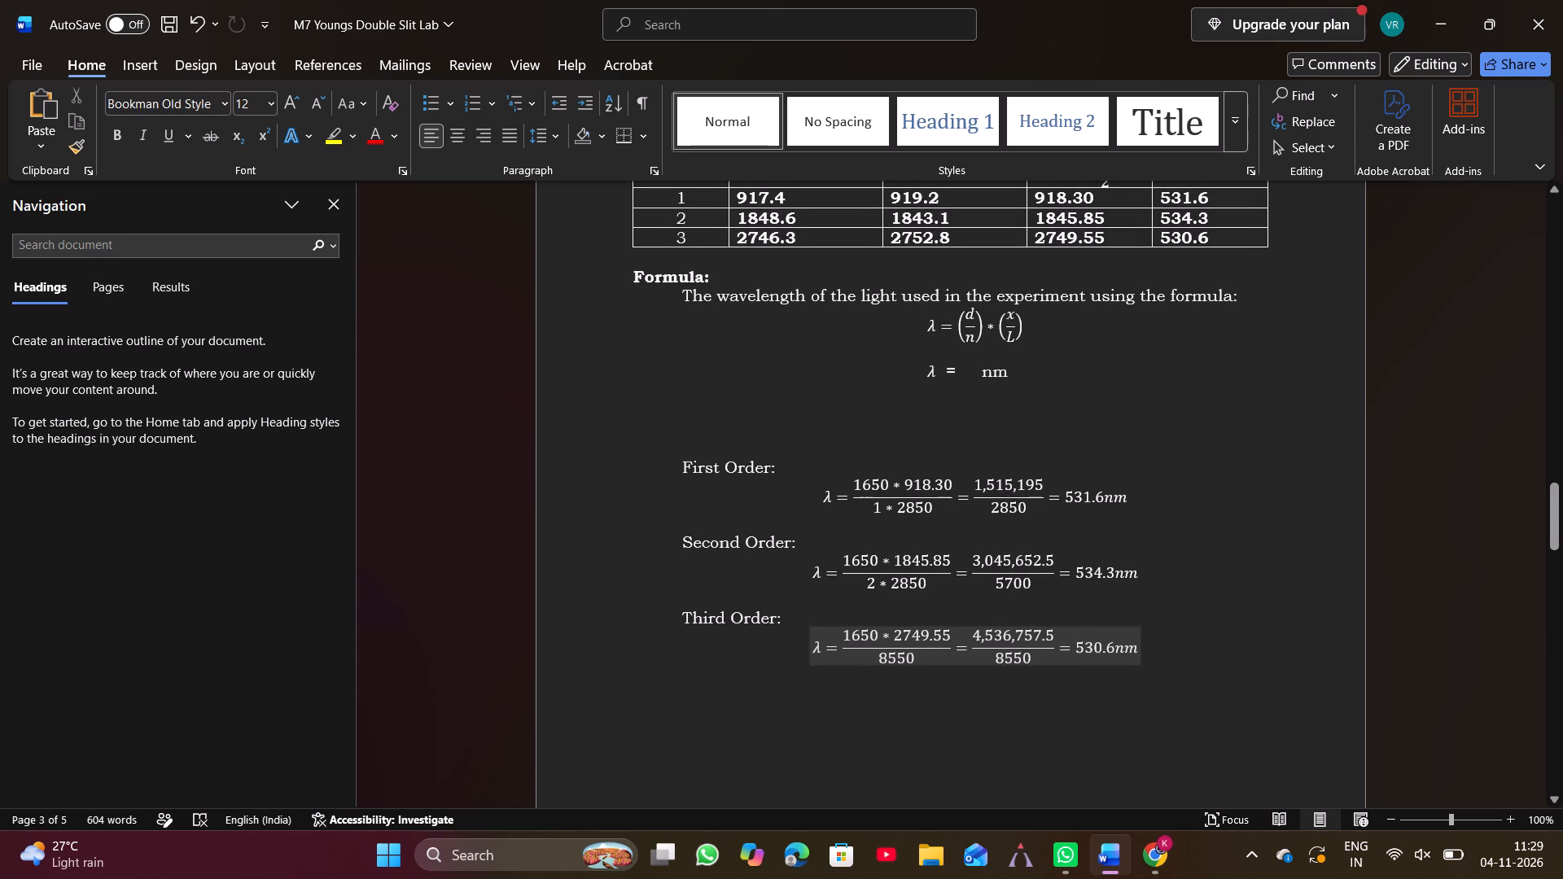
scroll(912, 472, up, 1)
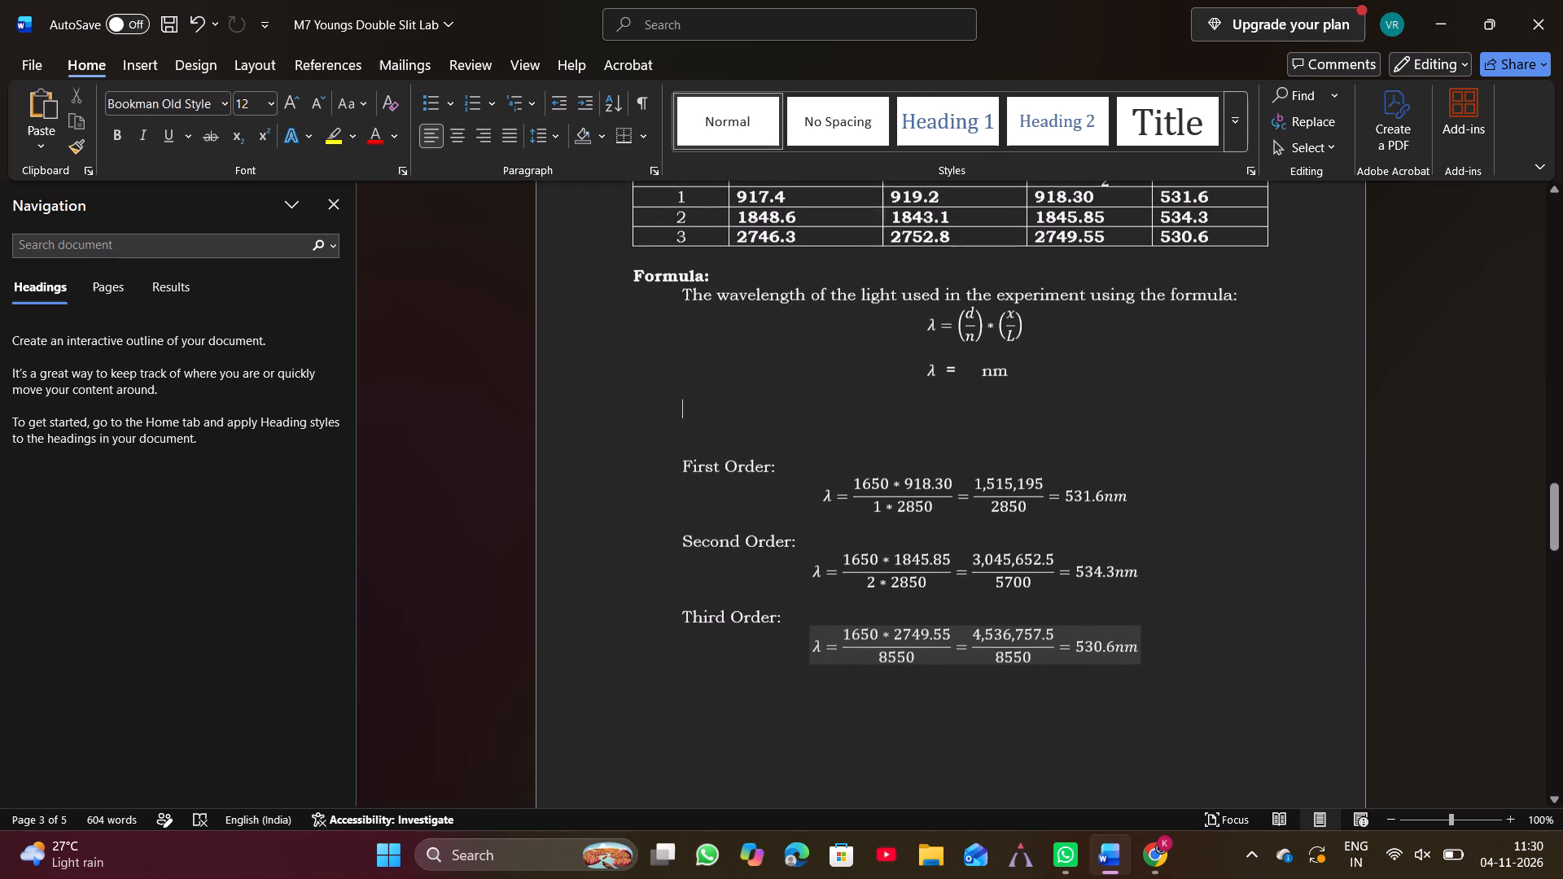
scroll(912, 472, up, 1)
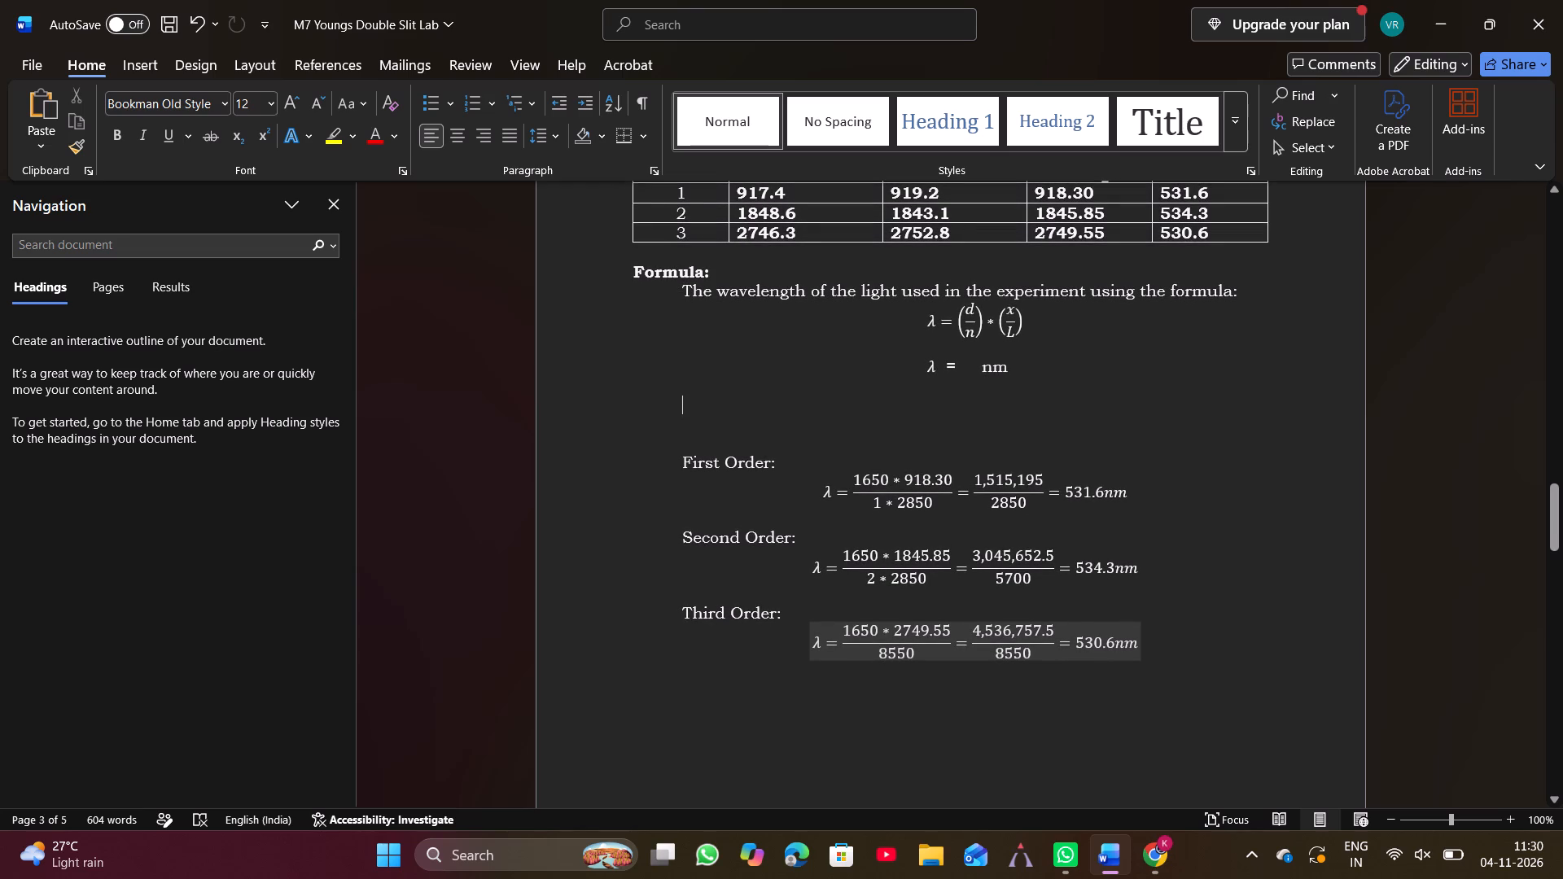
scroll(912, 472, down, 1)
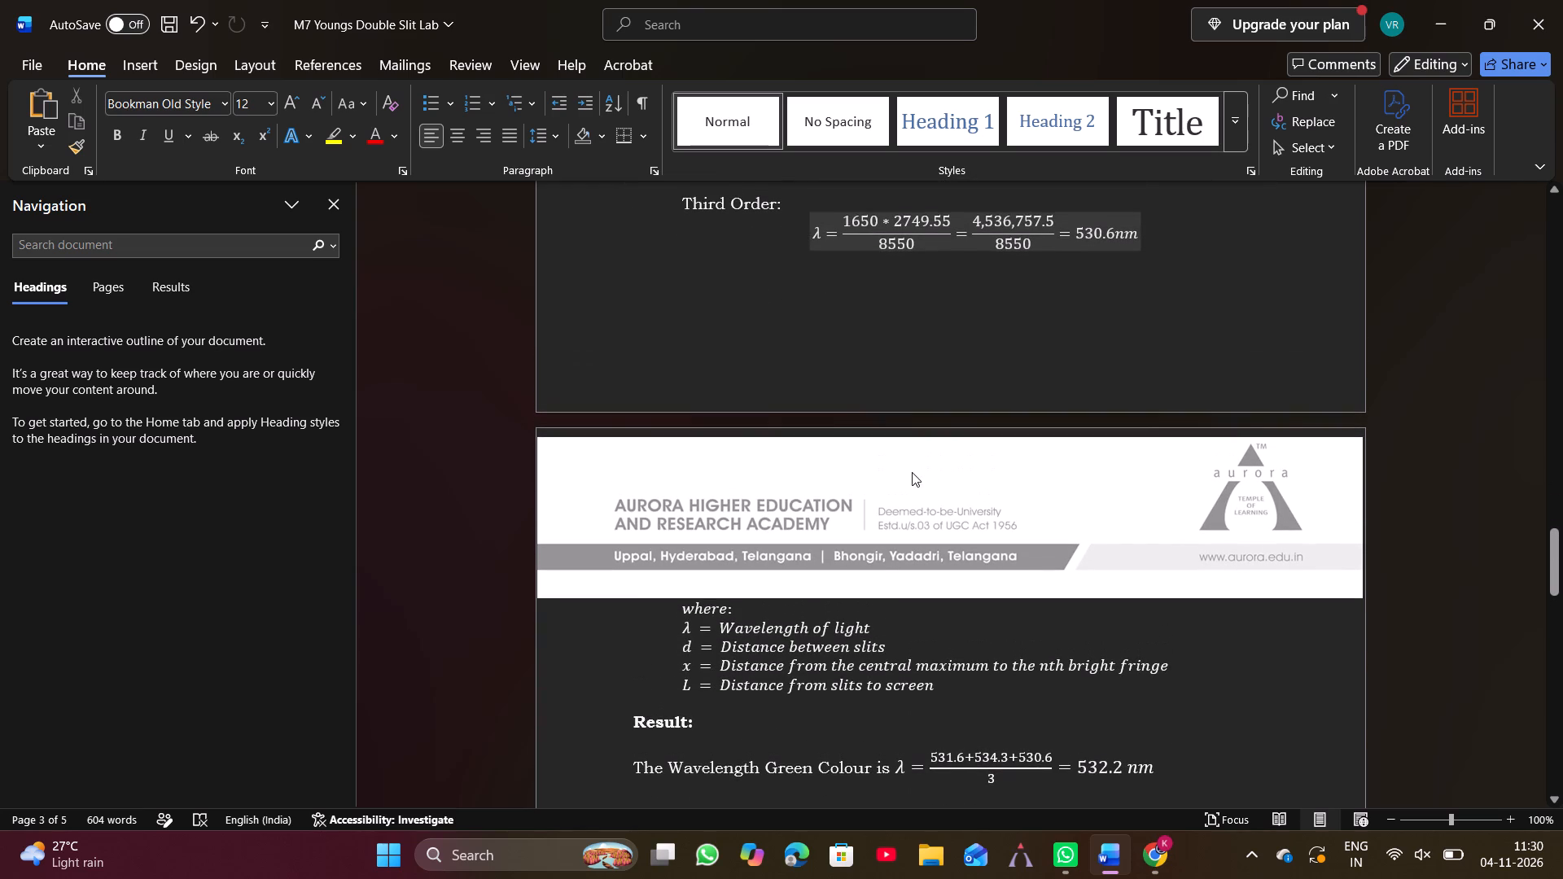
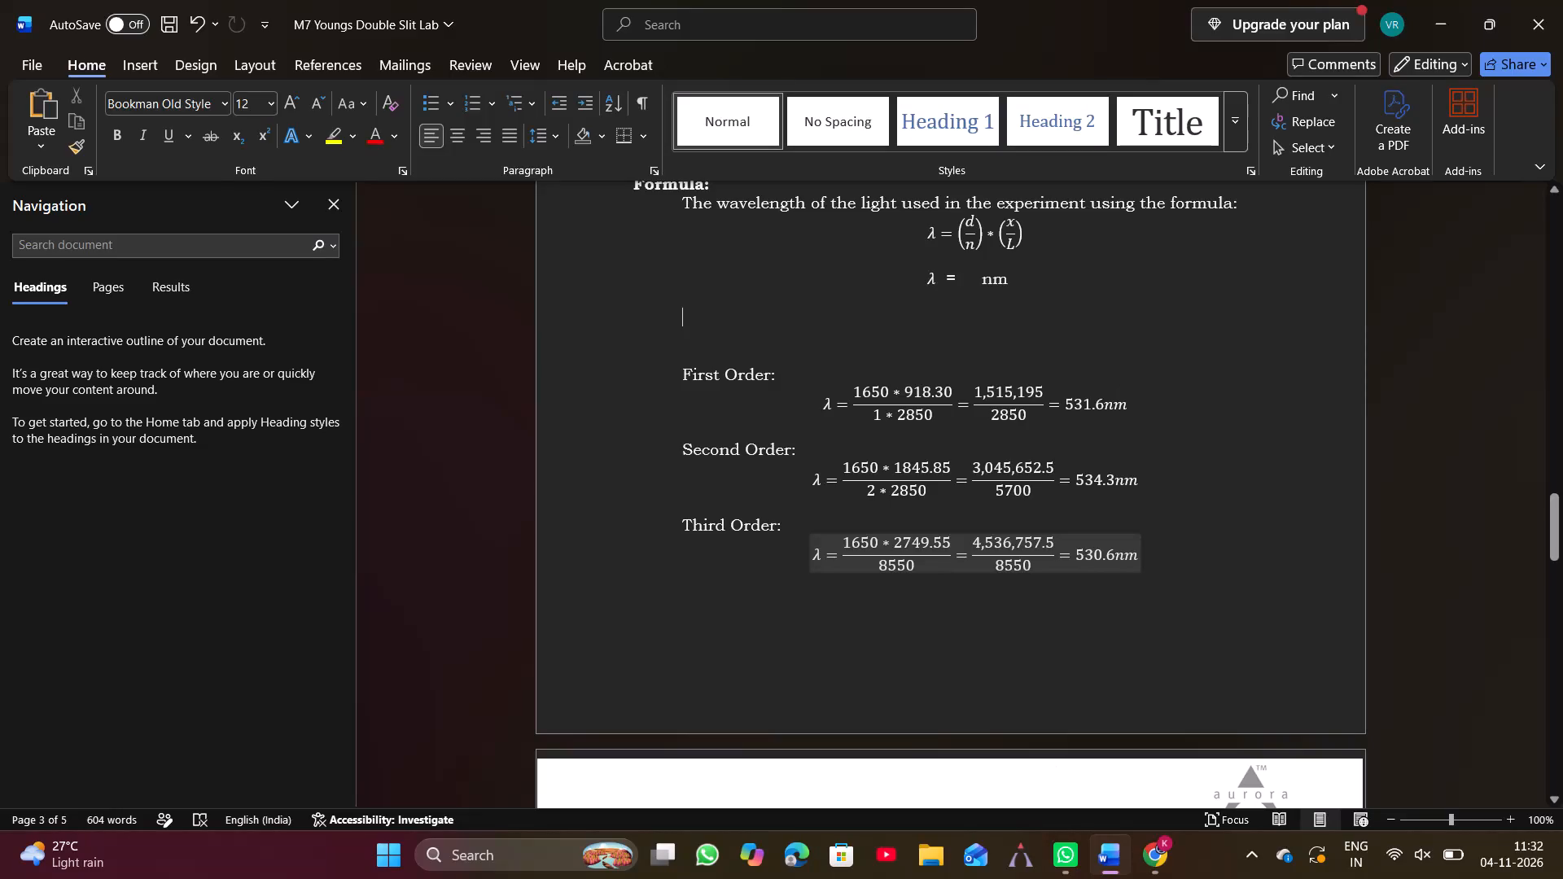
Look over the Result through the Viva Voce questions, and place the text cursor at the end of the Discussion heading.
click(939, 673)
scroll(939, 673, down, 3)
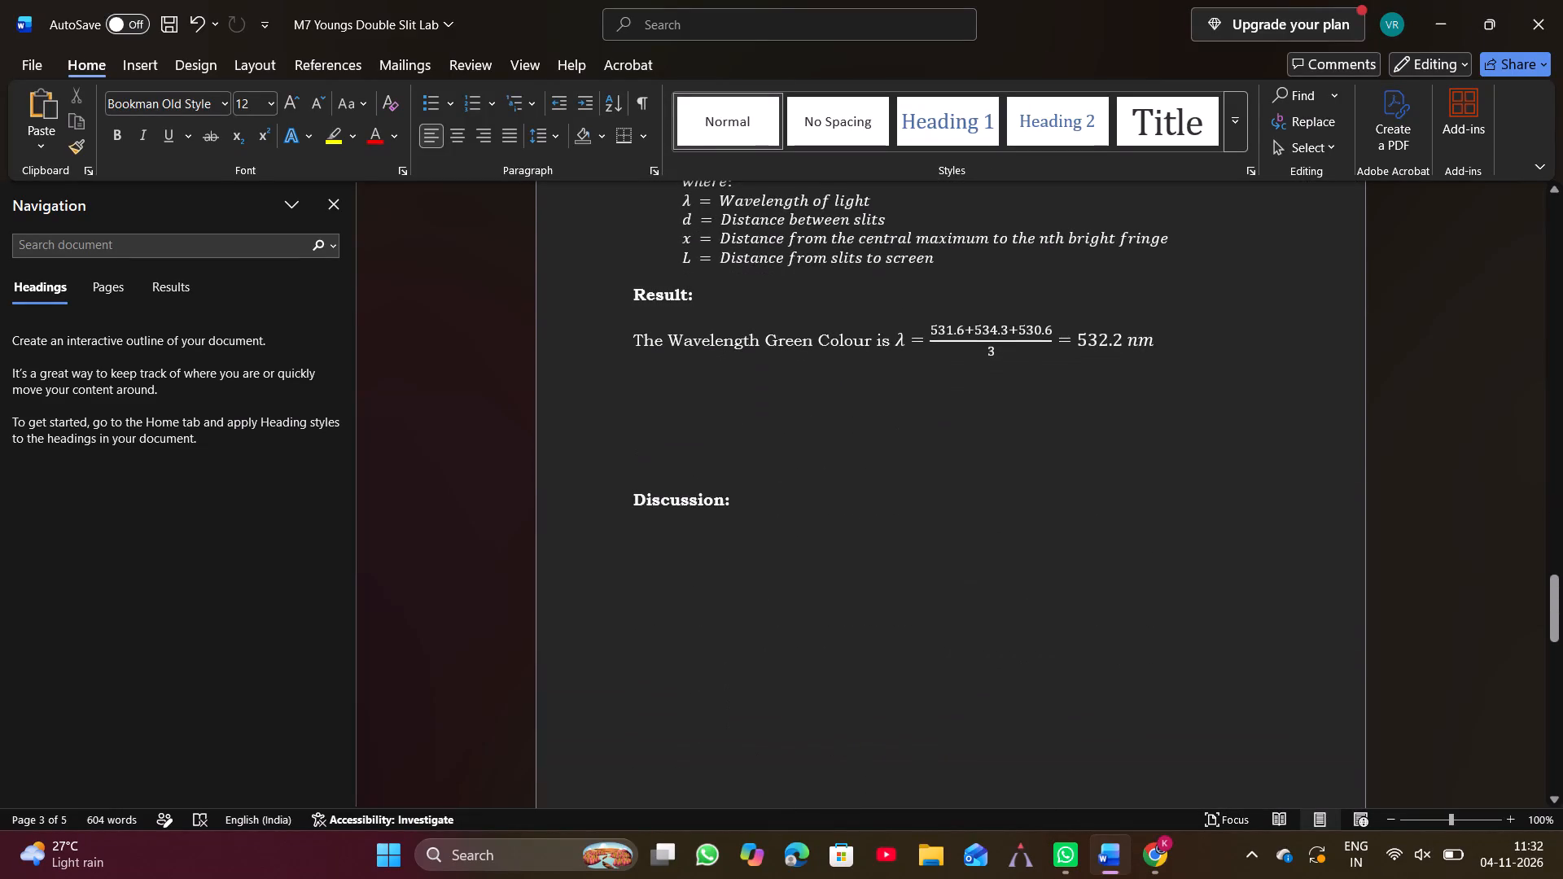
scroll(939, 673, down, 4)
scroll(939, 673, up, 1)
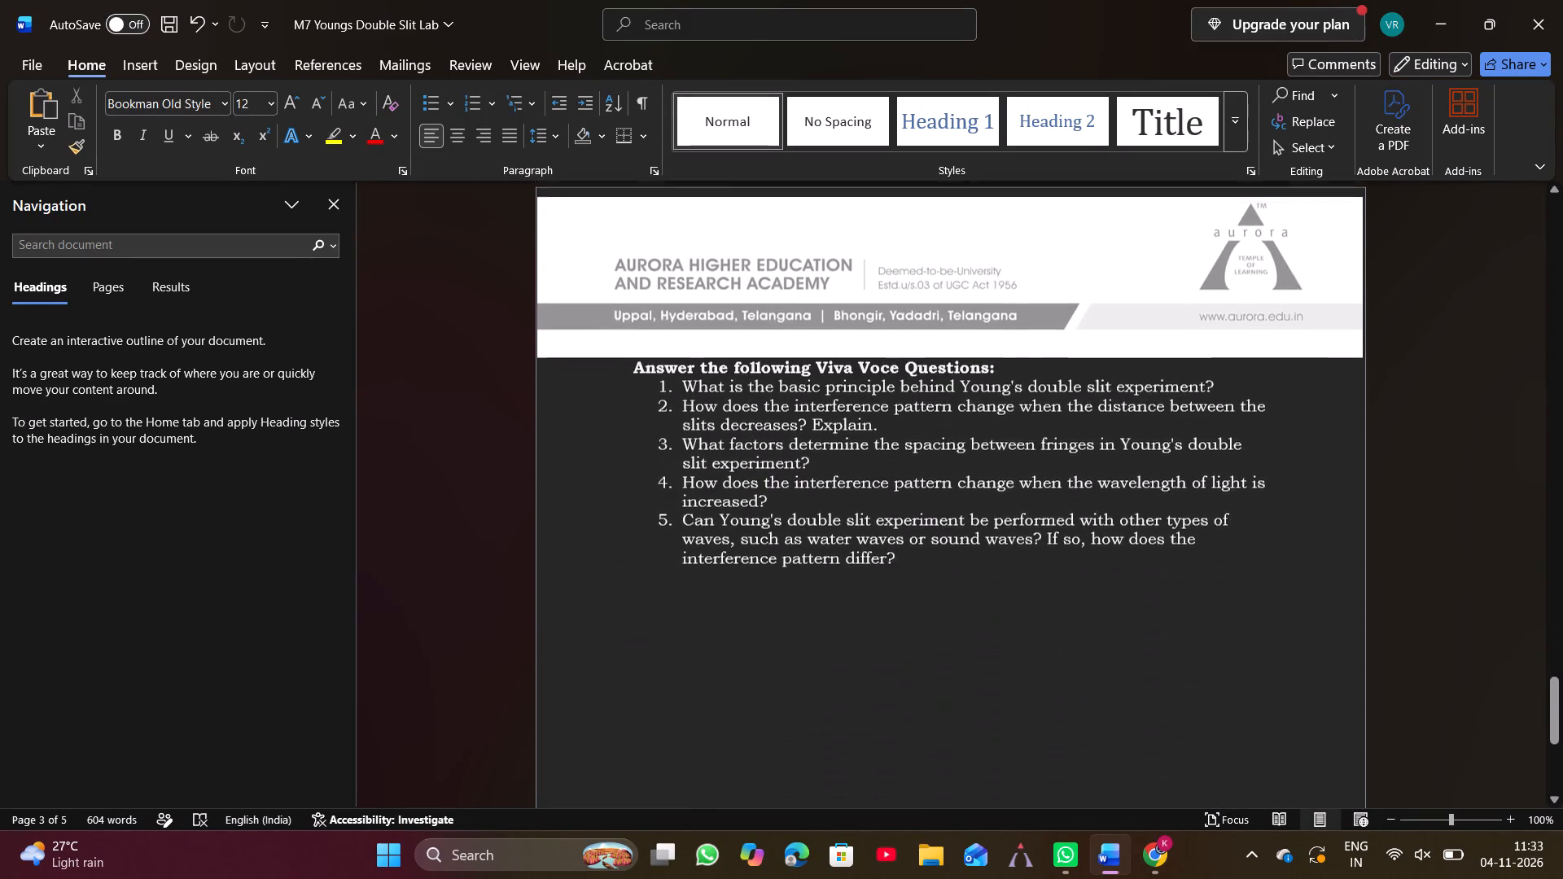
scroll(939, 673, up, 1)
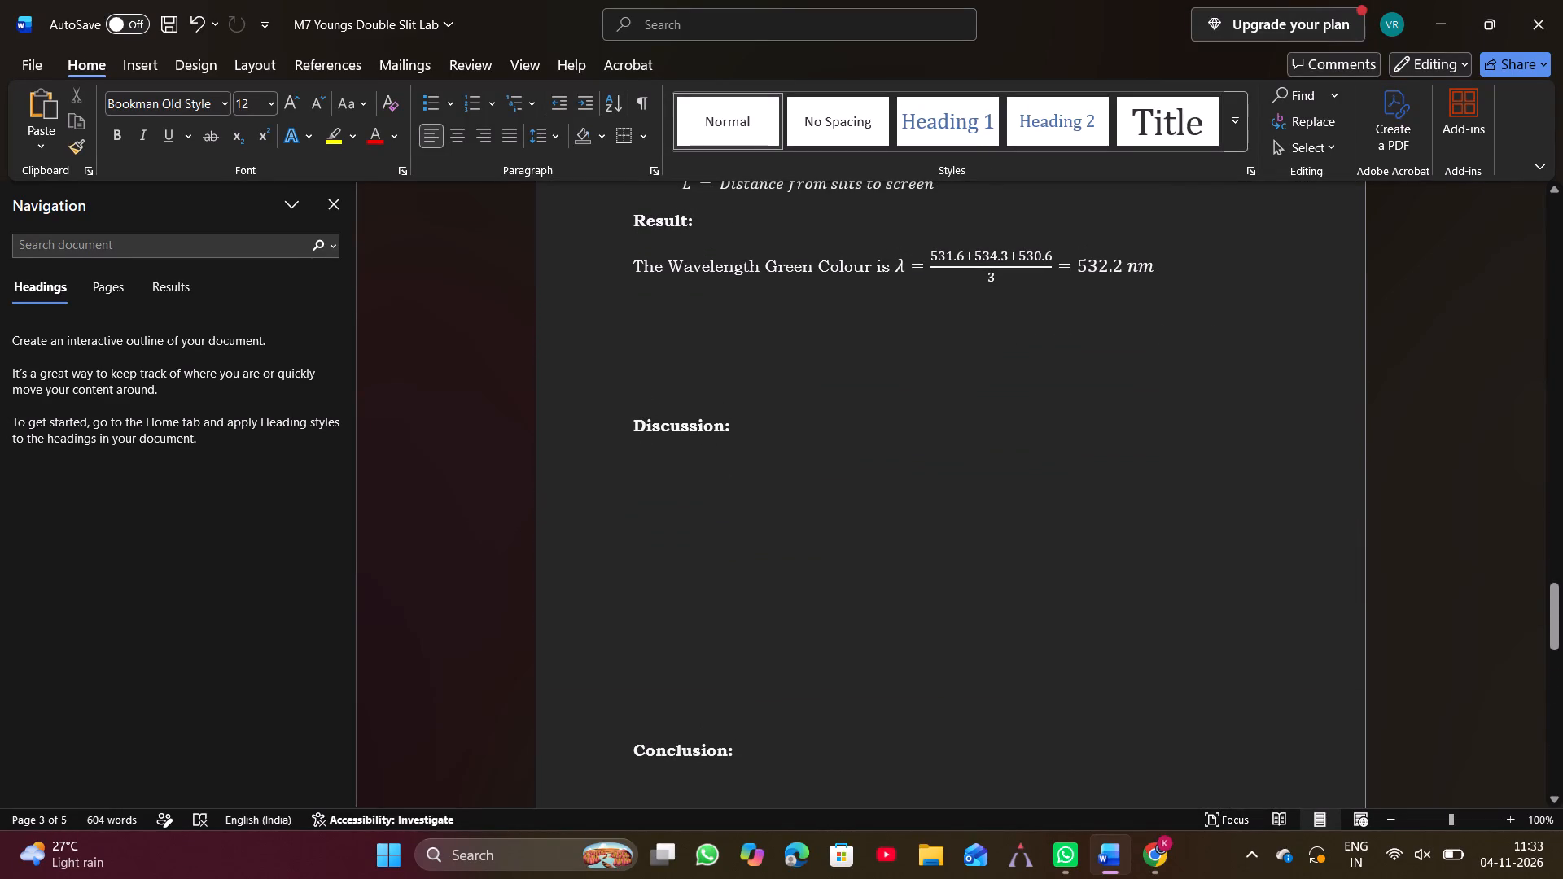
click(751, 437)
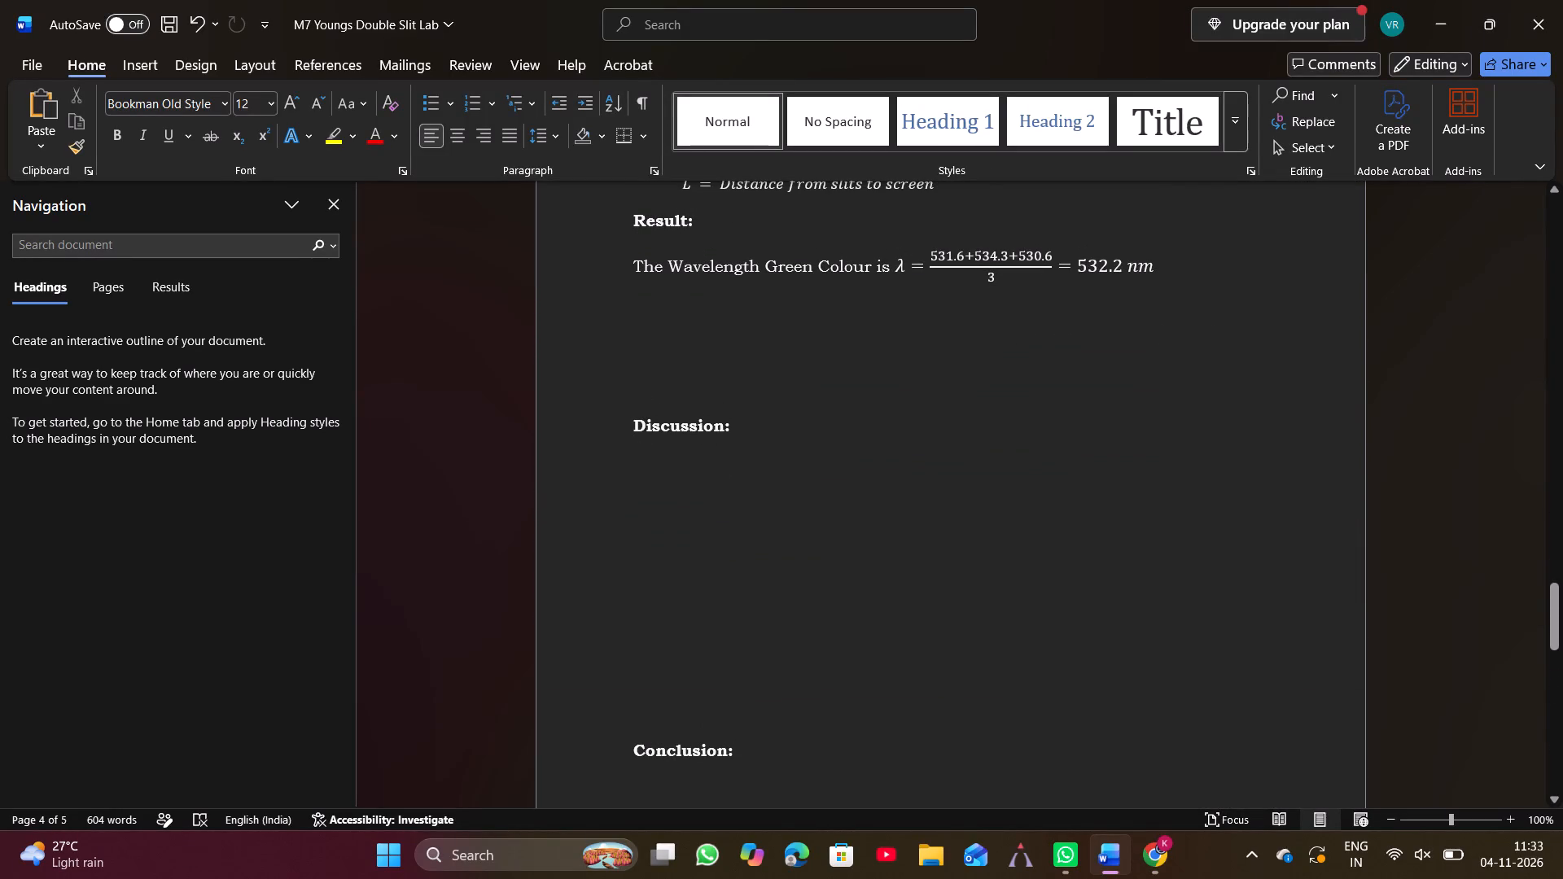
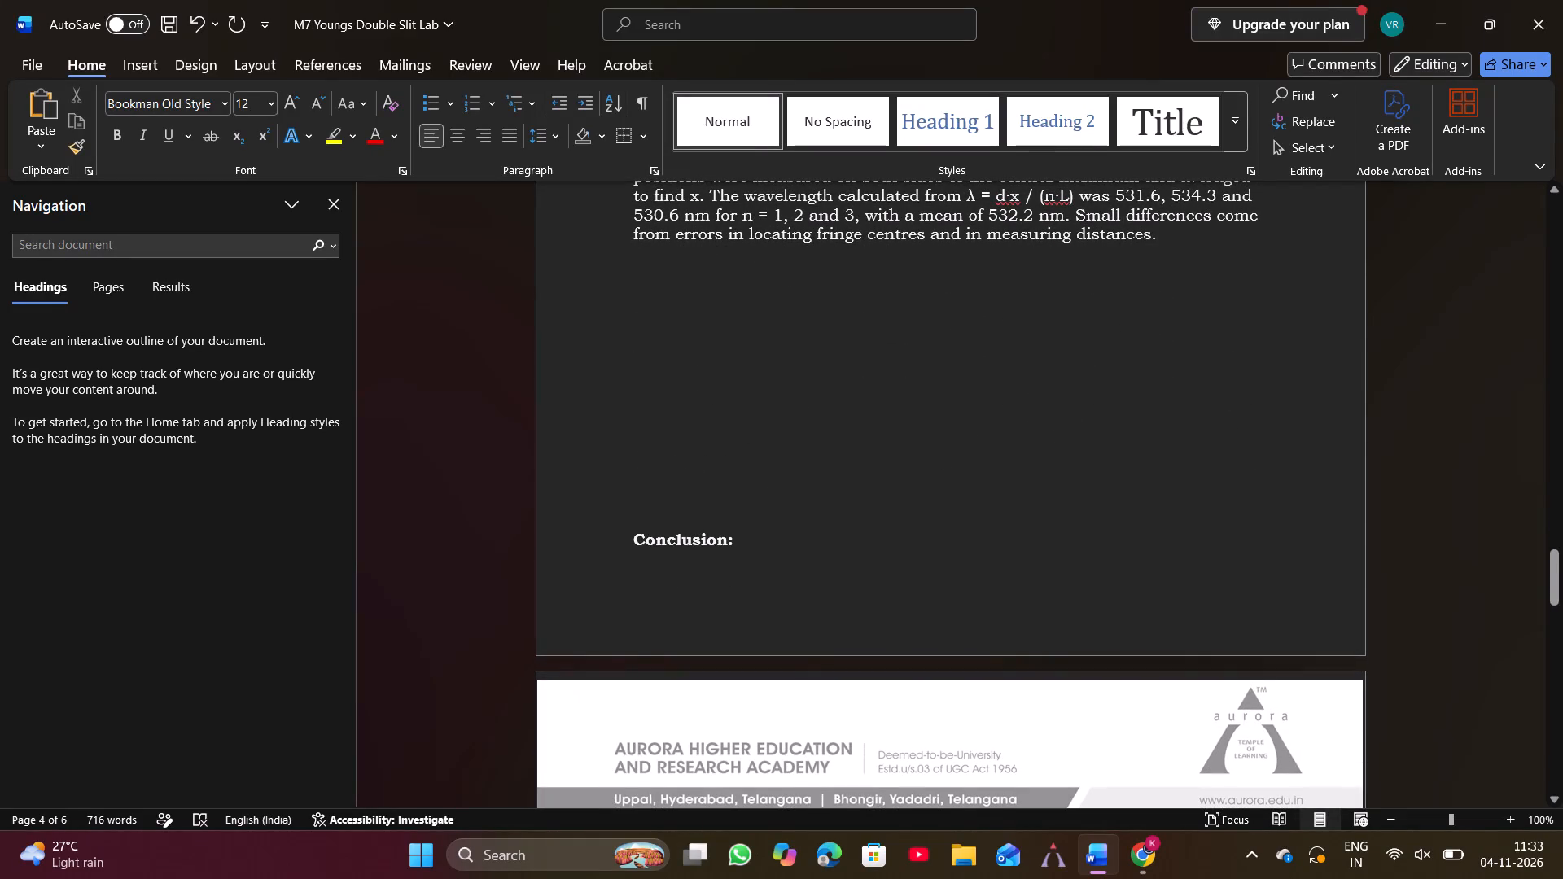
Delete the surplus blank lines between the Discussion paragraph and the Conclusion heading, leaving only a small gap.
click(628, 536)
key(BackSpace)
key(BackSpace)
key(BackSpace)
key(BackSpace)
key(BackSpace)
key(BackSpace)
key(BackSpace)
key(BackSpace)
key(BackSpace)
key(BackSpace)
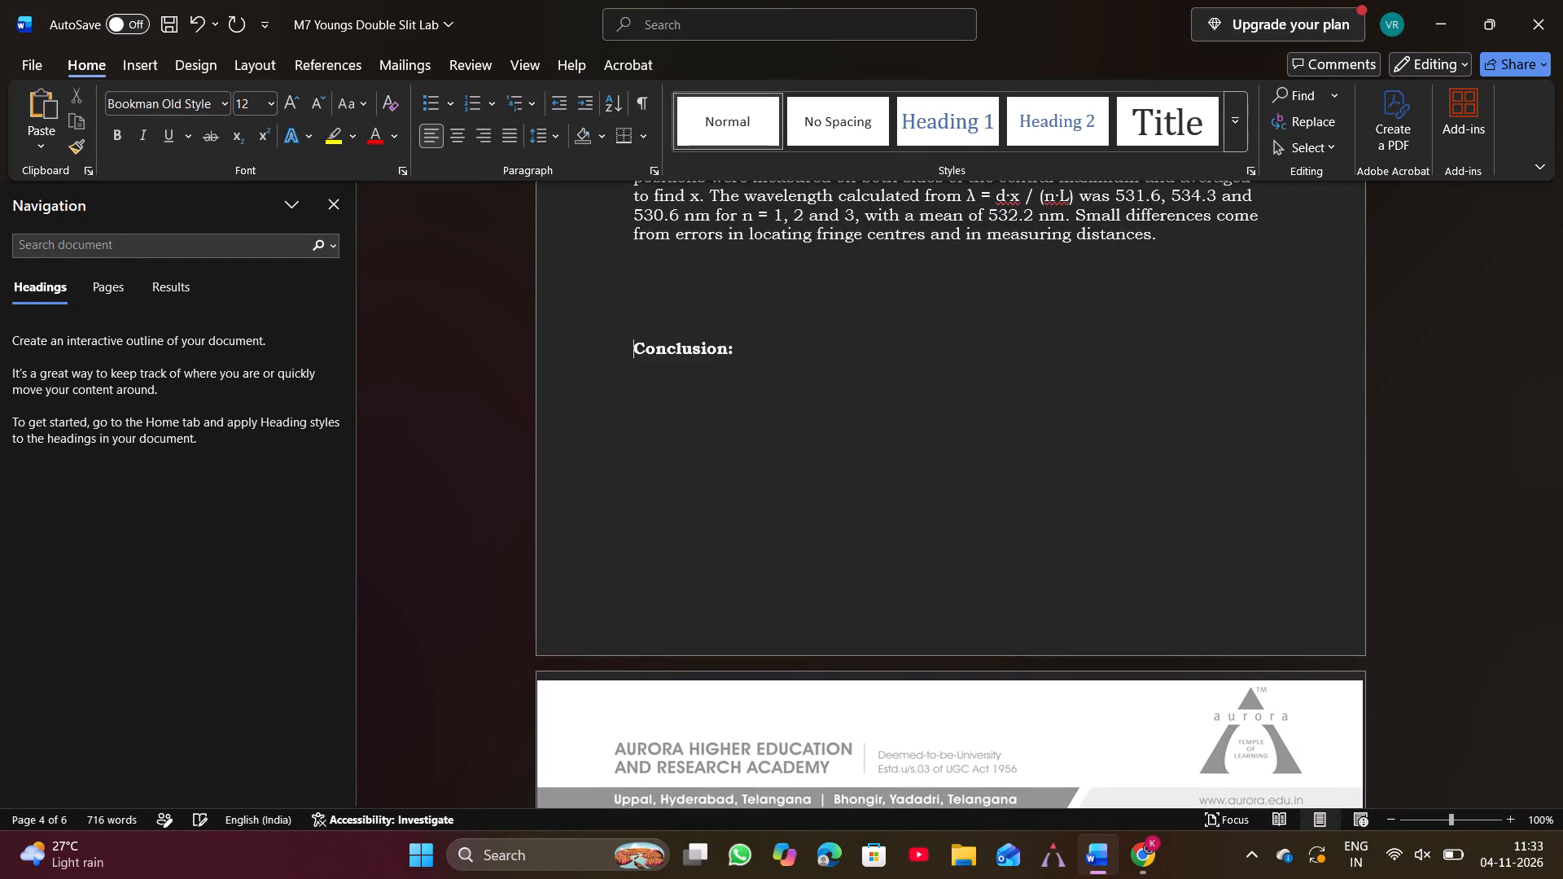
key(BackSpace)
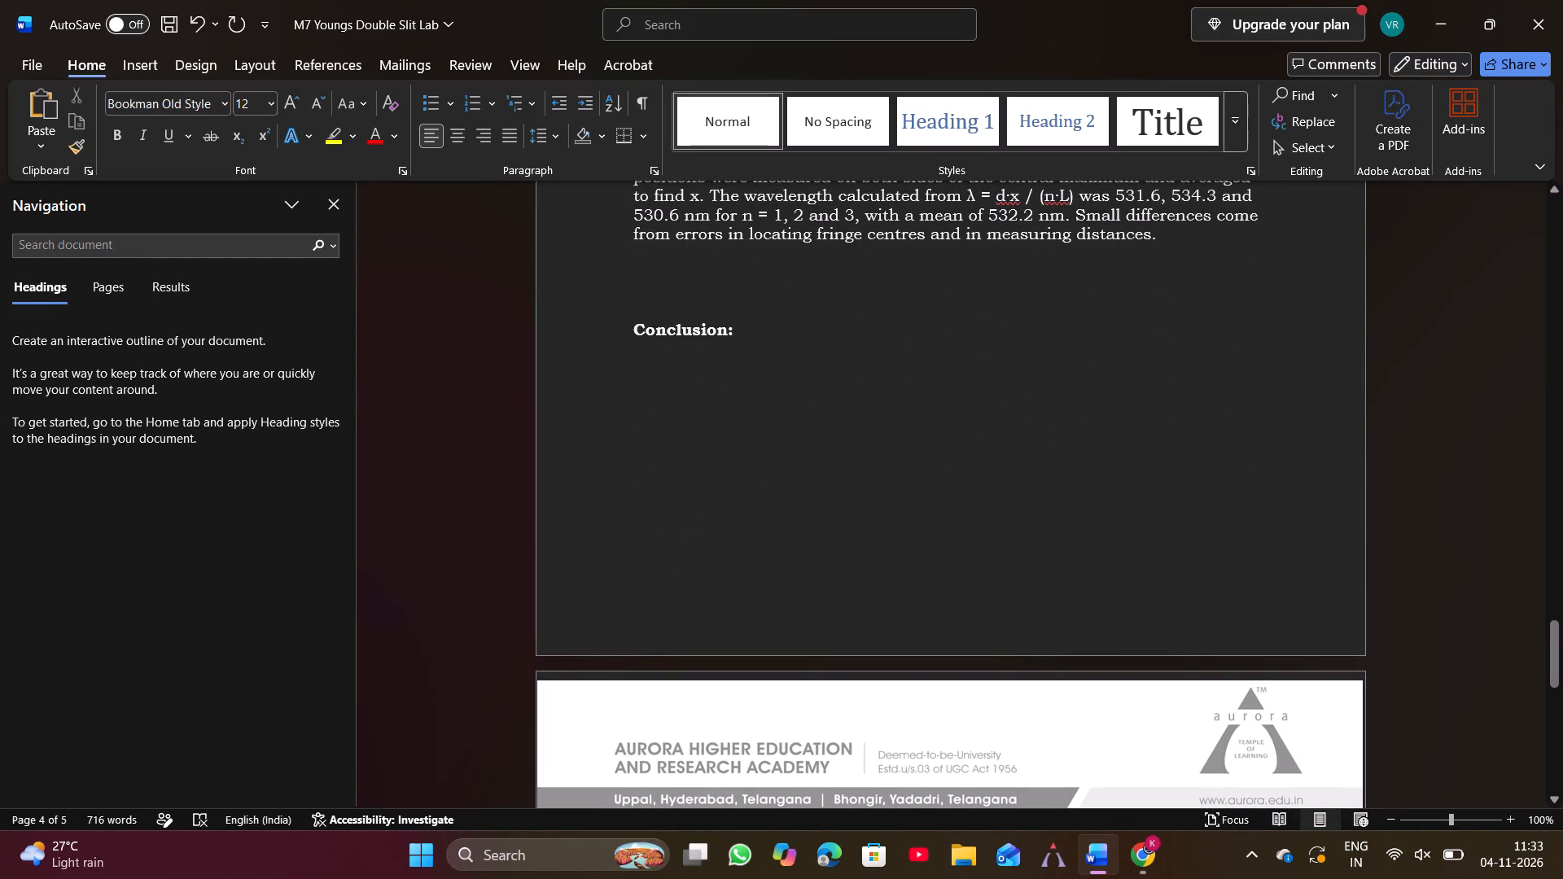
Start a new line directly below the Conclusion heading for its text.
click(743, 321)
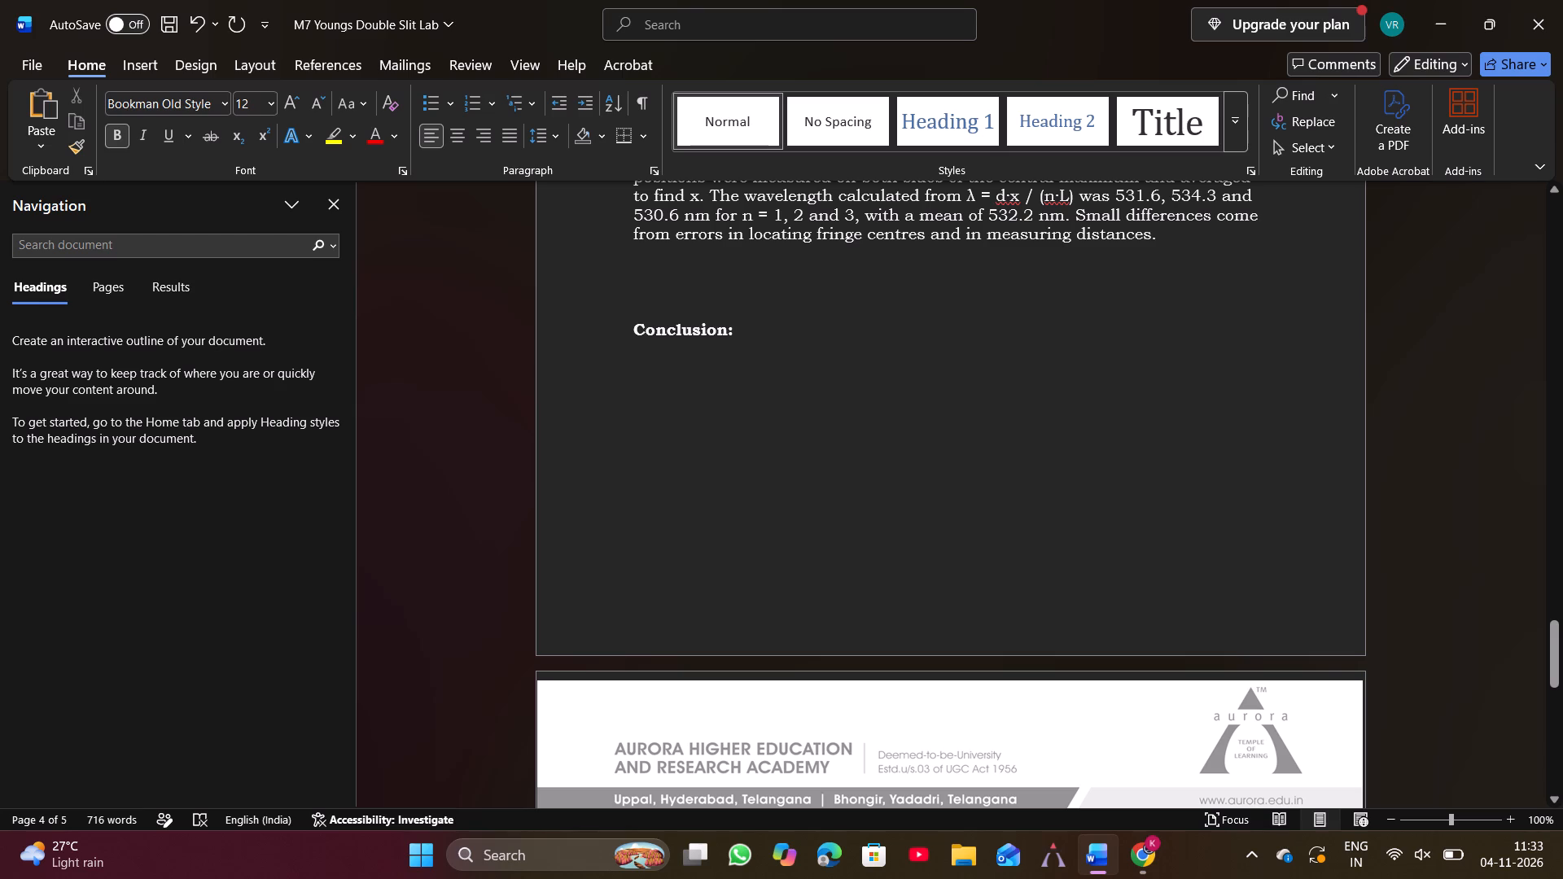
key(Return)
Switch from the lab document to Windows Search, ready for a query.
click(555, 859)
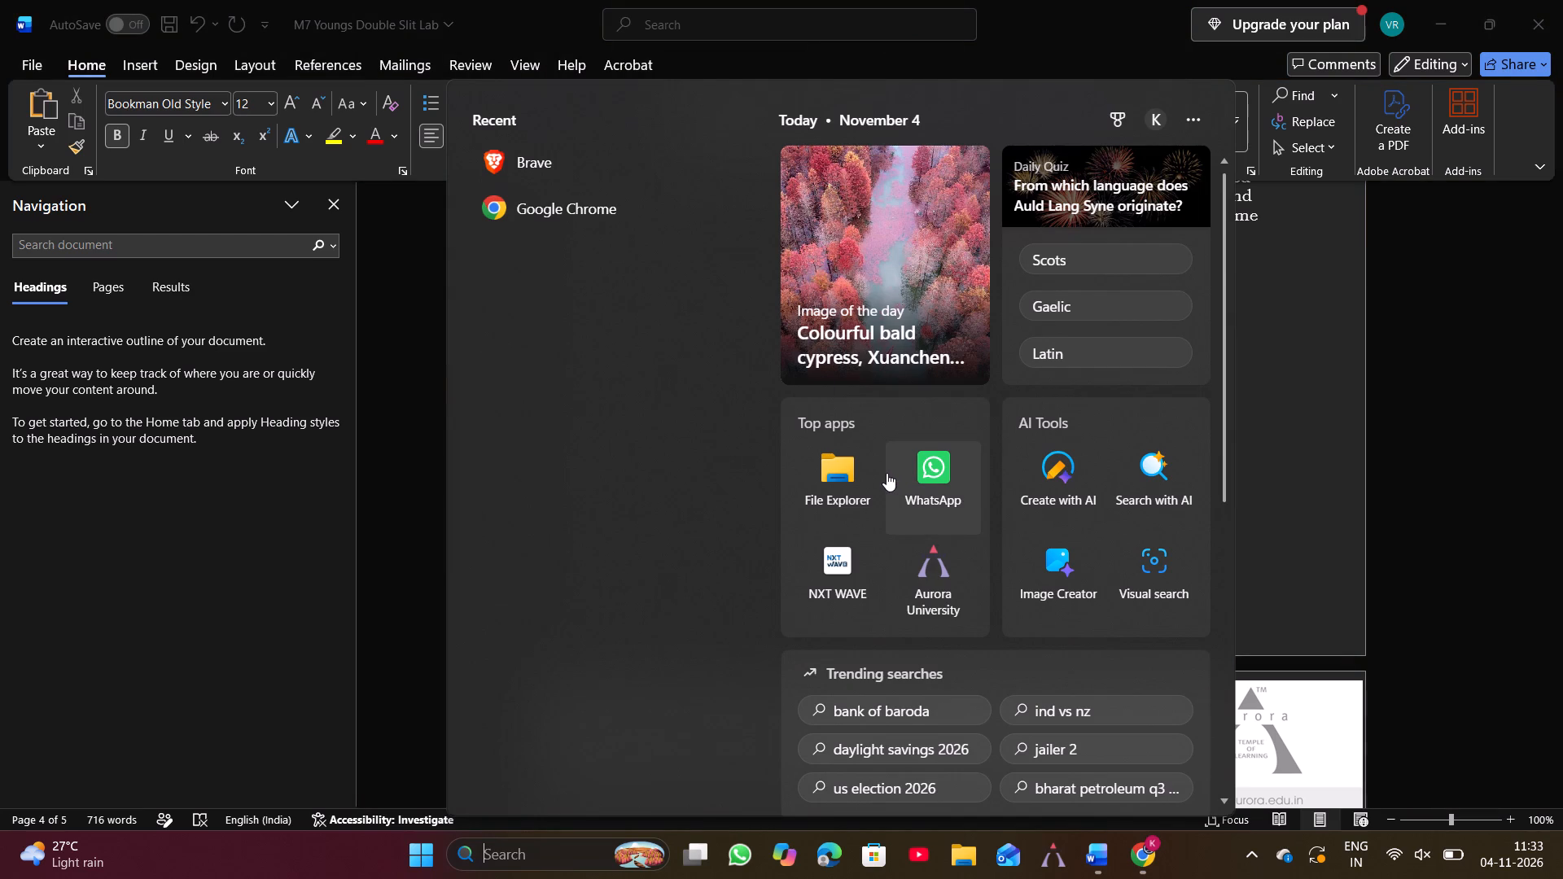
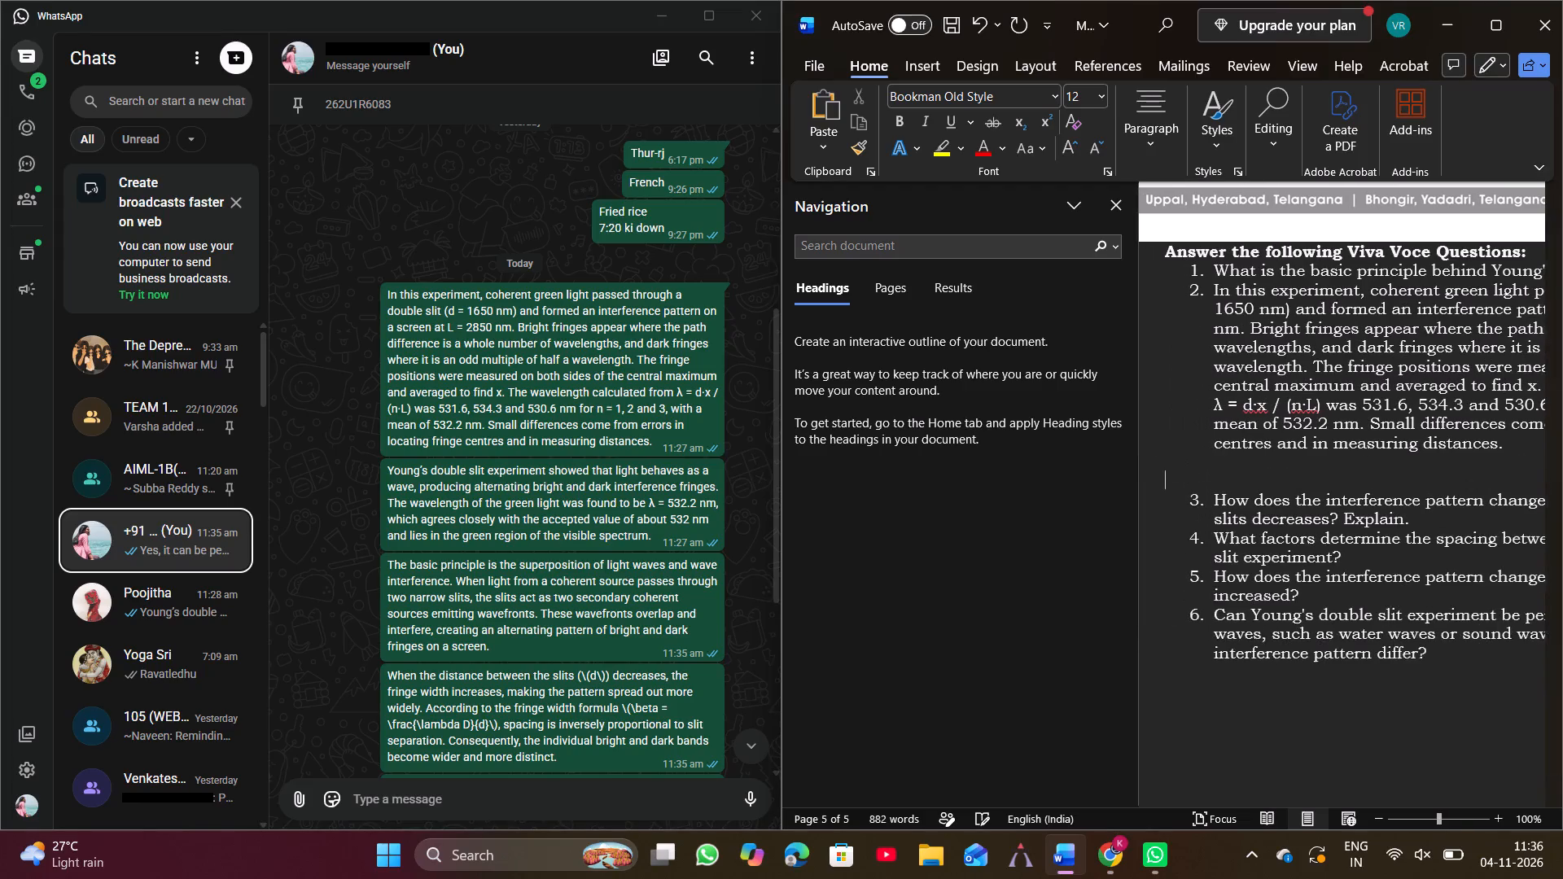
key(Return)
key(Return)
key(Return)
key(Return)
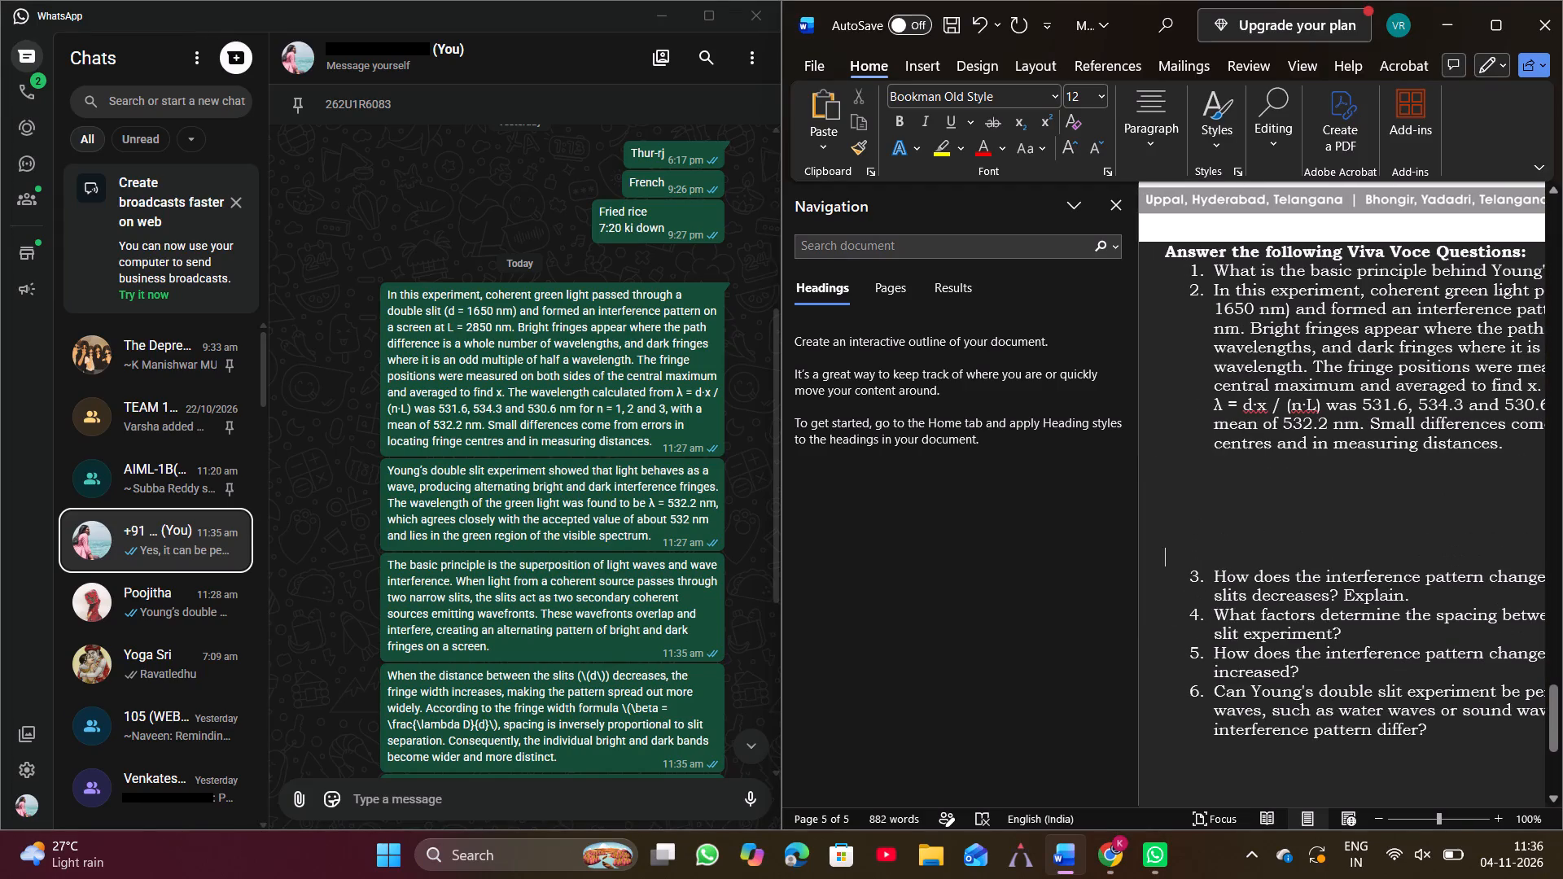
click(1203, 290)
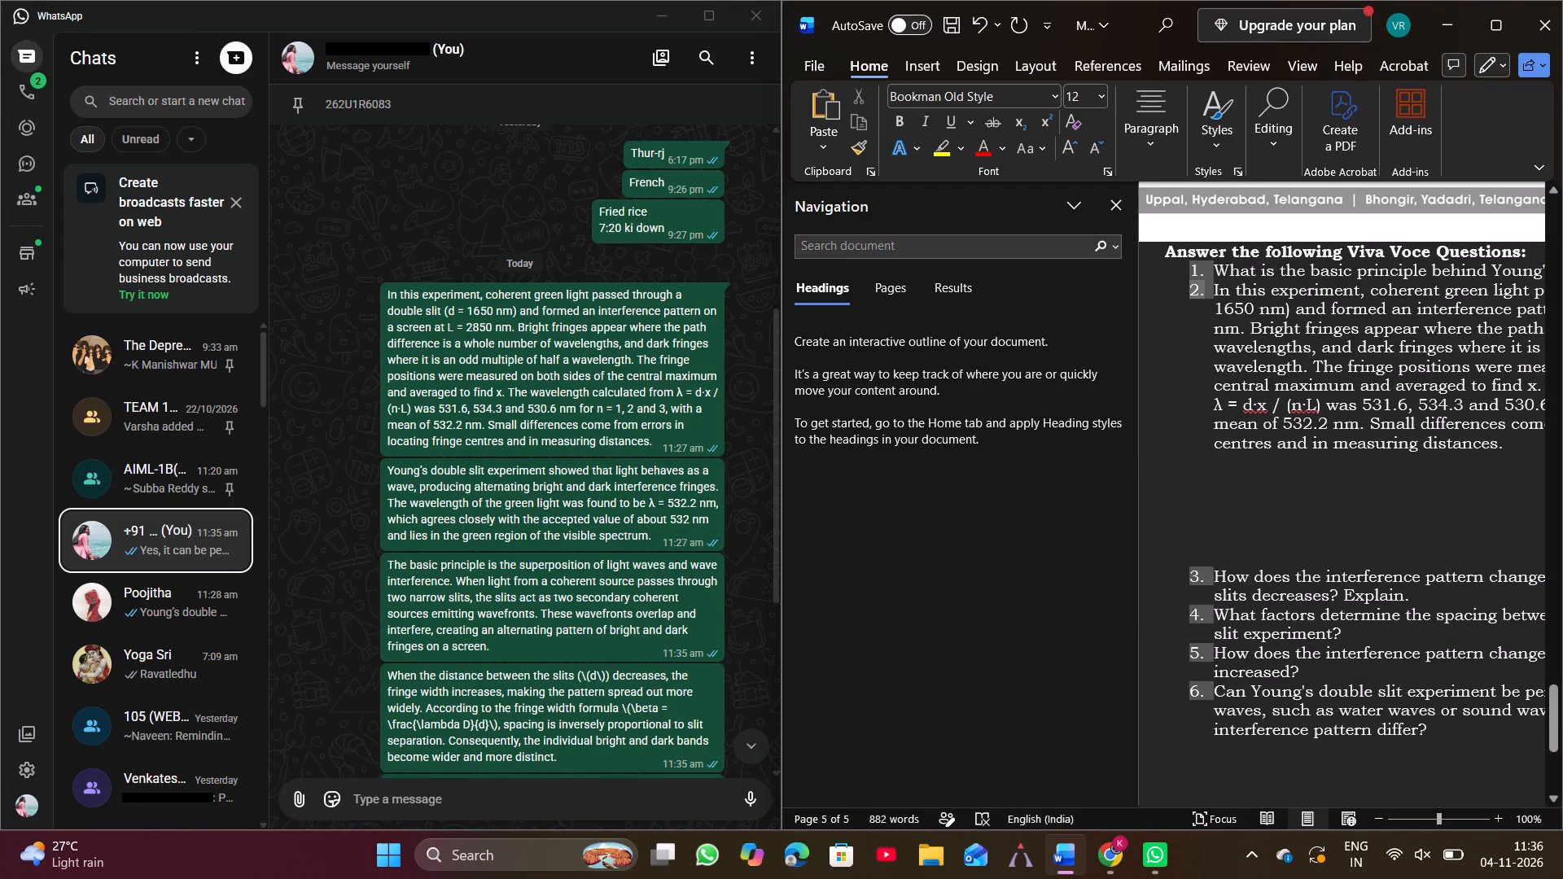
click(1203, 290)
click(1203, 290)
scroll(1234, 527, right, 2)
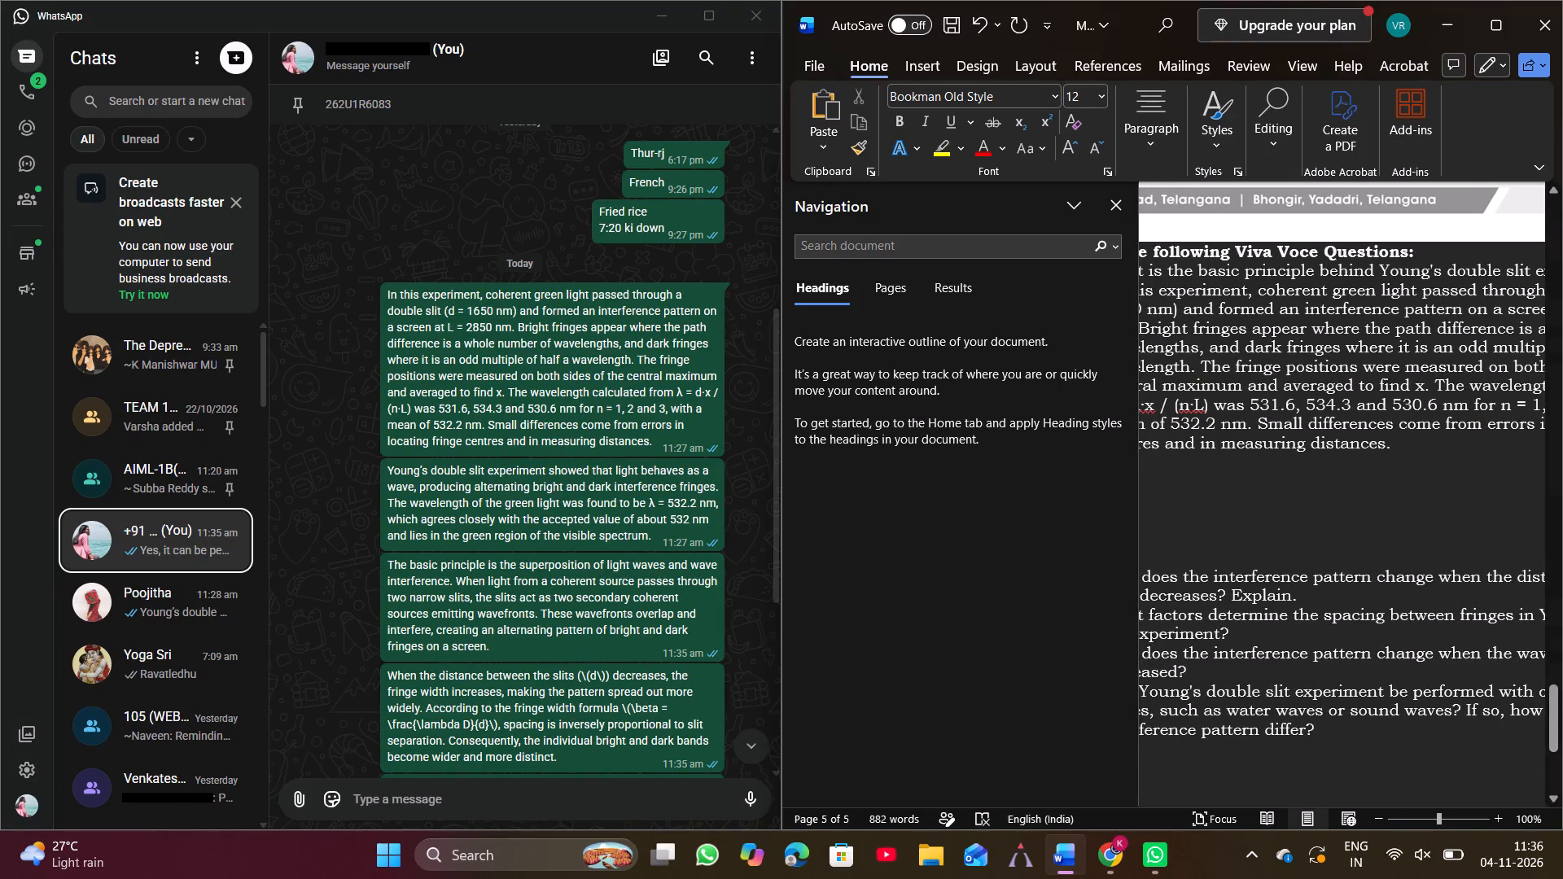
key(Return)
key(Return)
key(Return)
key(Return)
key(Return)
key(Return)
key(Return)
key(Return)
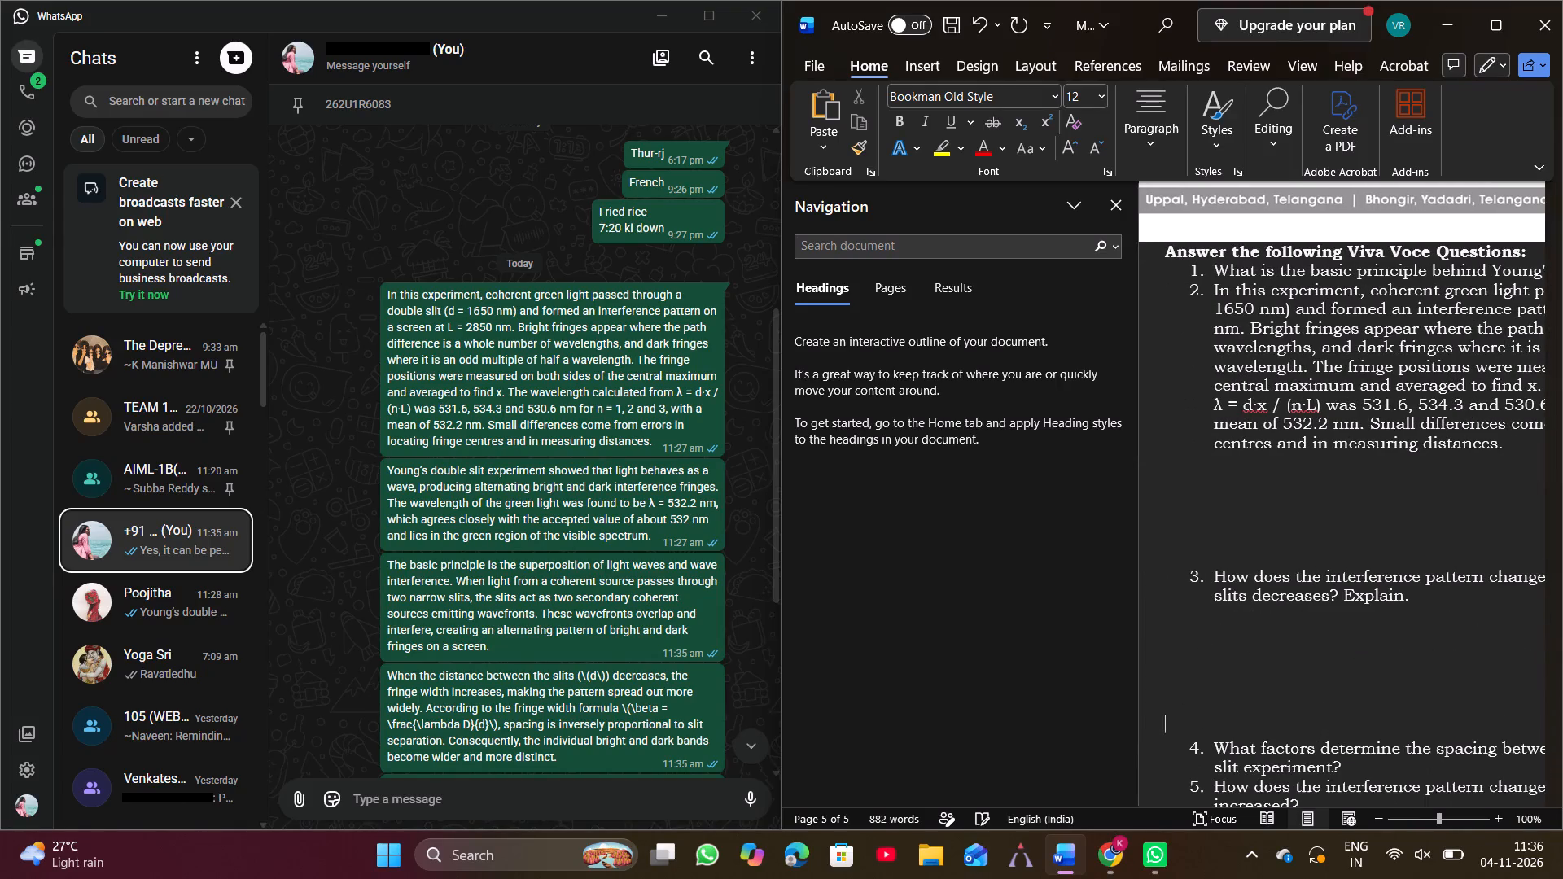
Examine the spacing around the Viva Voce questions and the remaining questions down to the one on water or sound waves.
scroll(1301, 595, down, 1)
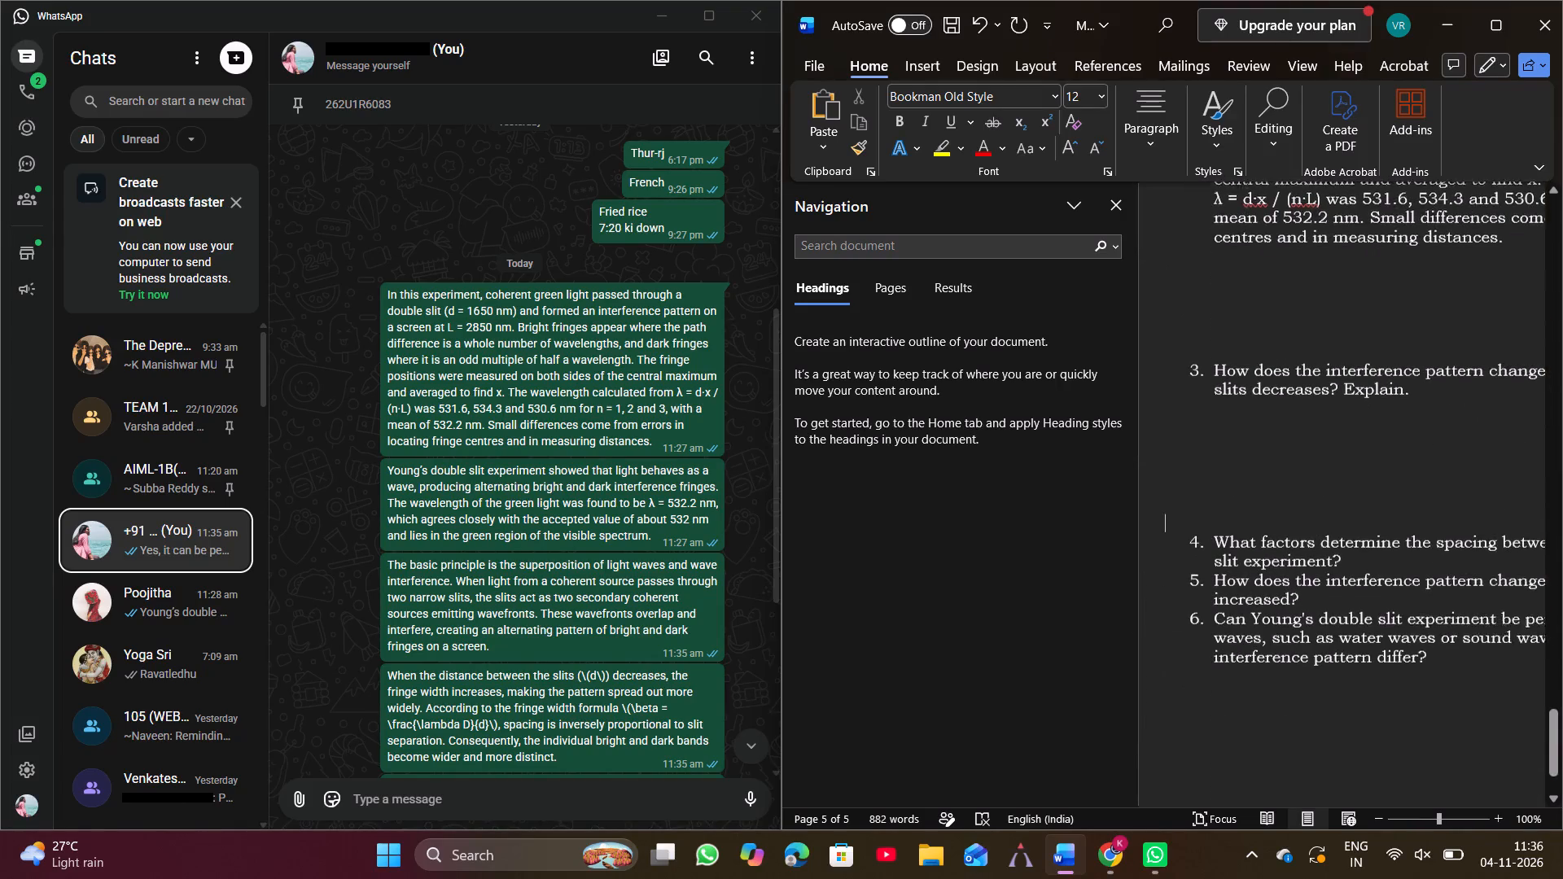
scroll(1301, 595, down, 1)
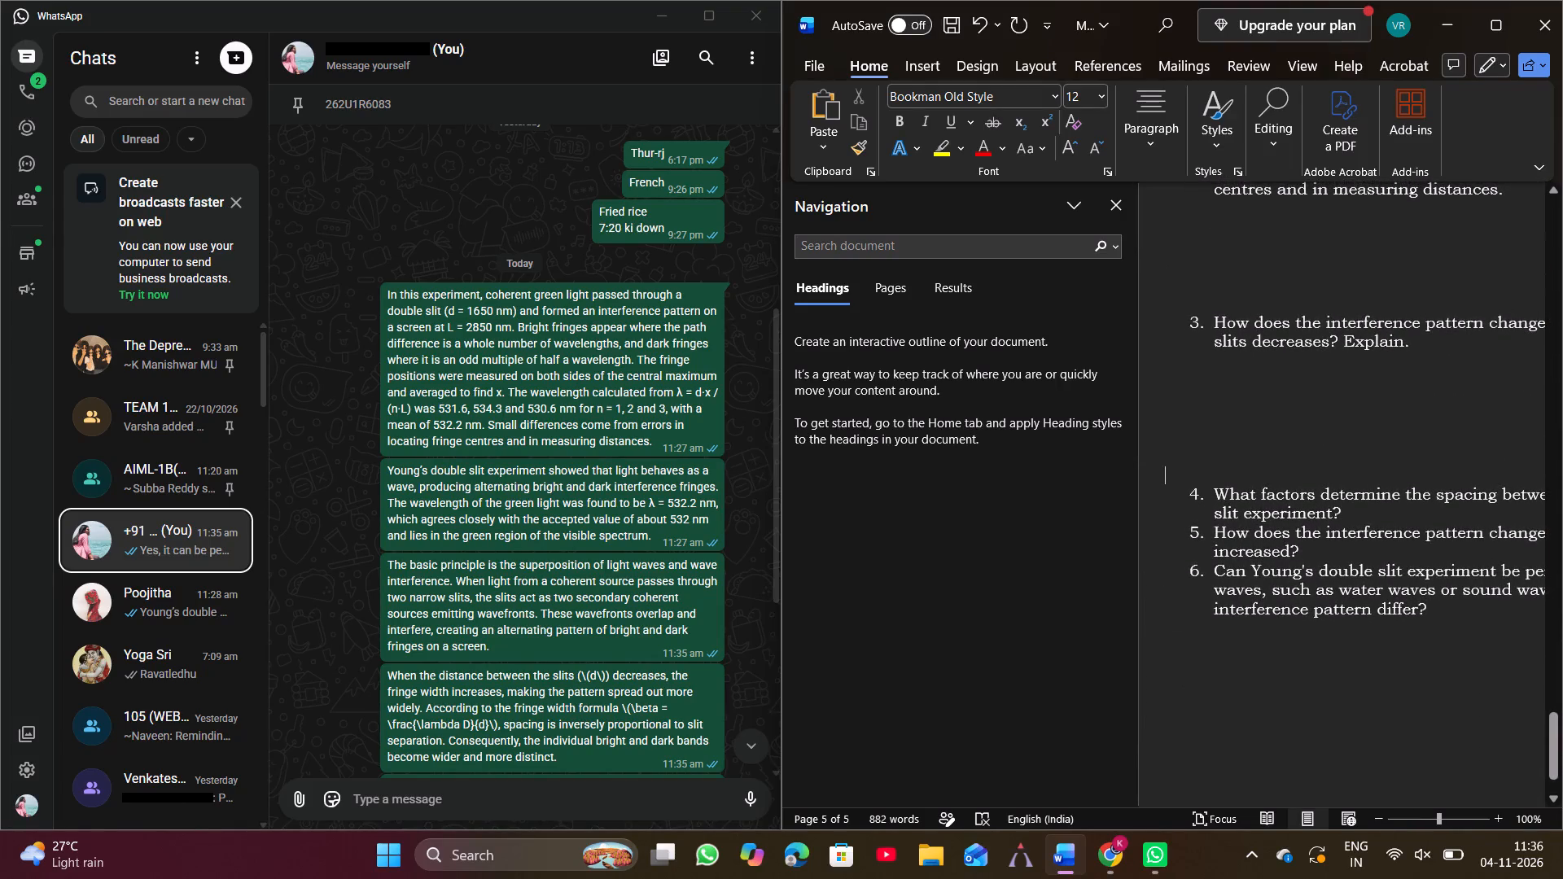
scroll(1301, 595, down, 1)
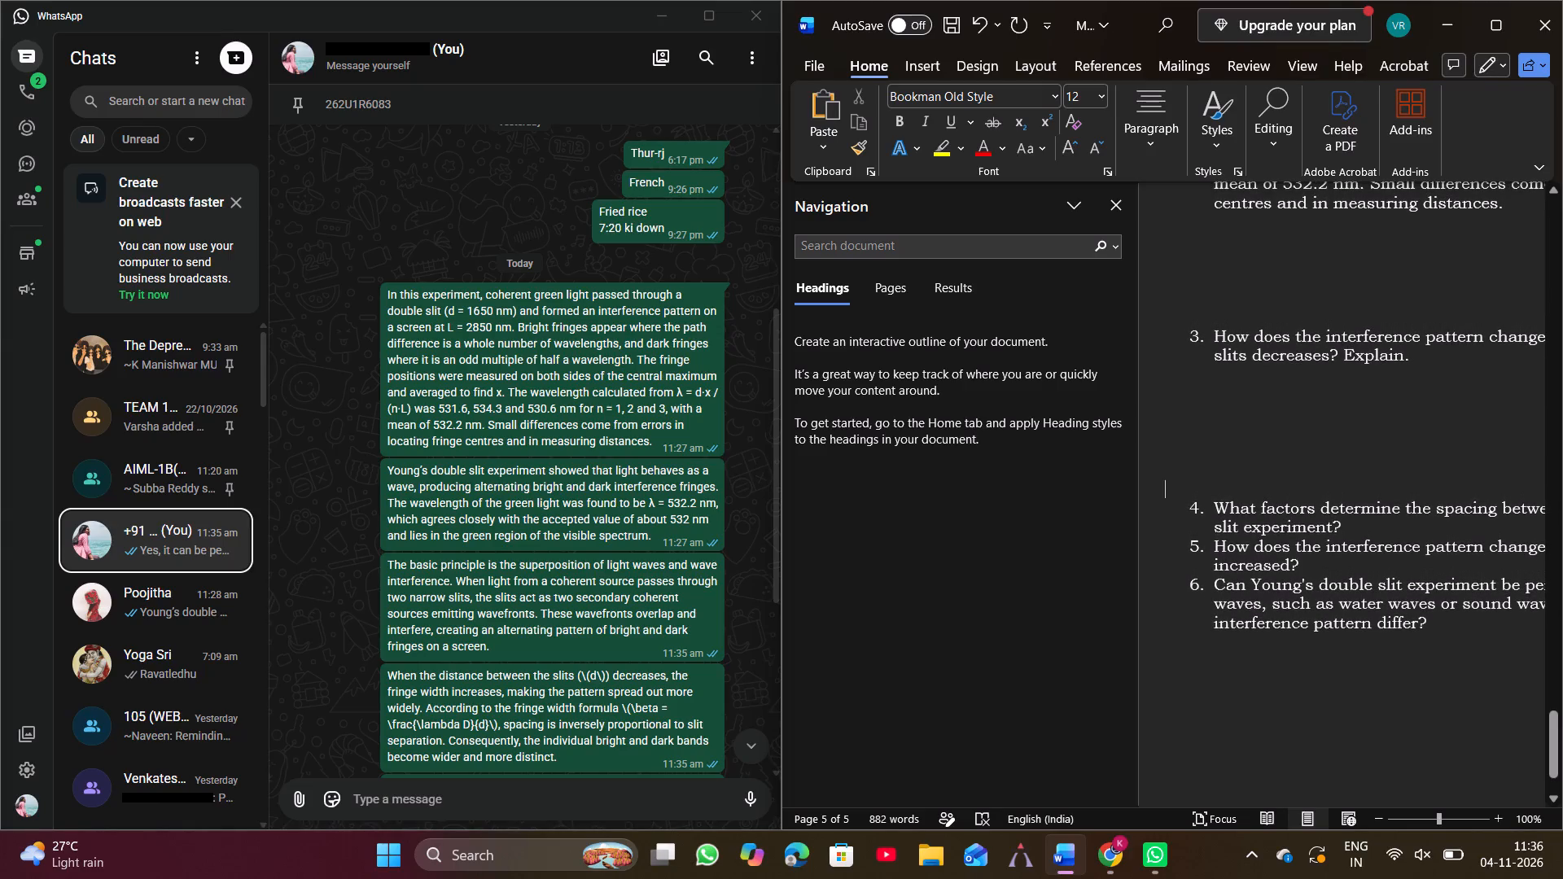
scroll(1301, 595, down, 4)
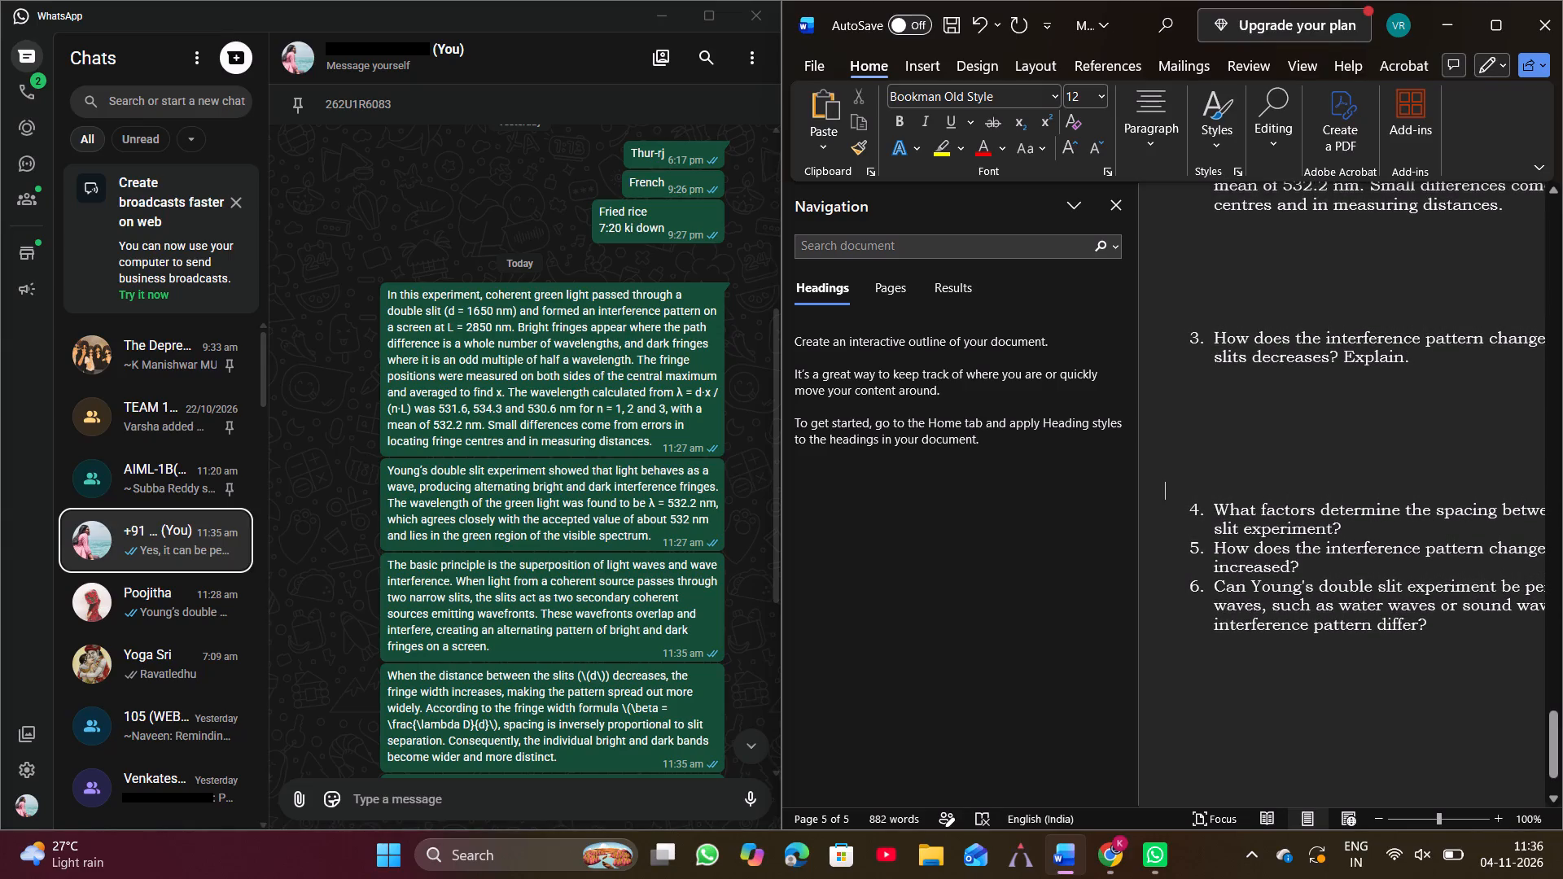
scroll(1301, 595, down, 2)
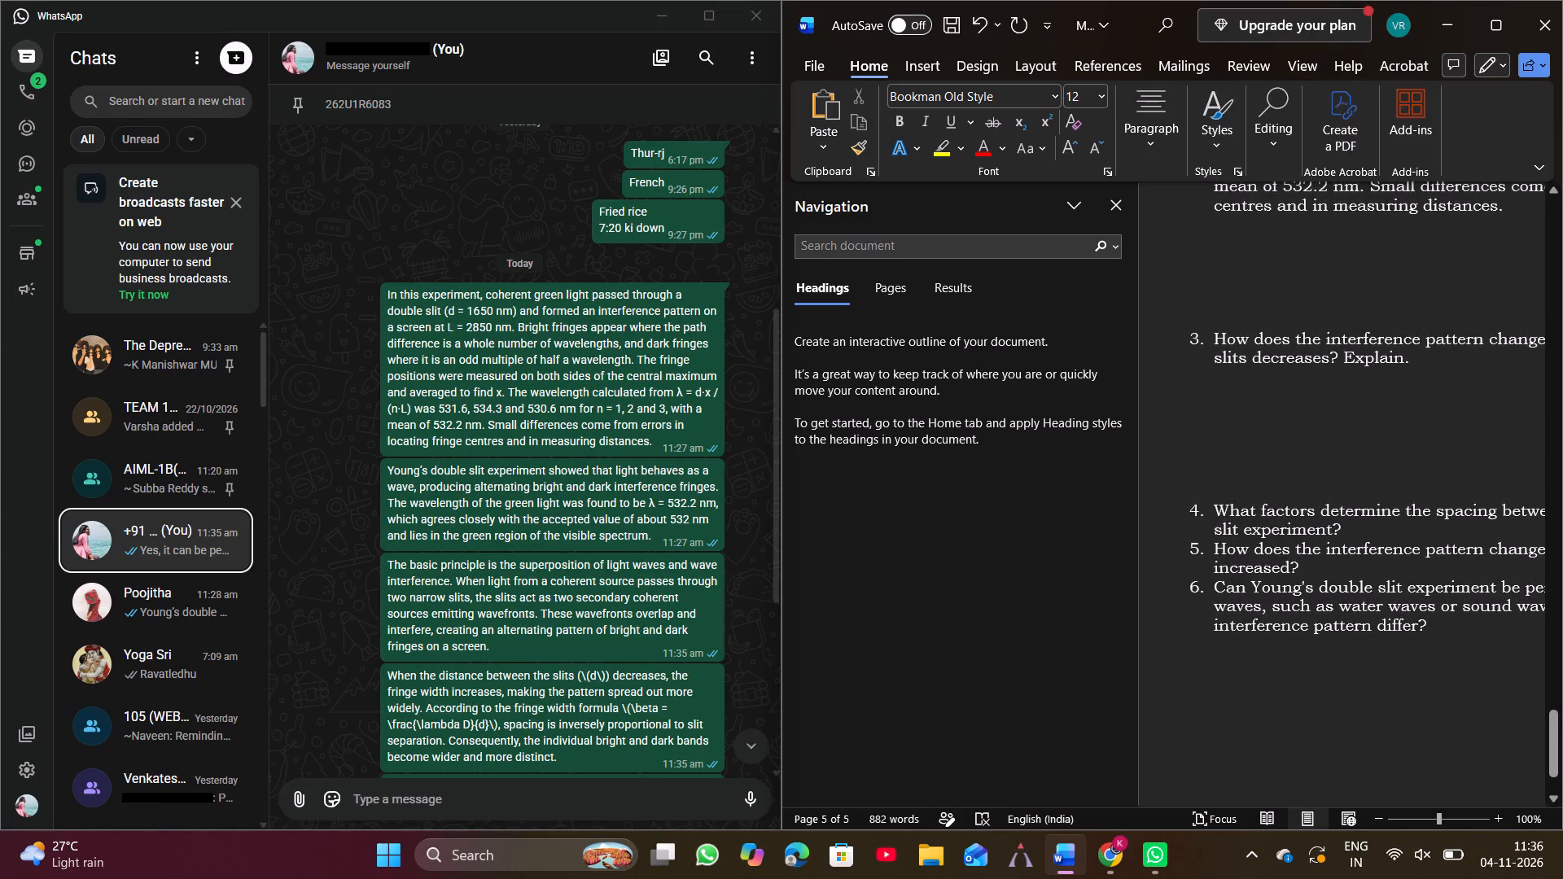
scroll(1301, 595, down, 3)
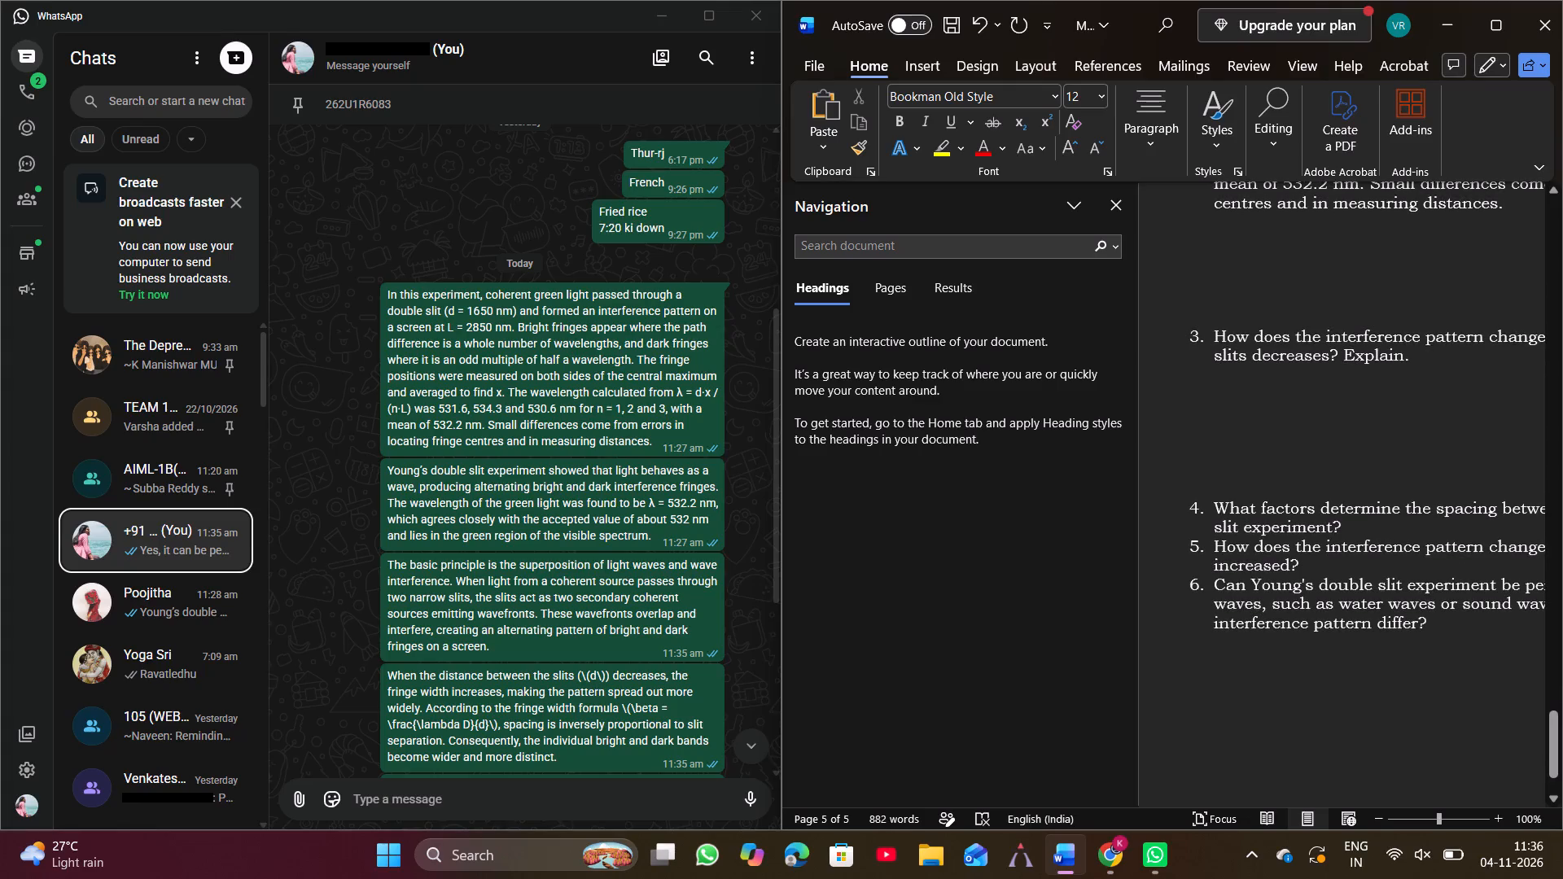
scroll(1301, 595, down, 1)
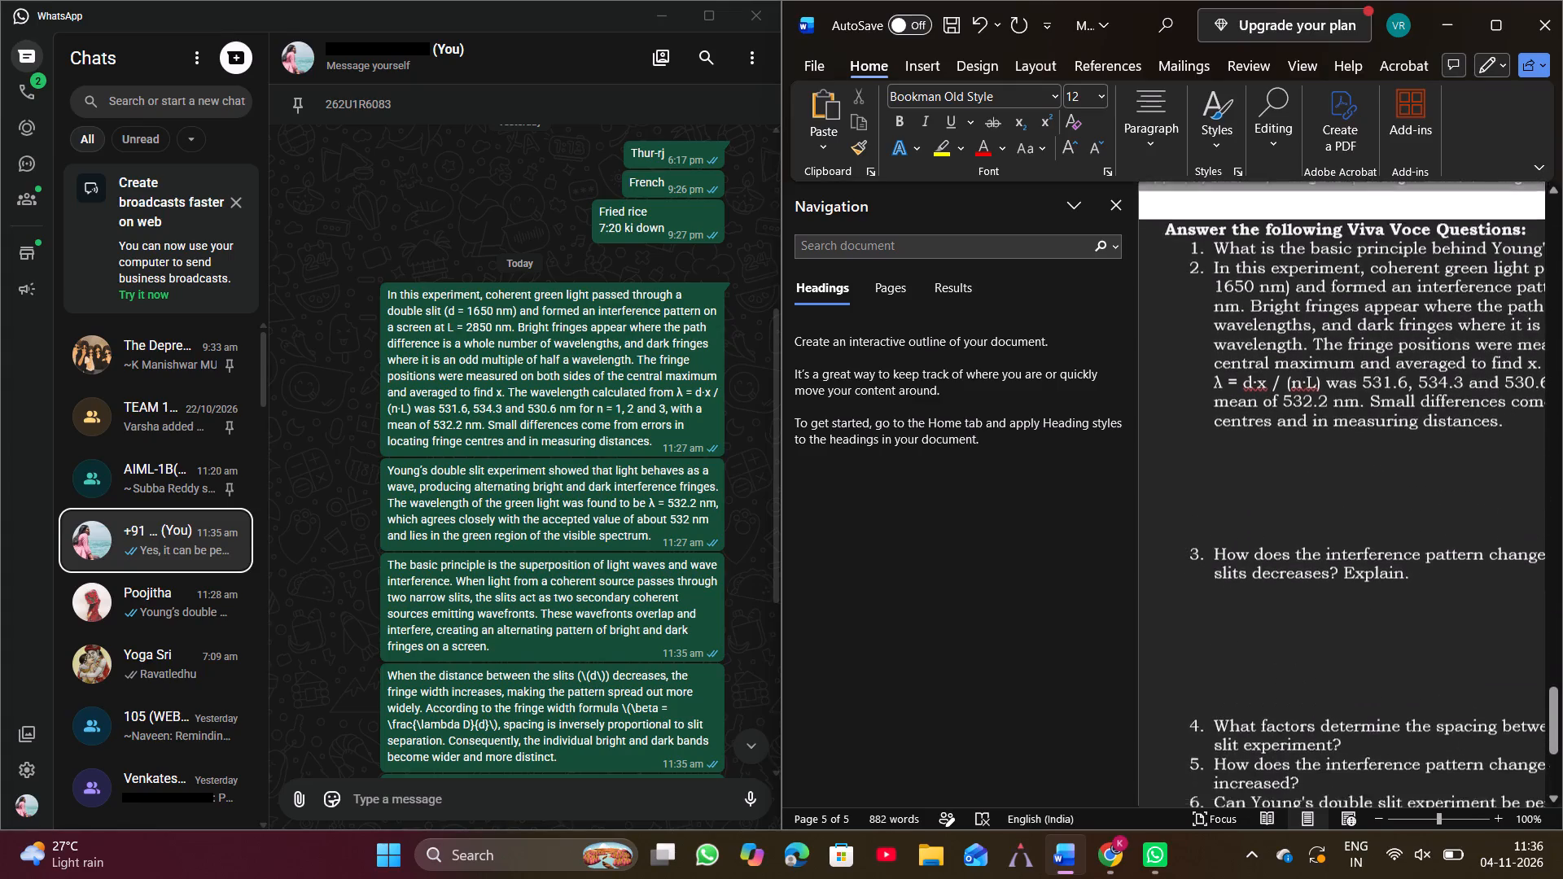
scroll(1301, 595, down, 1)
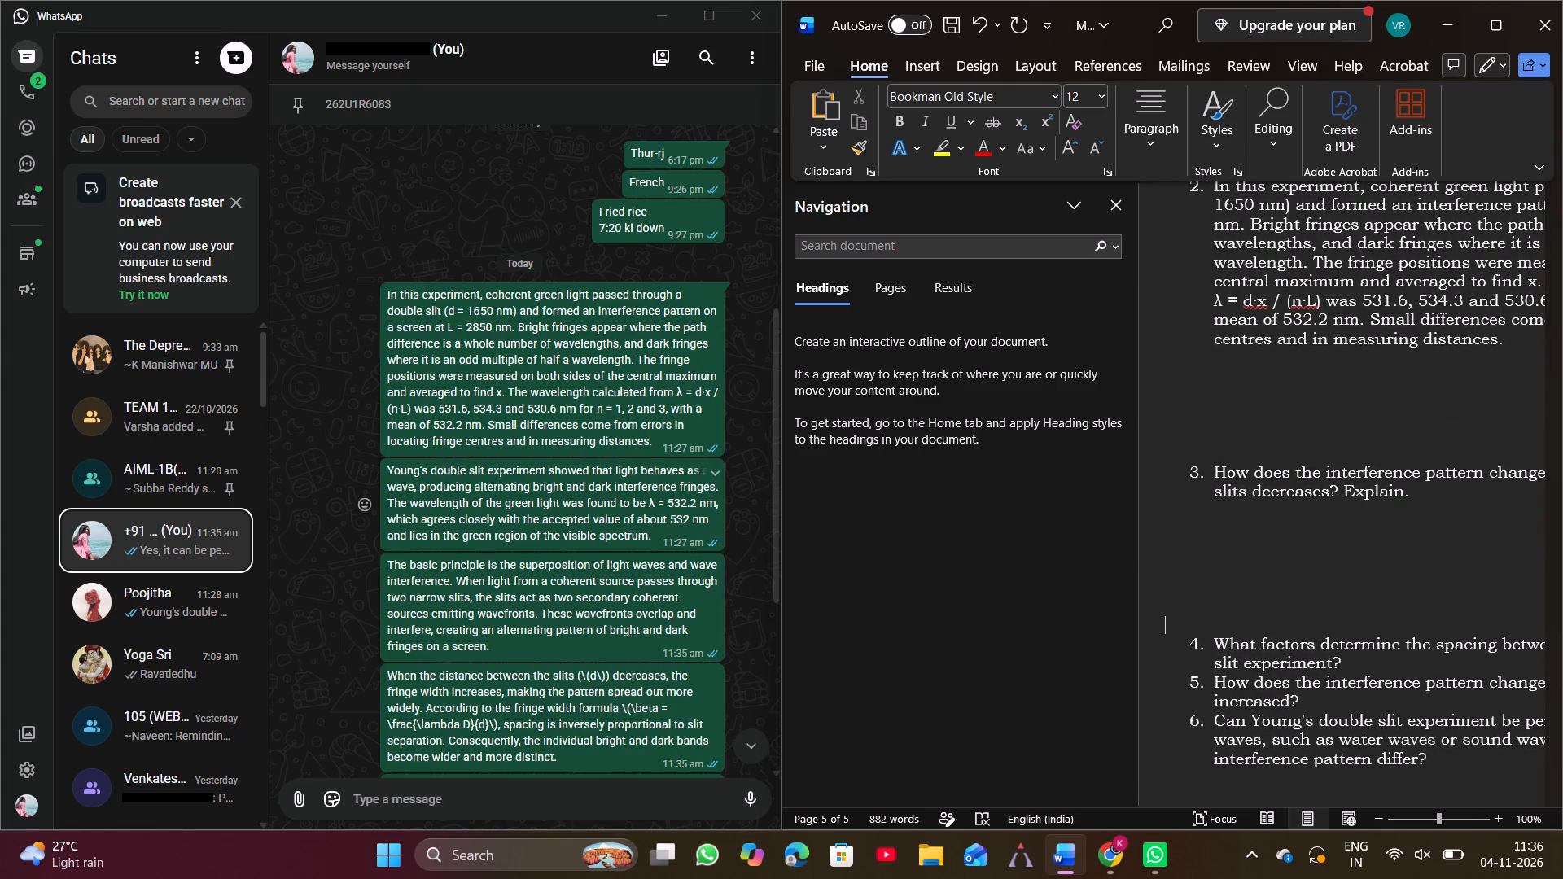
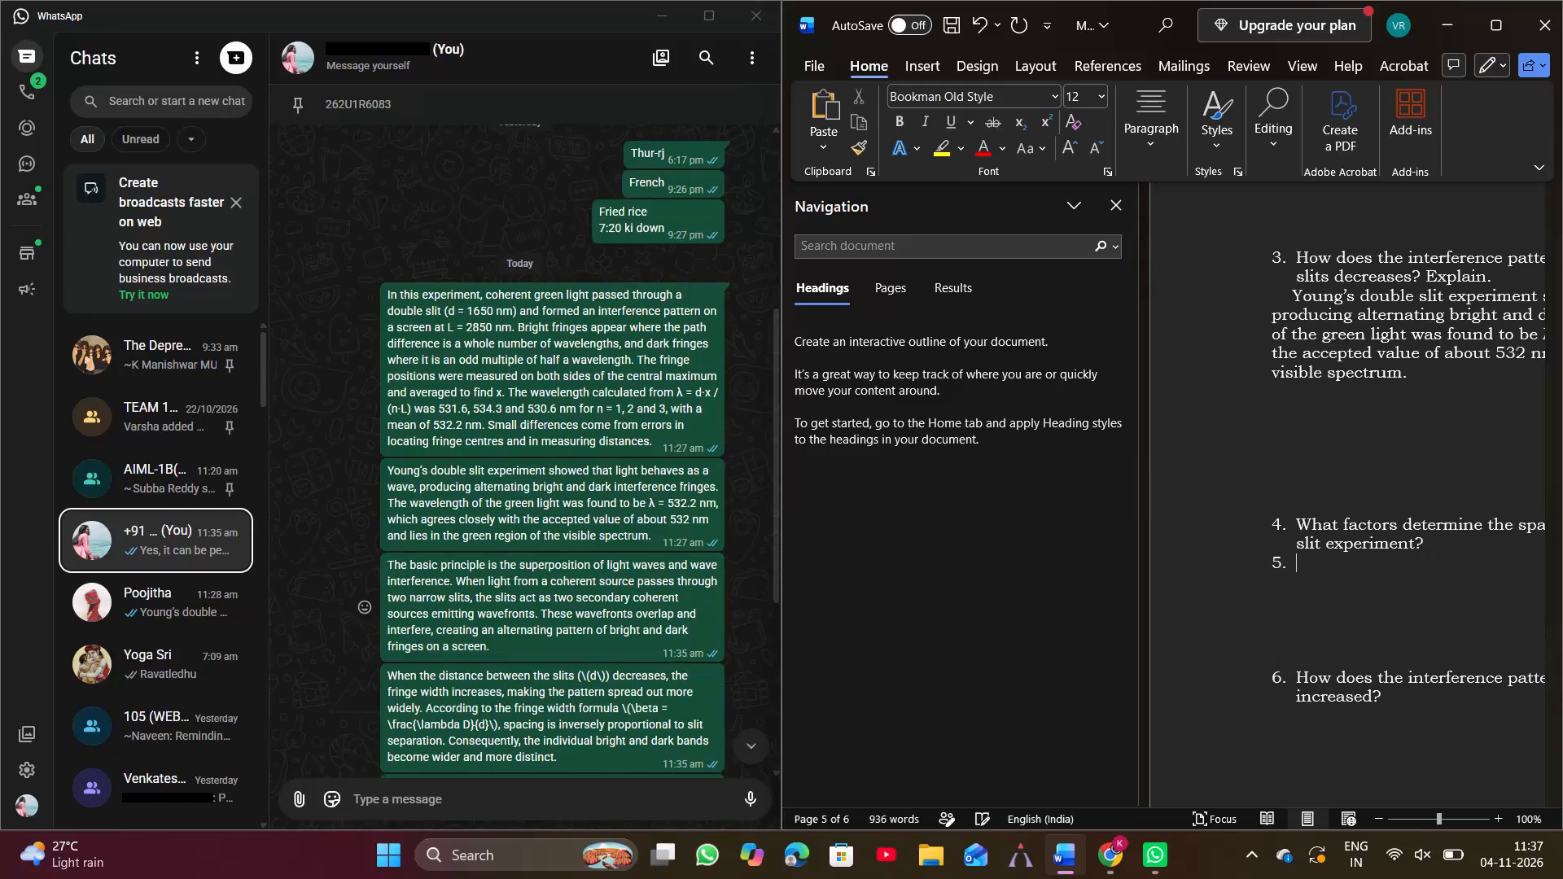
Paste the copied "The basic principle is the superposition…" answer under question 4 and remove the list number in front of it.
key(ctrl+v)
scroll(1436, 542, right, 11)
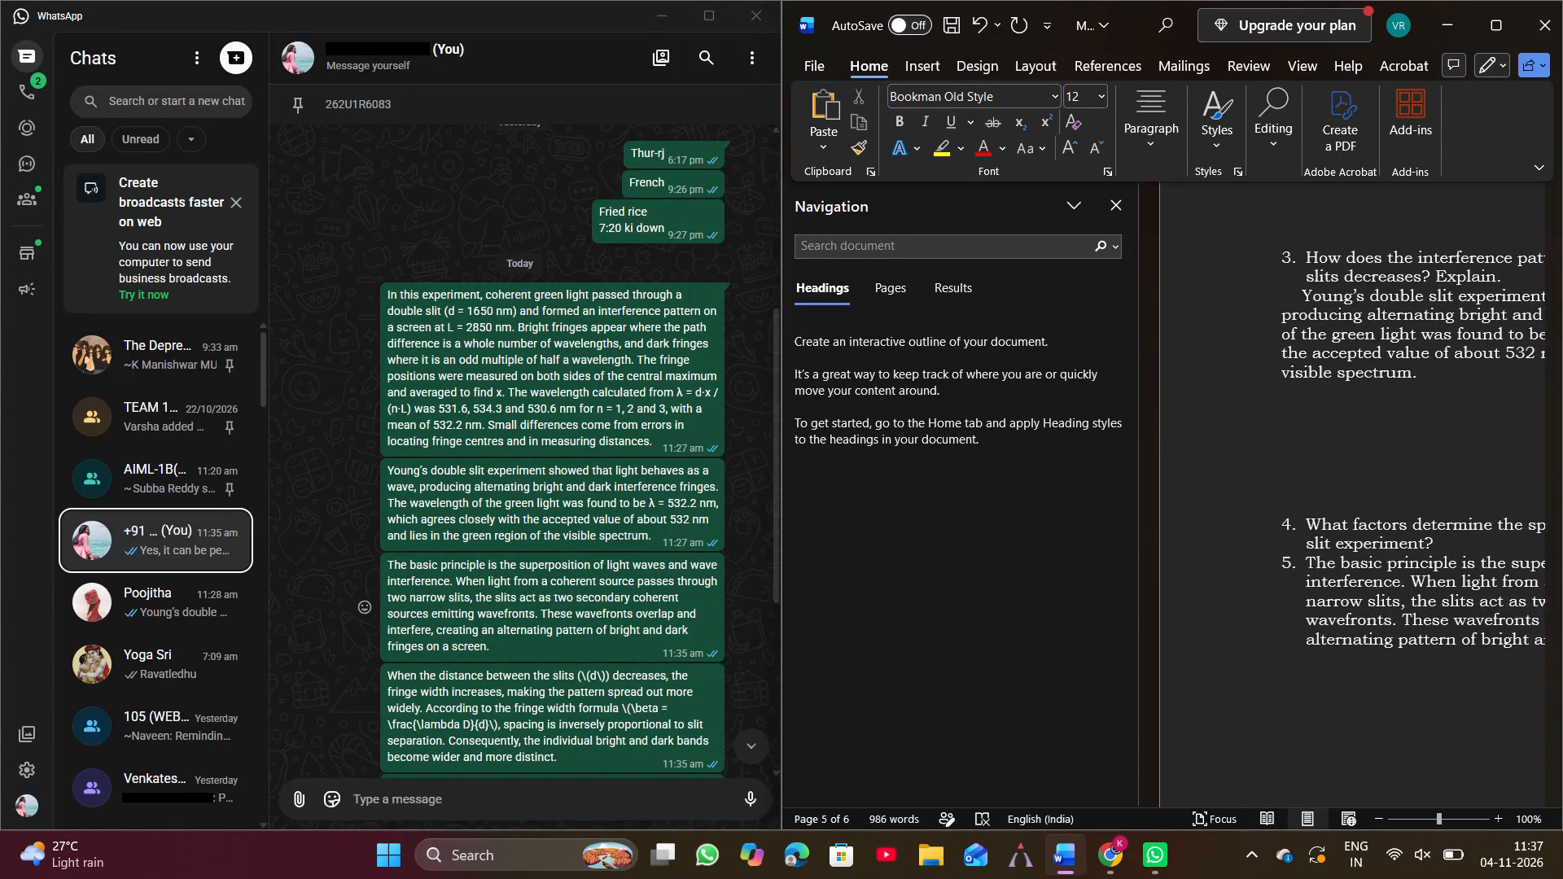
click(1296, 570)
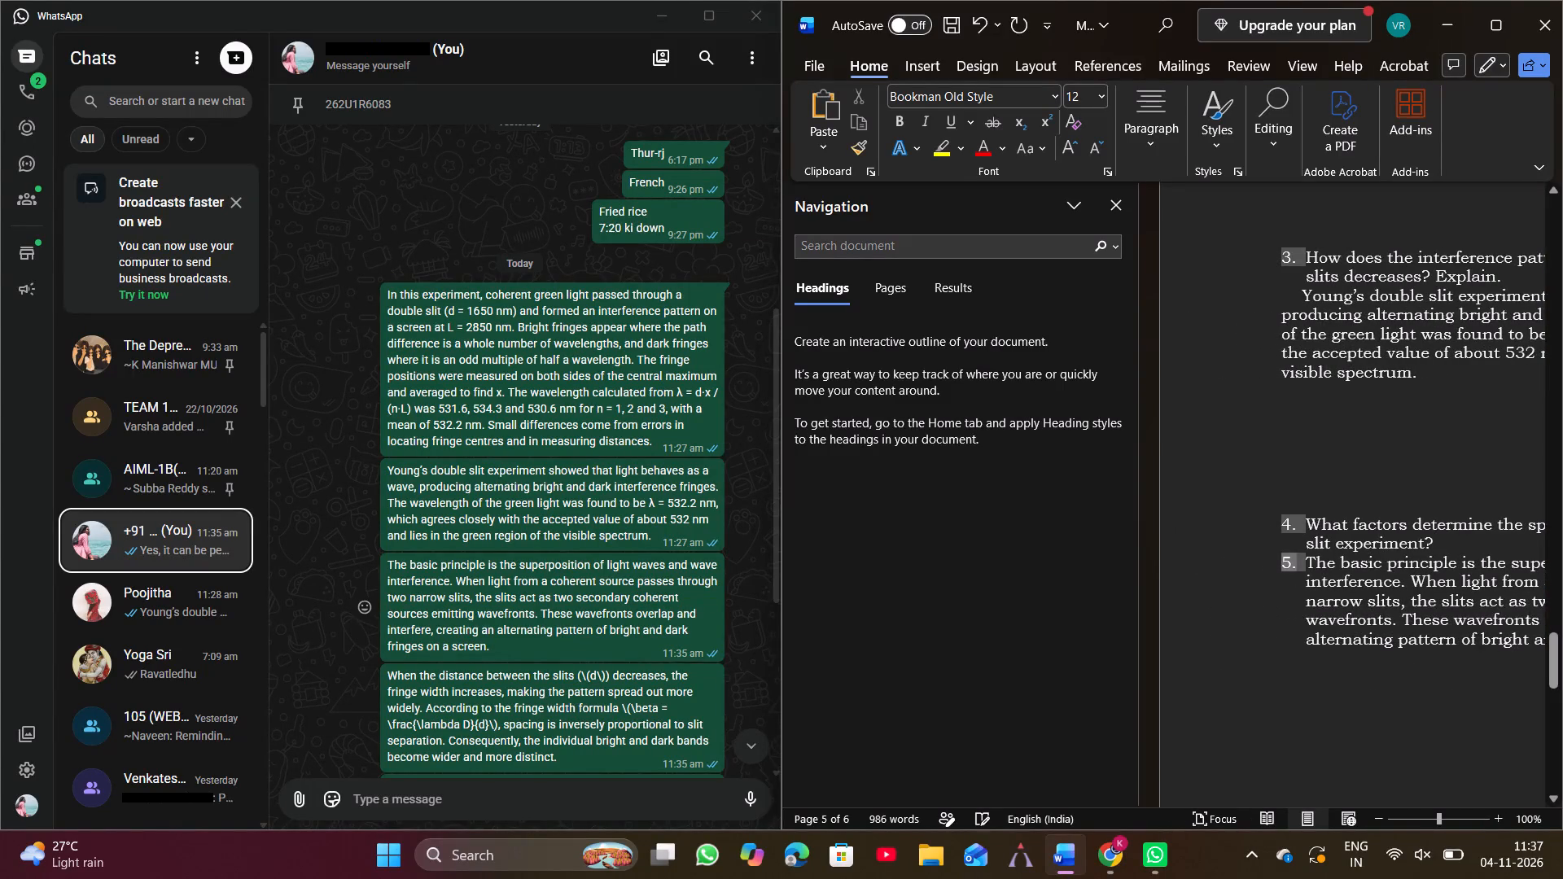
key(BackSpace)
Go to the last two Viva Voce questions and bring up the remaining answer messages in the WhatsApp chat.
scroll(1296, 570, down, 1)
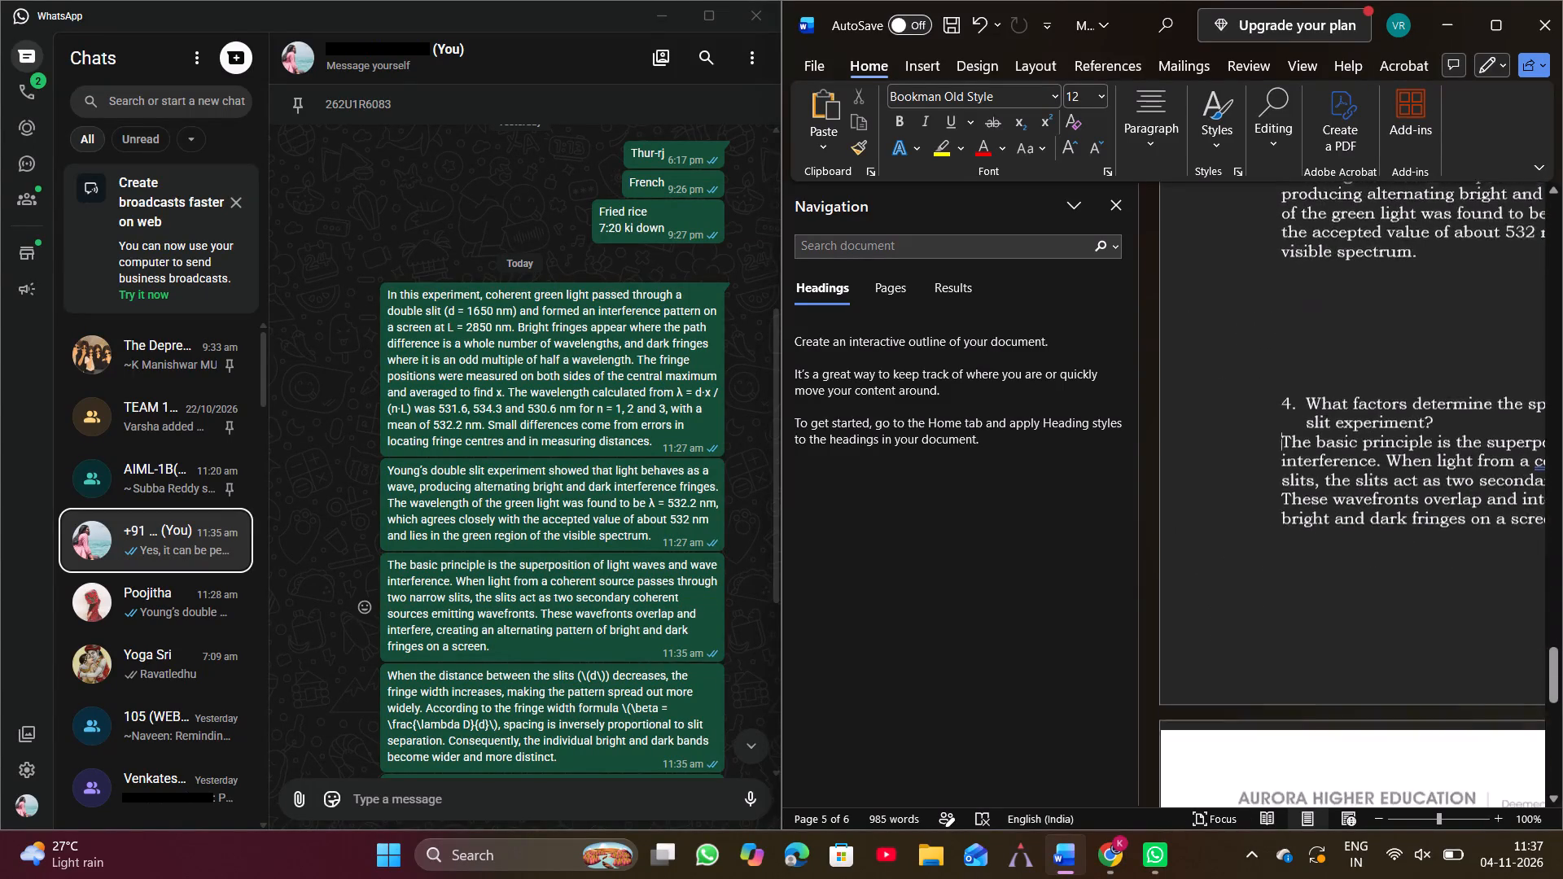
scroll(1296, 570, down, 3)
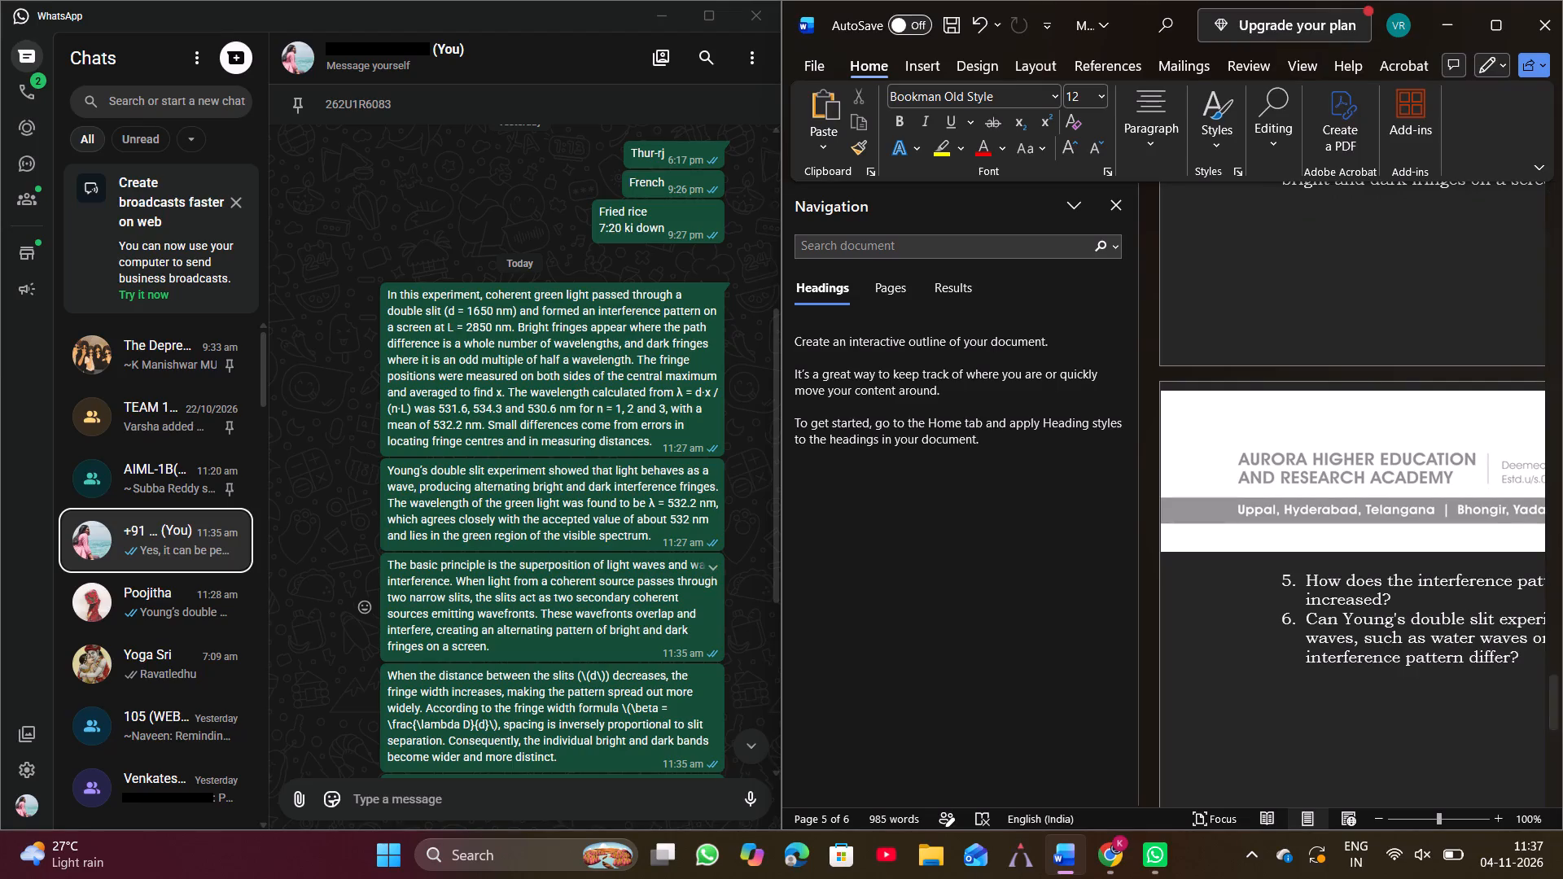
scroll(617, 588, down, 3)
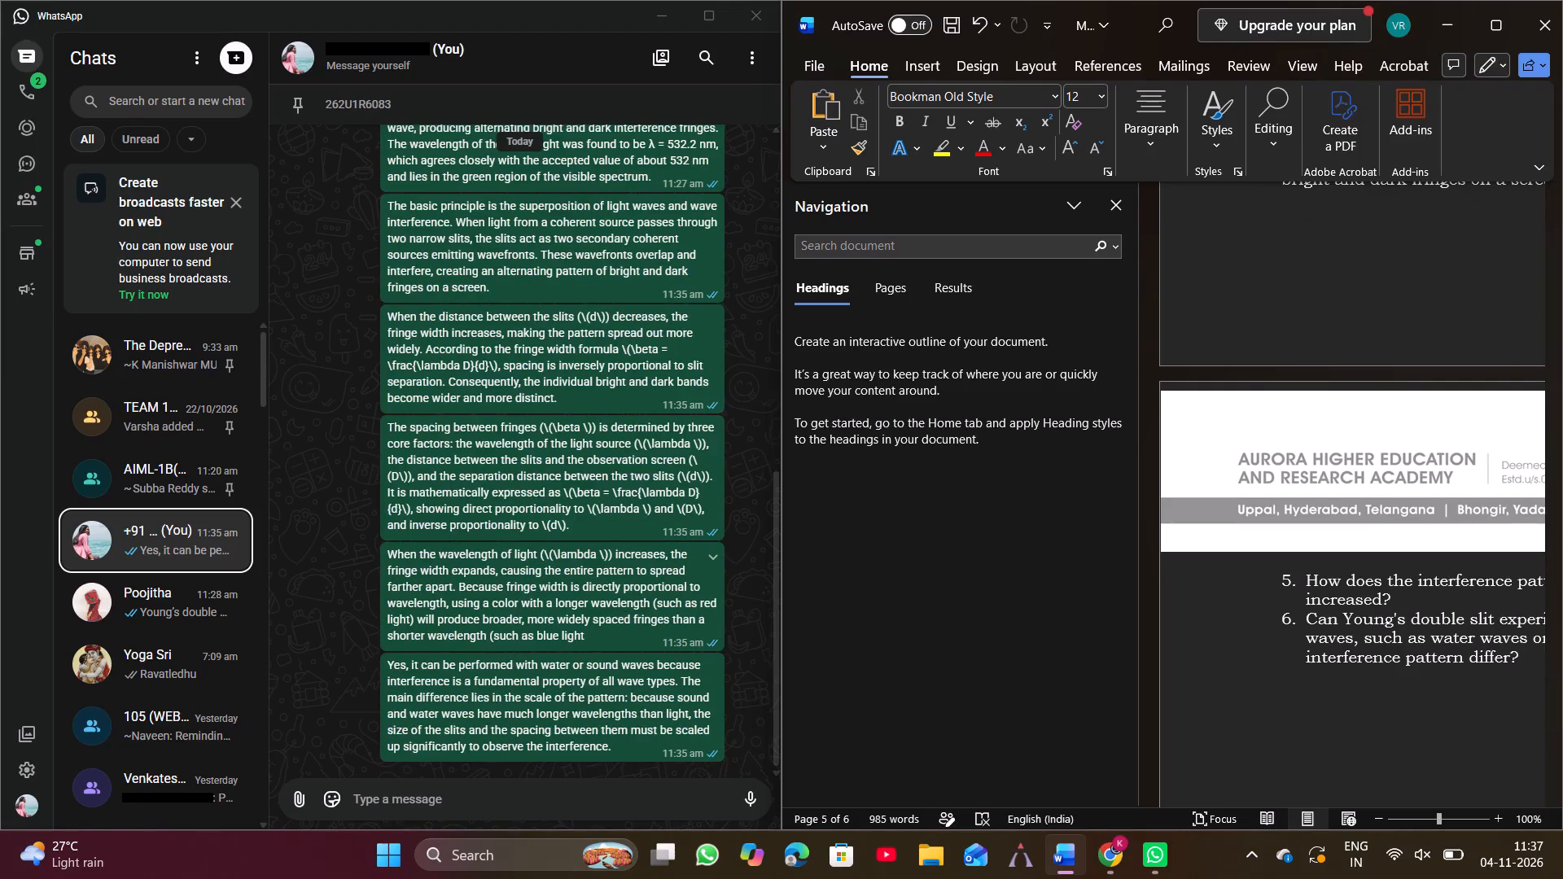
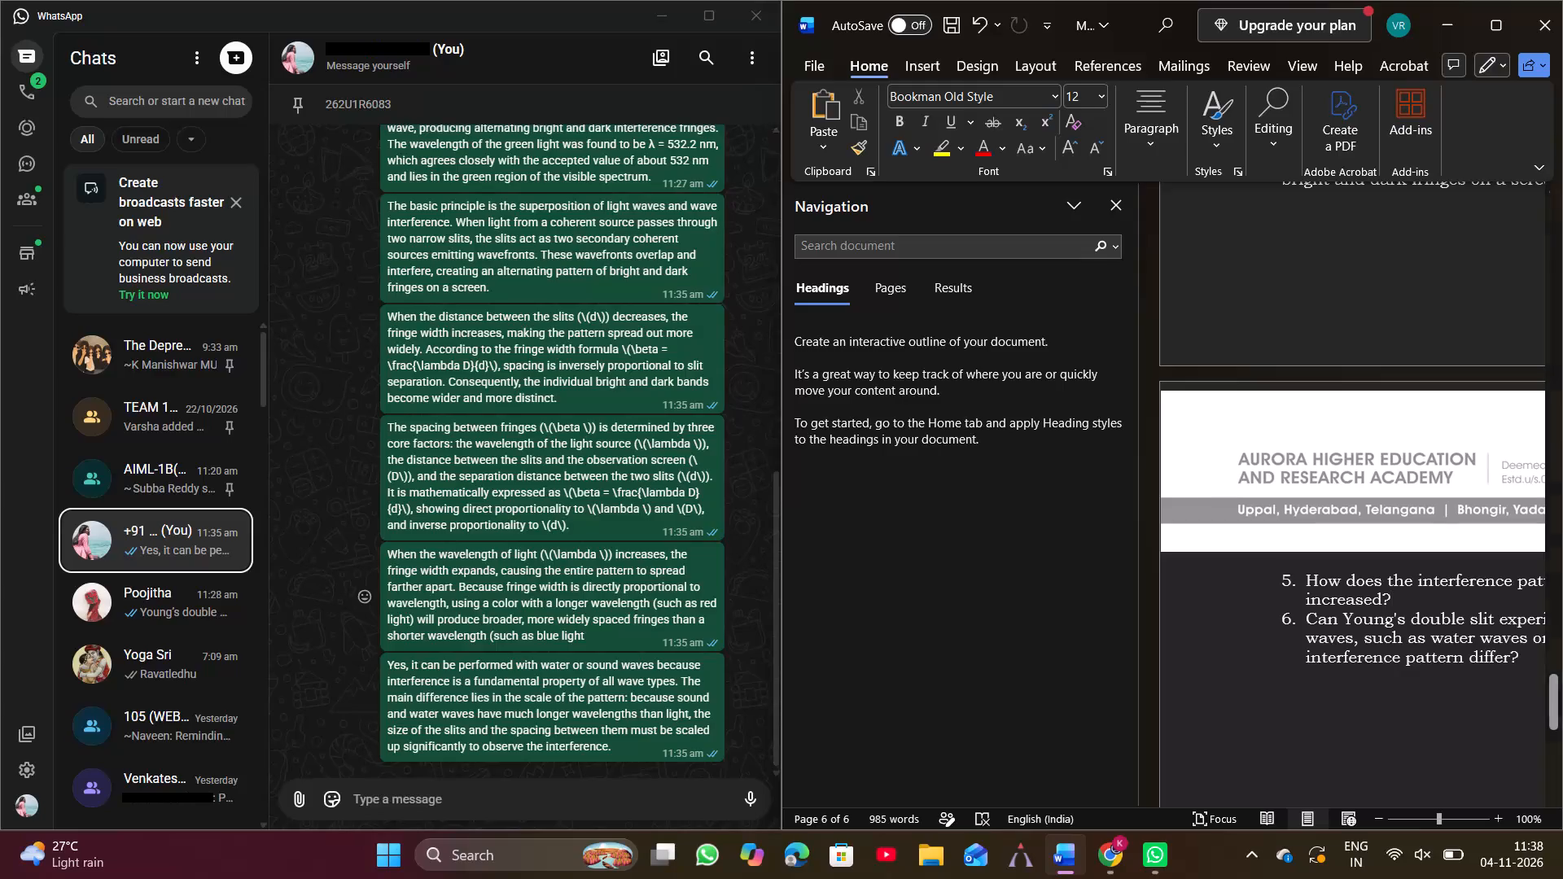
Paste the copied answer on increasing wavelength below question 5, with blank lines separating it from questions 5 and 6.
key(Return)
key(Return)
key(Return)
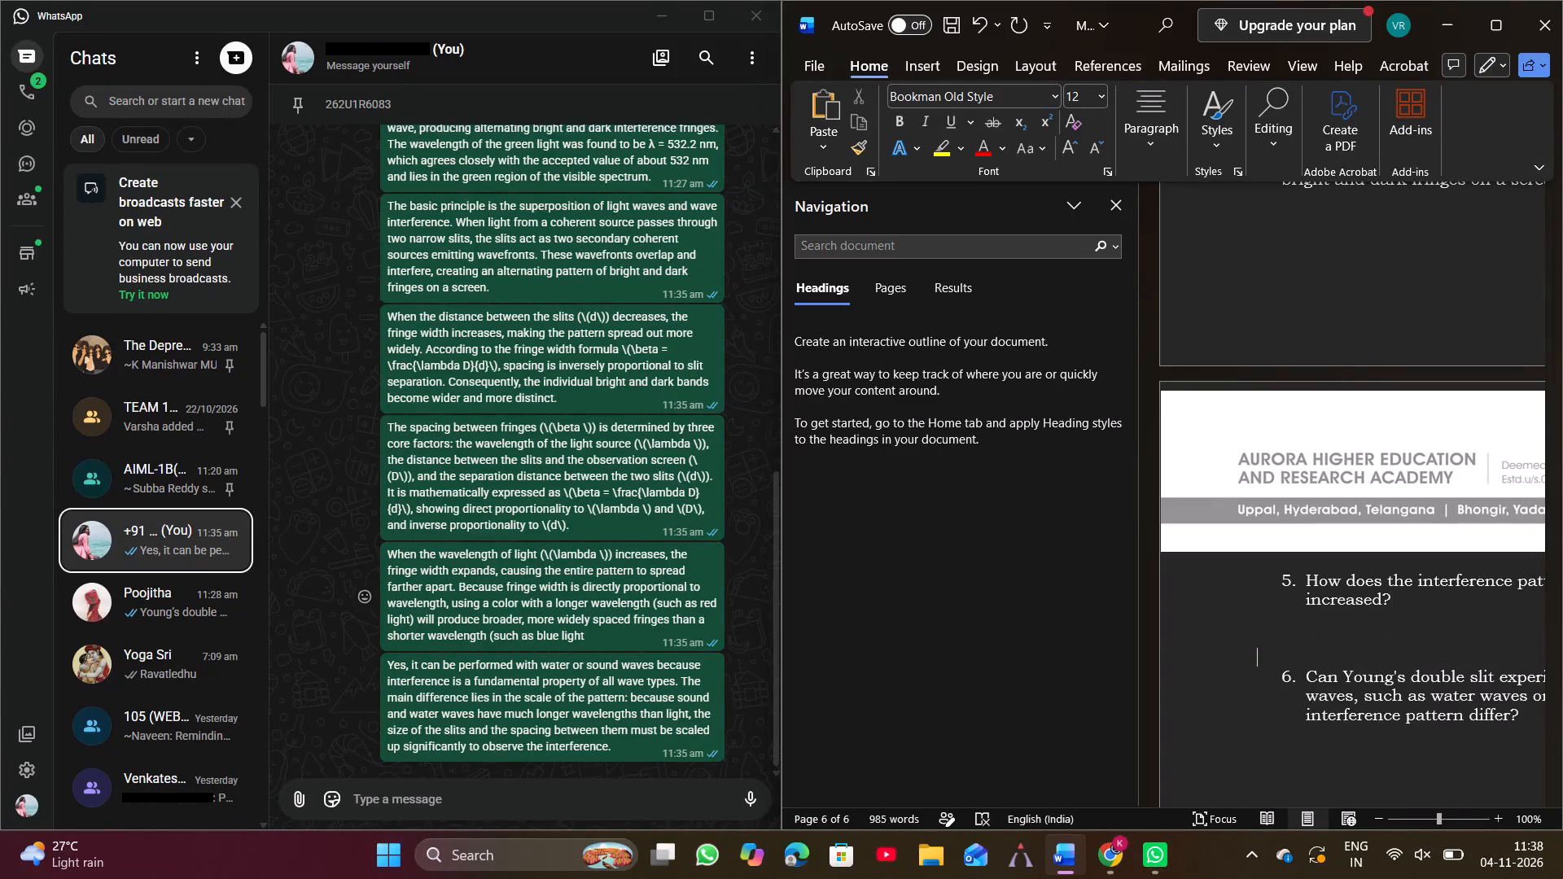
key(ctrl+v)
scroll(1400, 595, down, 1)
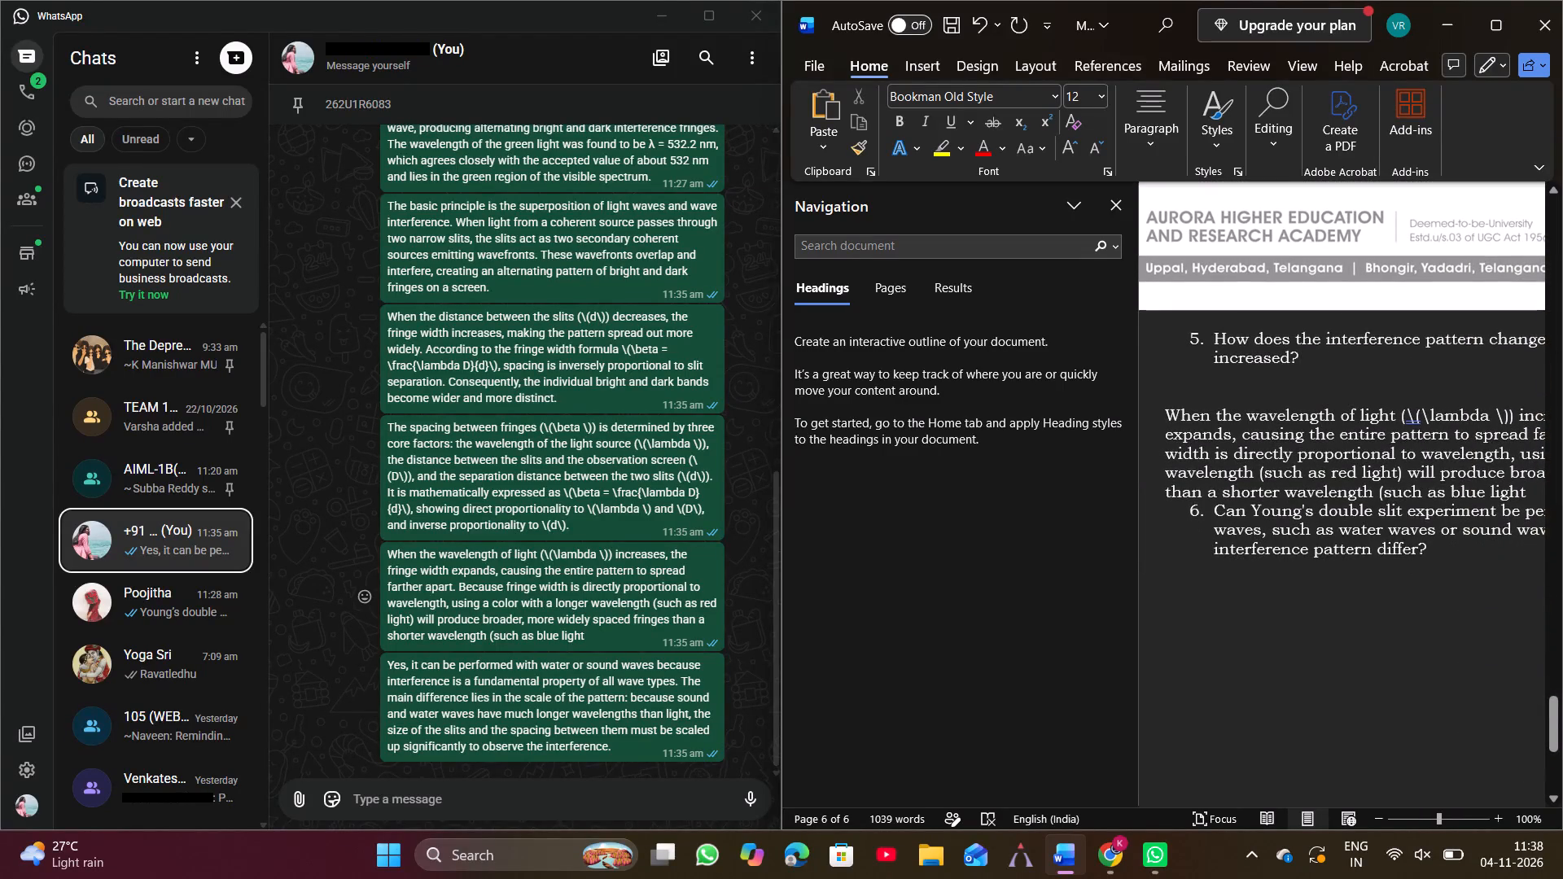
key(Return)
key(Return)
key(Return)
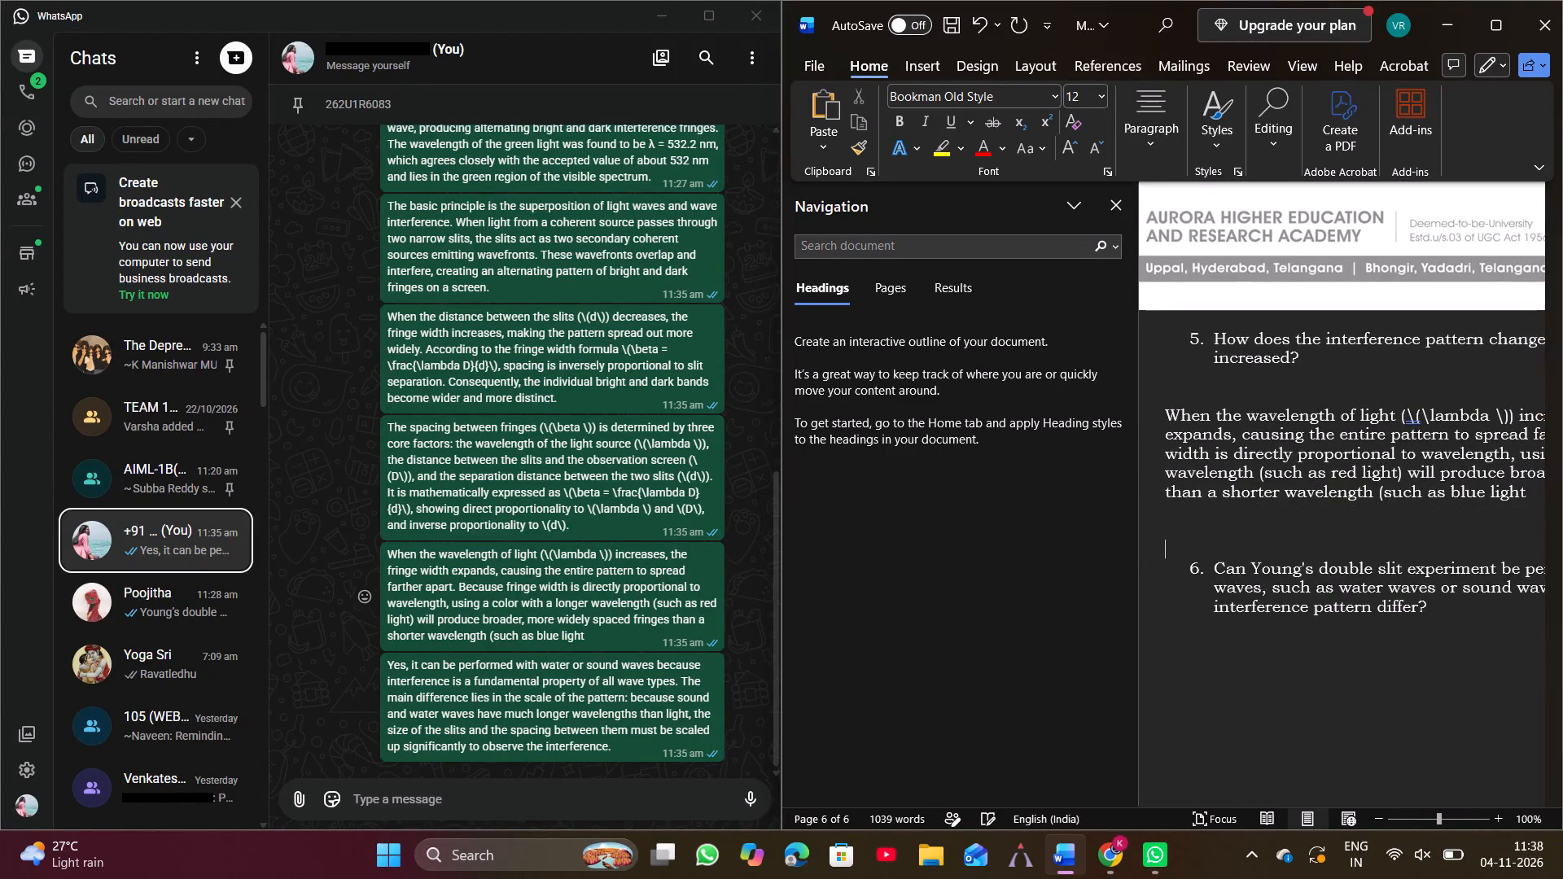
key(Return)
Start a new line after question 6 for the answer about water or sound waves.
click(1437, 628)
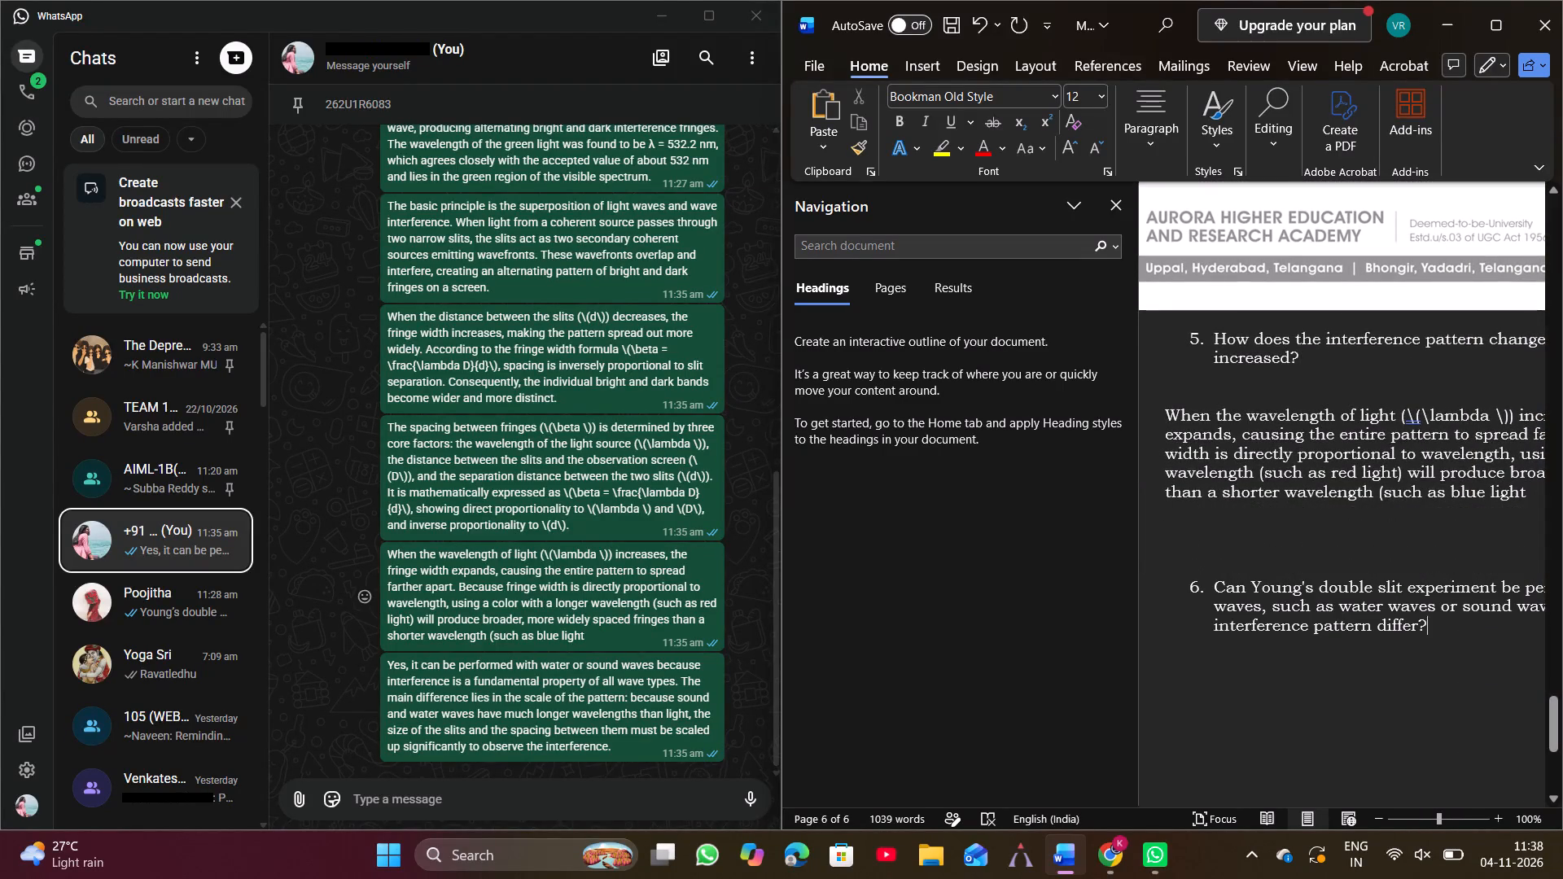
key(Return)
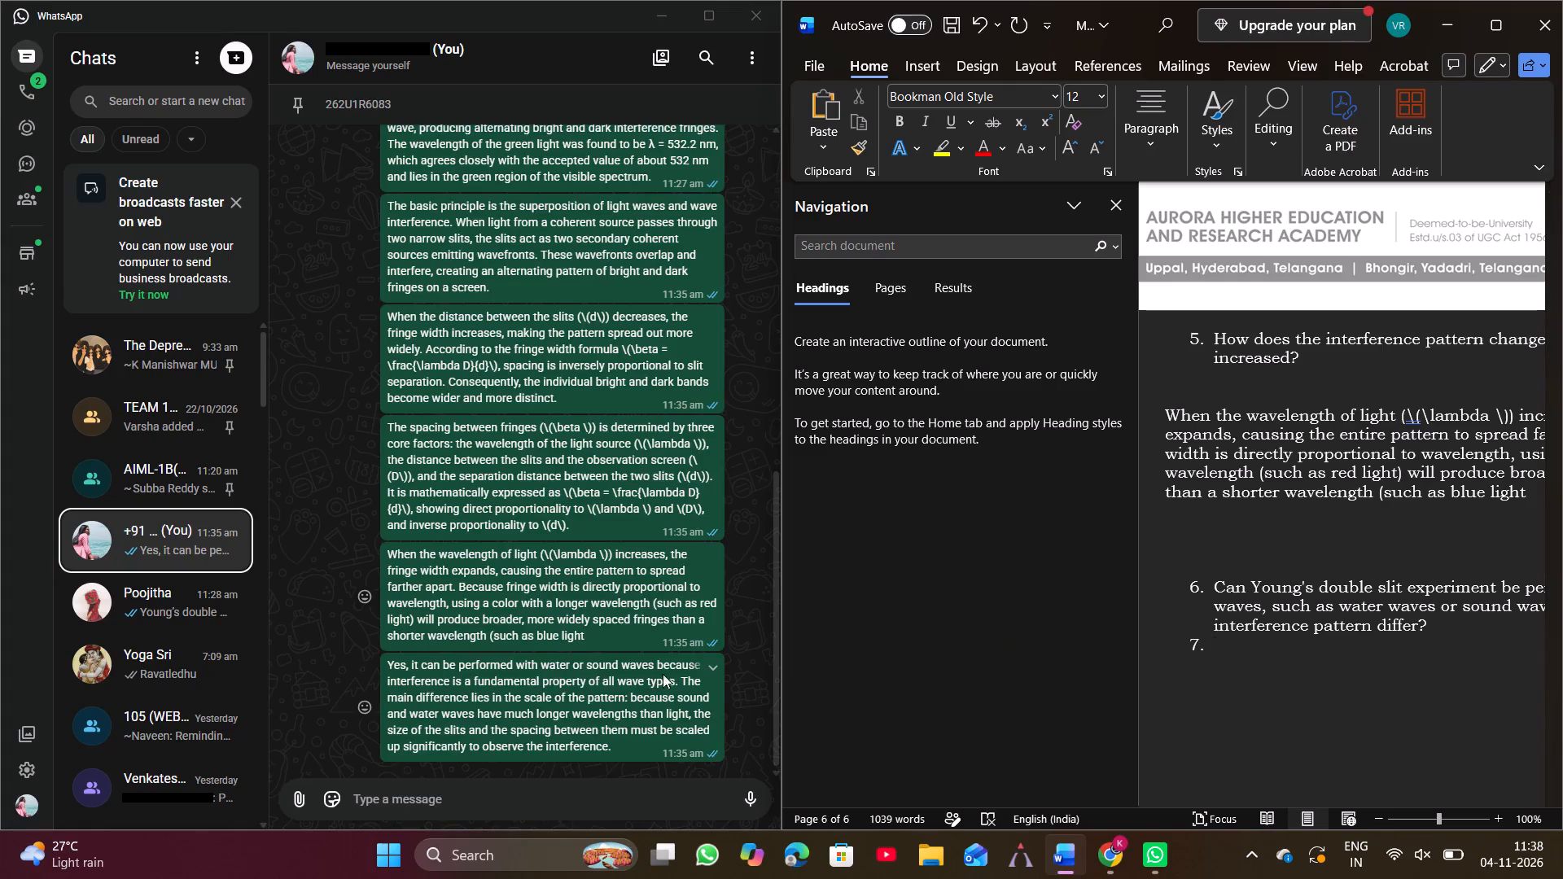
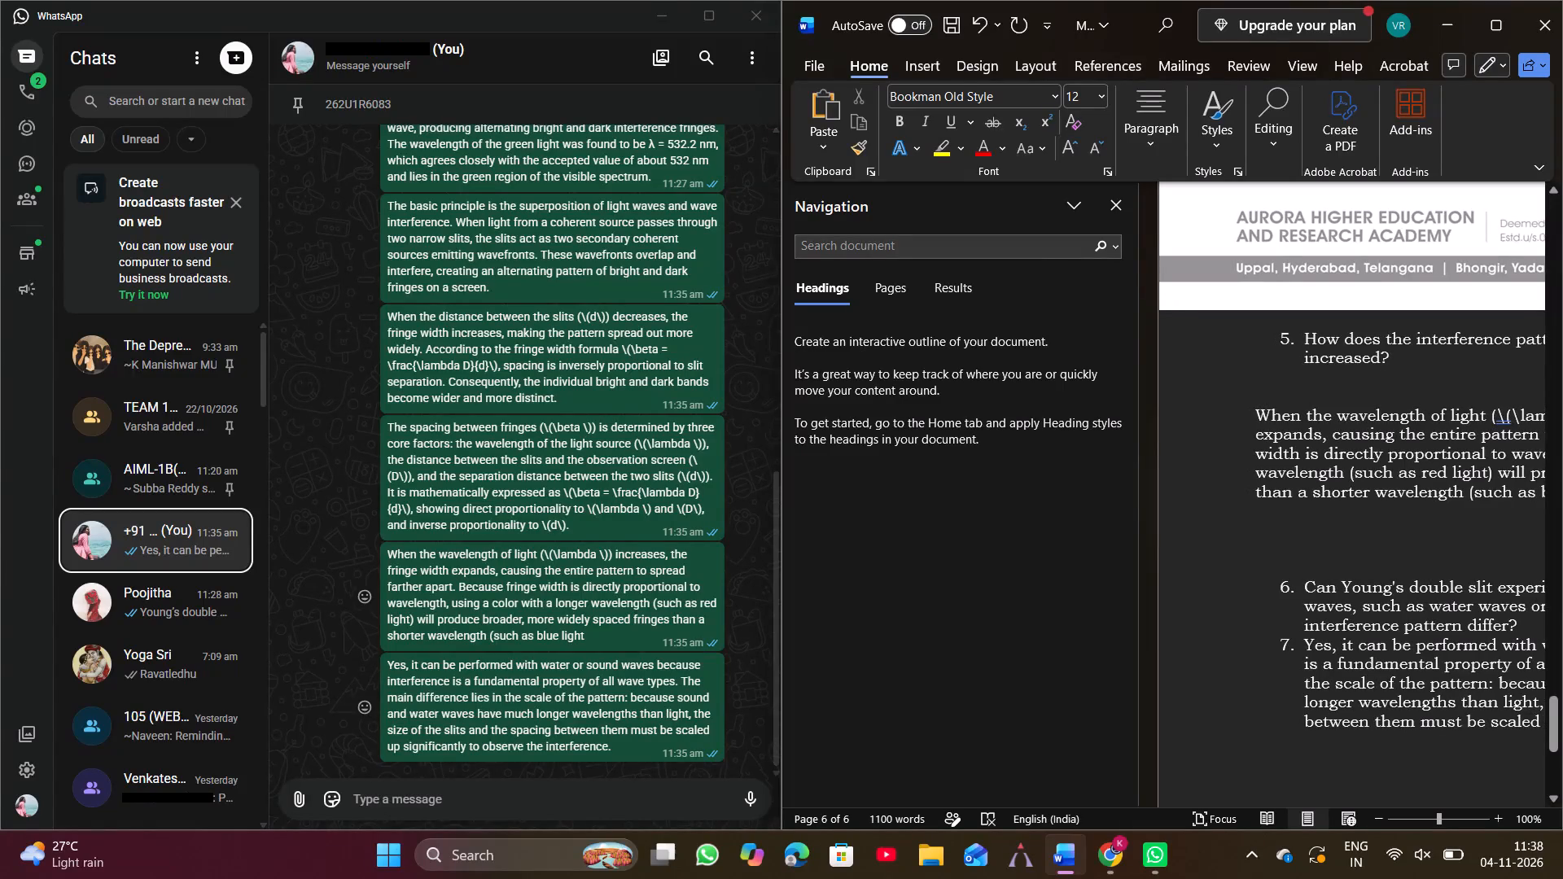
Remove the list number from the water and sound waves answer below question 6 and indent its first line with four spaces.
click(1299, 654)
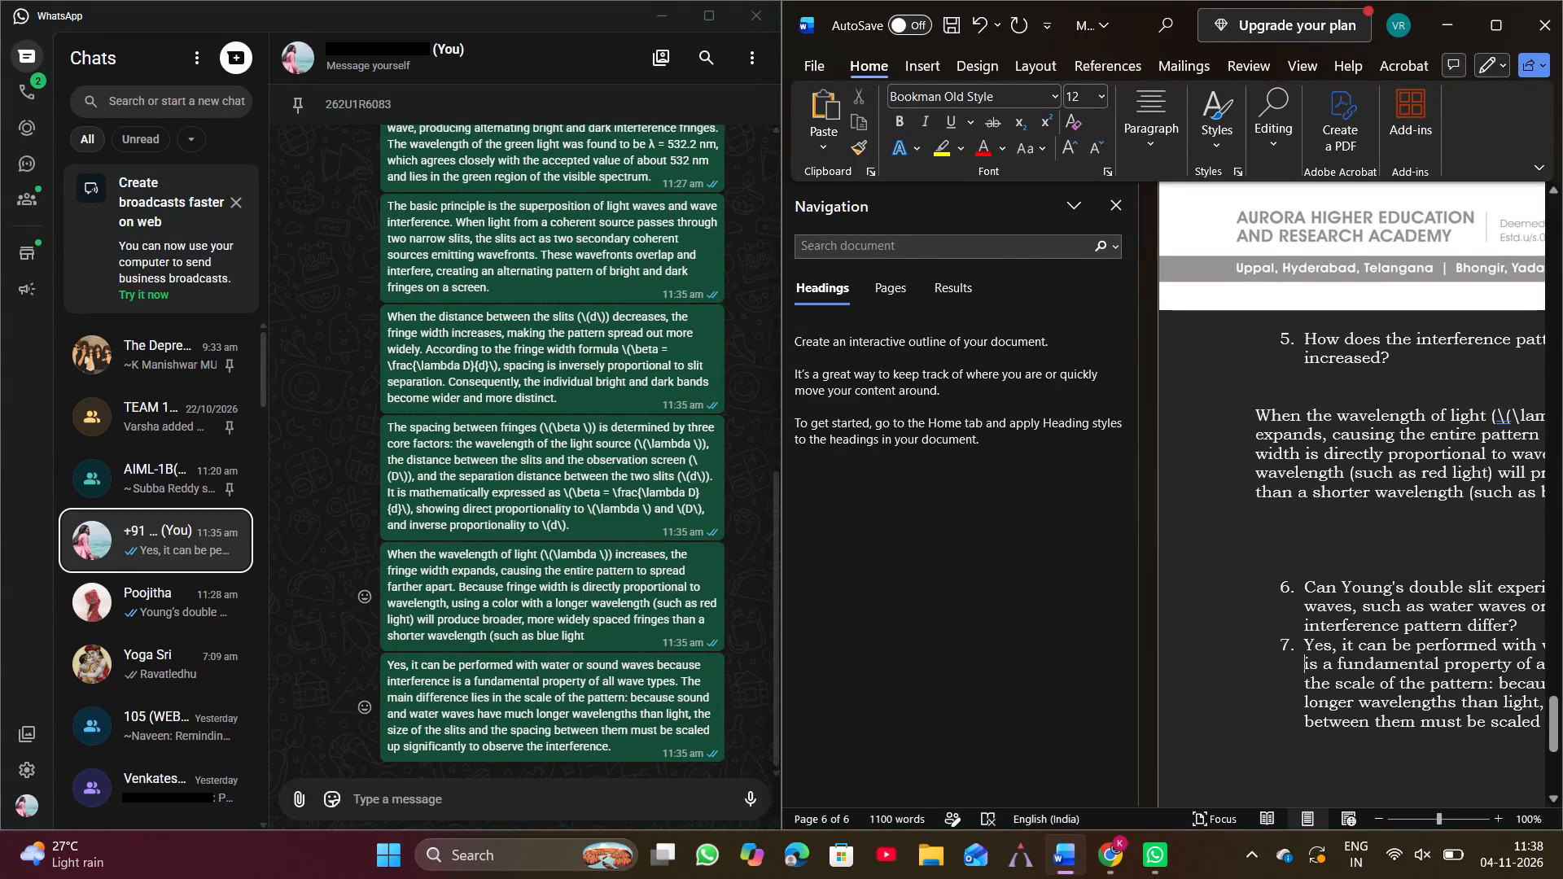
click(1298, 646)
key(BackSpace)
key(BackSpace)
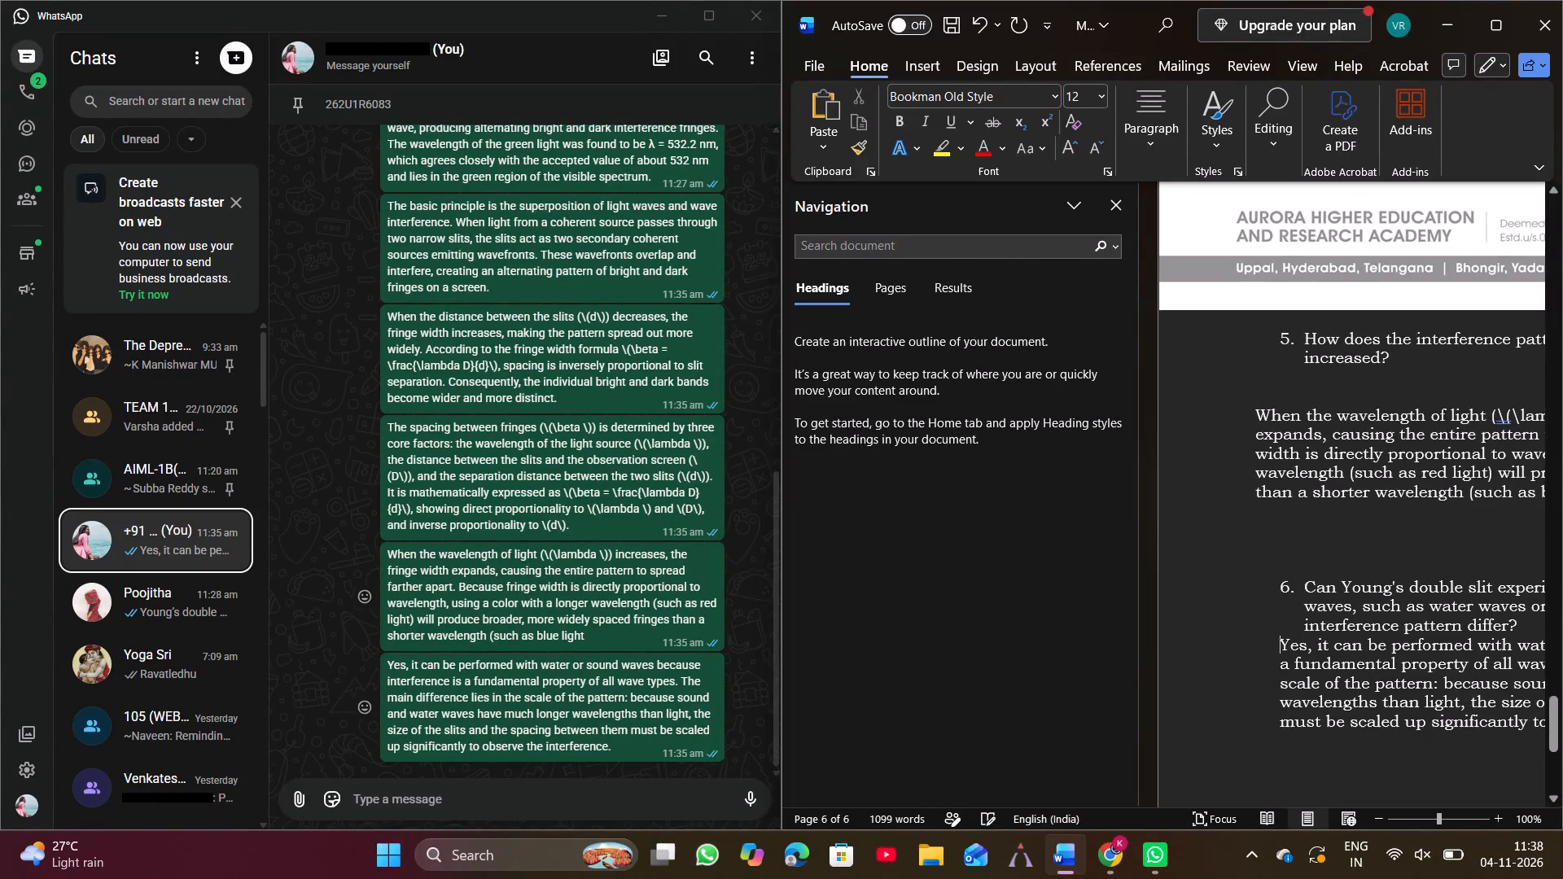
key(space)
key(space)
key(space)
key(space)
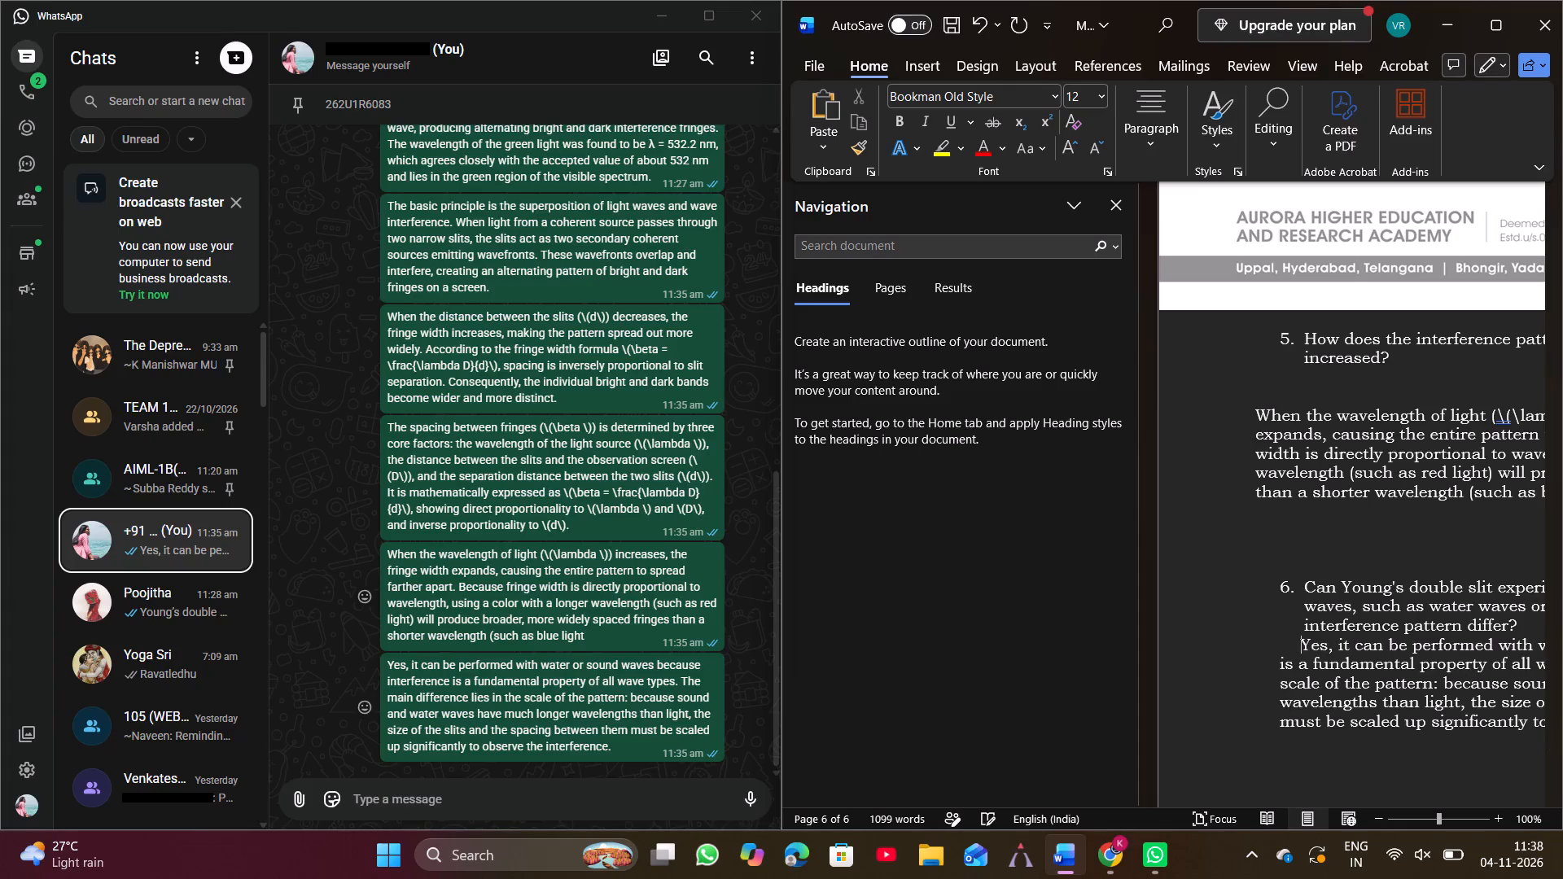
Maximize the document window and remove the automatic list number from the answer paragraph below question 1.
click(1497, 35)
scroll(1050, 334, up, 2)
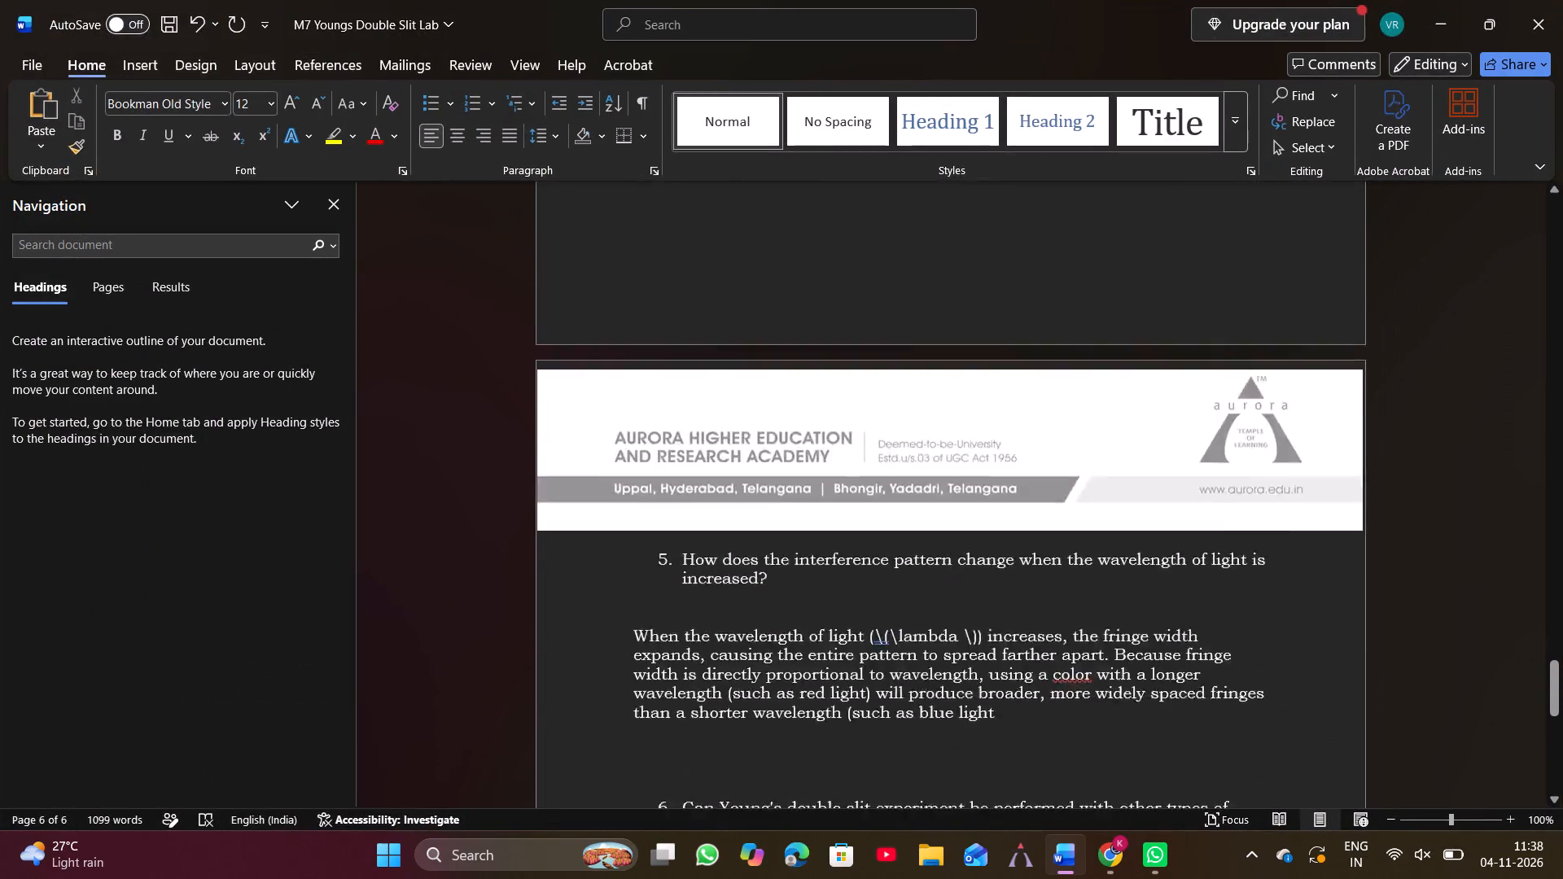
scroll(1050, 334, up, 5)
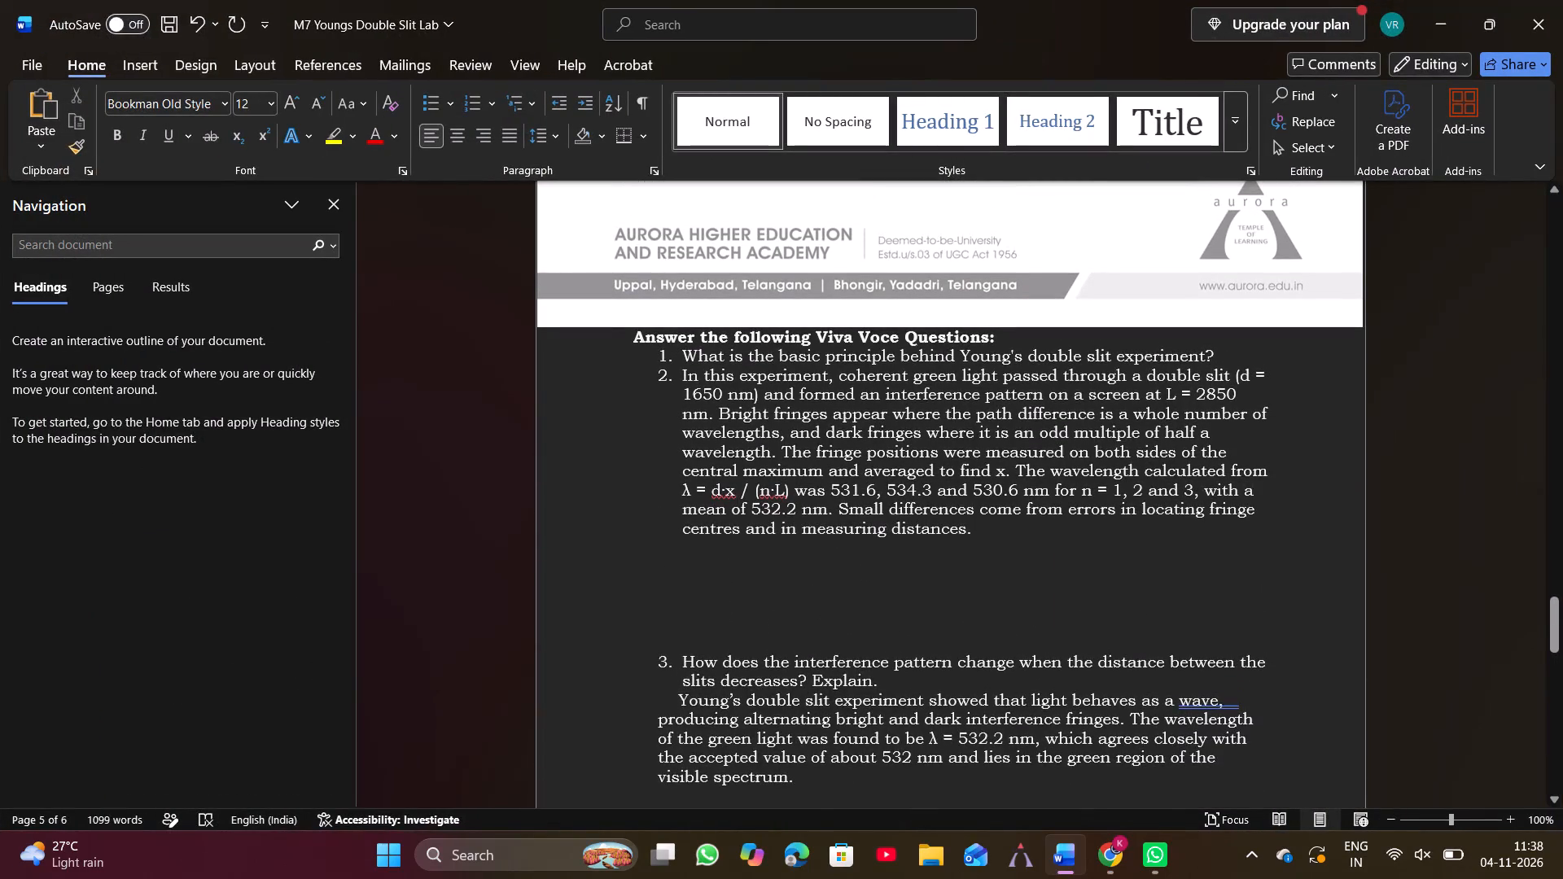
click(672, 386)
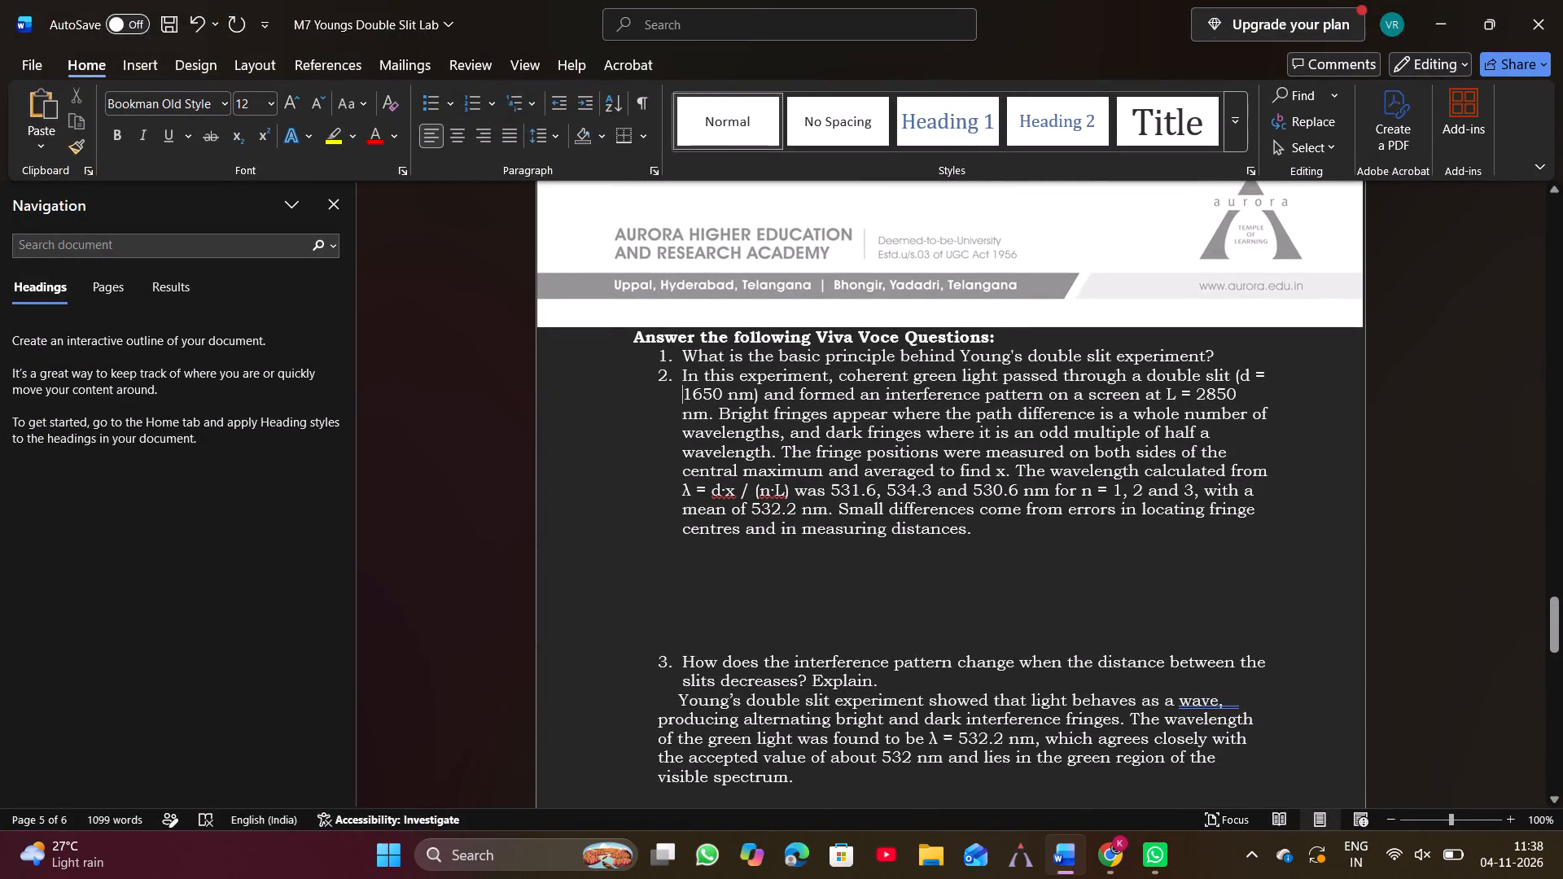
click(668, 377)
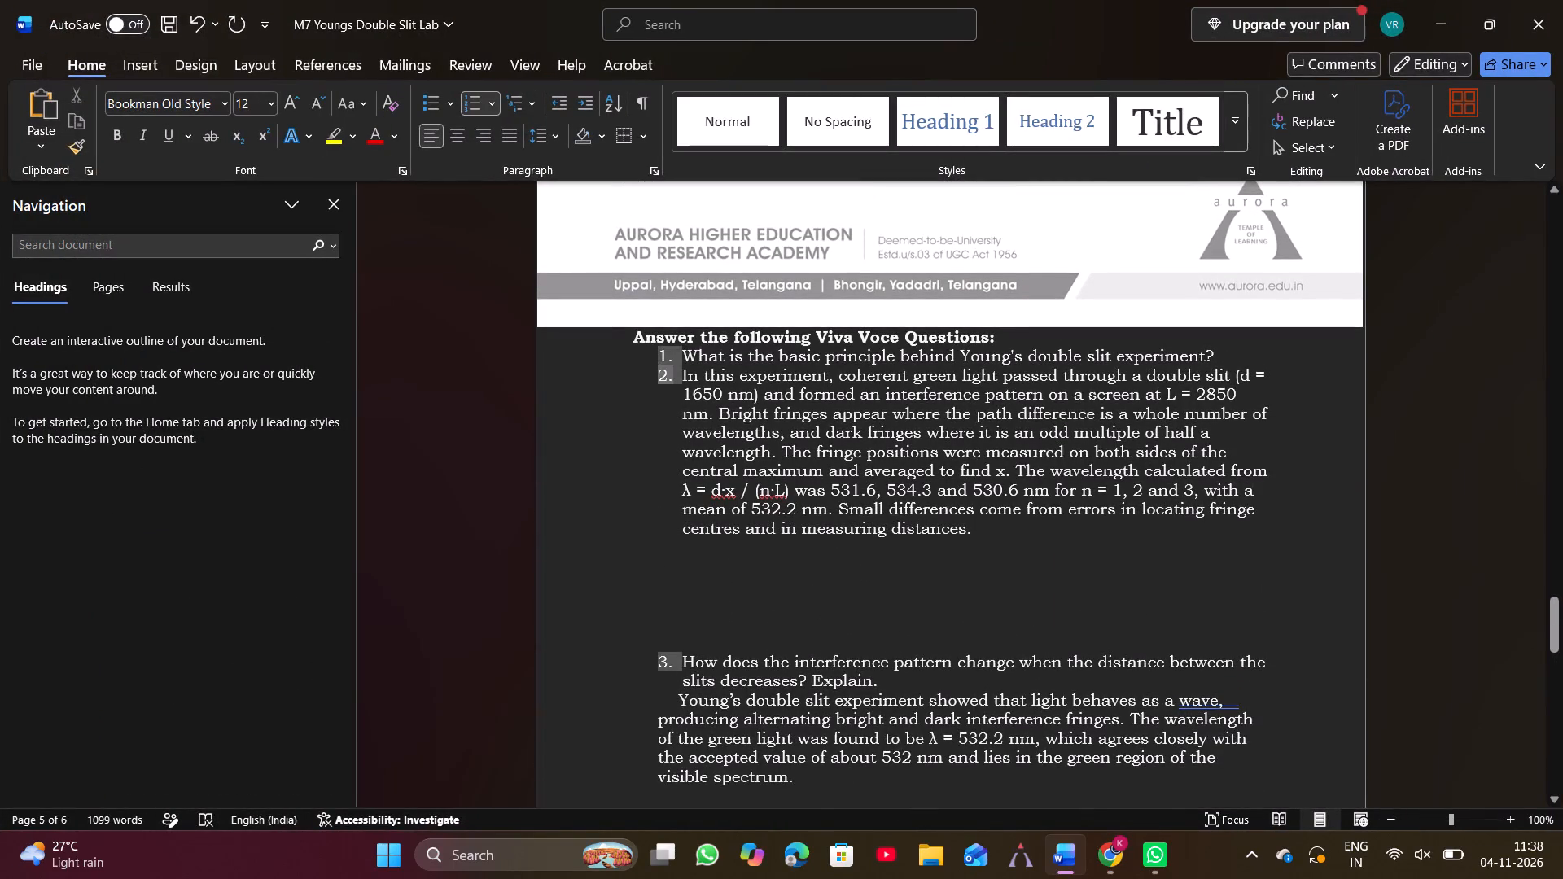
key(BackSpace)
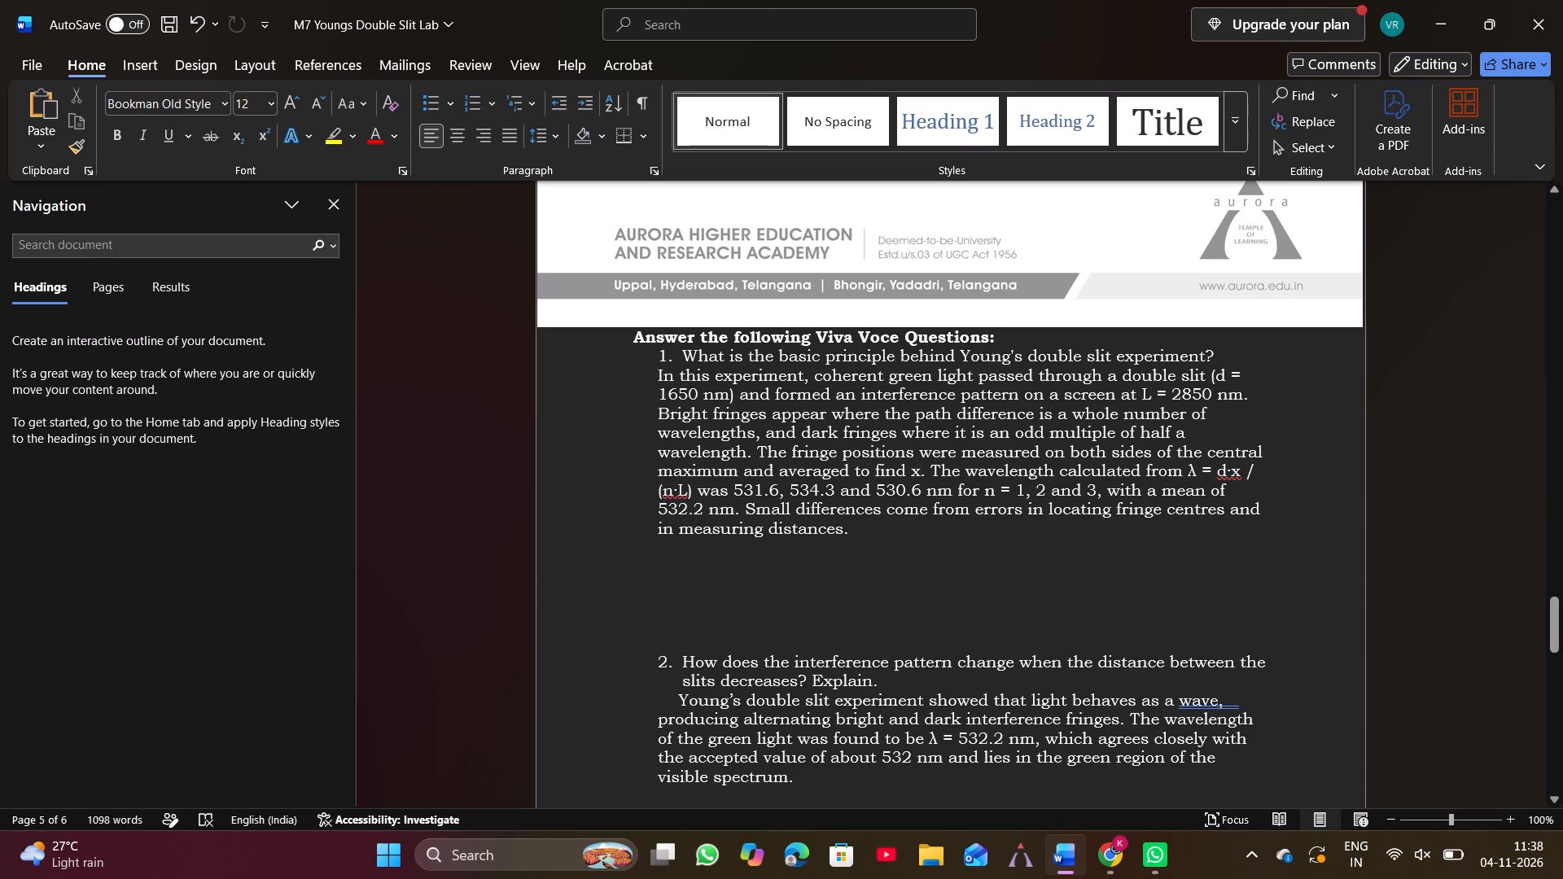
Remove the automatic number and list indent from the question about what factors determine the fringe spacing.
scroll(668, 377, down, 3)
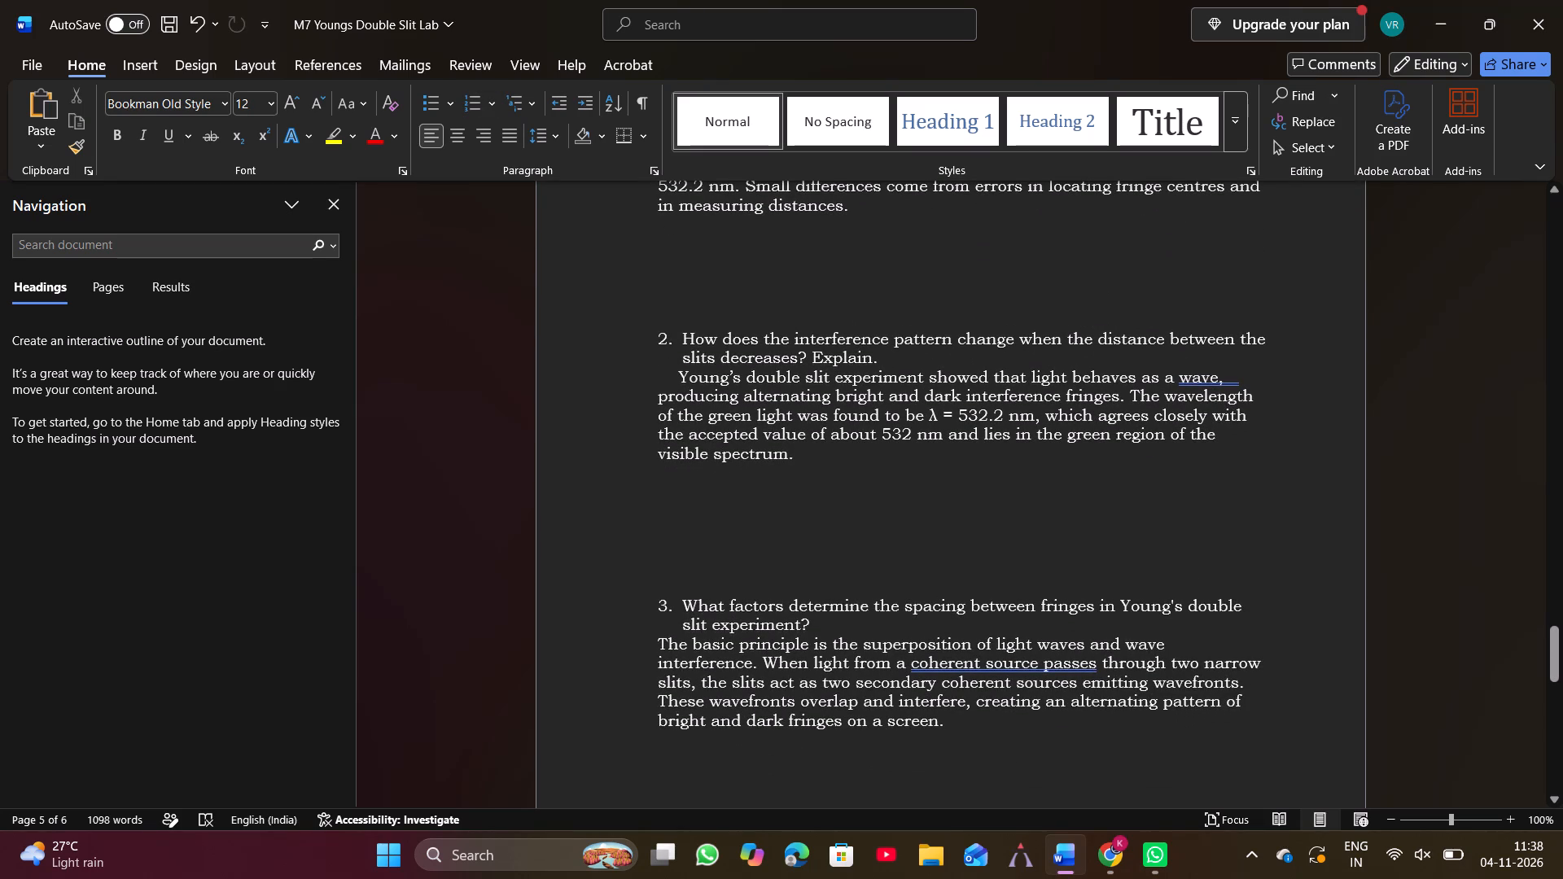
click(655, 613)
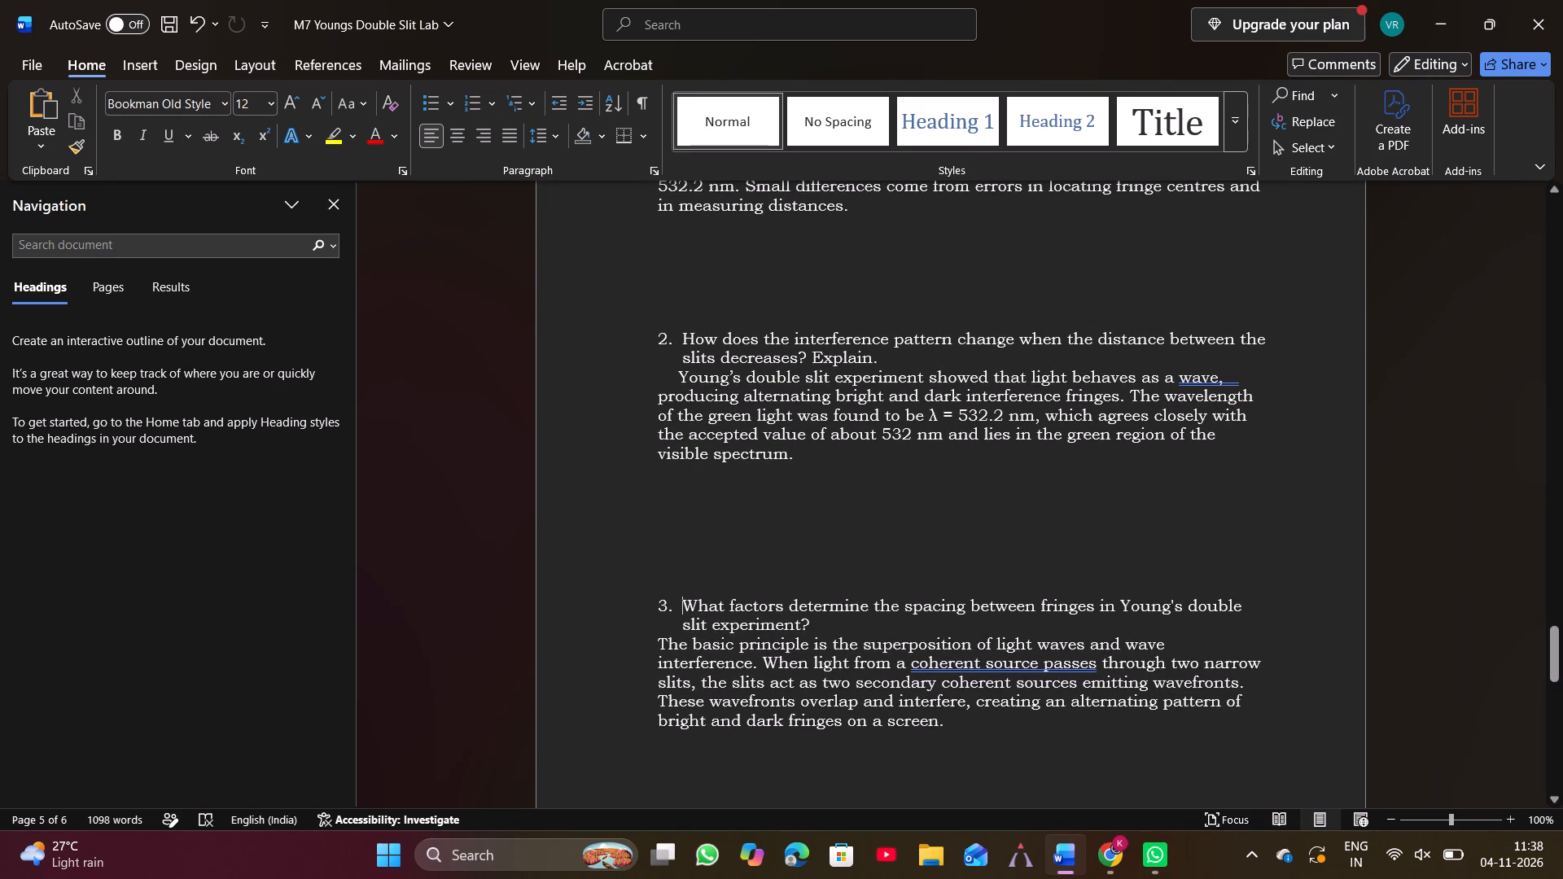
click(655, 602)
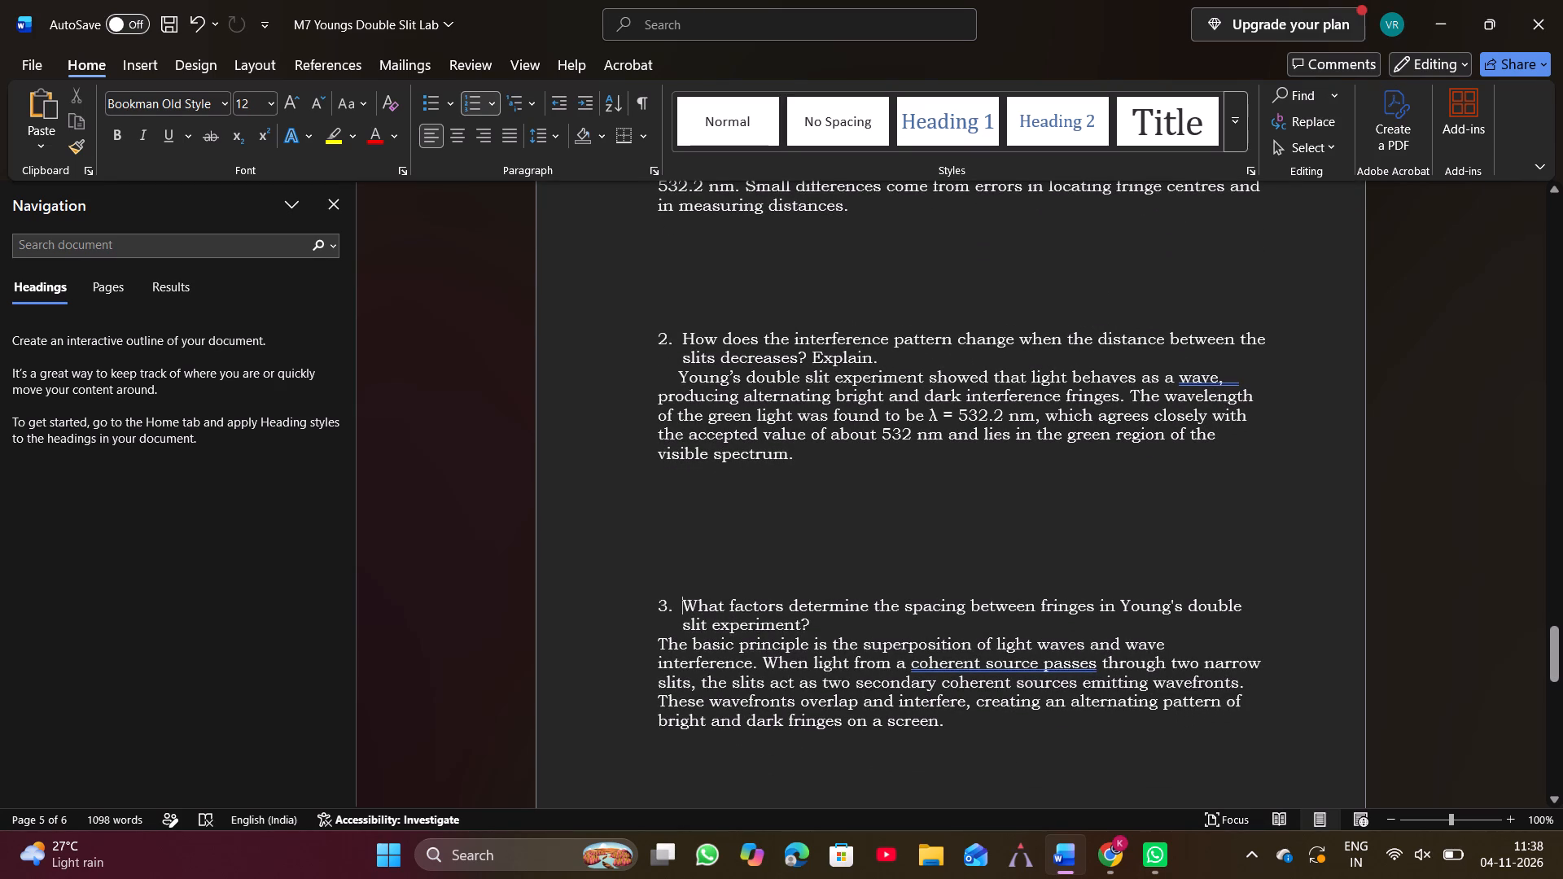
click(655, 602)
click(659, 601)
click(782, 483)
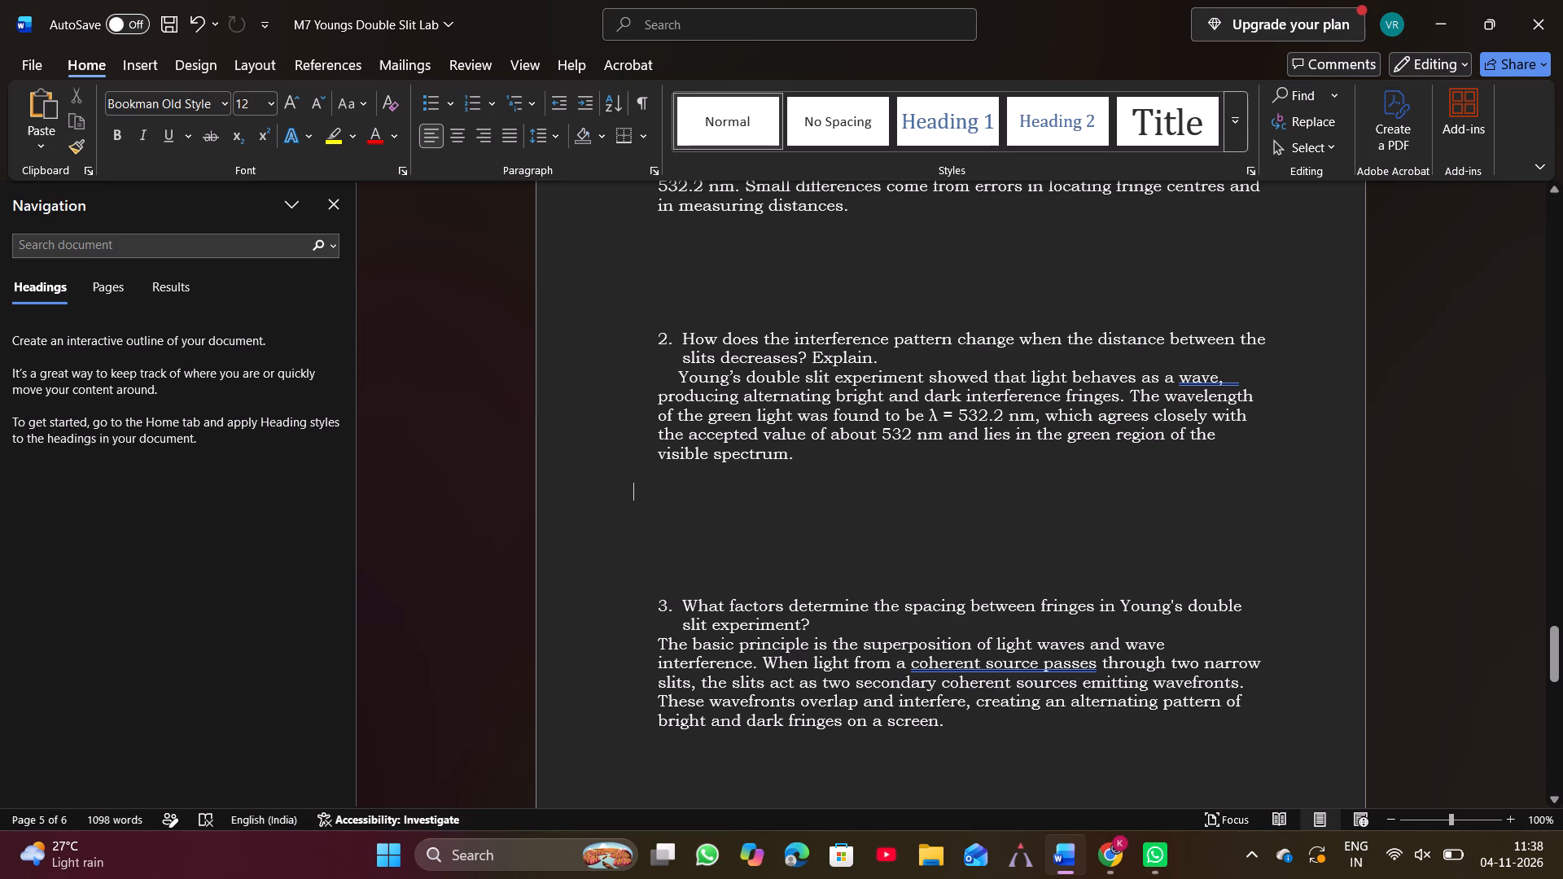
click(656, 616)
click(652, 610)
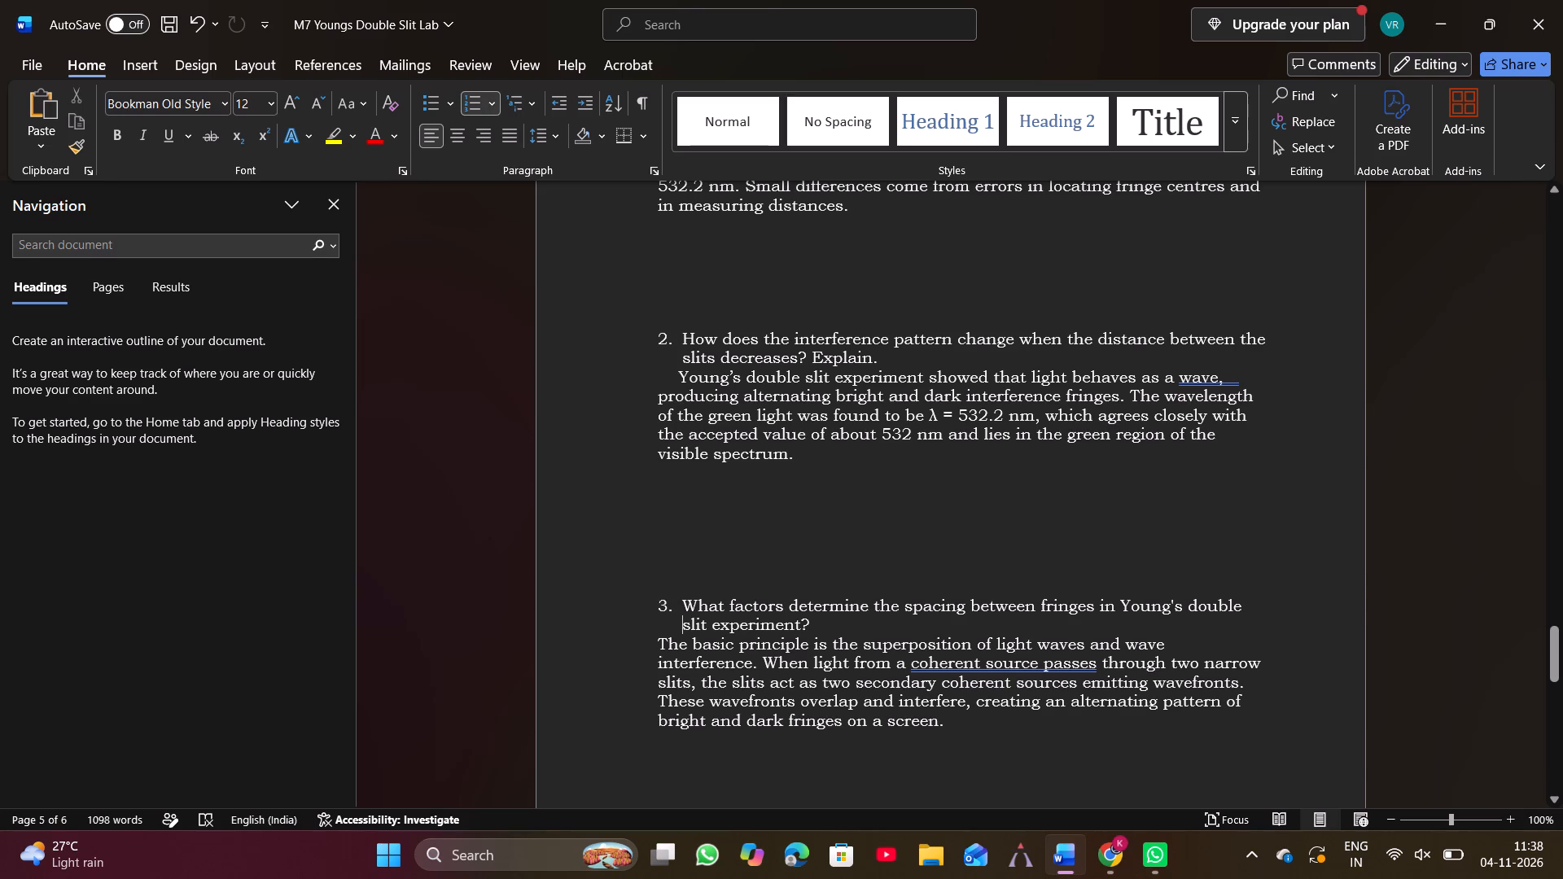
click(652, 610)
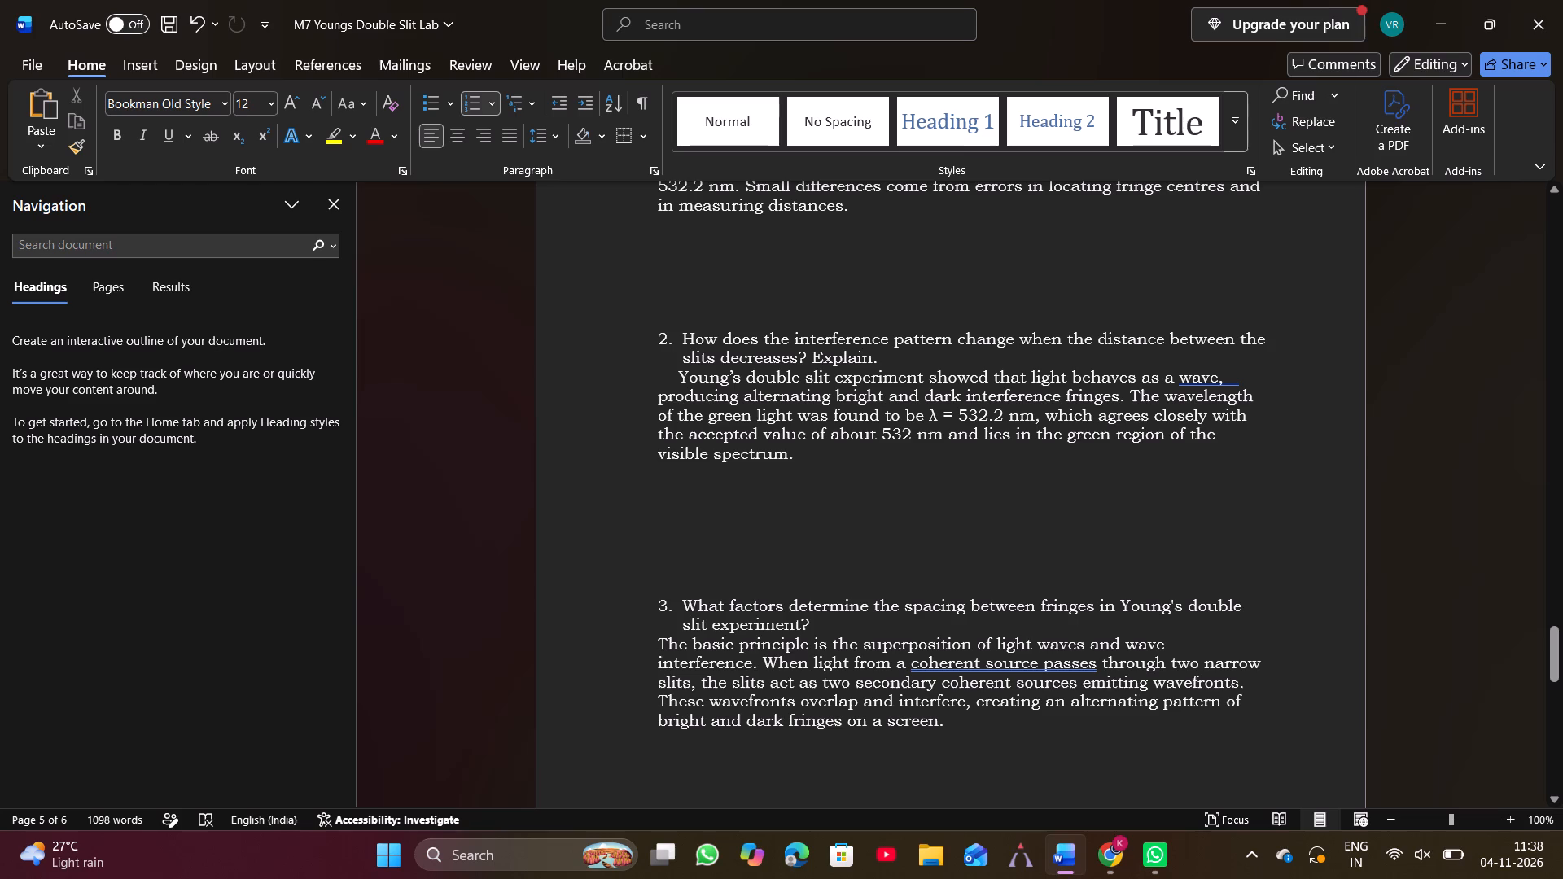
click(641, 609)
click(705, 477)
click(649, 610)
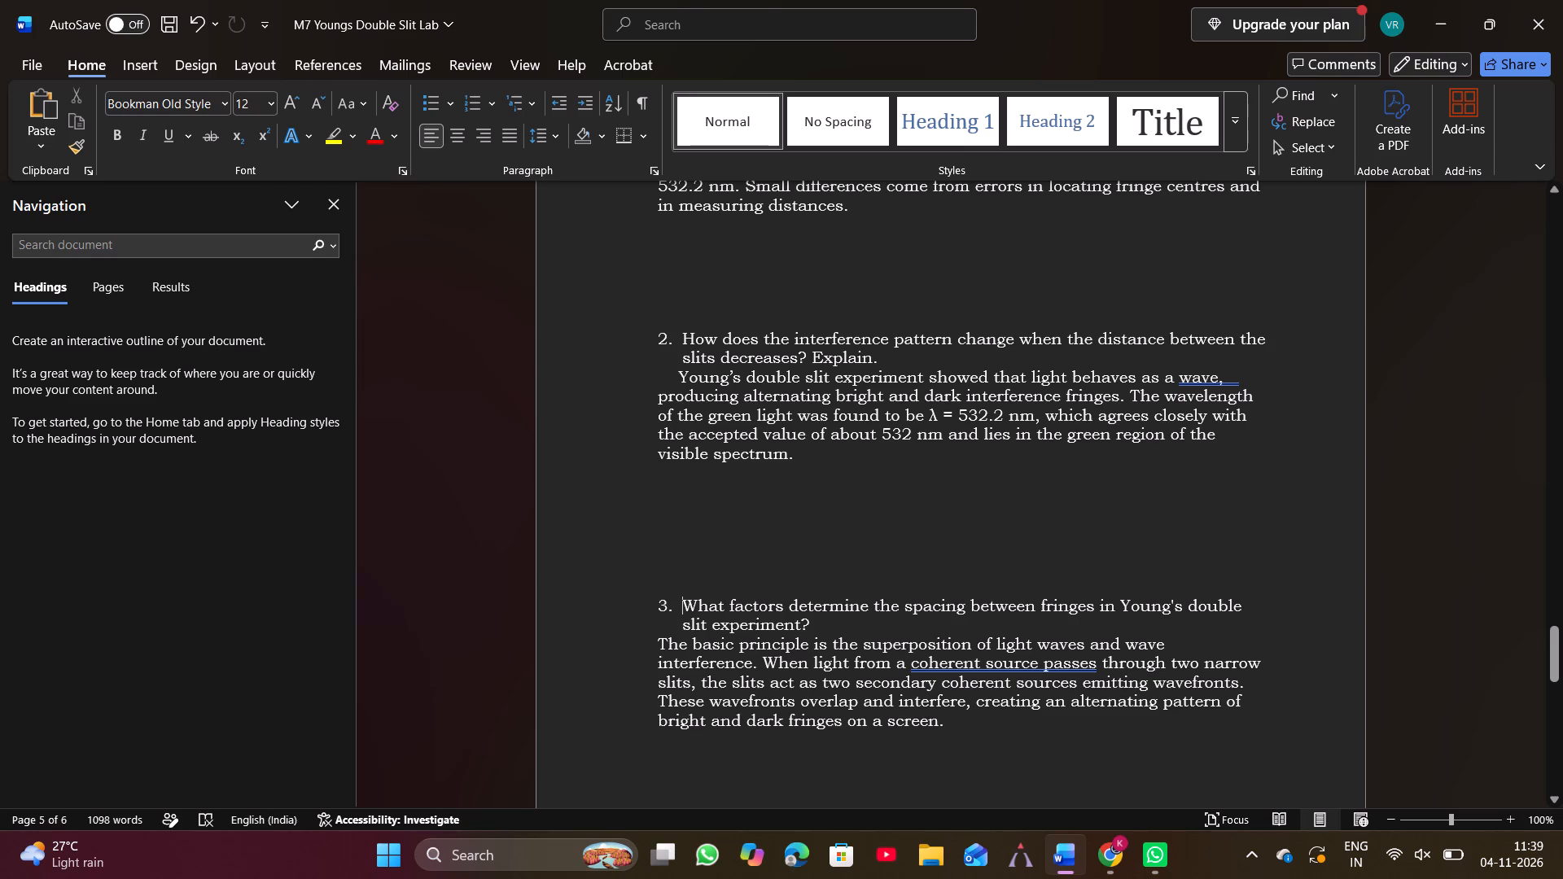
key(BackSpace)
key(BackSpace)
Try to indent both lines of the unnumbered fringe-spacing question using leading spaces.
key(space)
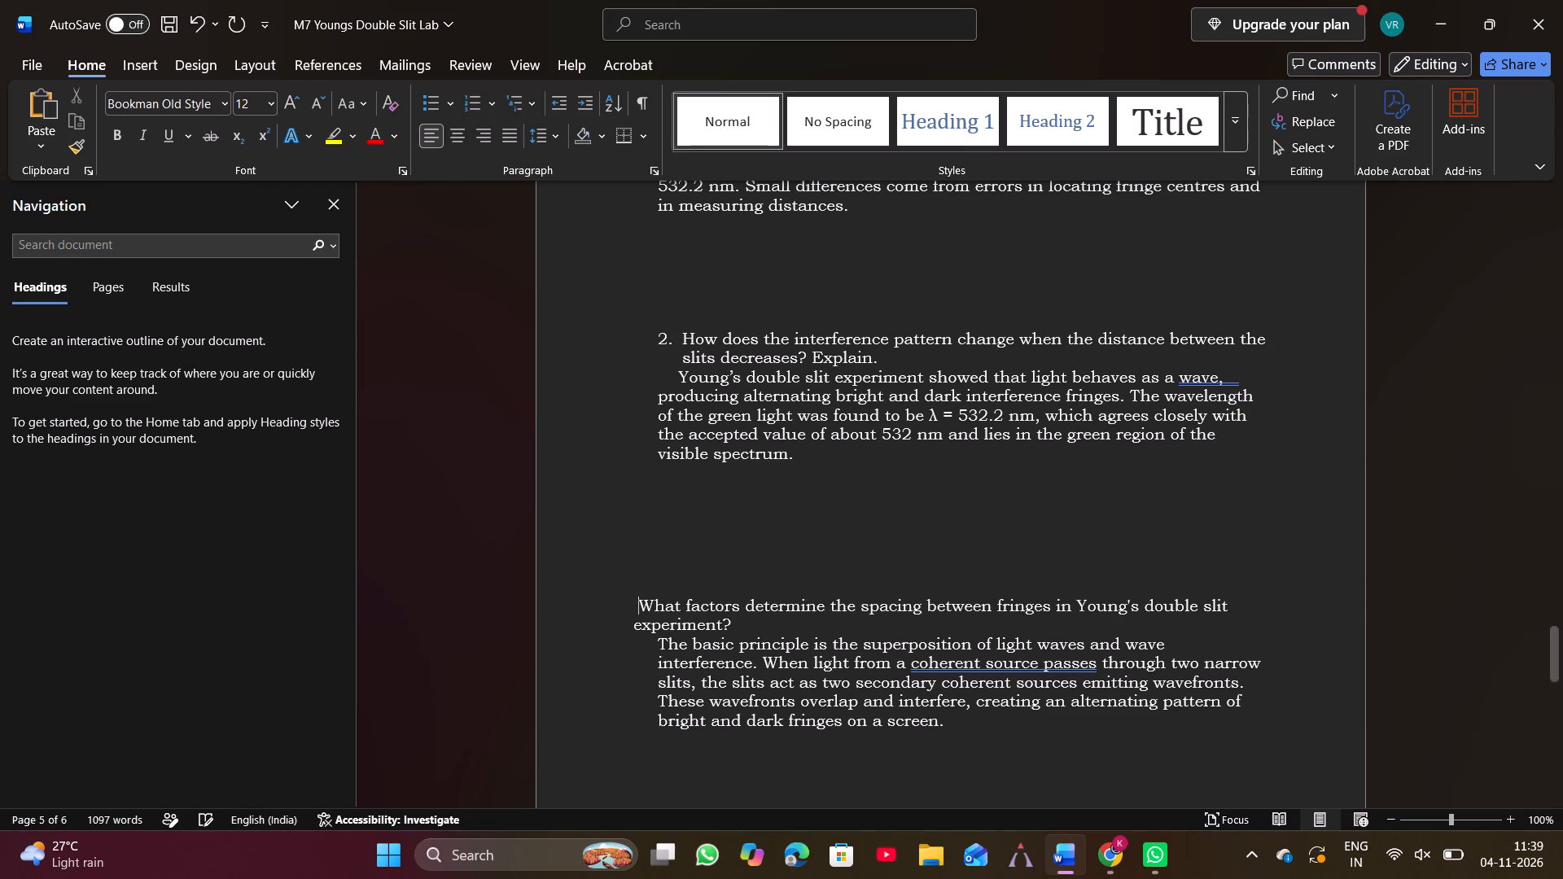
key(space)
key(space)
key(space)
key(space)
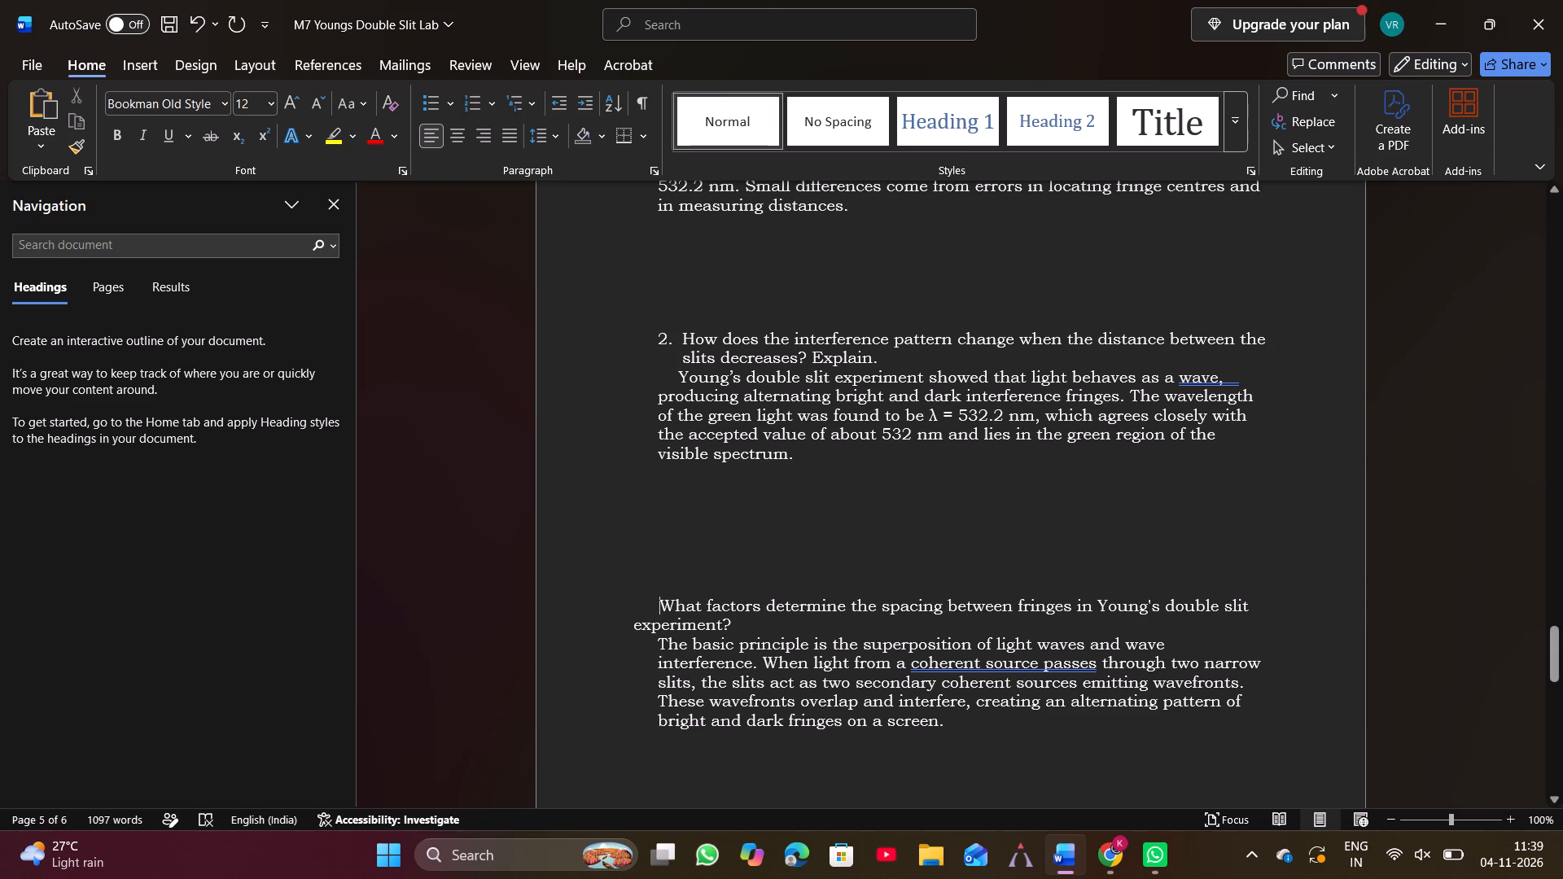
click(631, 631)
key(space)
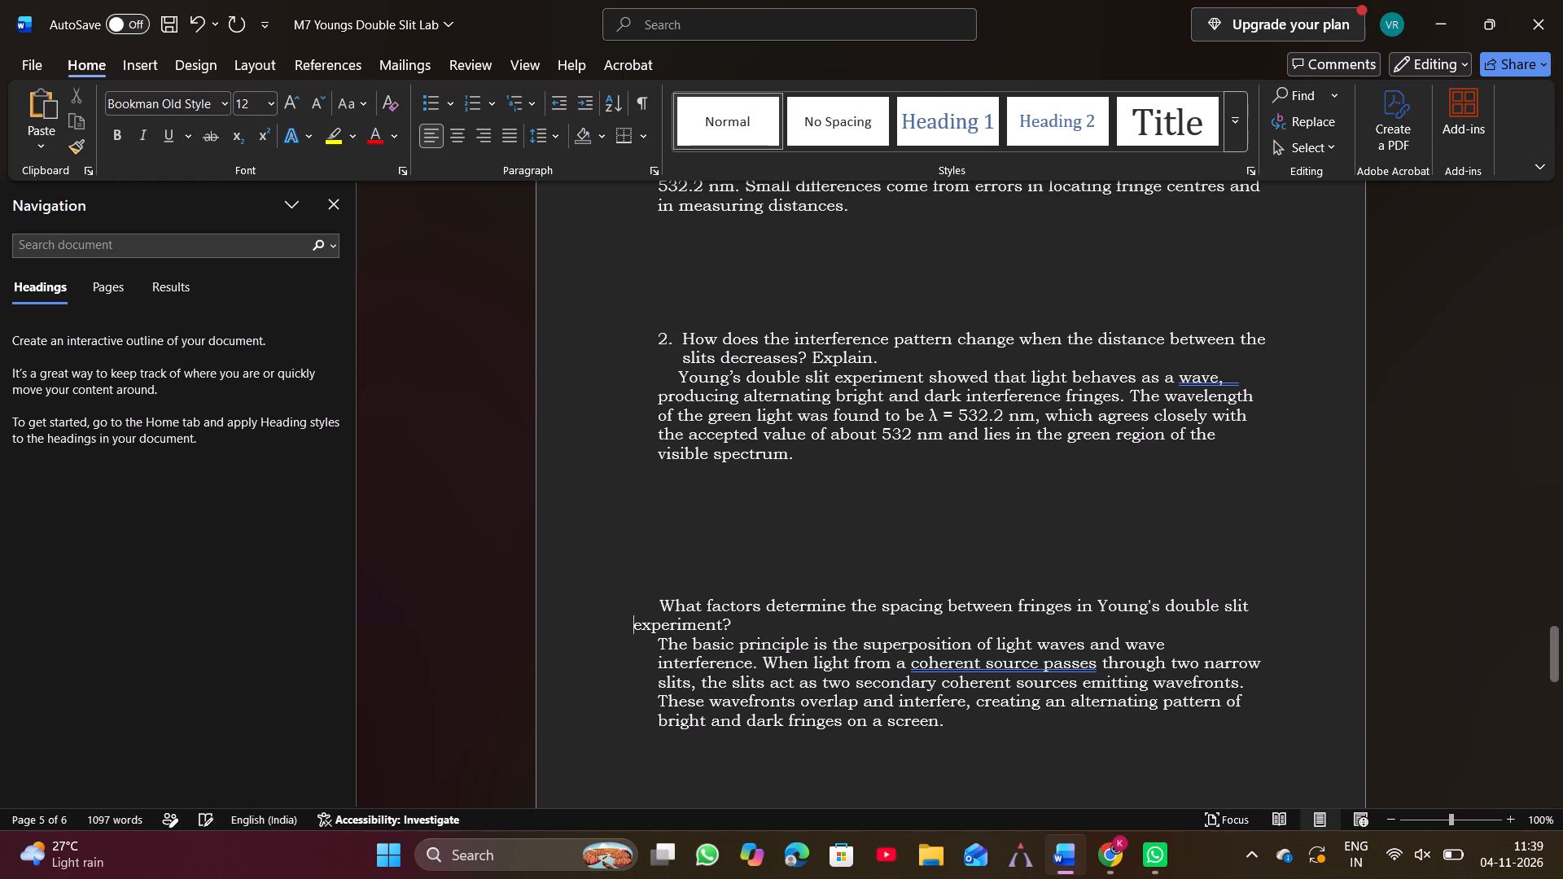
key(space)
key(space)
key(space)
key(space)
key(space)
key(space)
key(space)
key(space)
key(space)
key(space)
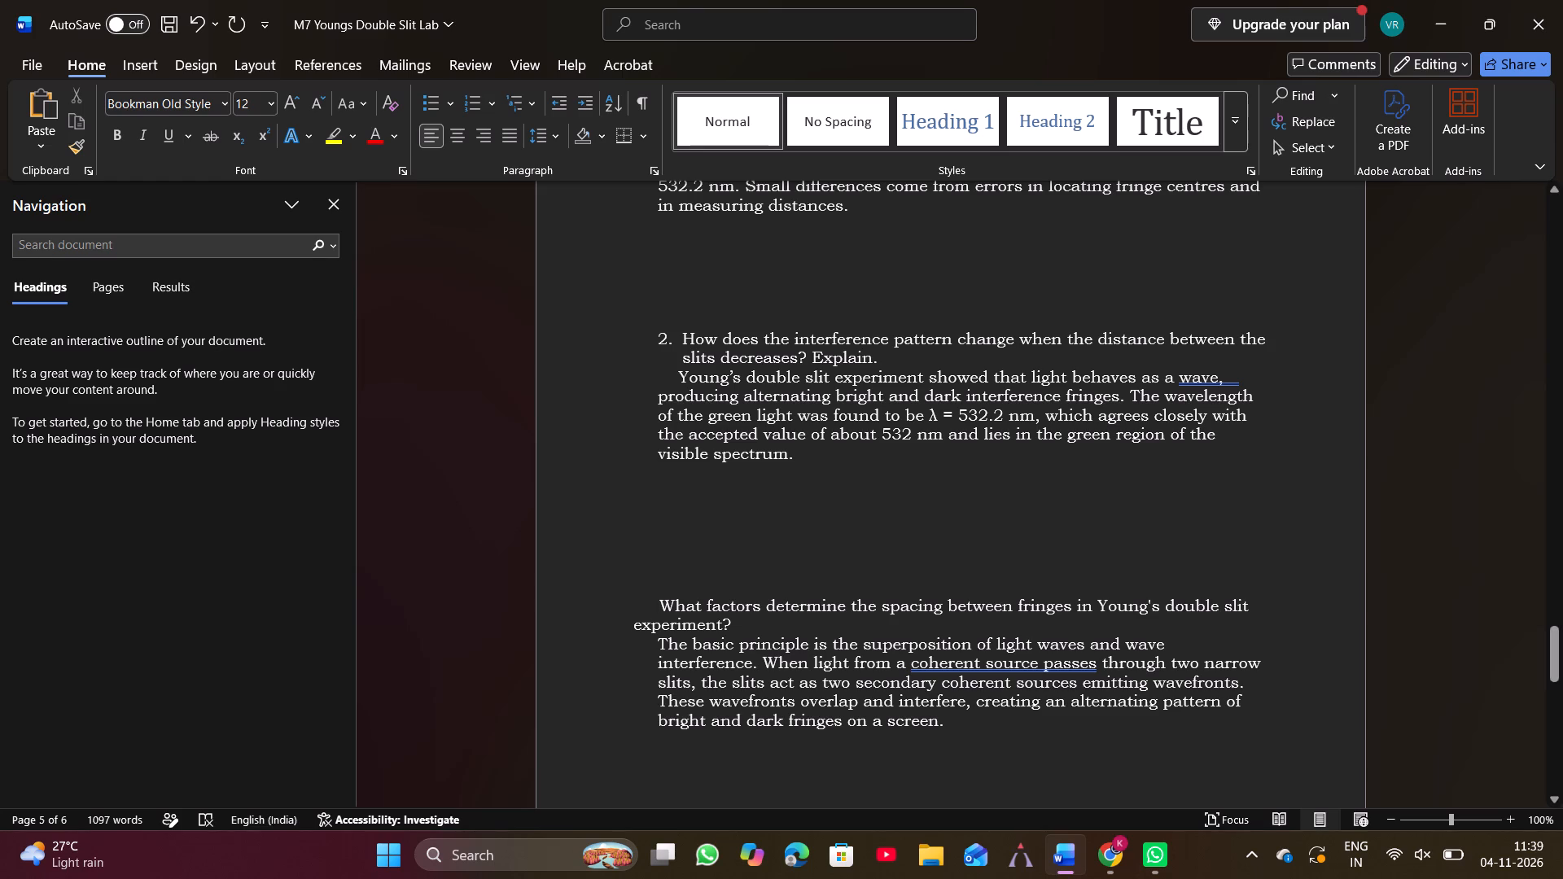
Justify the text of the fringe-spacing question.
drag(656, 600, 737, 627)
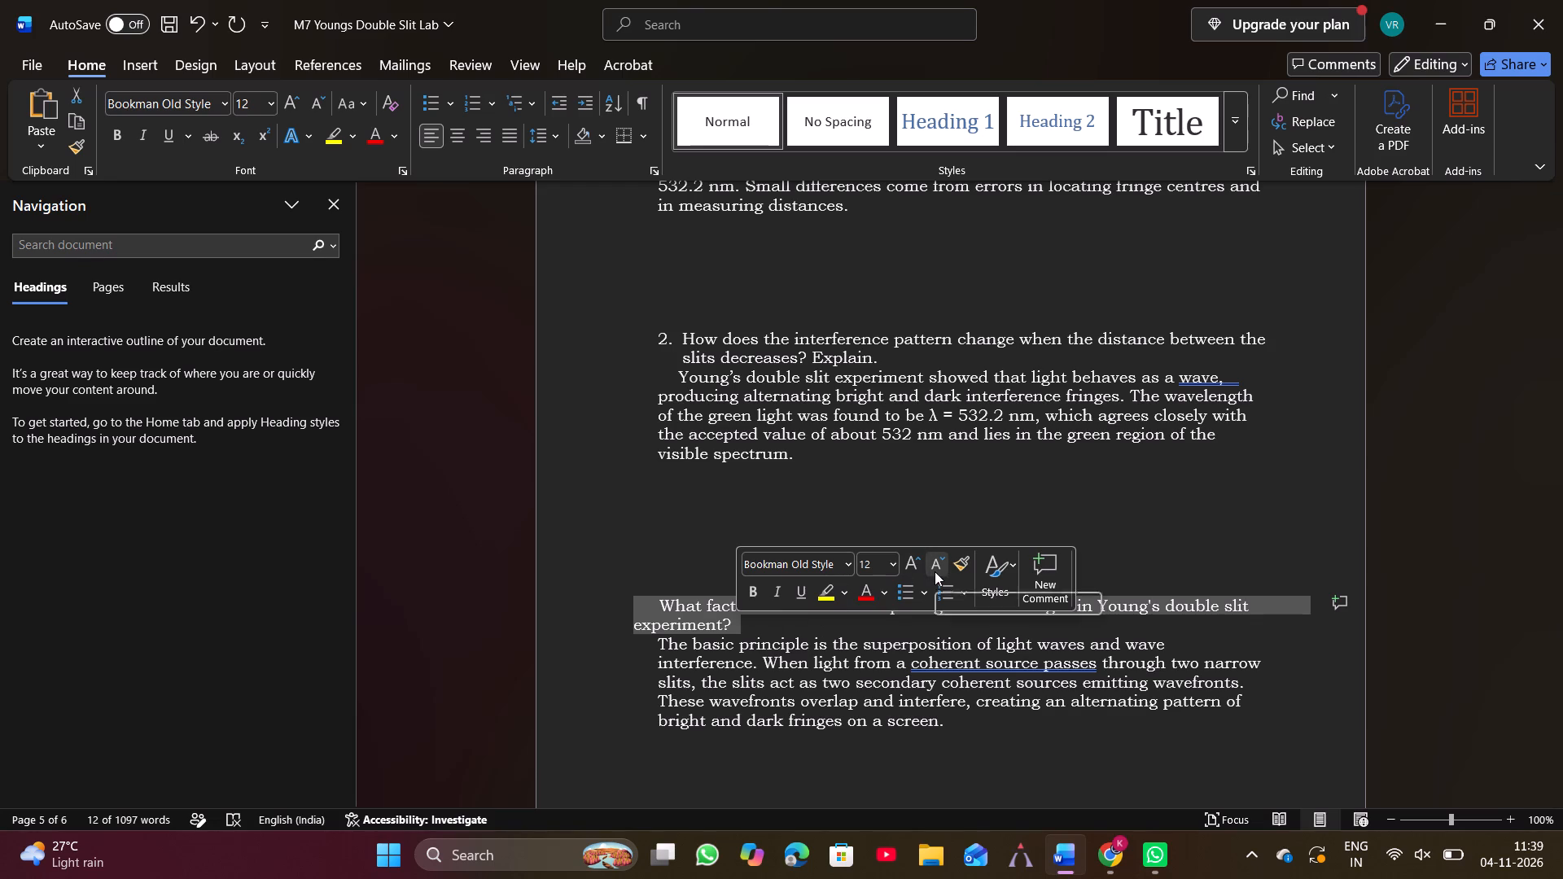
click(503, 129)
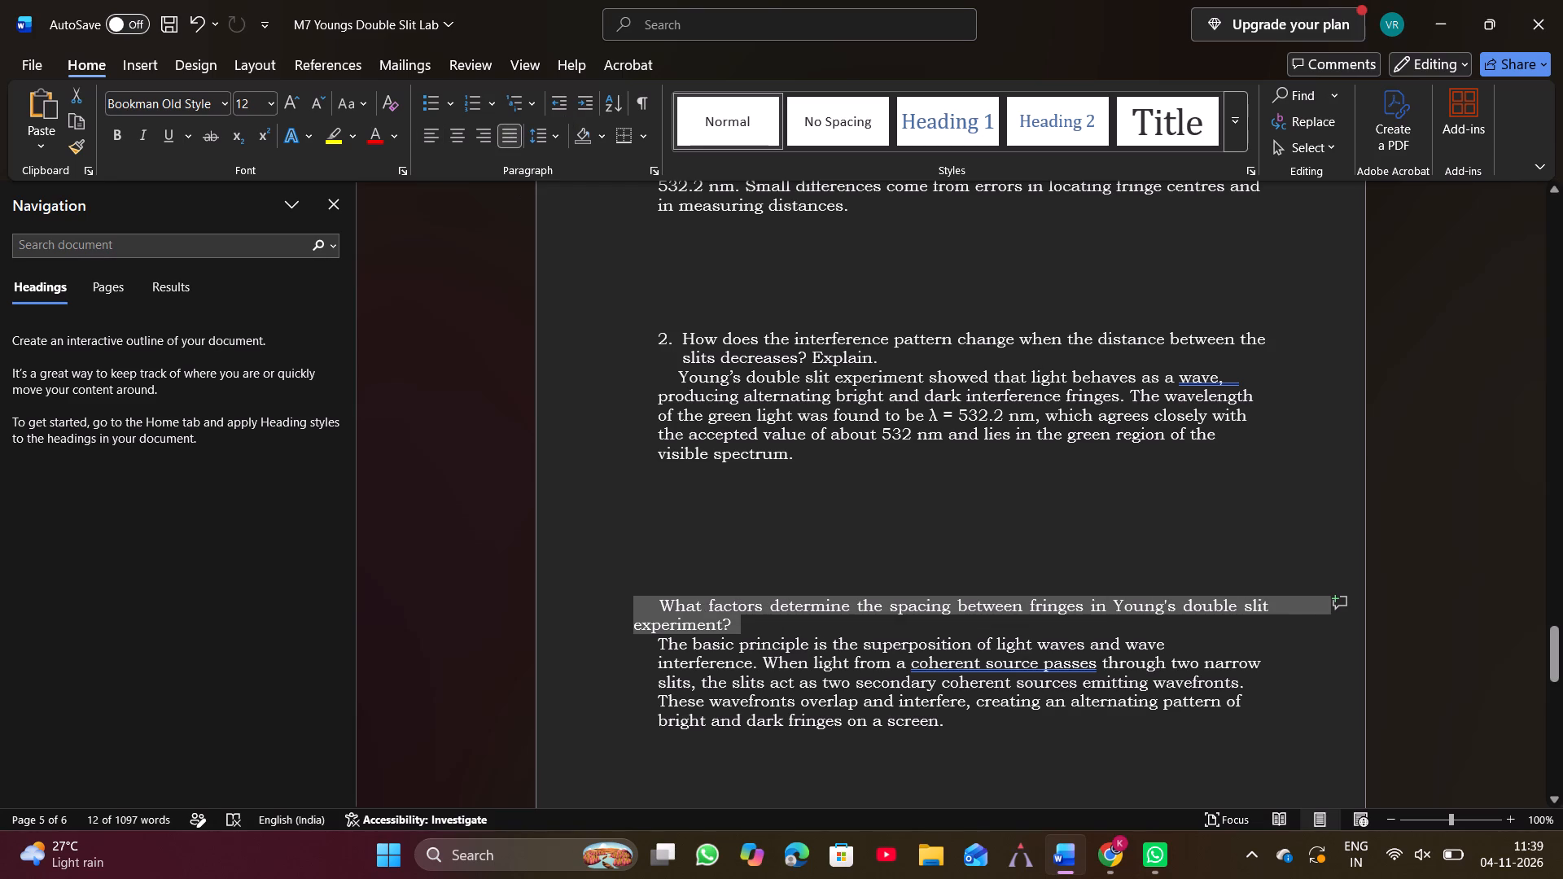
click(634, 489)
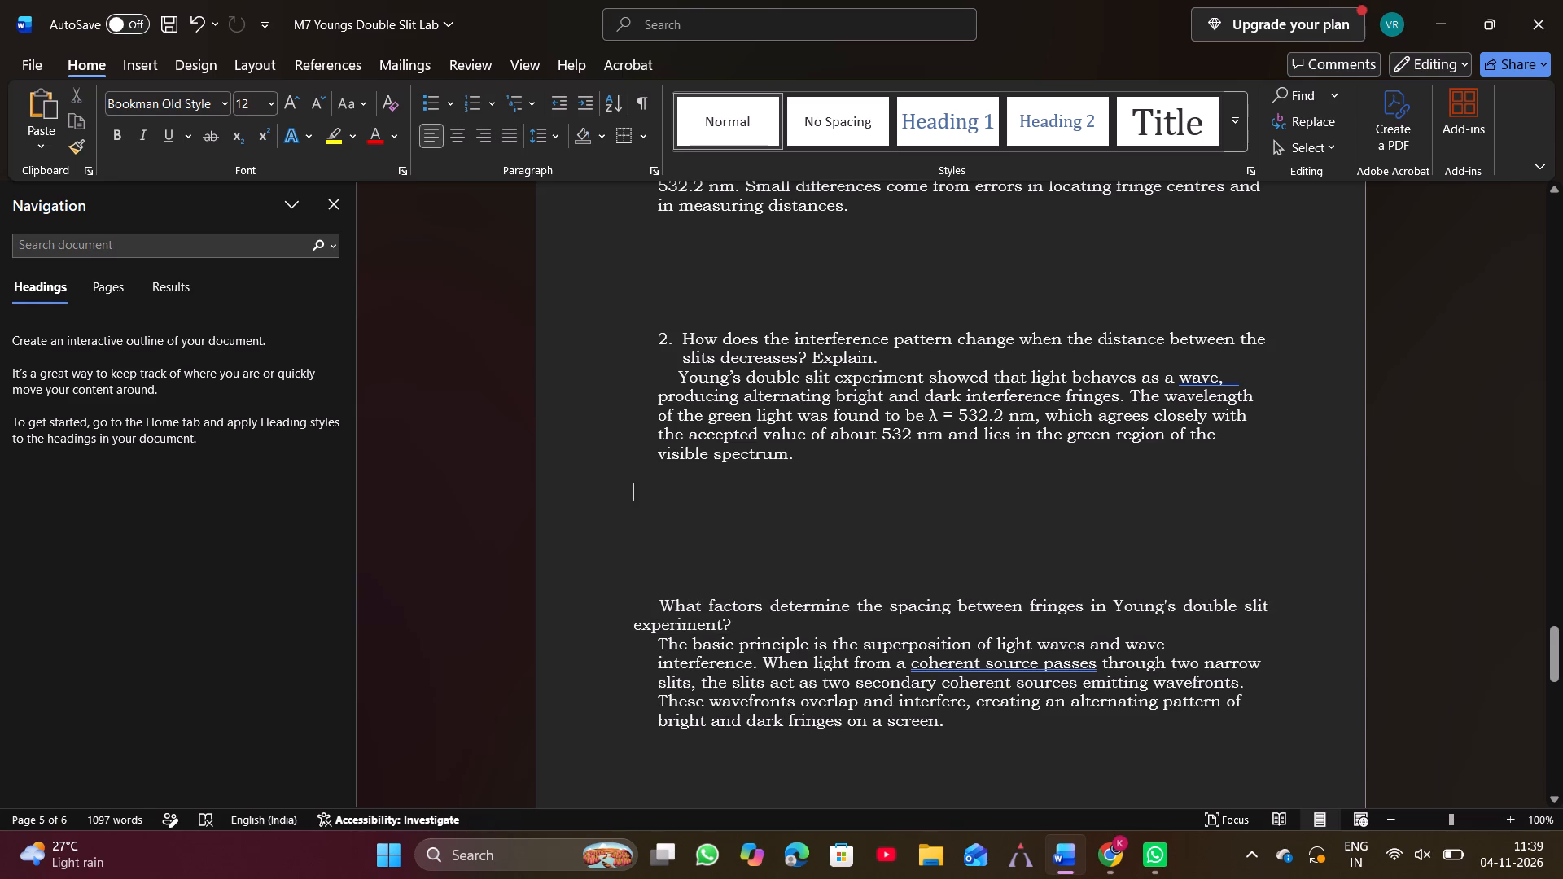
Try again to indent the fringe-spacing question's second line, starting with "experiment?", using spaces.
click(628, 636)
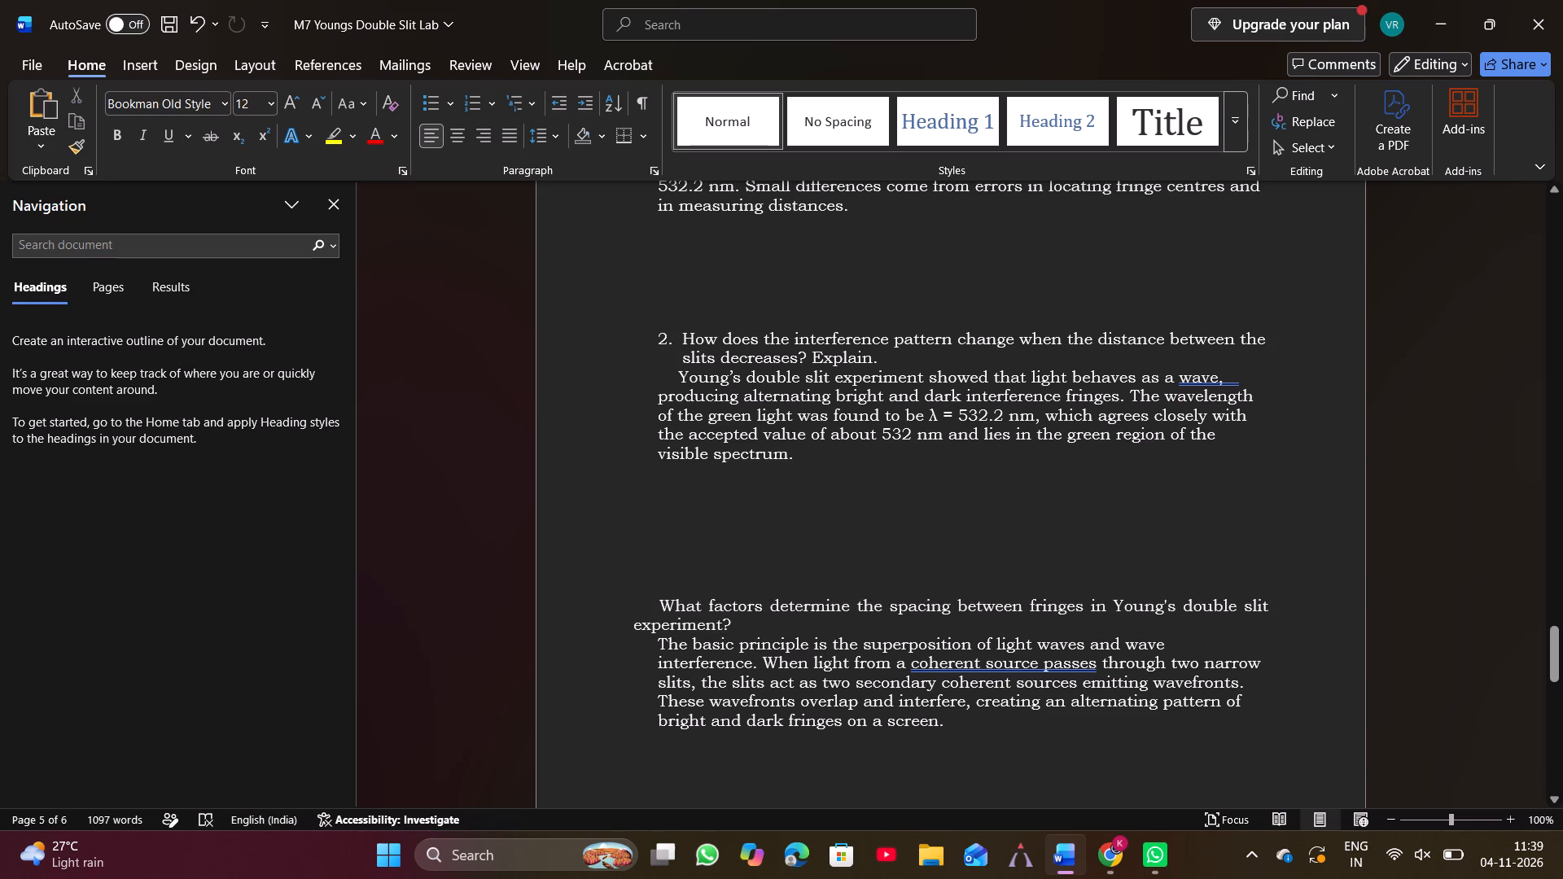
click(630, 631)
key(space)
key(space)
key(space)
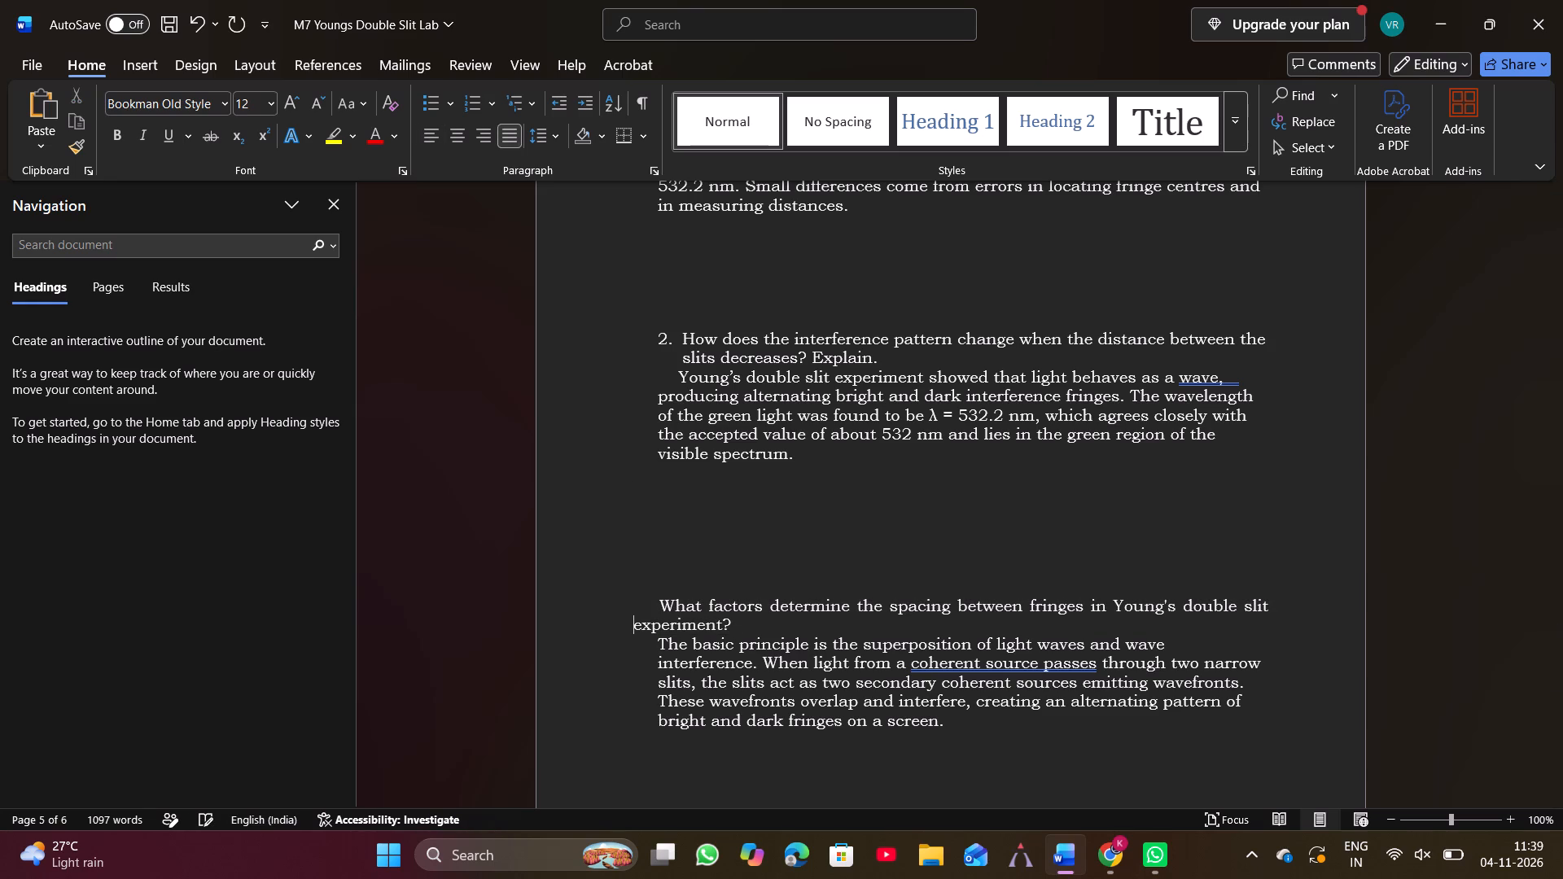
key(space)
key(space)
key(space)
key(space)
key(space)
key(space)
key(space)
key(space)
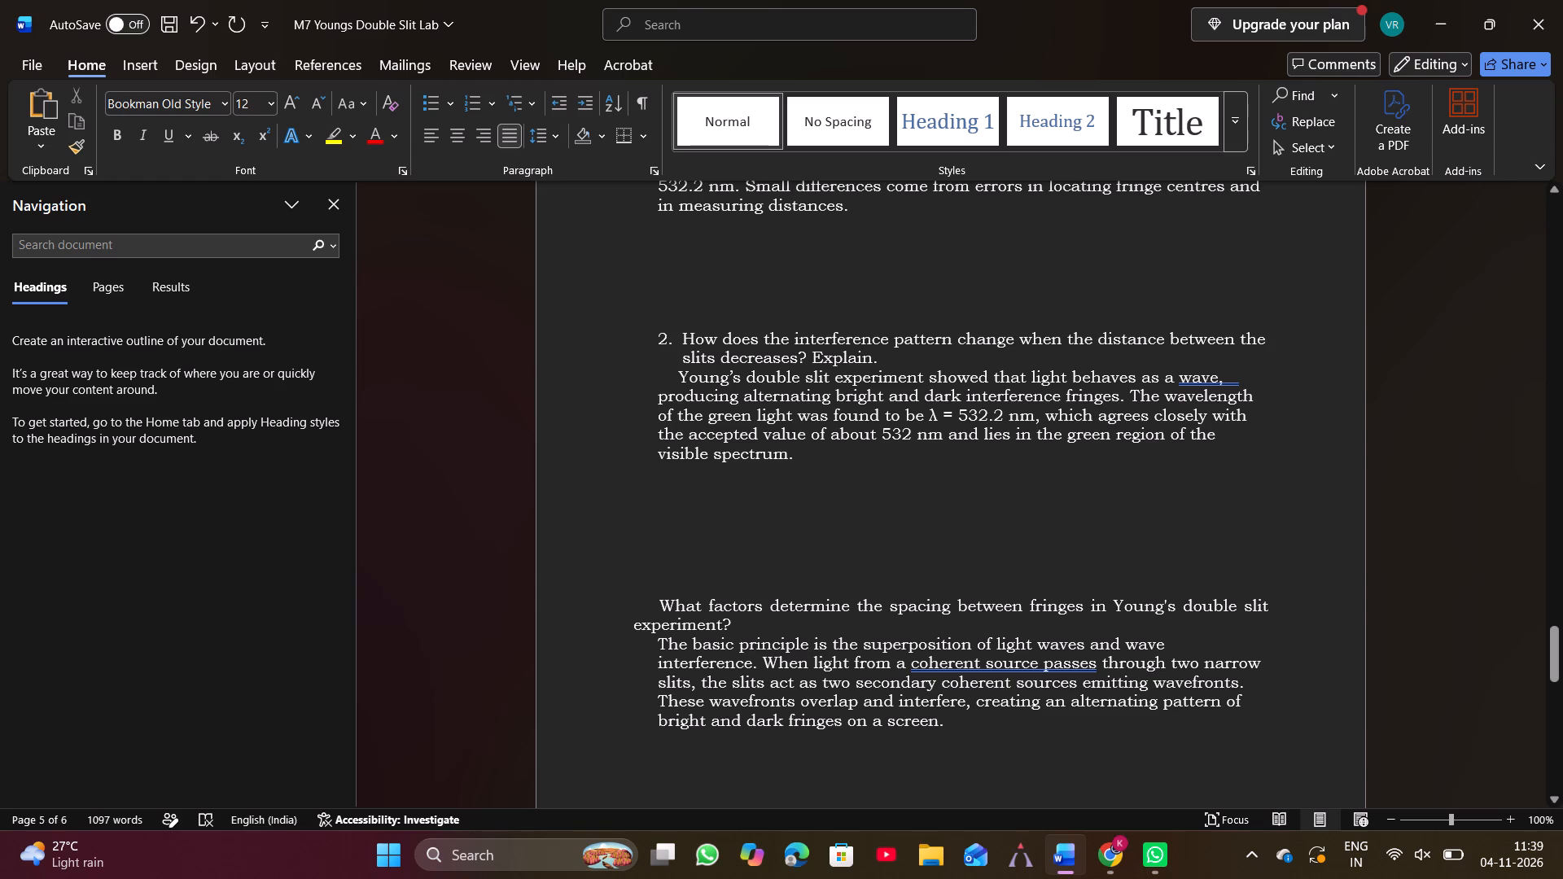
Delete the extra spaces and two blank lines before the fringe-spacing question and number it manually as "3.".
click(656, 610)
key(BackSpace)
key(BackSpace)
key(BackSpace)
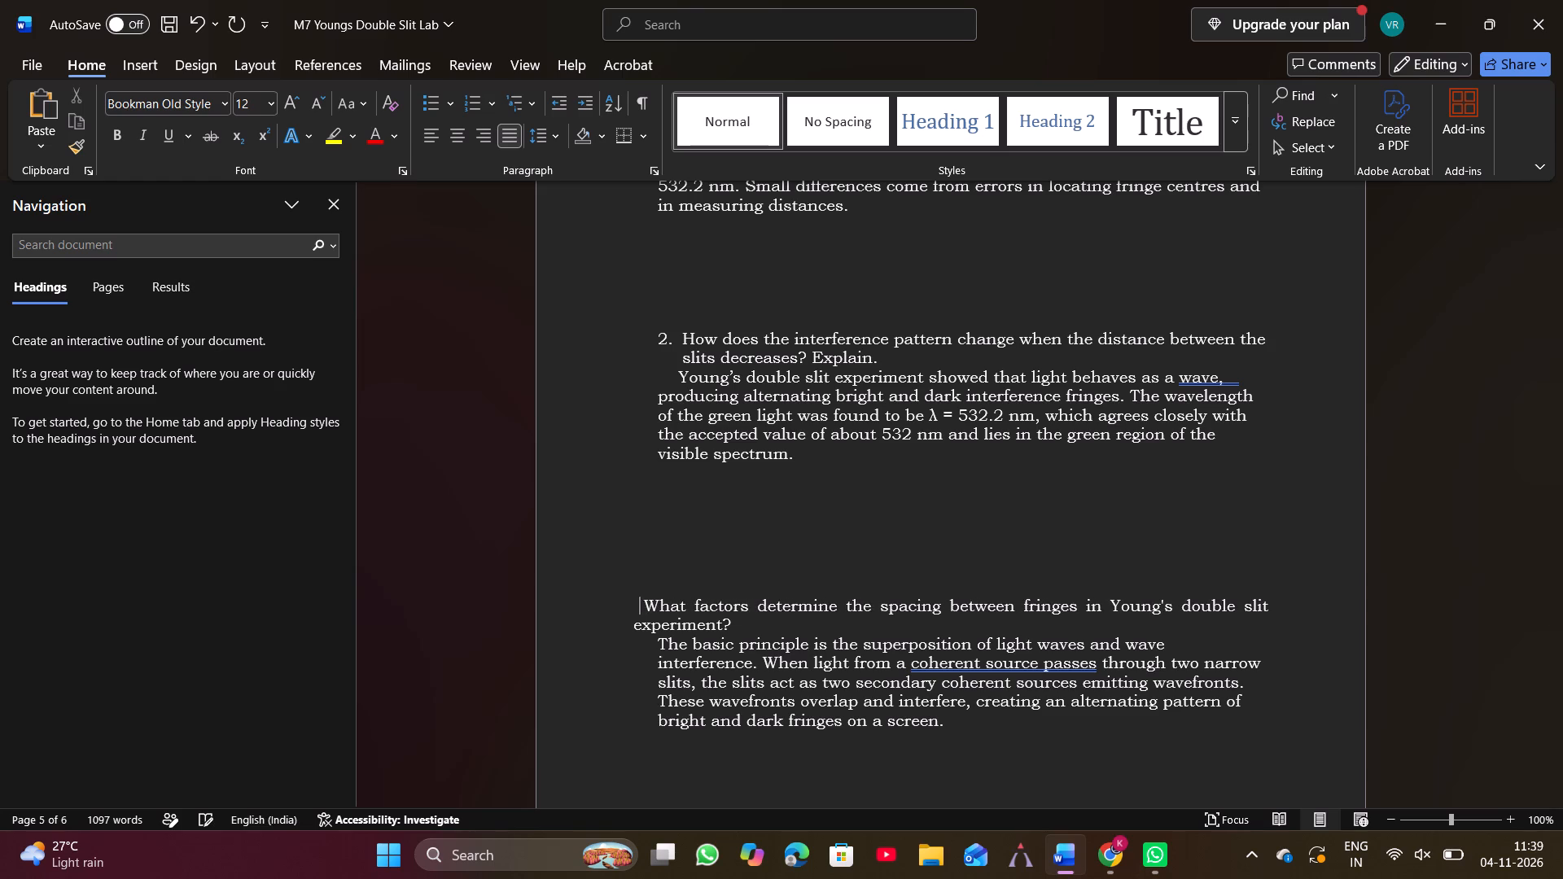
key(BackSpace)
key(BackSpace)
key(BackSpace)
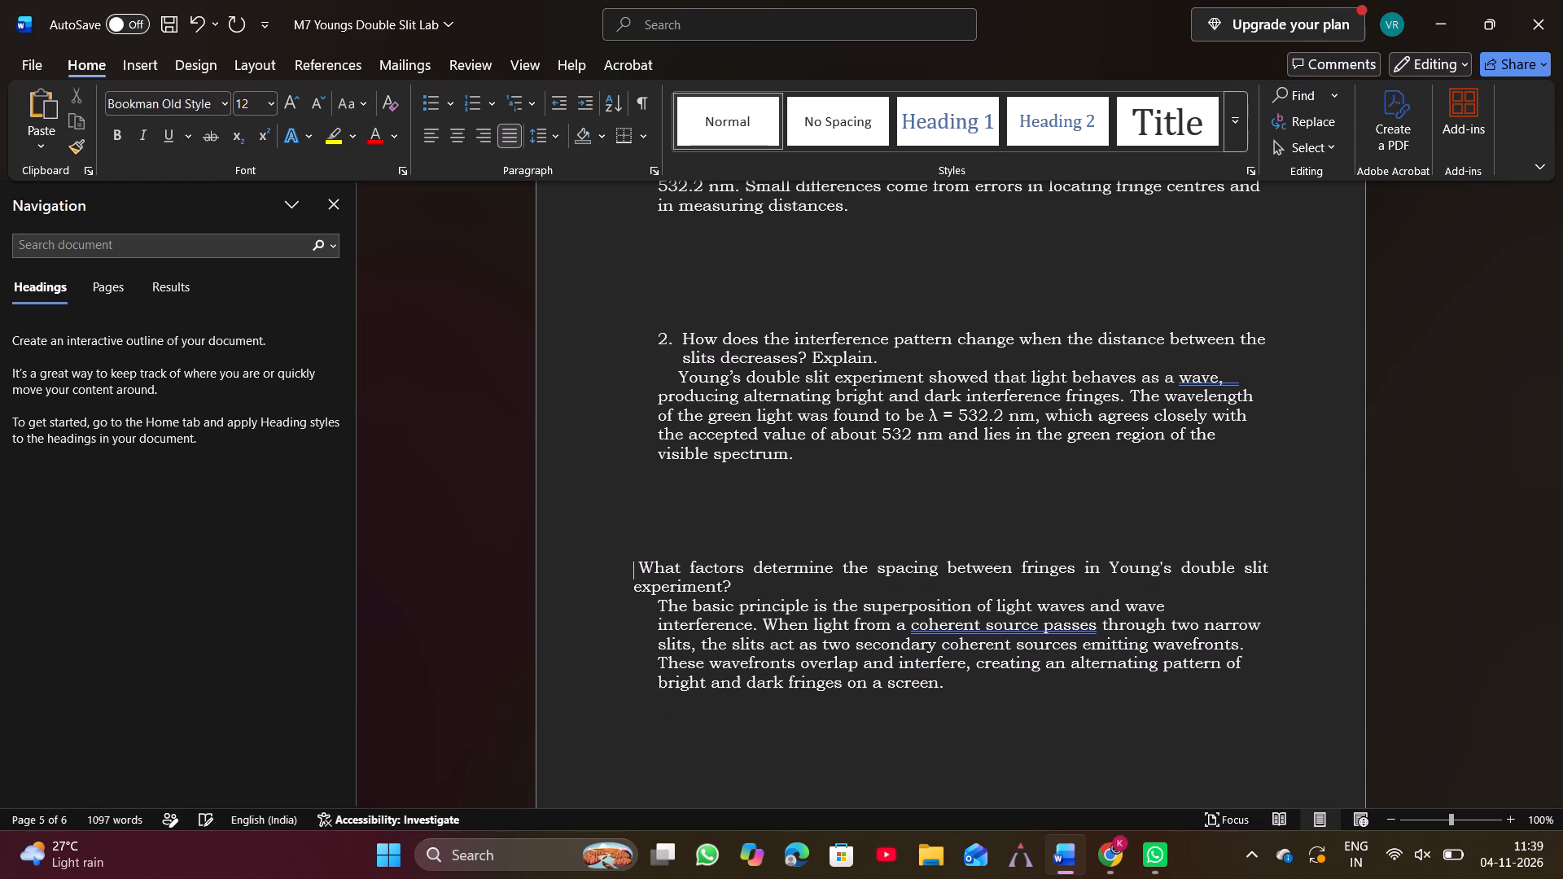
key(3)
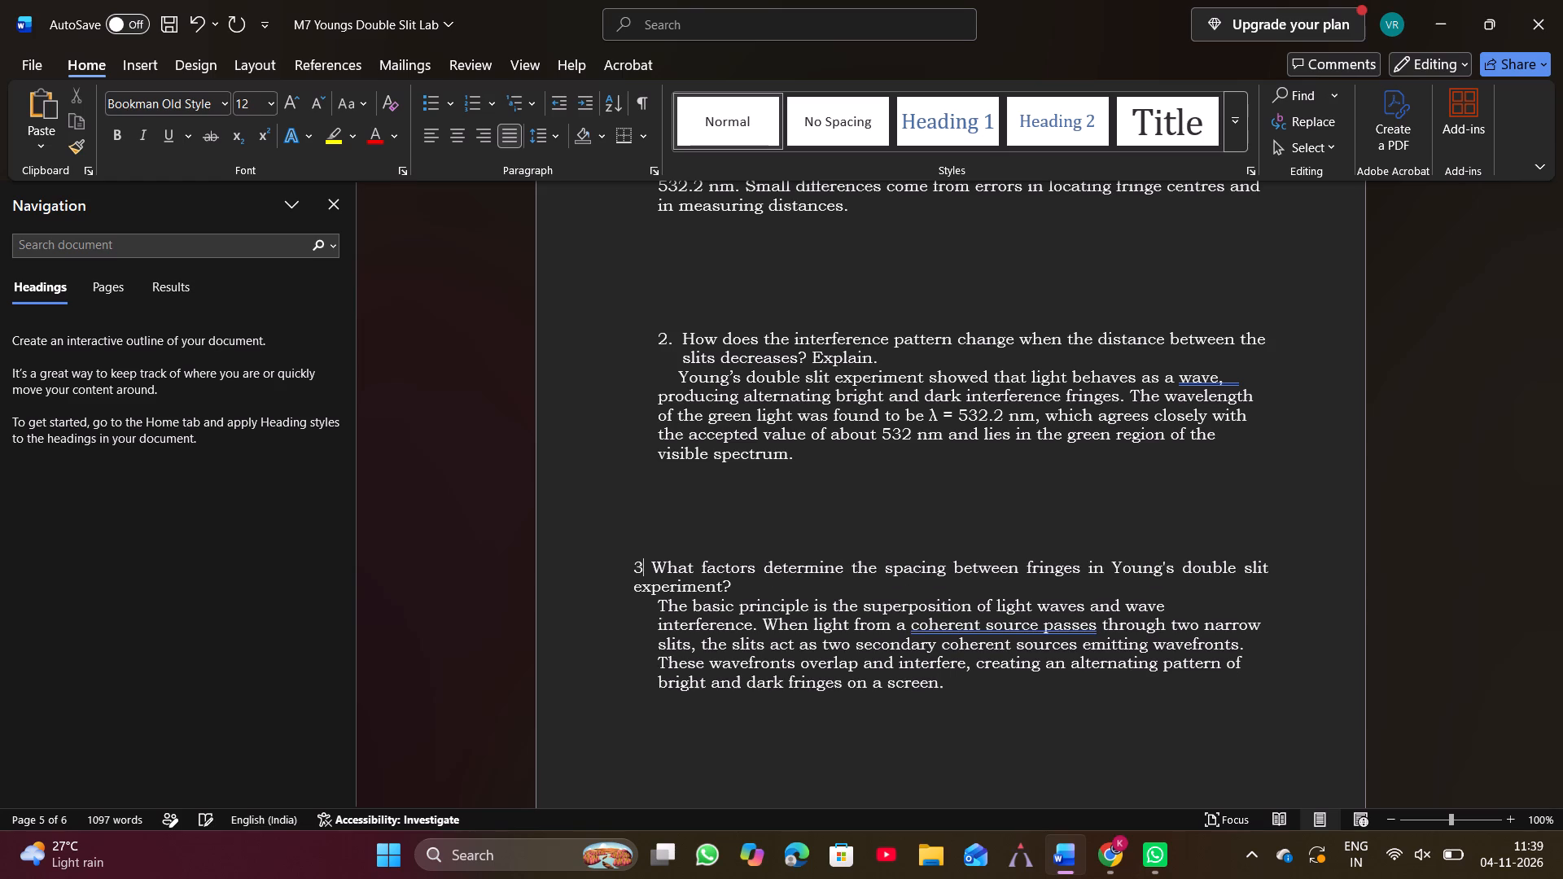
key(period)
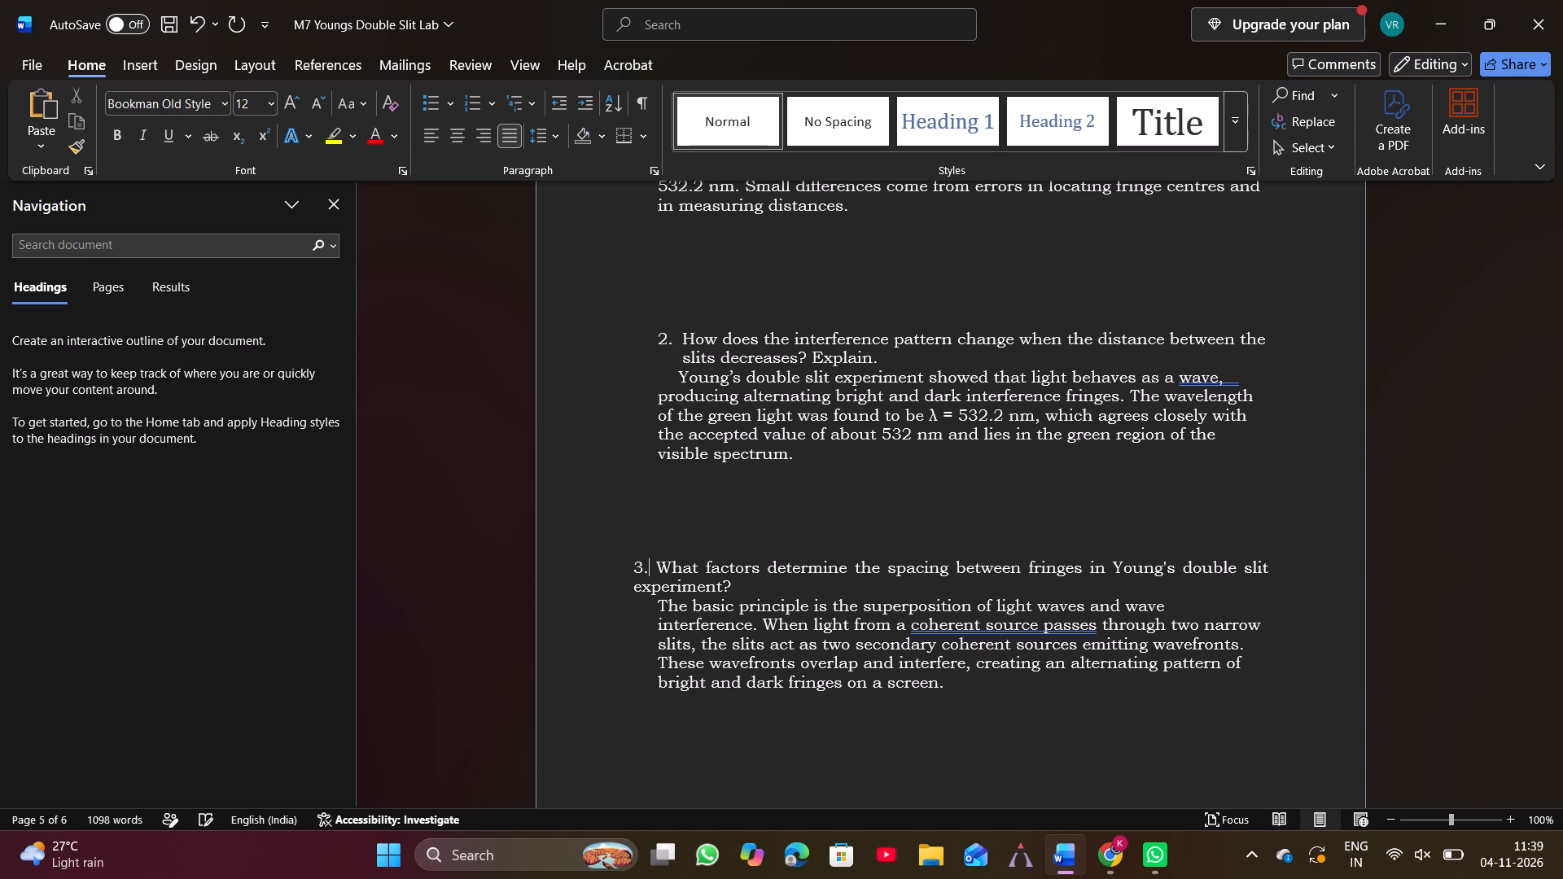
Delete three blank lines above question 3 to bring it closer to the answer to question 2.
click(630, 572)
key(BackSpace)
key(BackSpace)
key(BackSpace)
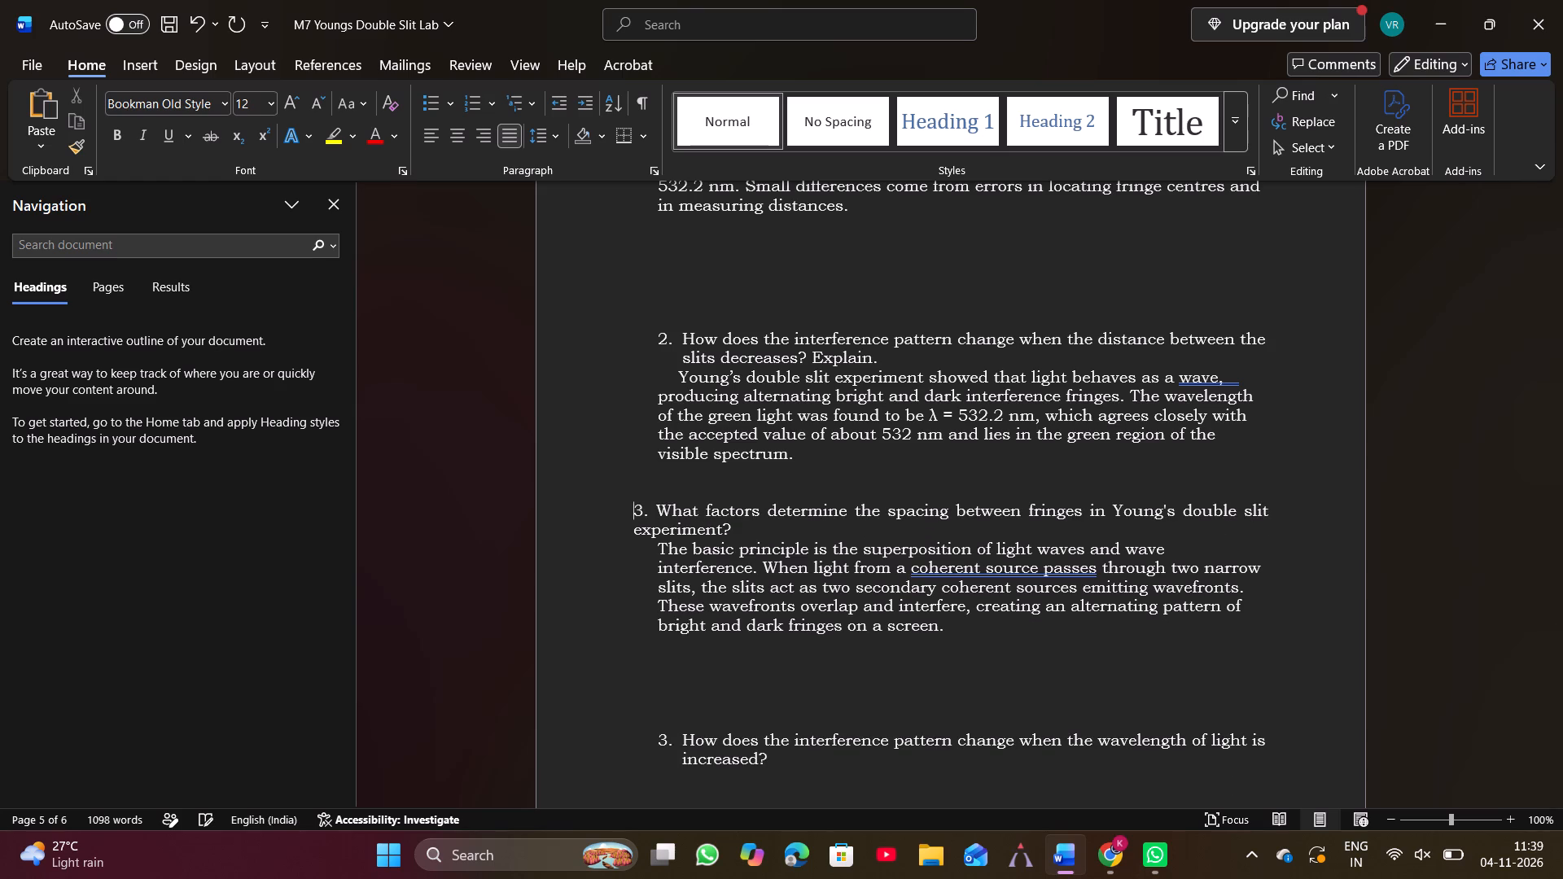
Add a blank line above question 3 and remove the left indent from its answer paragraph.
key(Return)
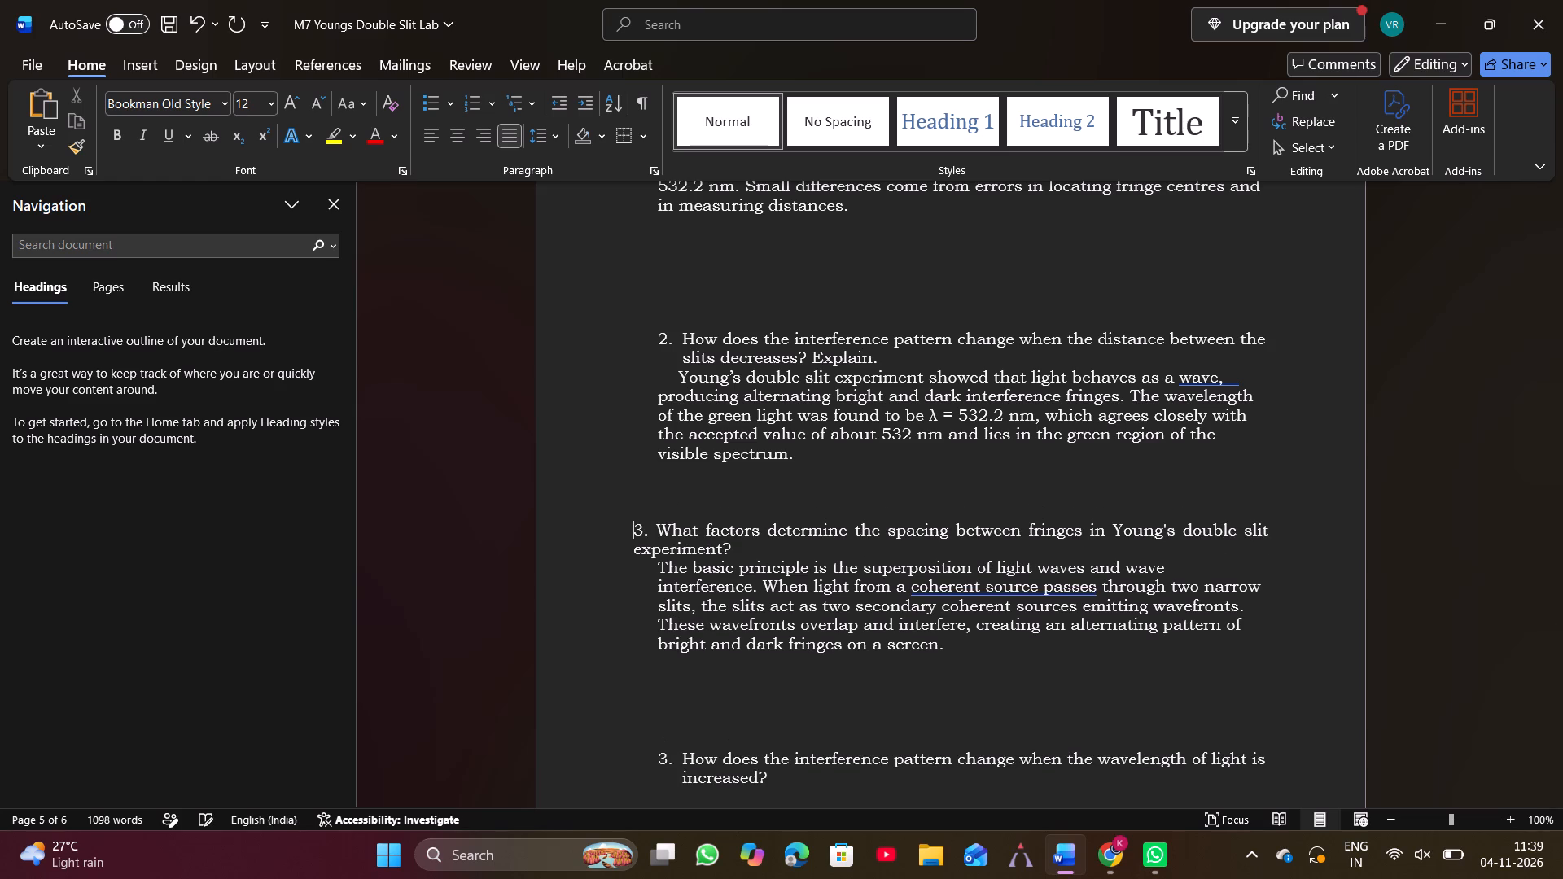
click(655, 563)
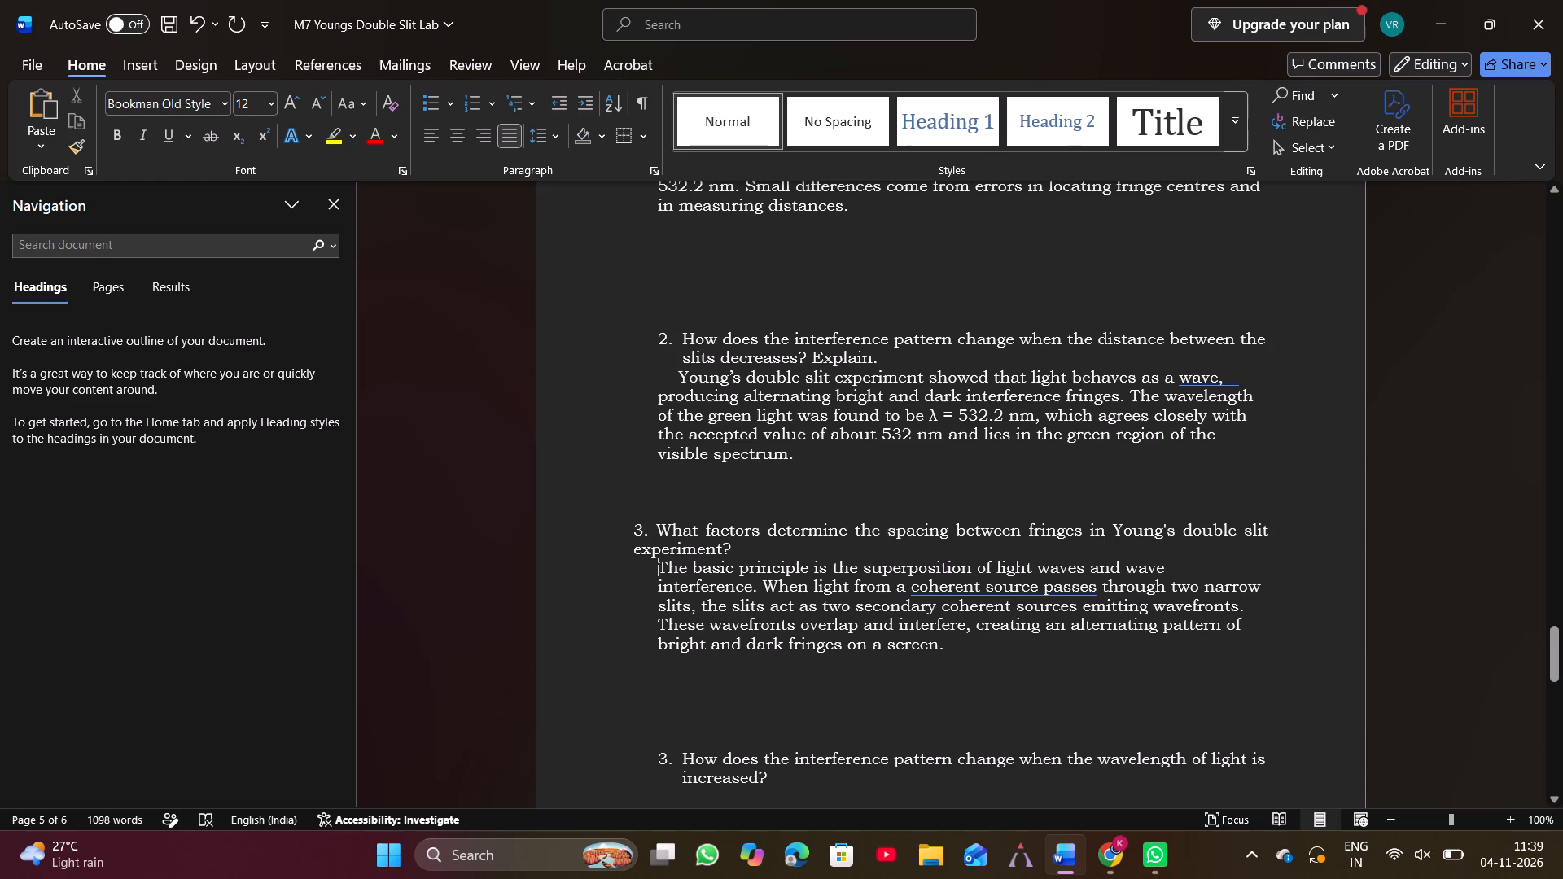
key(BackSpace)
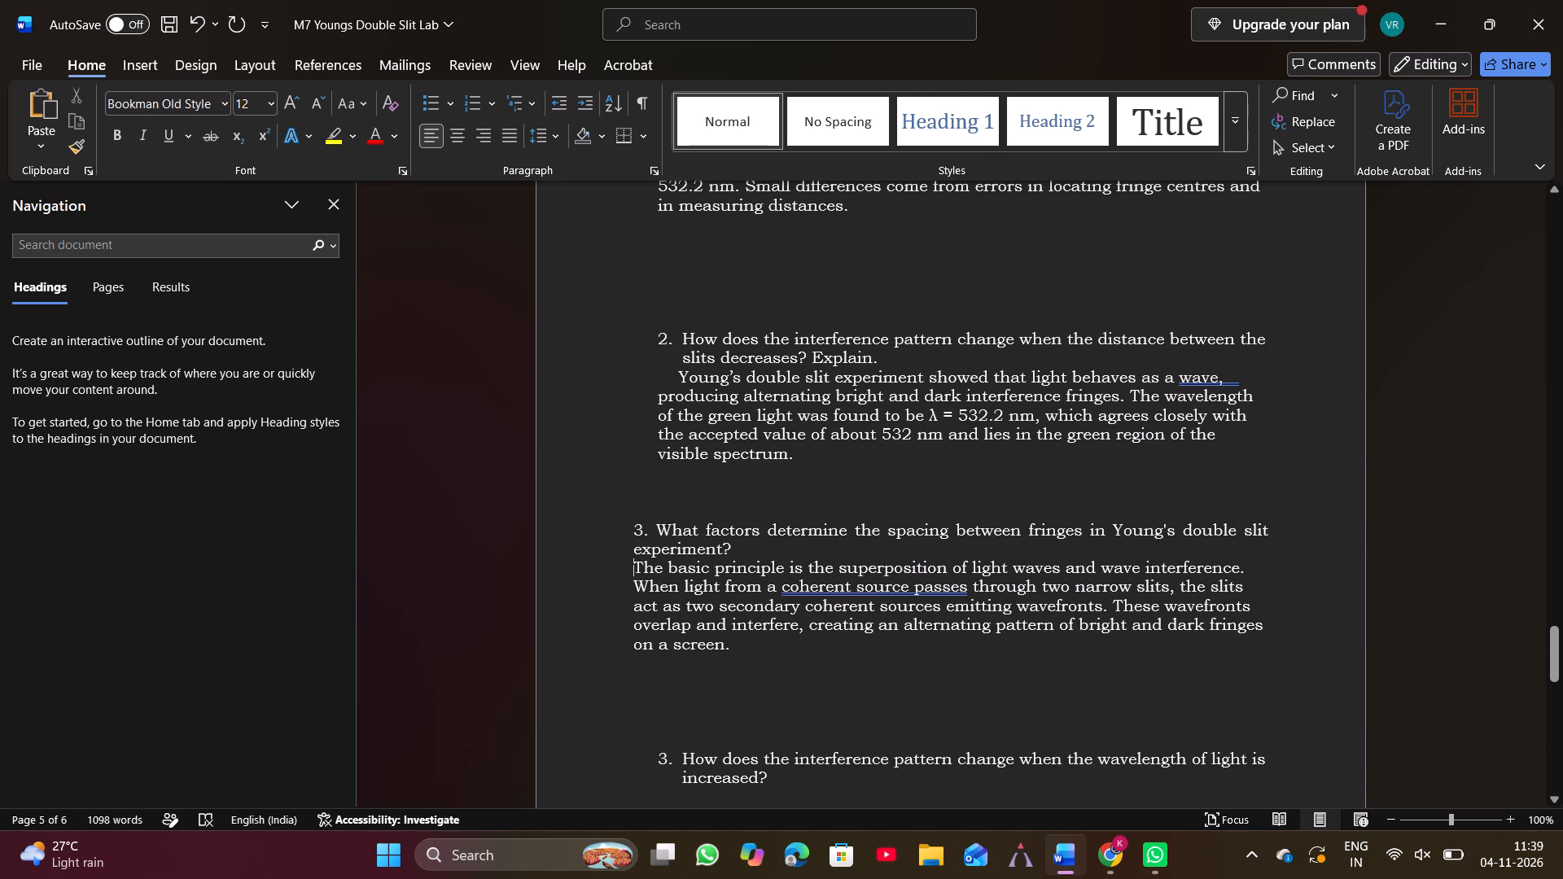
click(745, 540)
Delete the leading spaces before "Young's double slit experiment showed" in the answer to question 2.
click(682, 377)
key(BackSpace)
key(BackSpace)
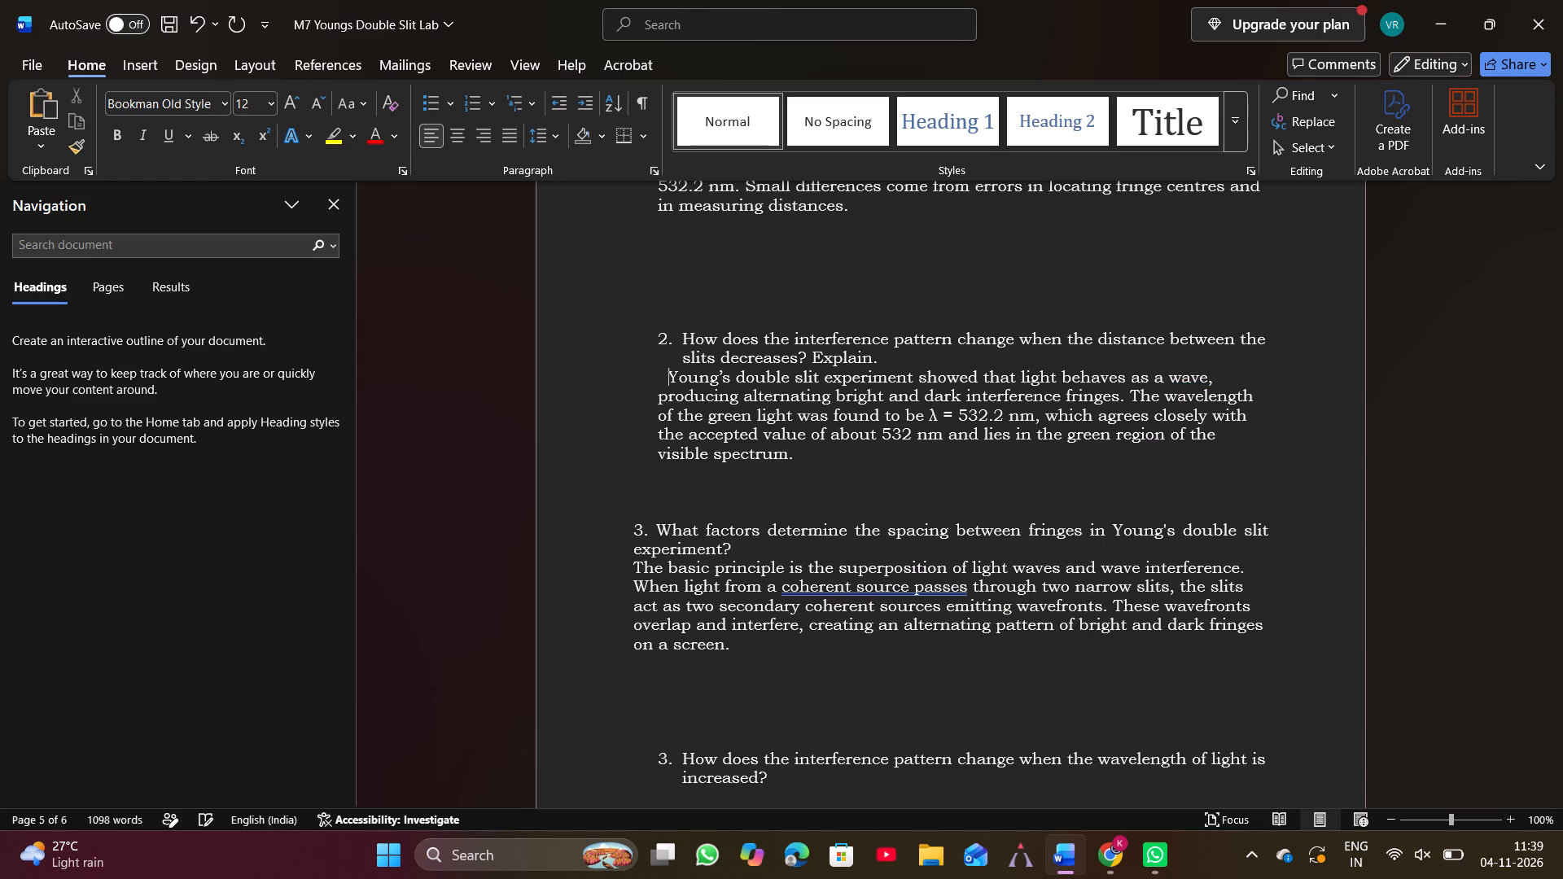
key(BackSpace)
key(BackSpace)
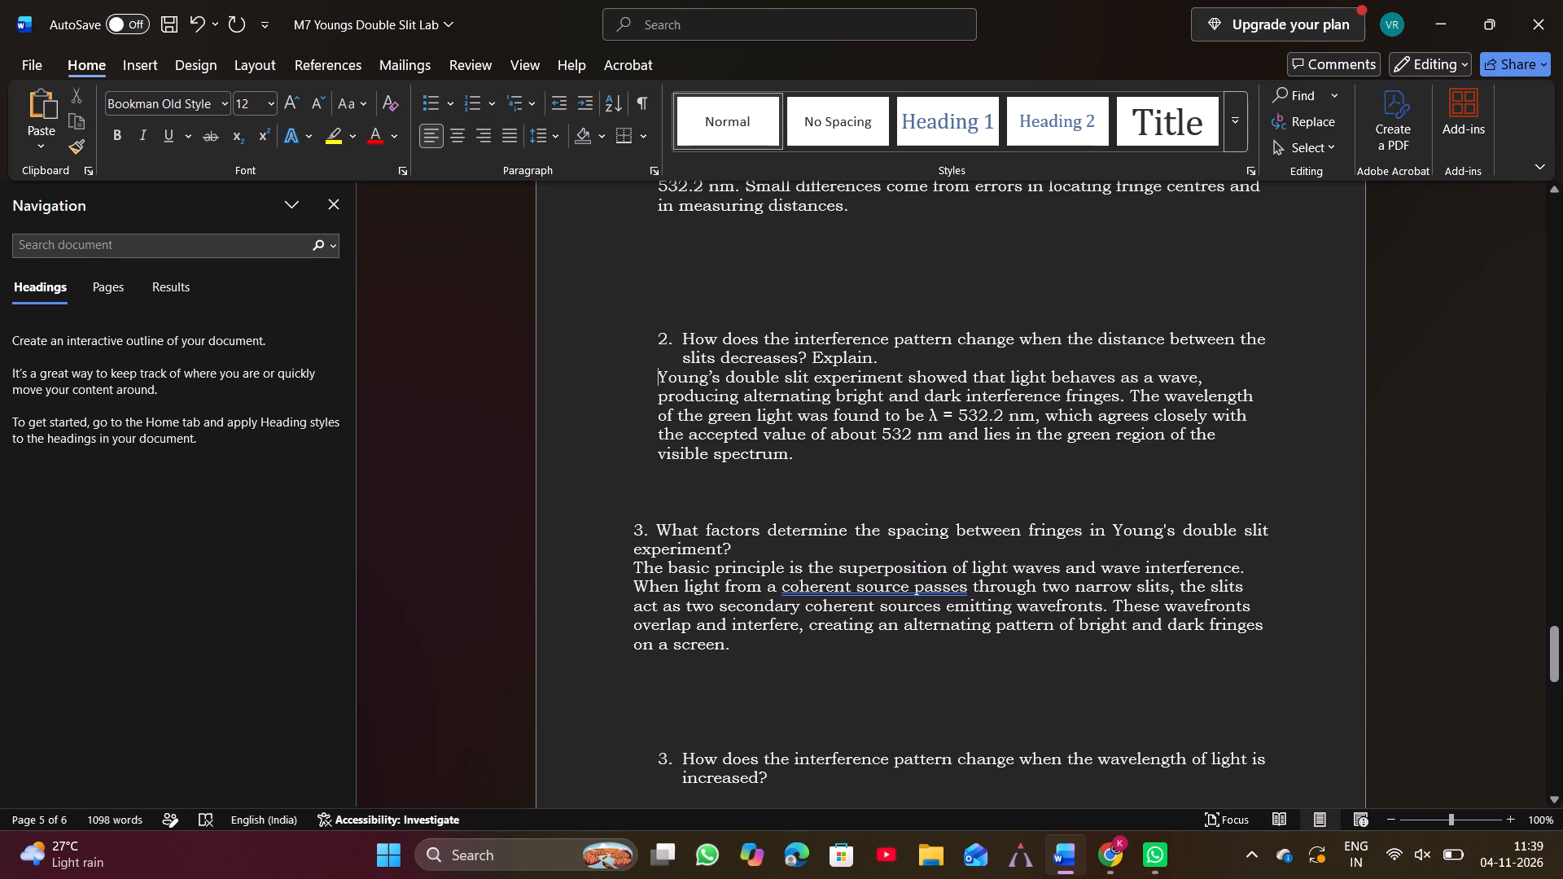
Replace the automatic list number of the slit-distance question with a manual "2." preceded by a few spaces.
click(655, 343)
click(655, 343)
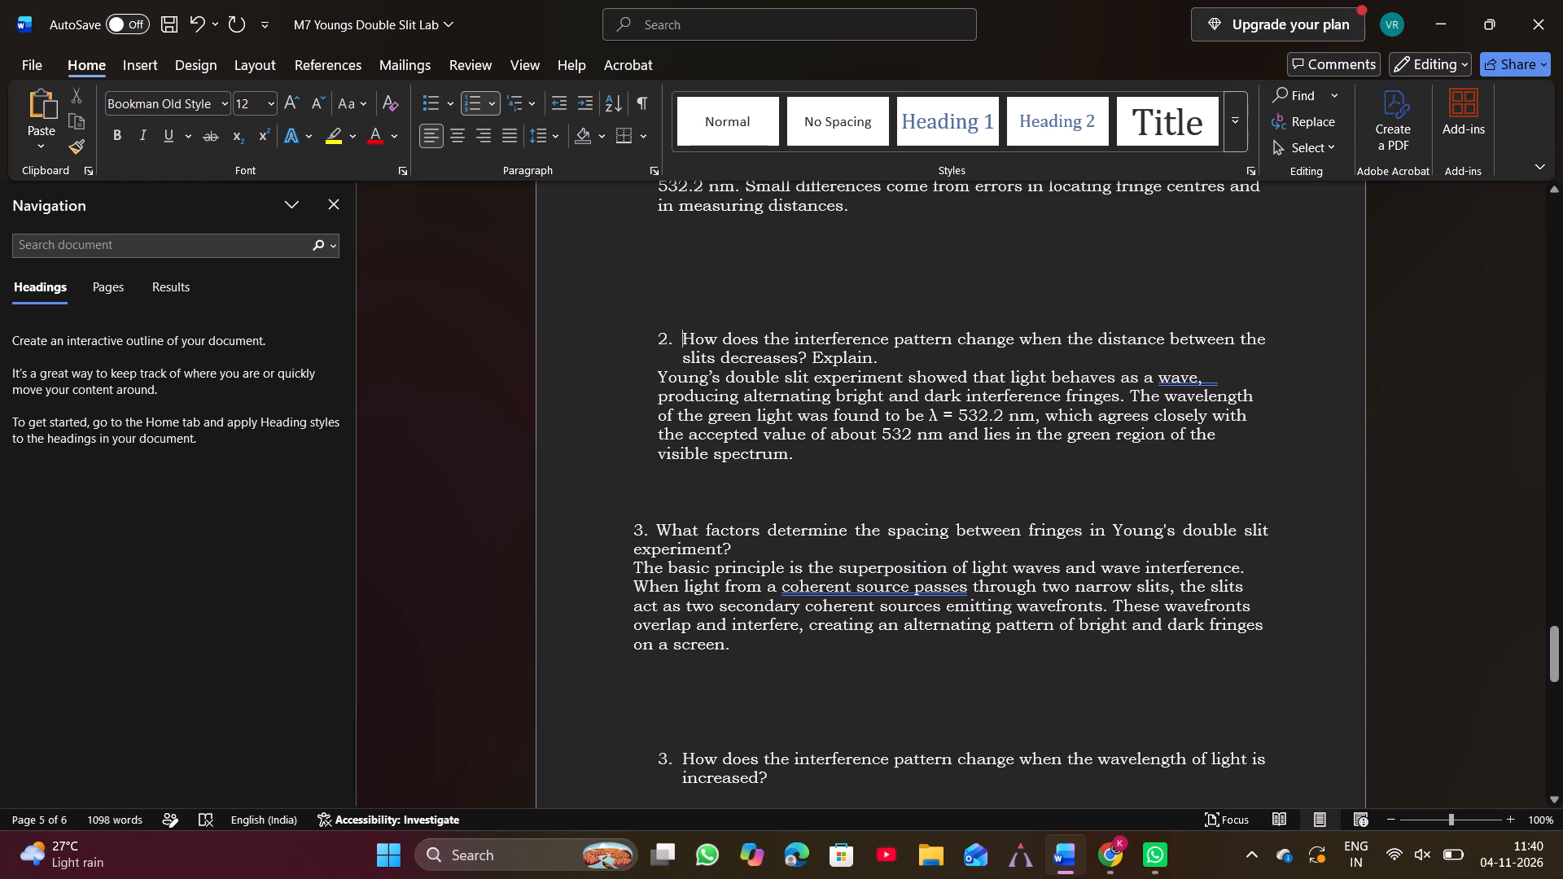
click(655, 335)
key(BackSpace)
key(BackSpace)
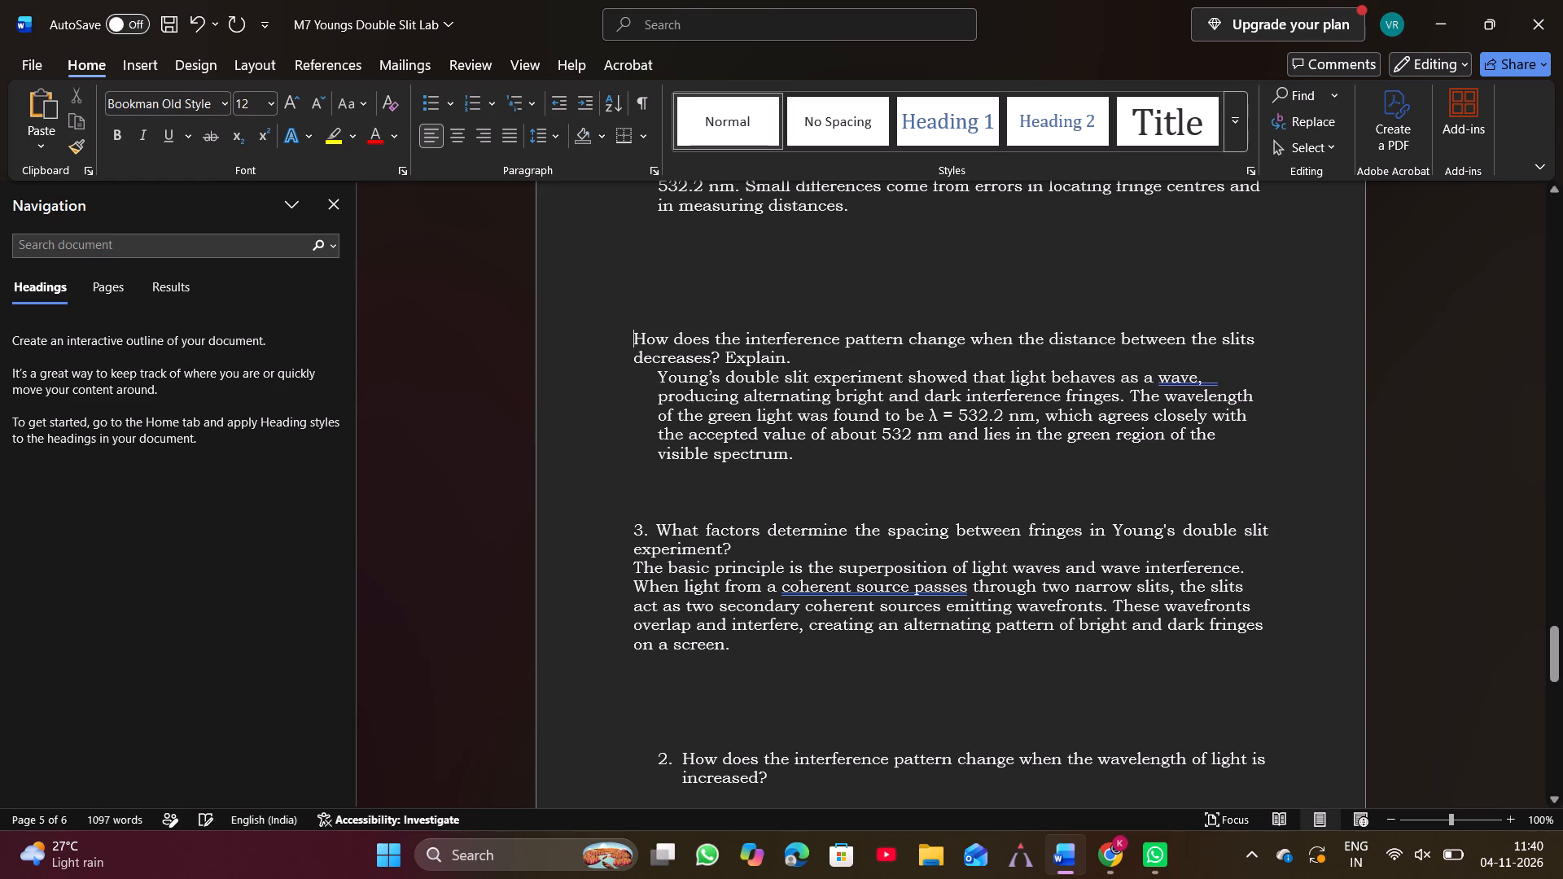
key(space)
key(space)
key(space)
key(space)
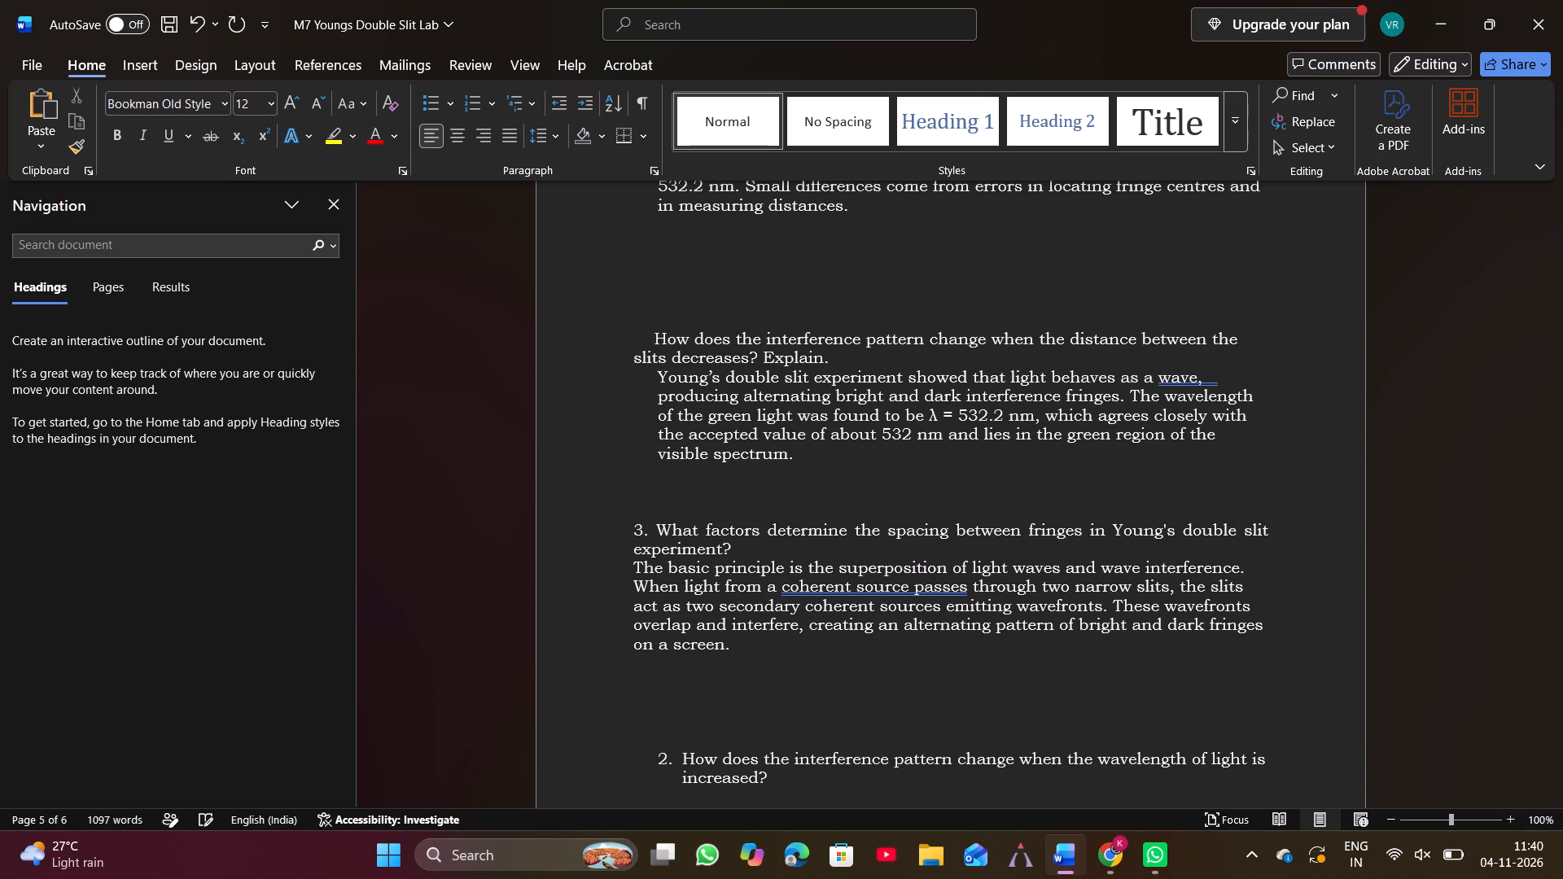
key(2)
key(BackSpace)
key(BackSpace)
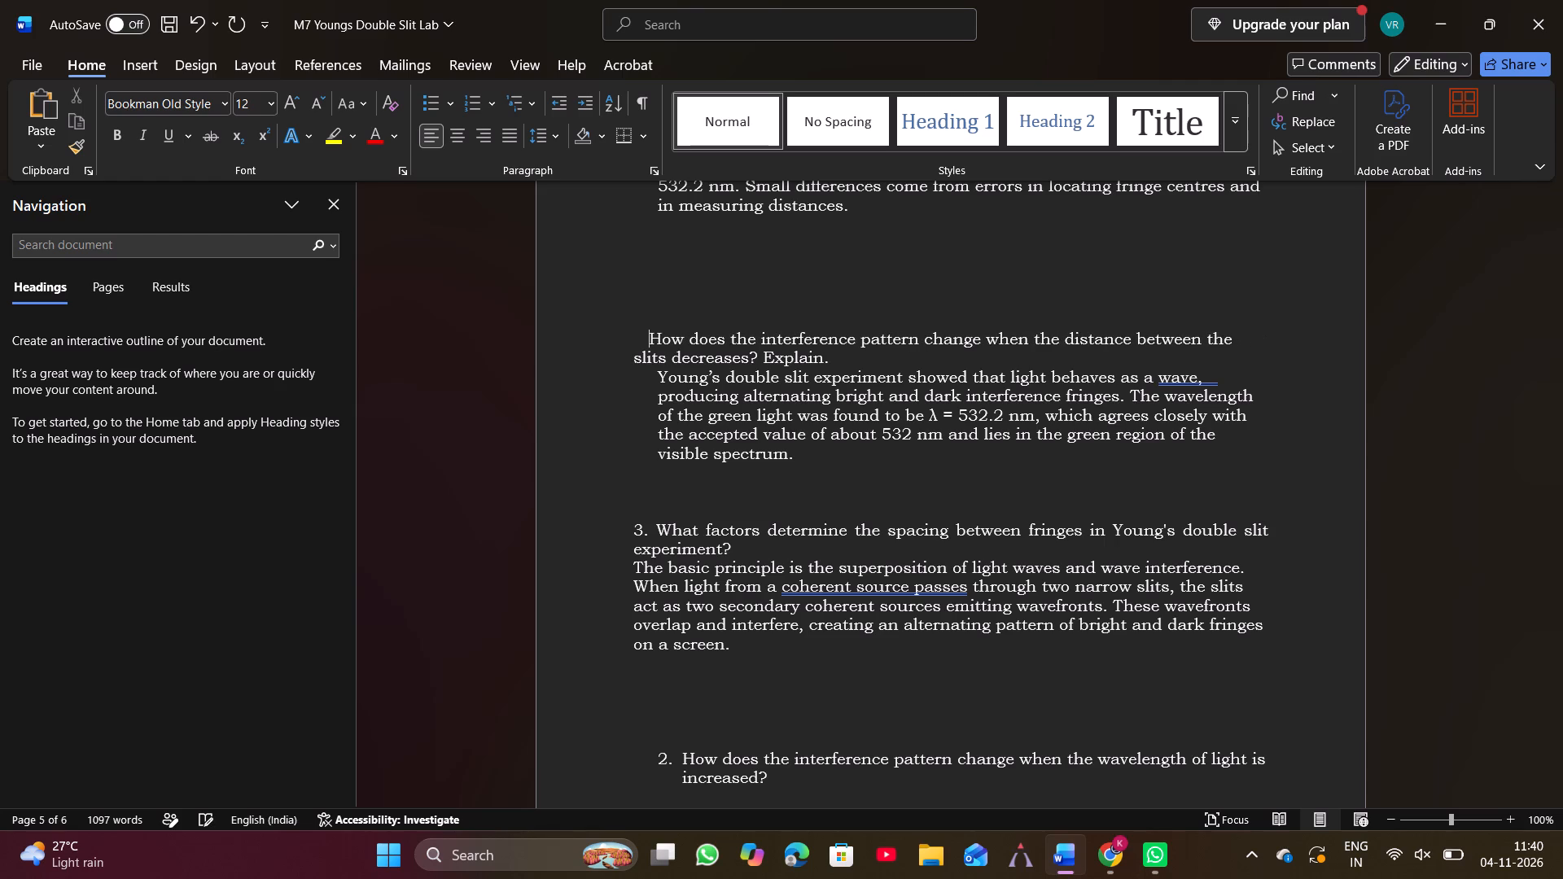
text(2.)
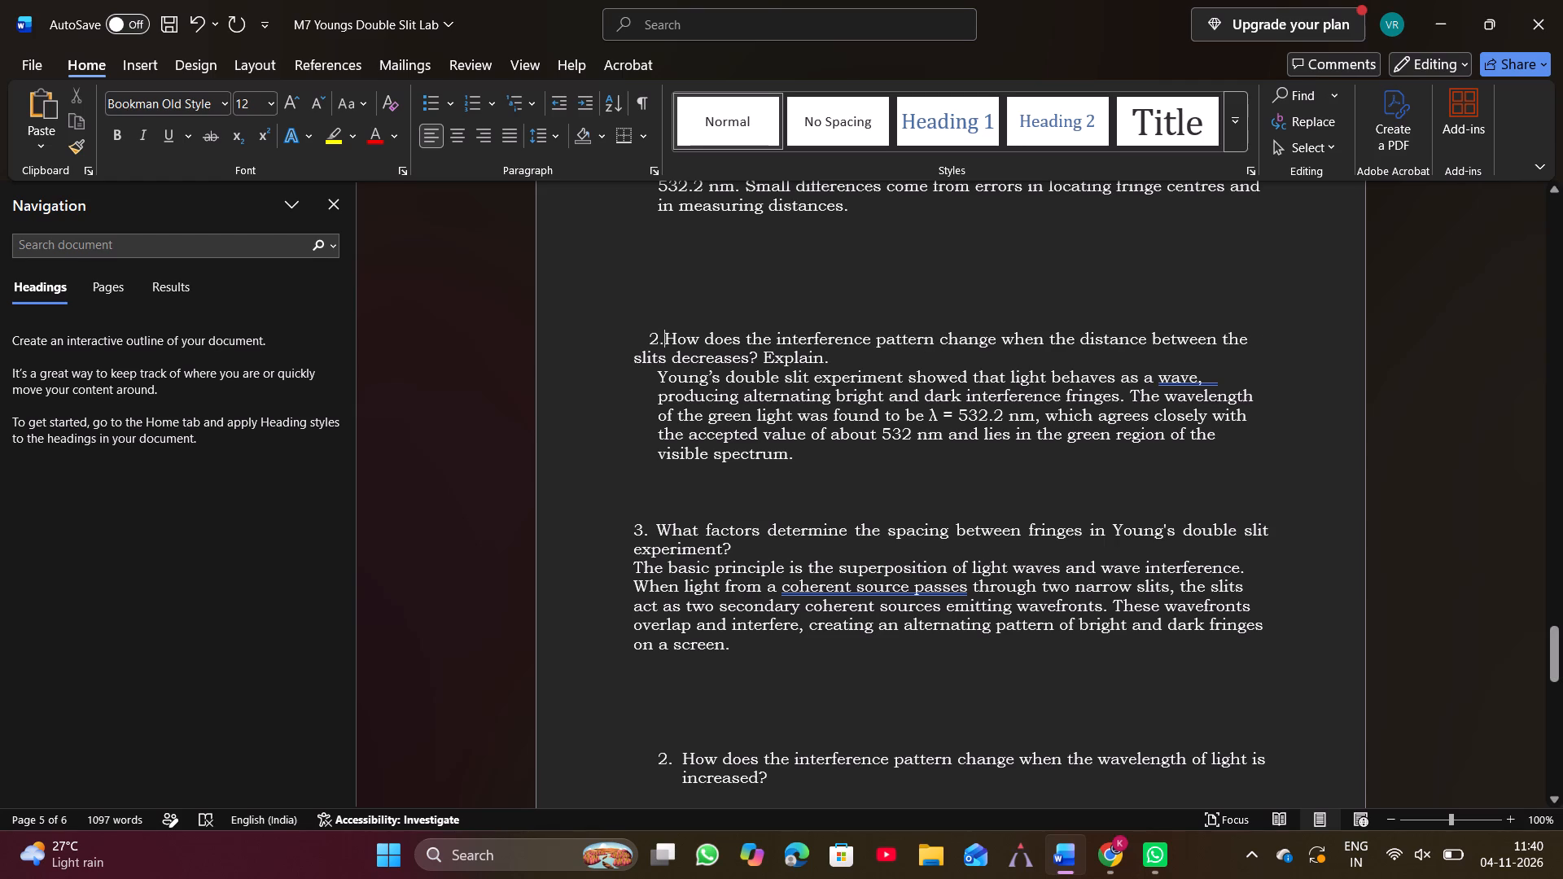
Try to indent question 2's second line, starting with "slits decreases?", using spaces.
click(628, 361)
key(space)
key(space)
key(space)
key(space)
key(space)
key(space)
Align question 2 and its answer with the page margin by deleting the spaces before "2." and the answer's indent.
click(650, 344)
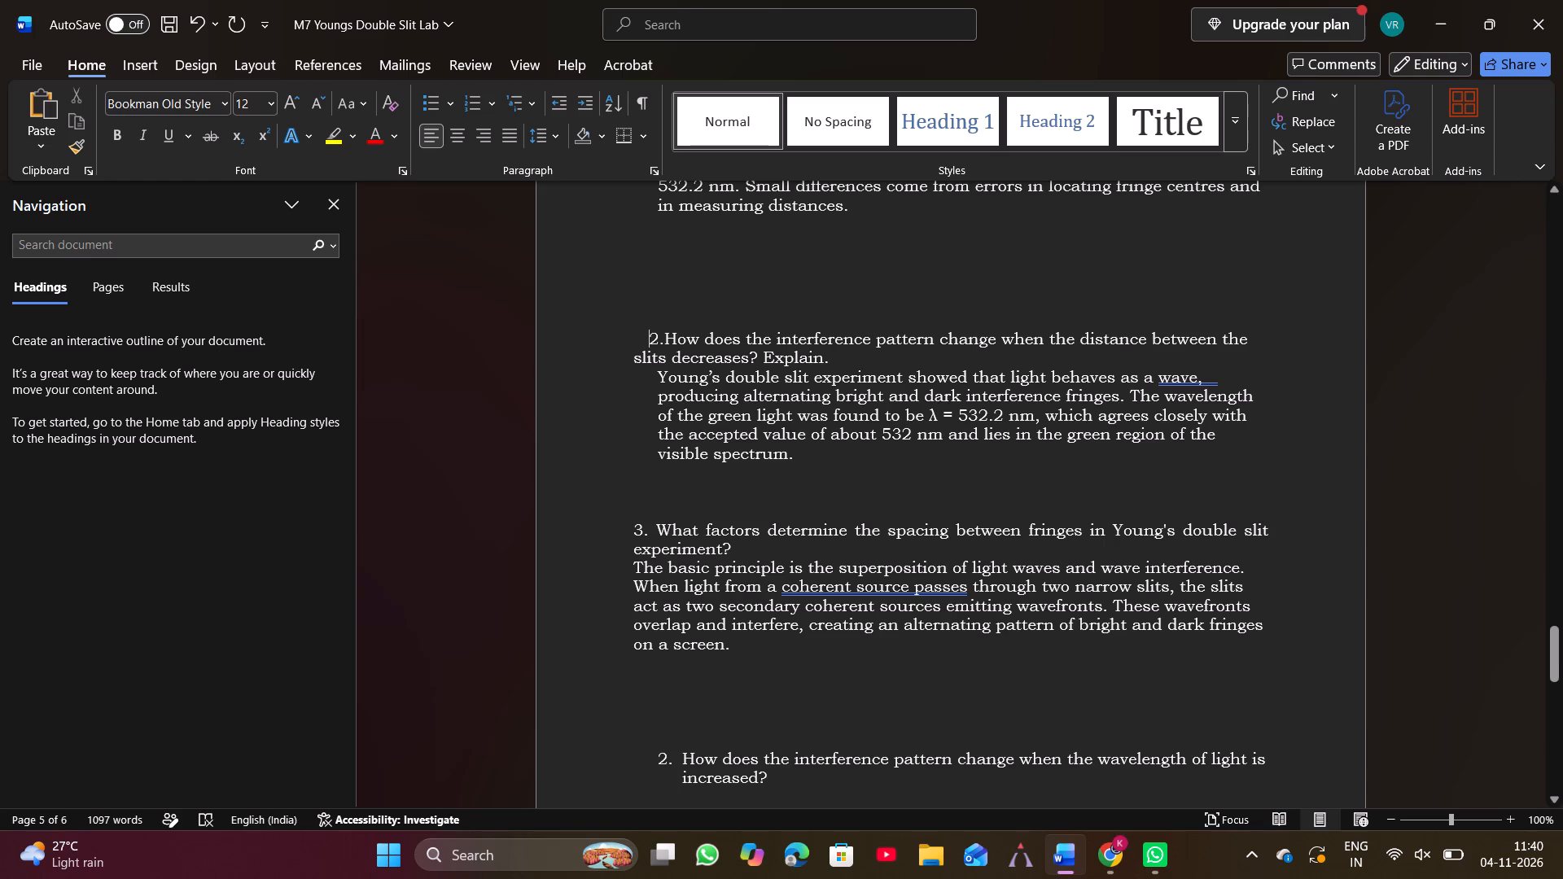
key(BackSpace)
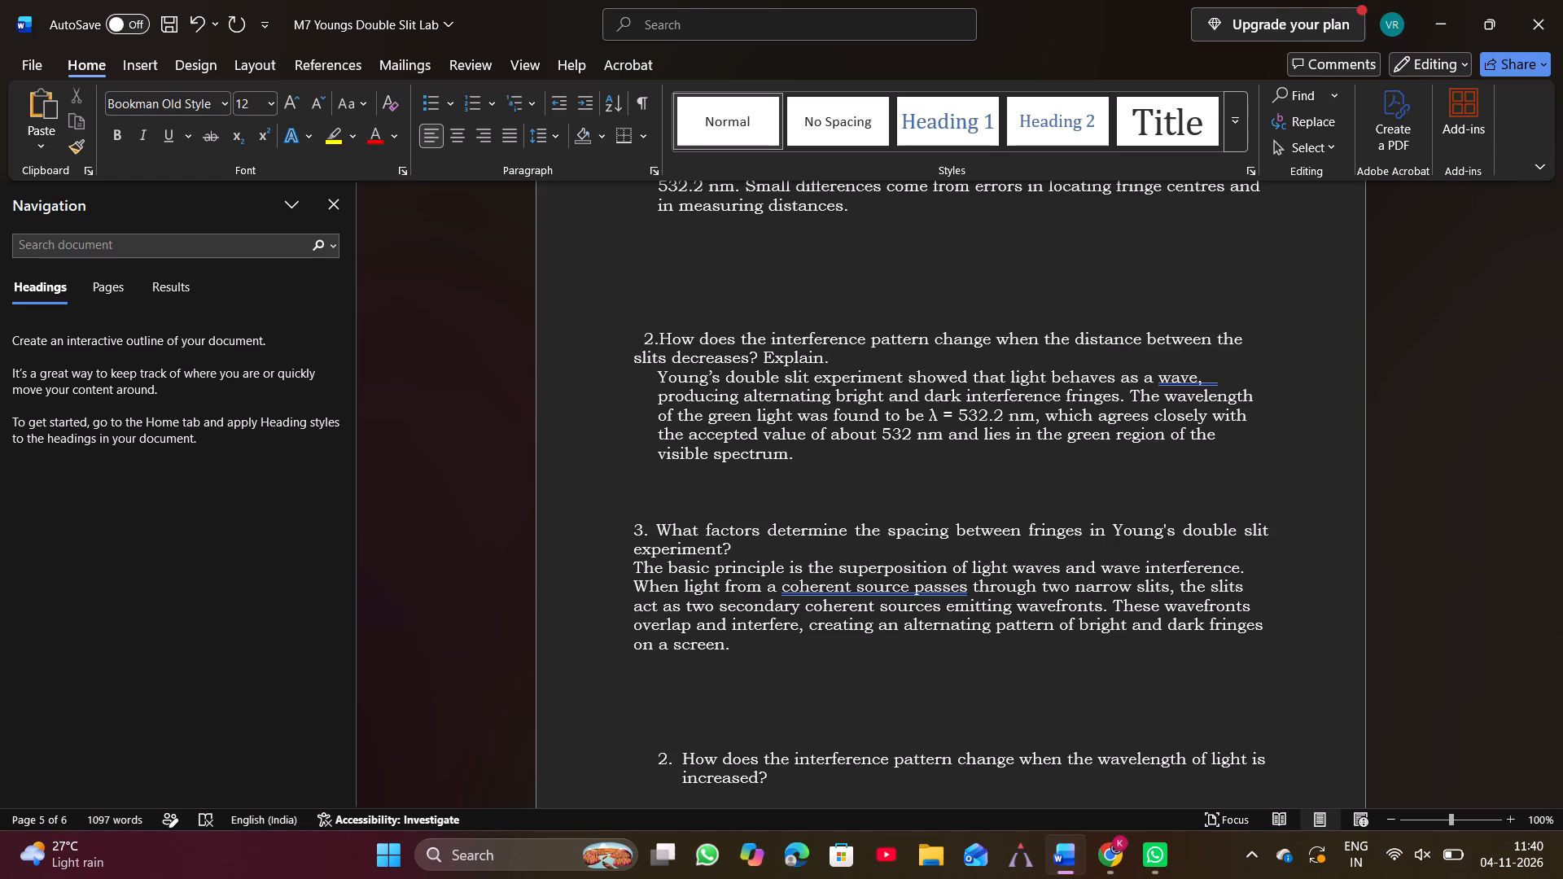
key(BackSpace)
key(BackSpace)
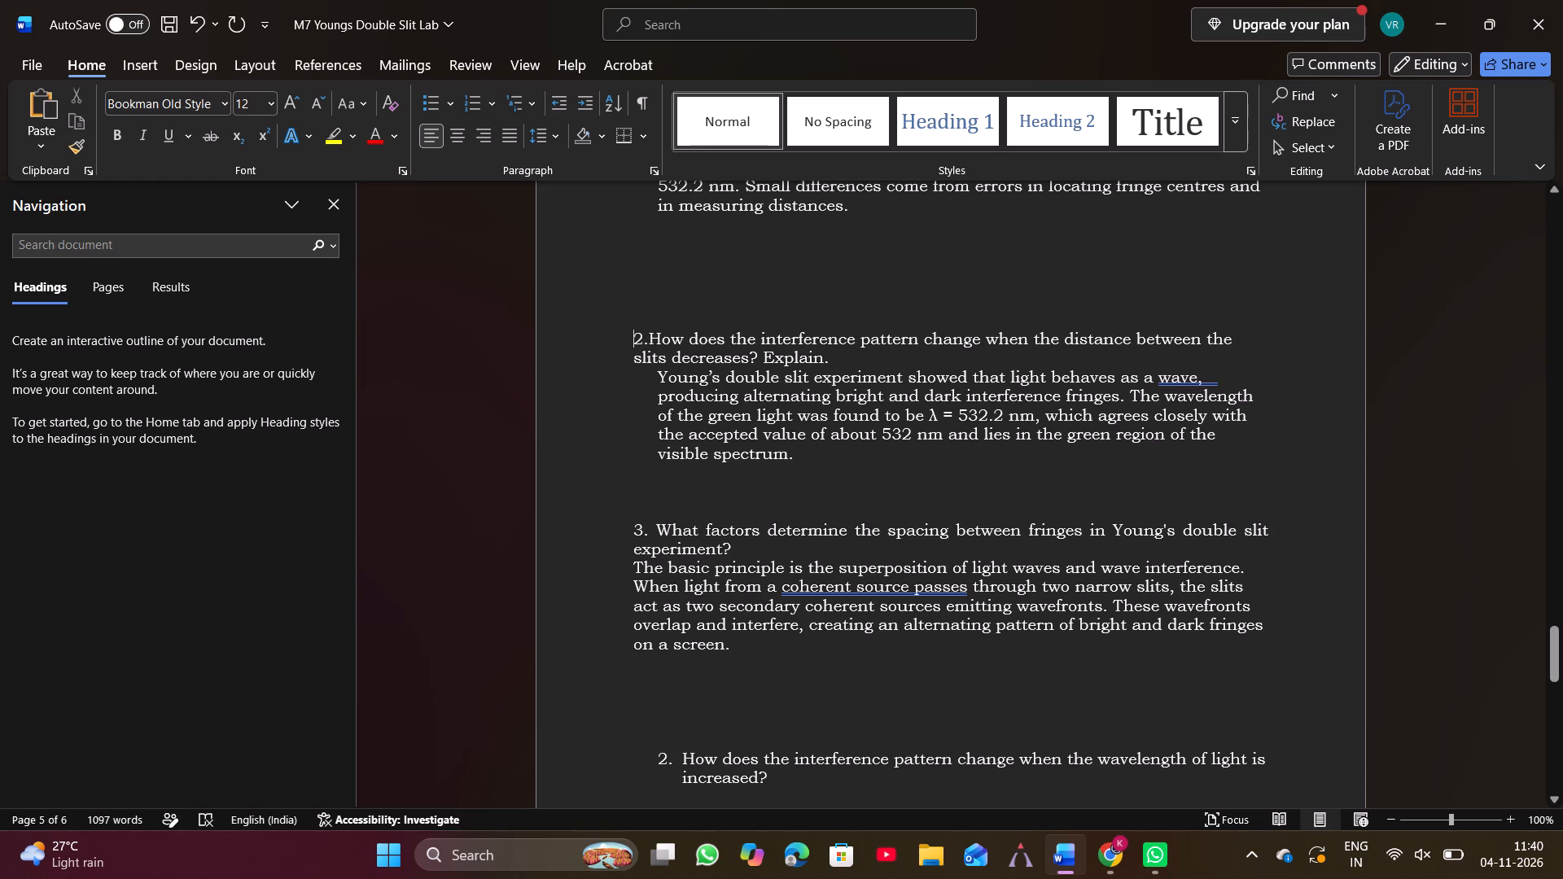
click(655, 374)
key(BackSpace)
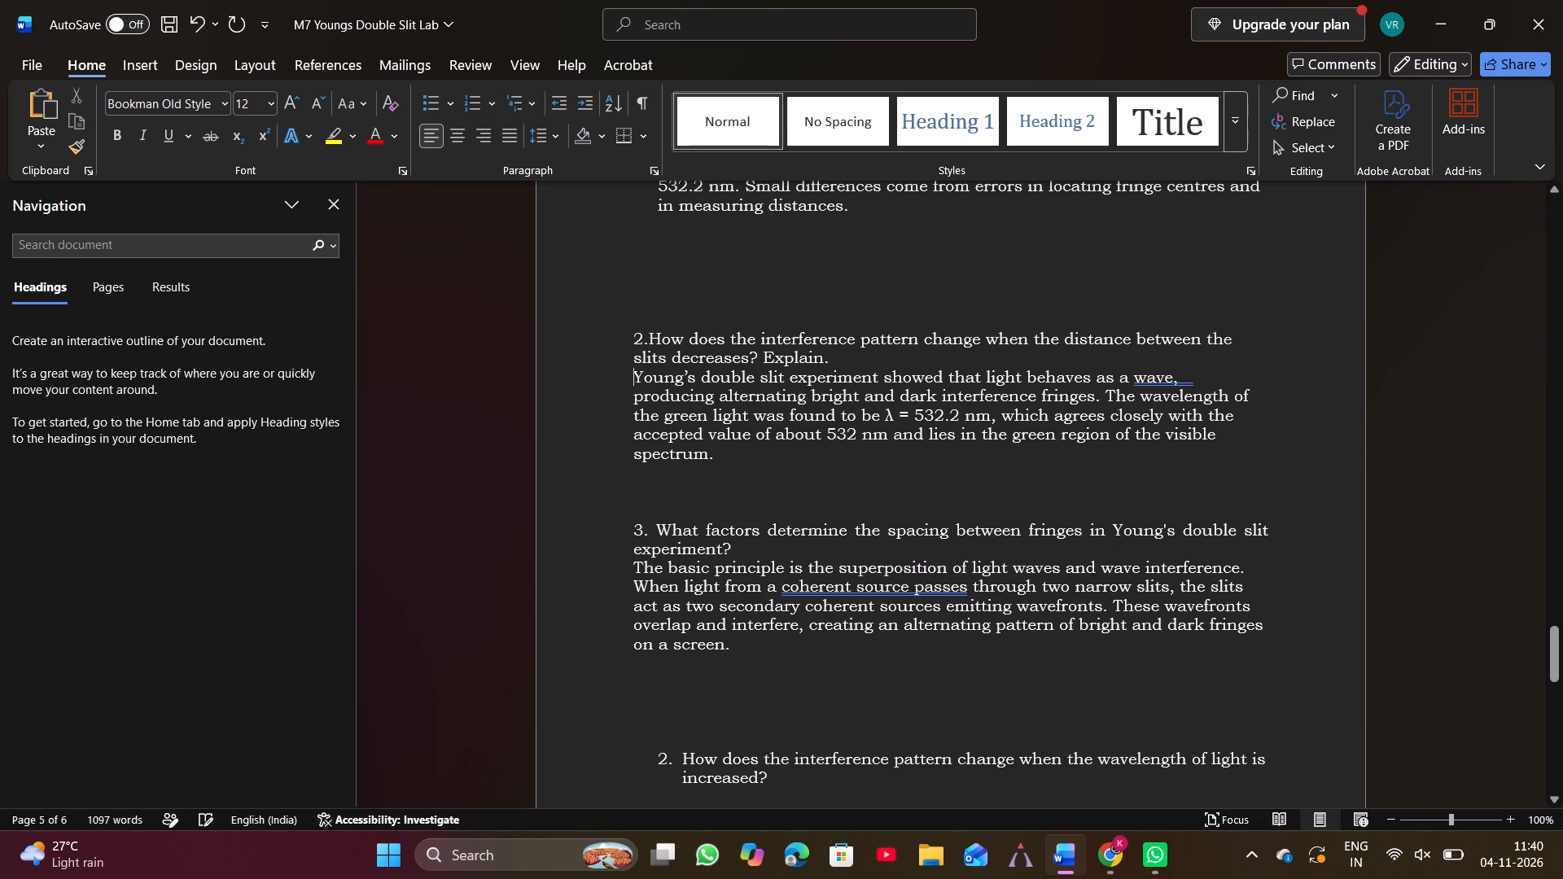
Replace the automatic list number and indent of the increased-wavelength question with a manual "4." at the margin.
scroll(640, 493, down, 3)
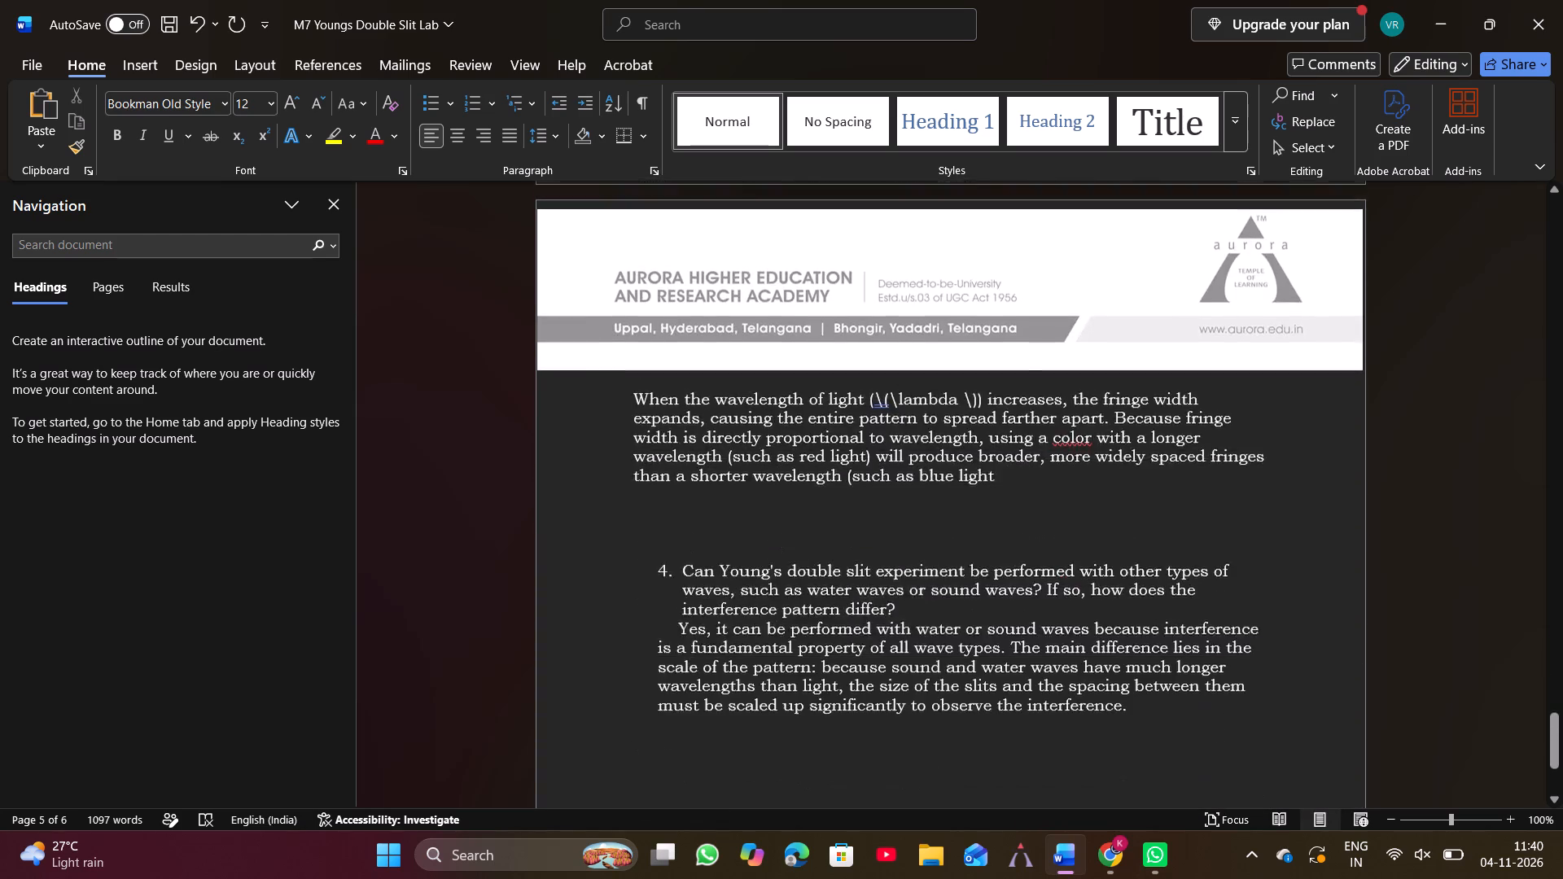
scroll(640, 493, up, 3)
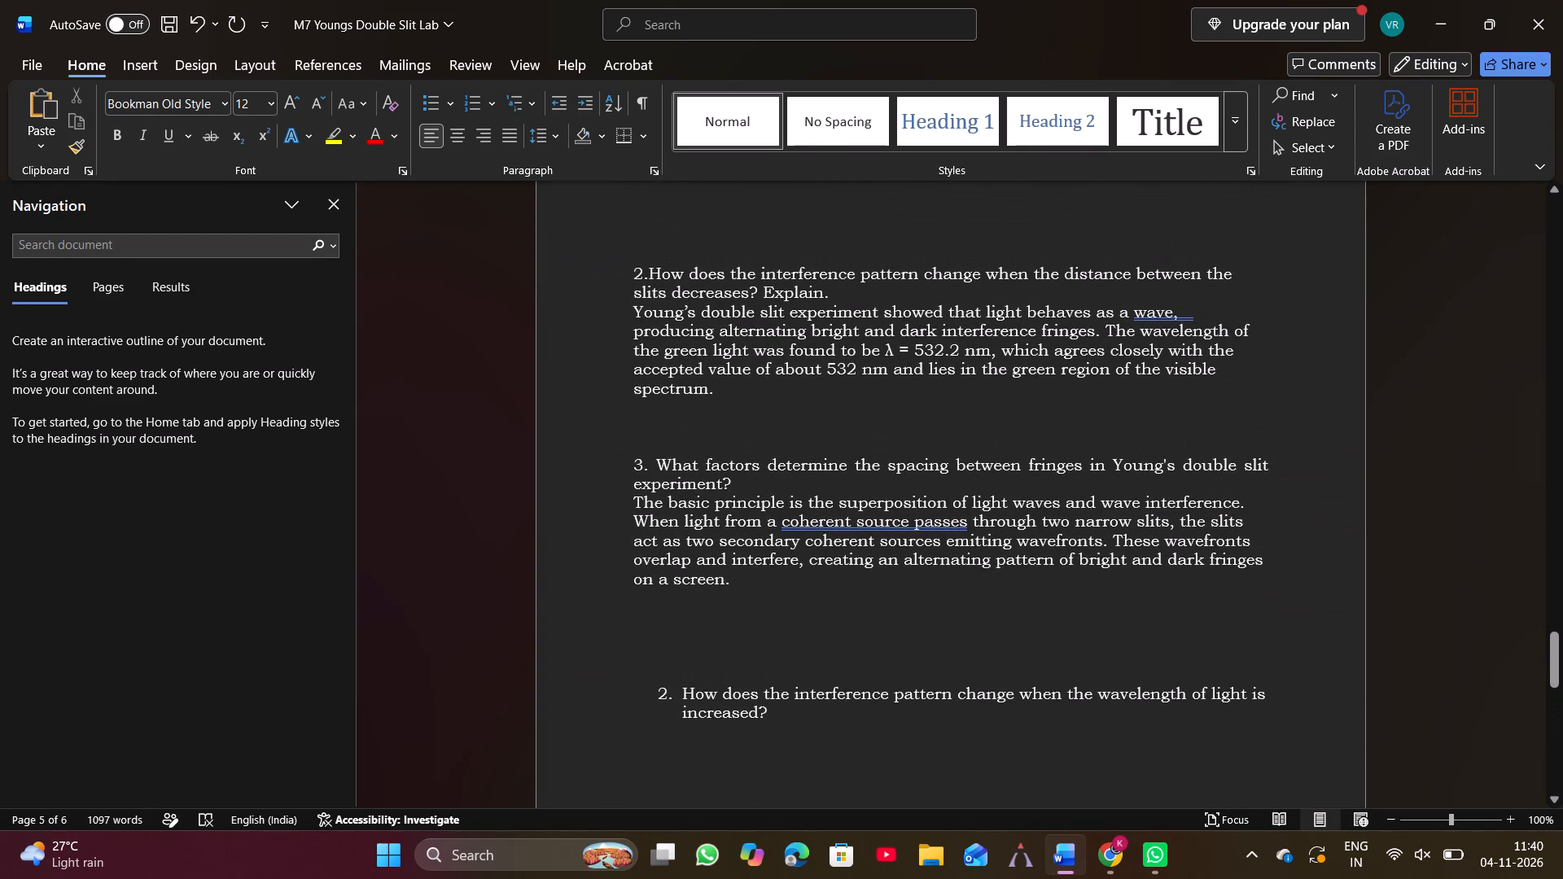
click(681, 695)
key(BackSpace)
key(BackSpace)
text(4.)
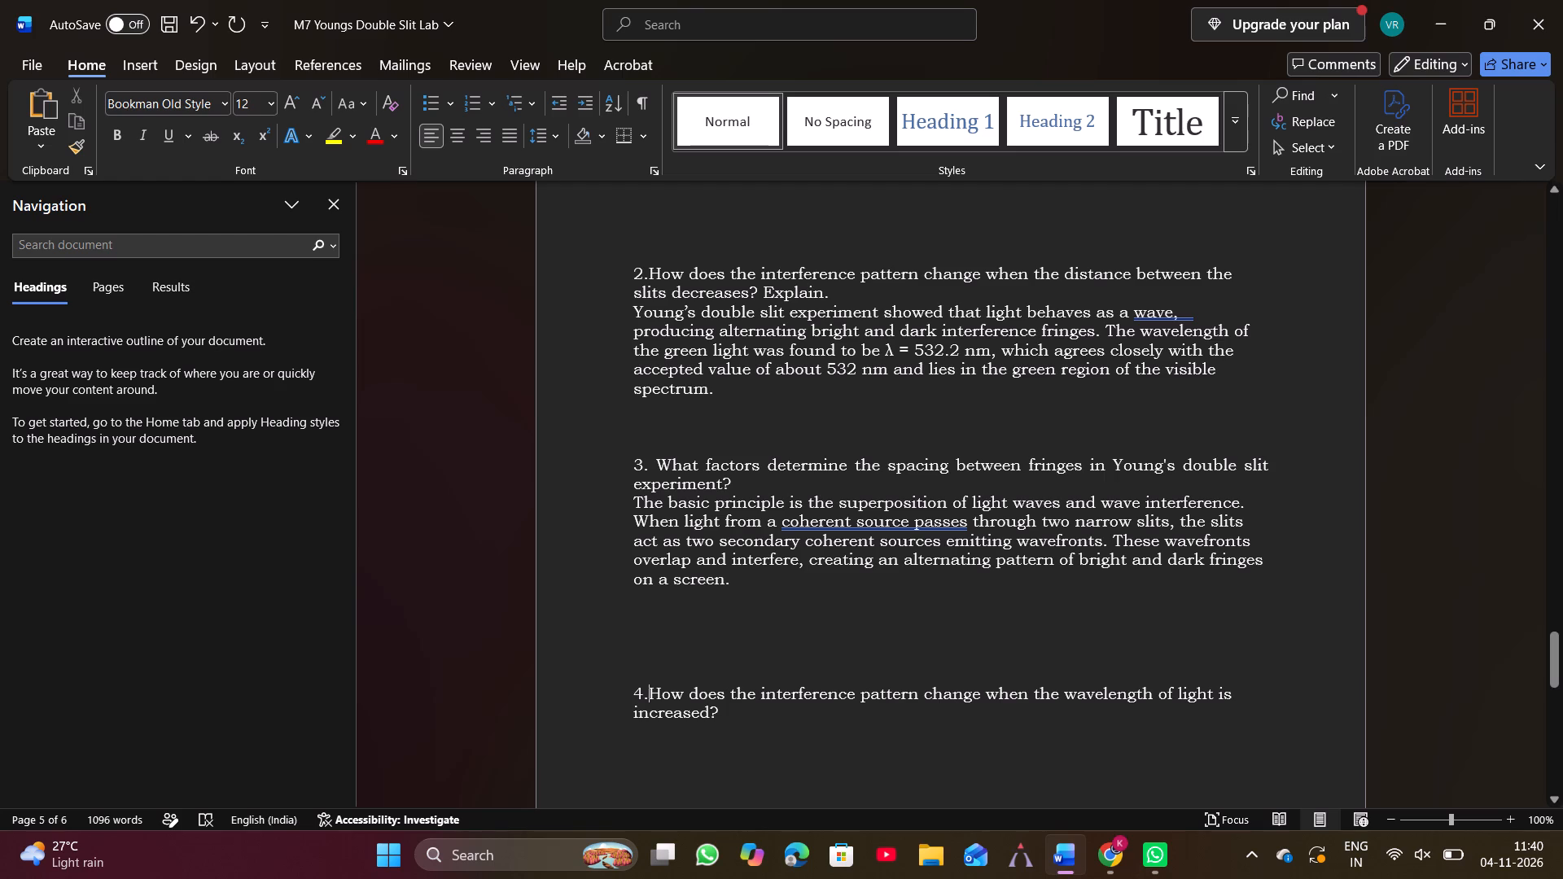
Delete three blank lines above question 4 to bring it closer to the answer to question 3.
click(630, 698)
key(BackSpace)
key(BackSpace)
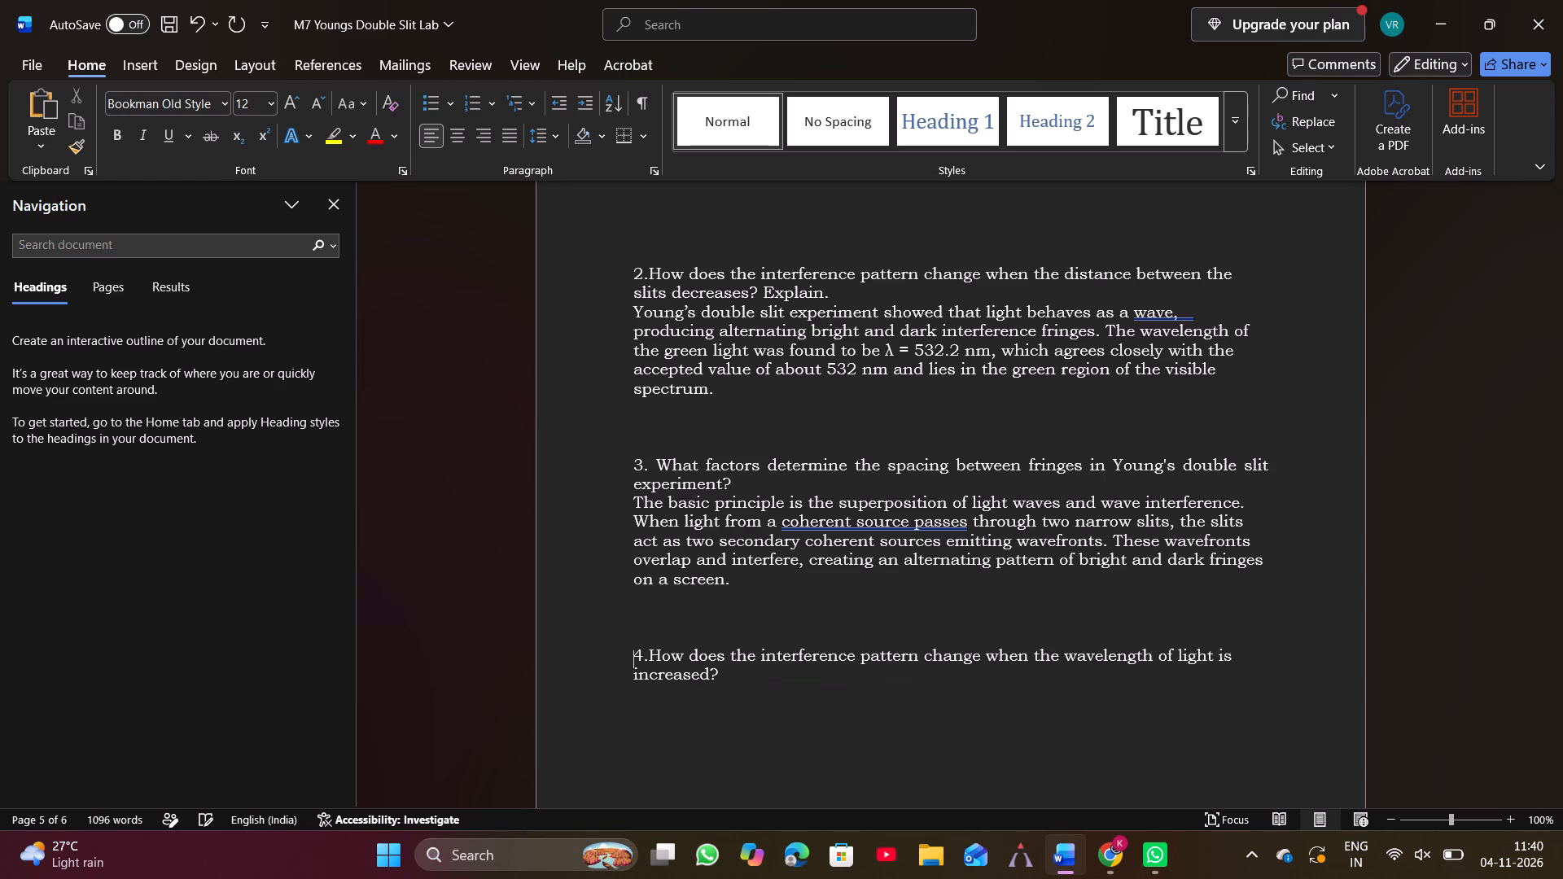
key(BackSpace)
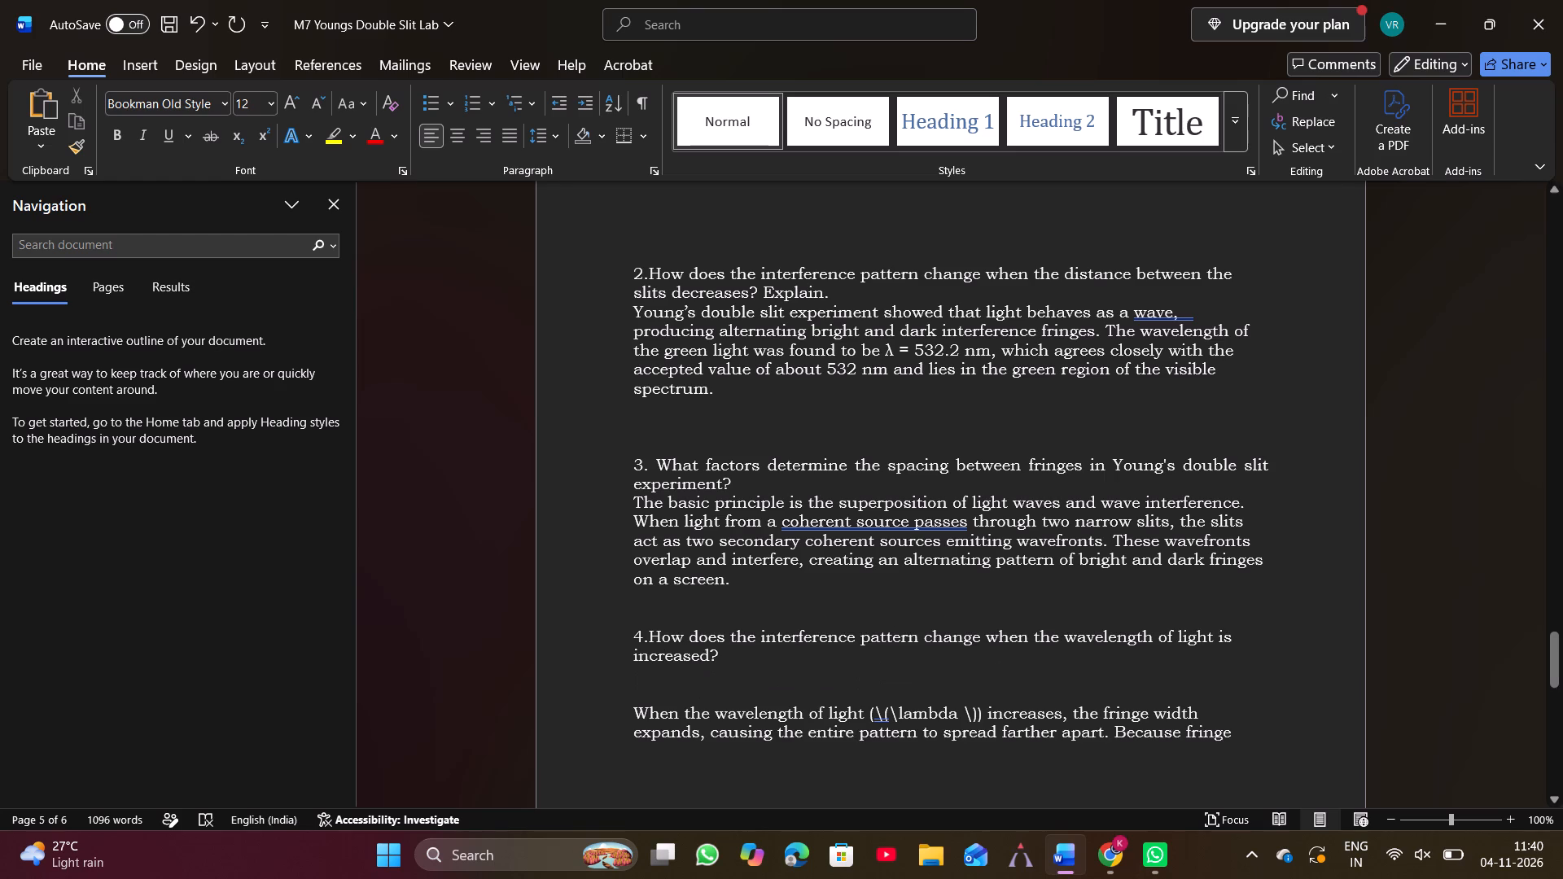
Delete the two blank lines between question 4 and its answer.
click(635, 711)
key(BackSpace)
key(BackSpace)
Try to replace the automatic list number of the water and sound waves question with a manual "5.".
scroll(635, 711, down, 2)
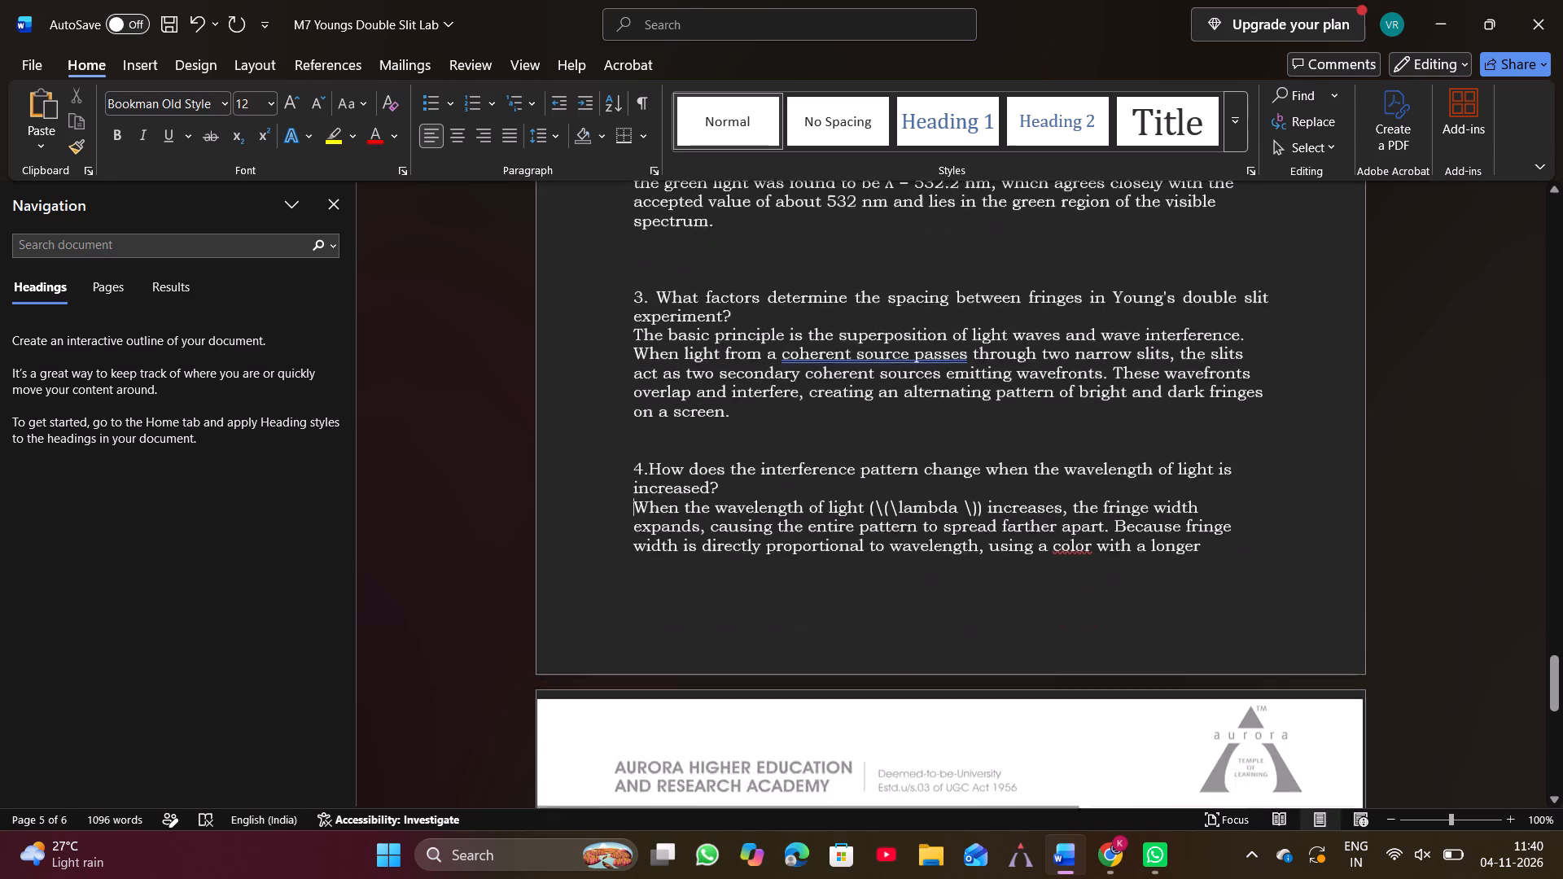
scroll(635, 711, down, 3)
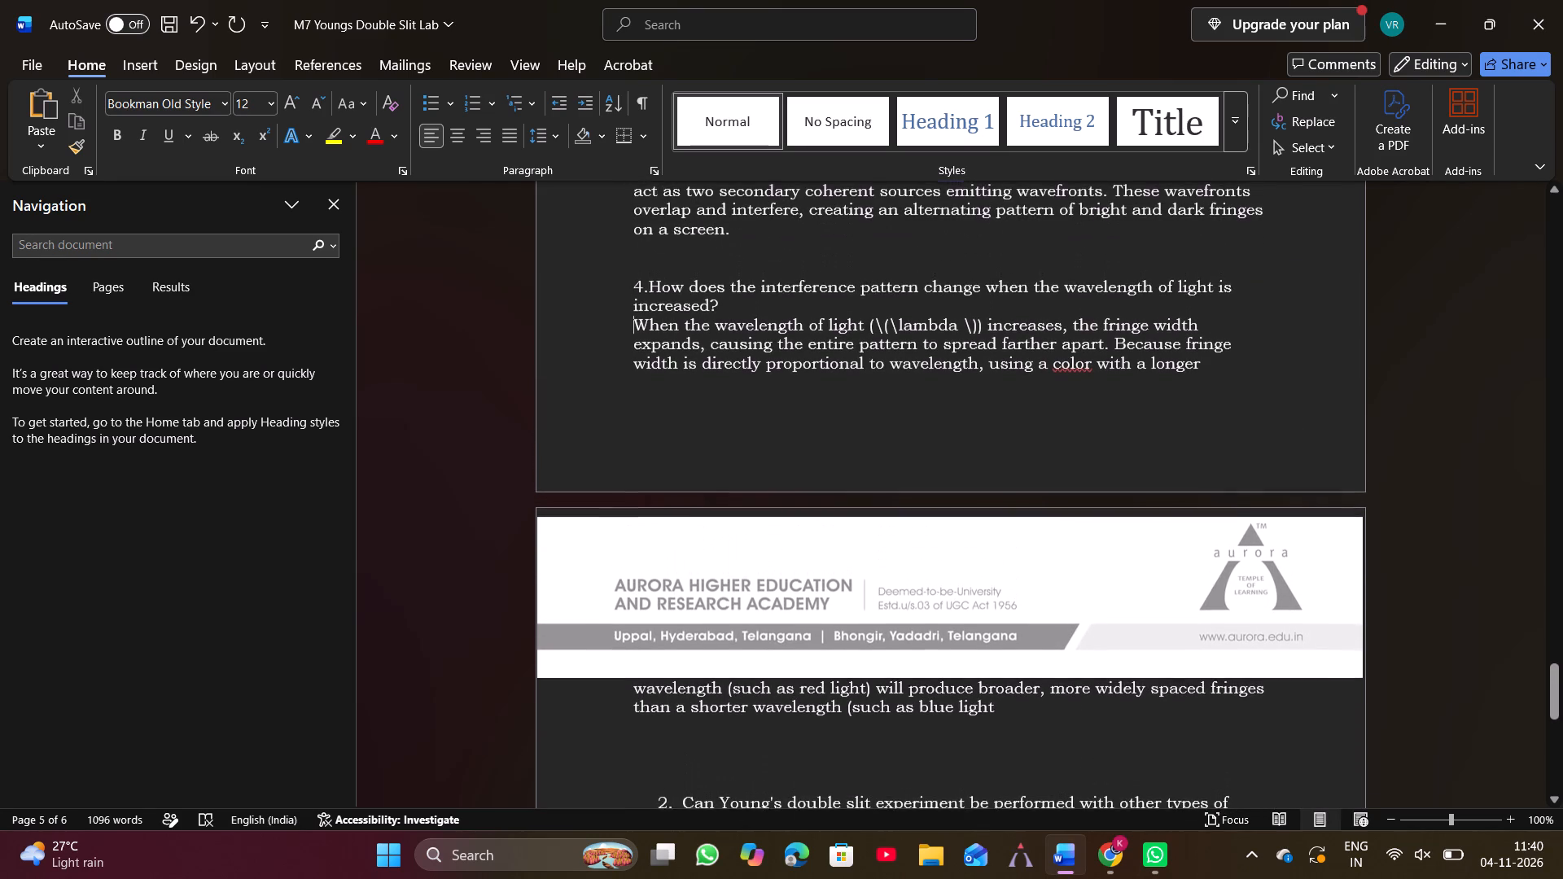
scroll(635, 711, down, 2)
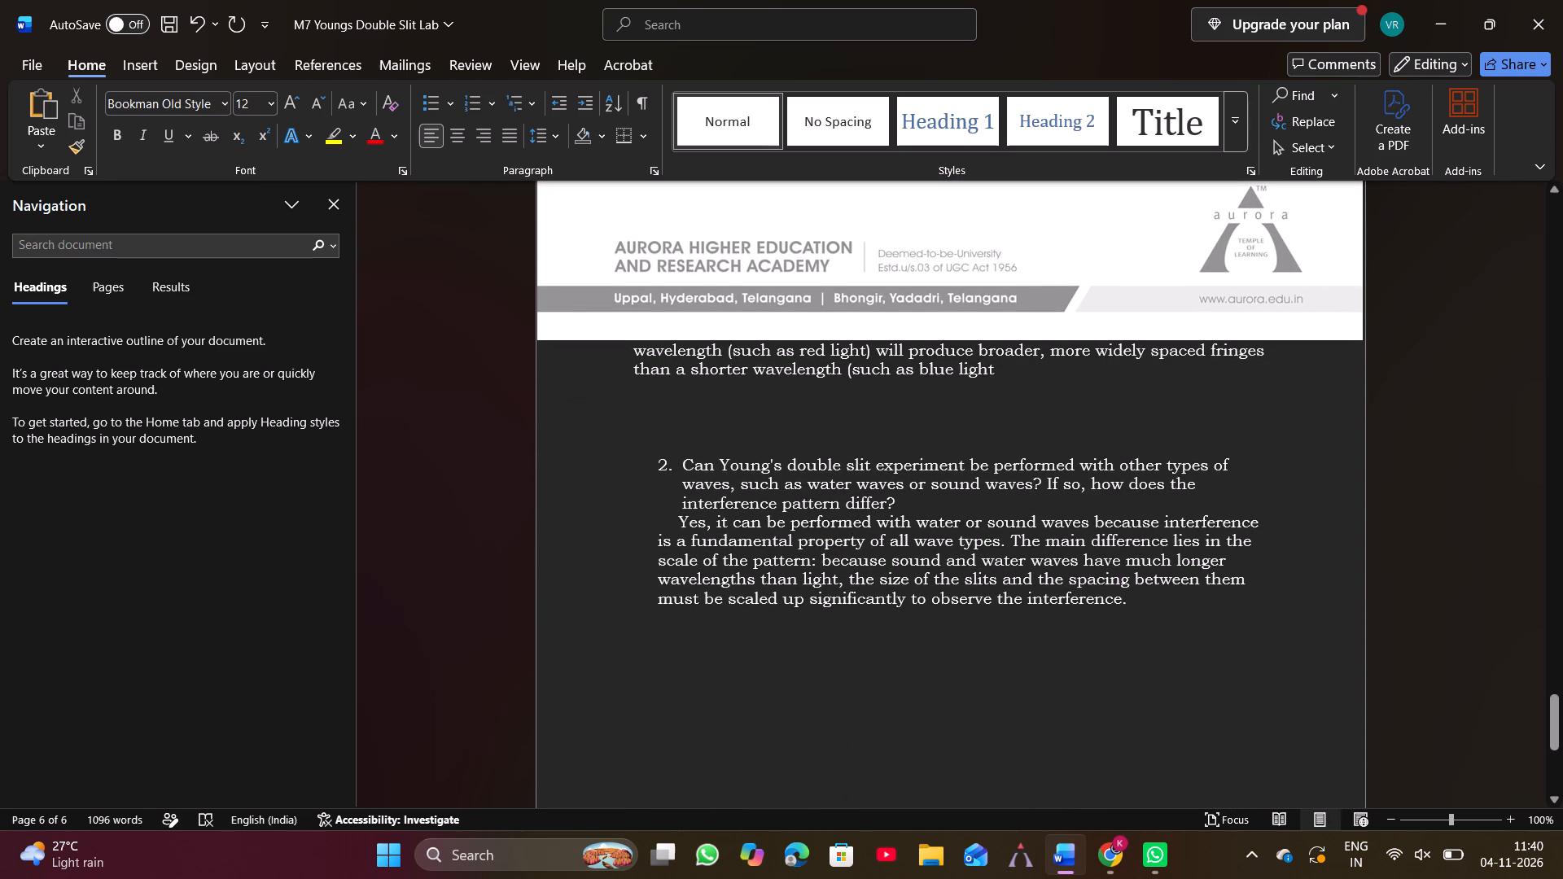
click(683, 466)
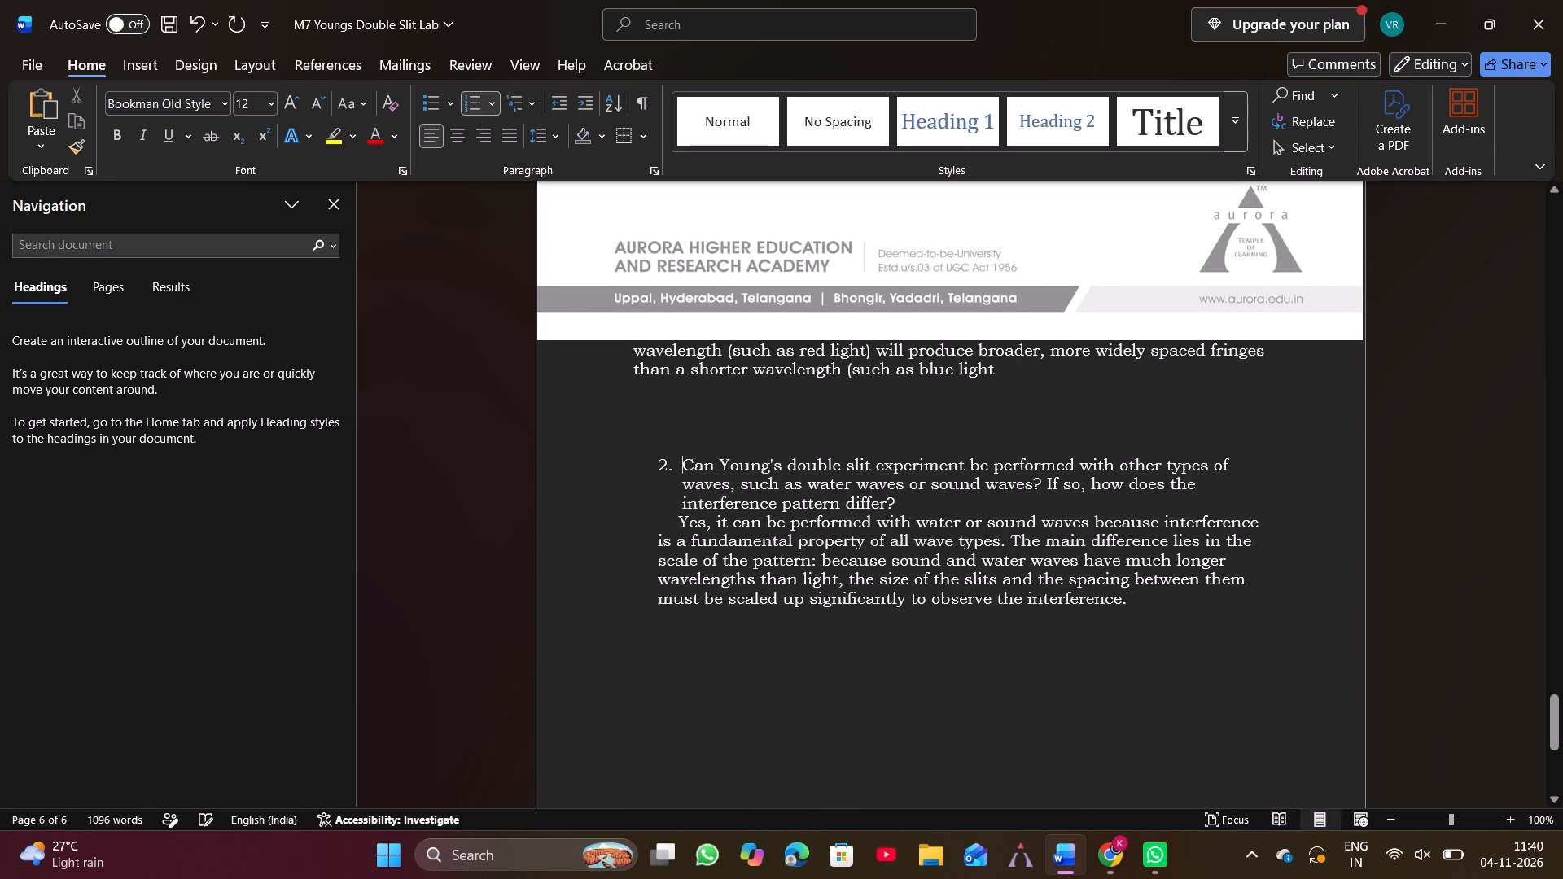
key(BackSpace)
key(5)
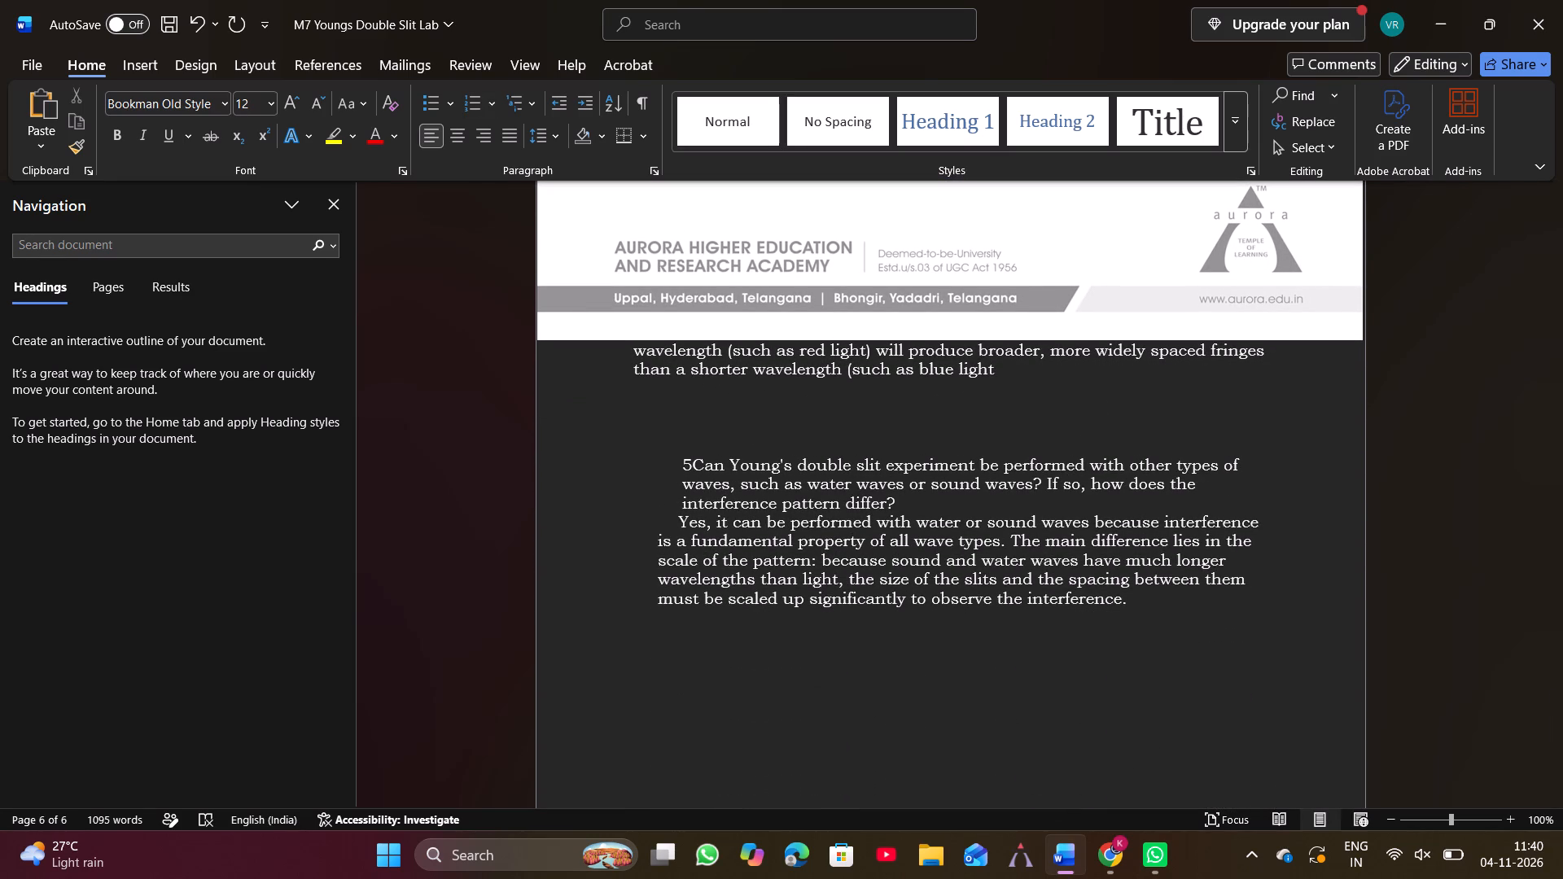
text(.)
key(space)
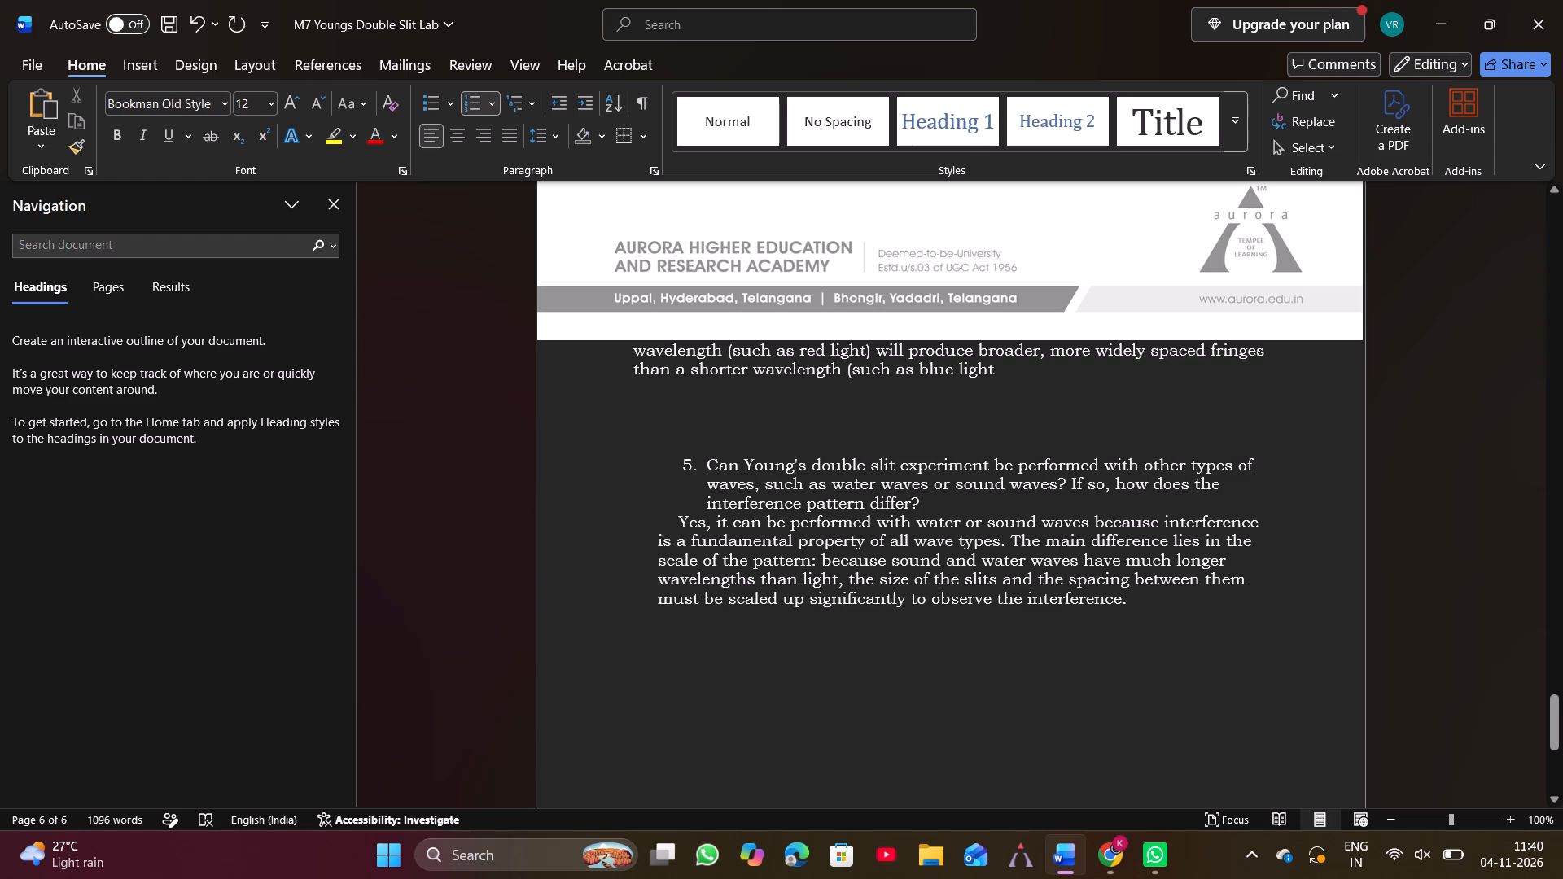
Replace the automatic list number and indent of the water and sound waves question with a manual "5." at the margin.
click(676, 467)
click(676, 467)
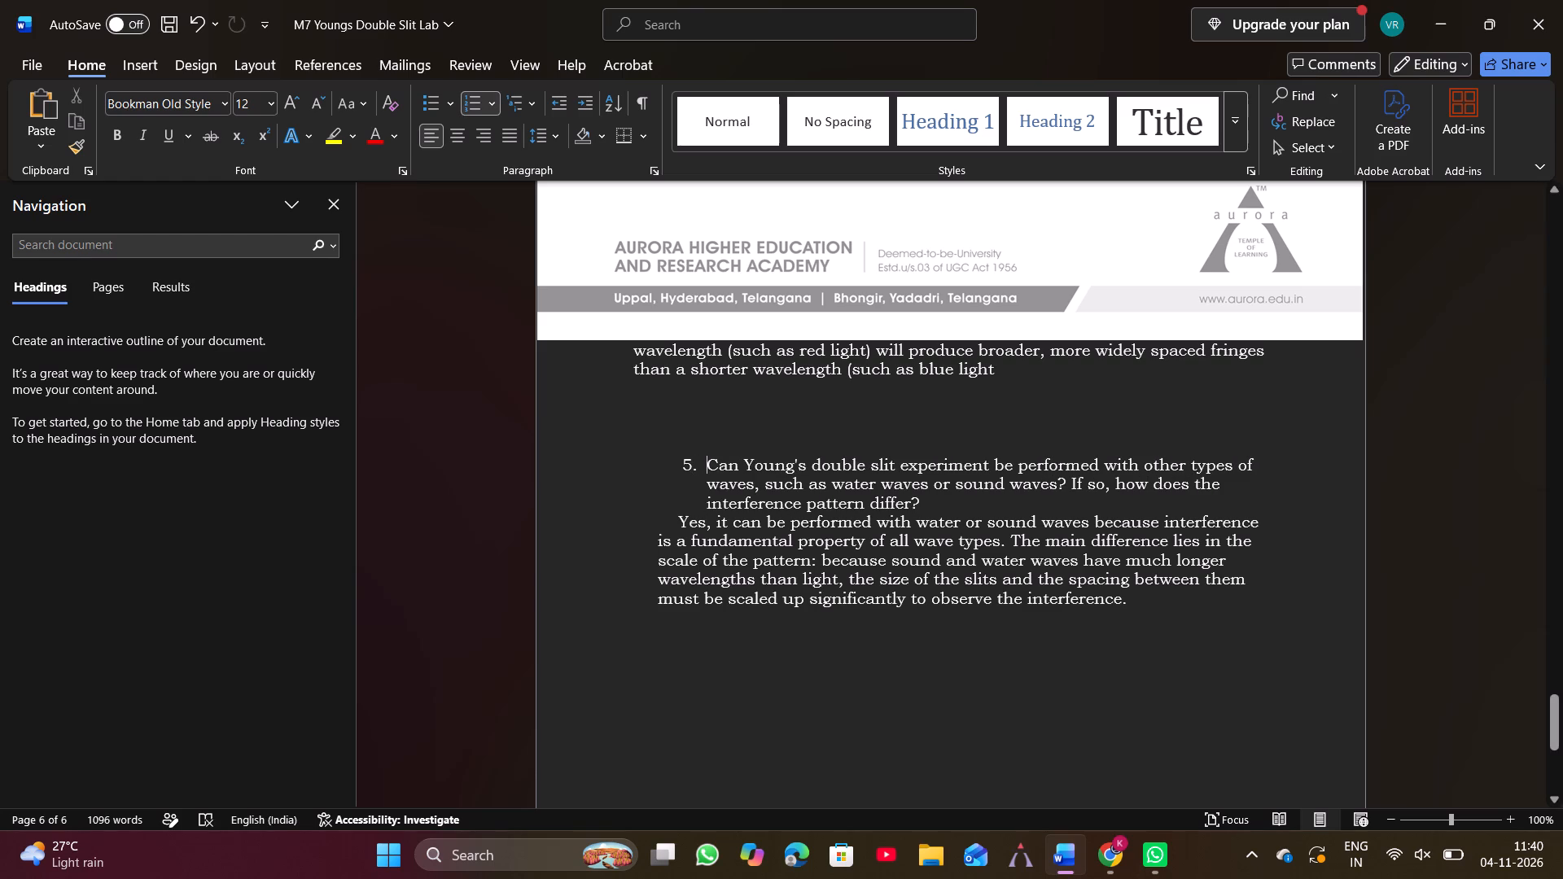
click(681, 467)
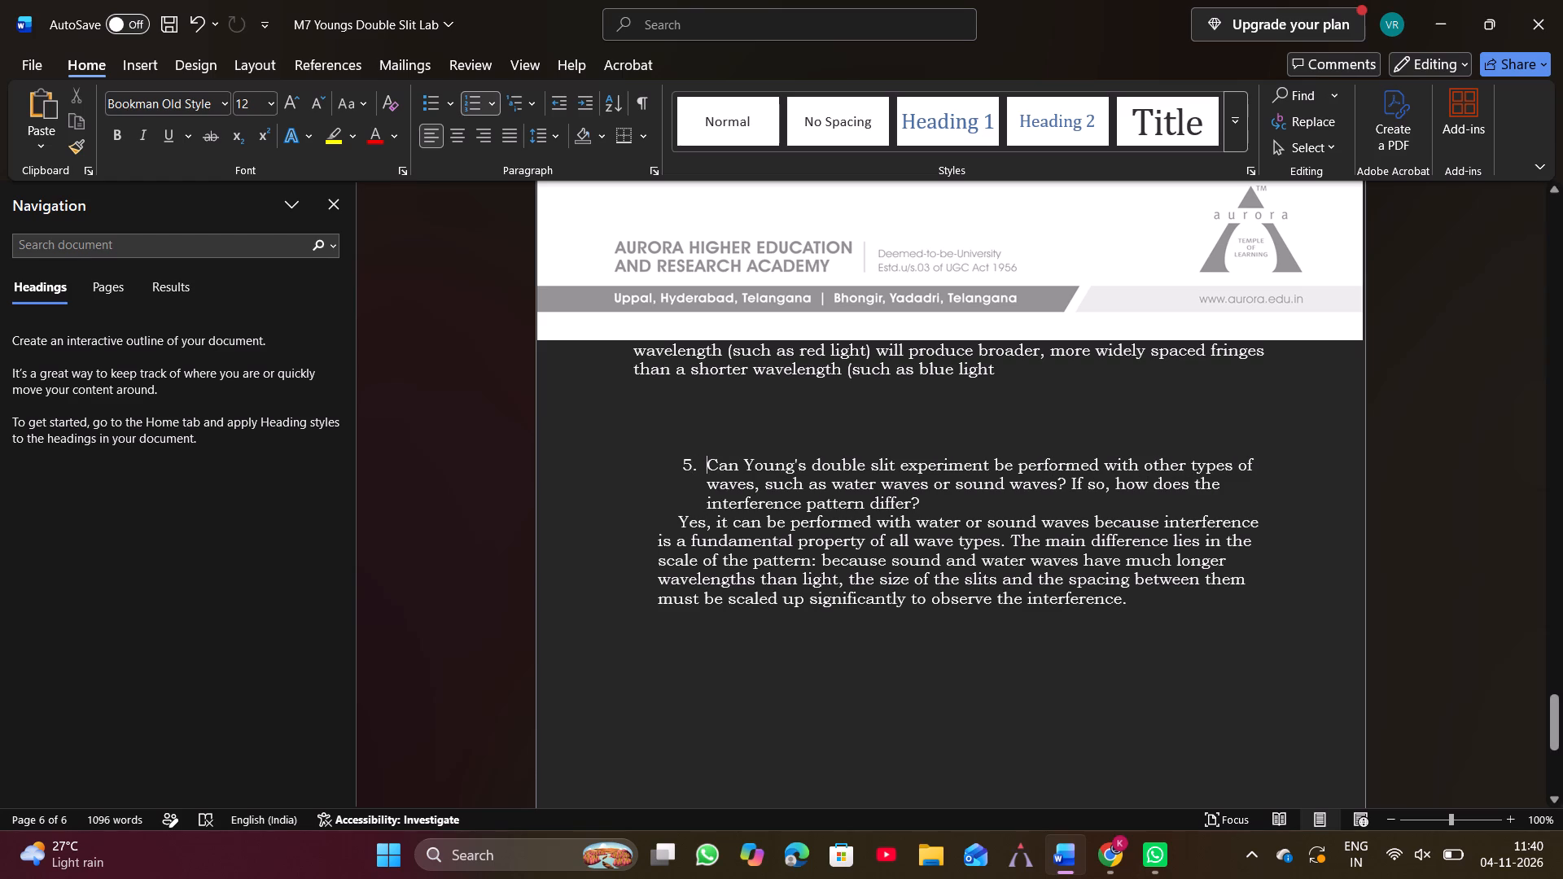
click(682, 463)
key(BackSpace)
key(BackSpace)
key(BackSpace)
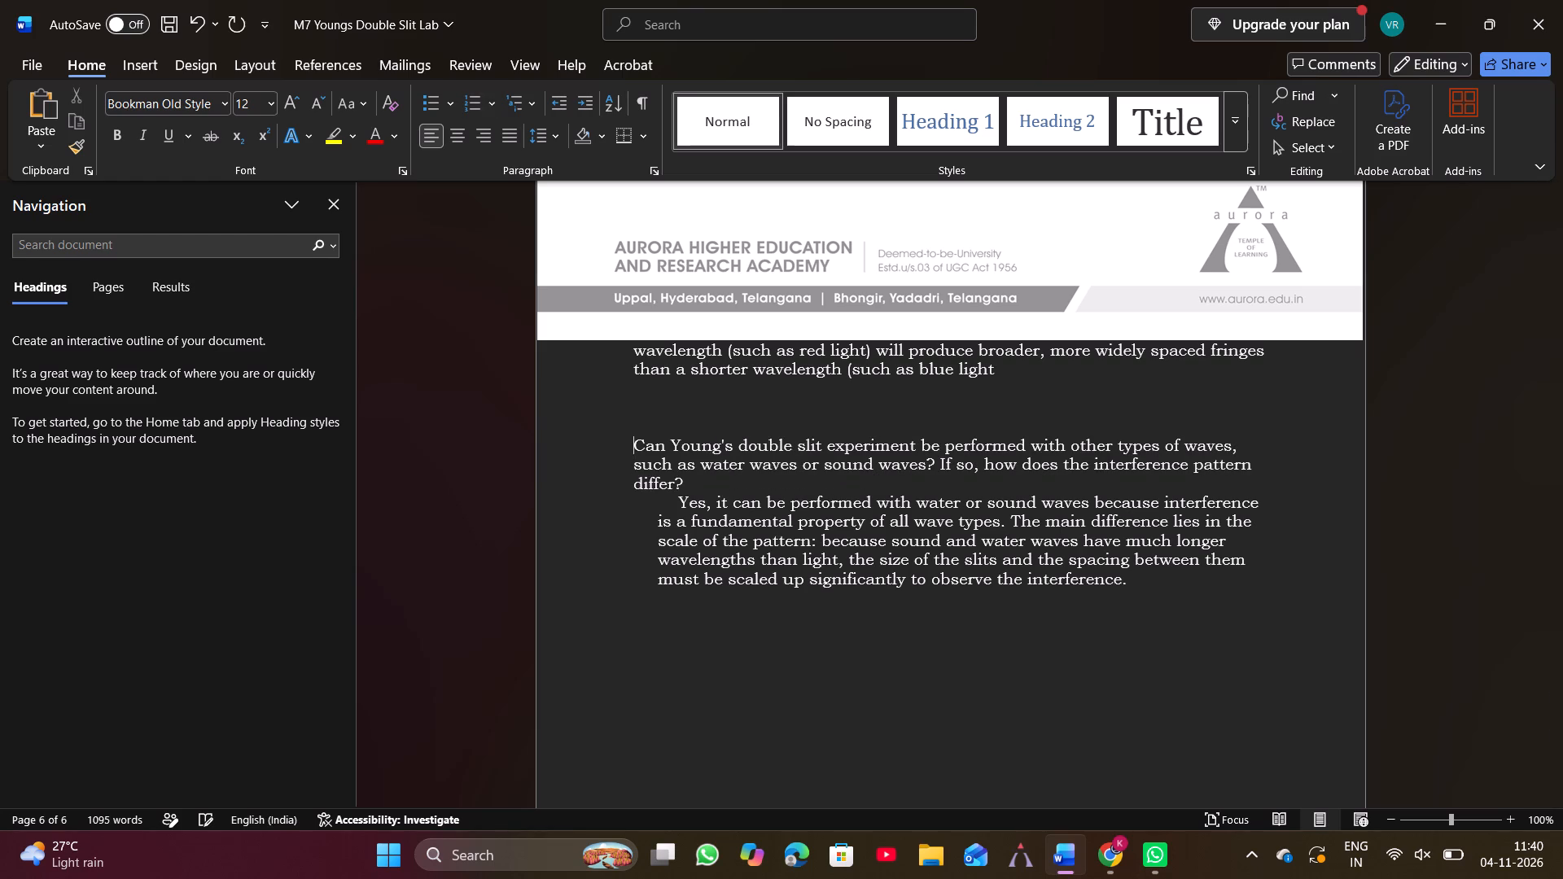
key(5)
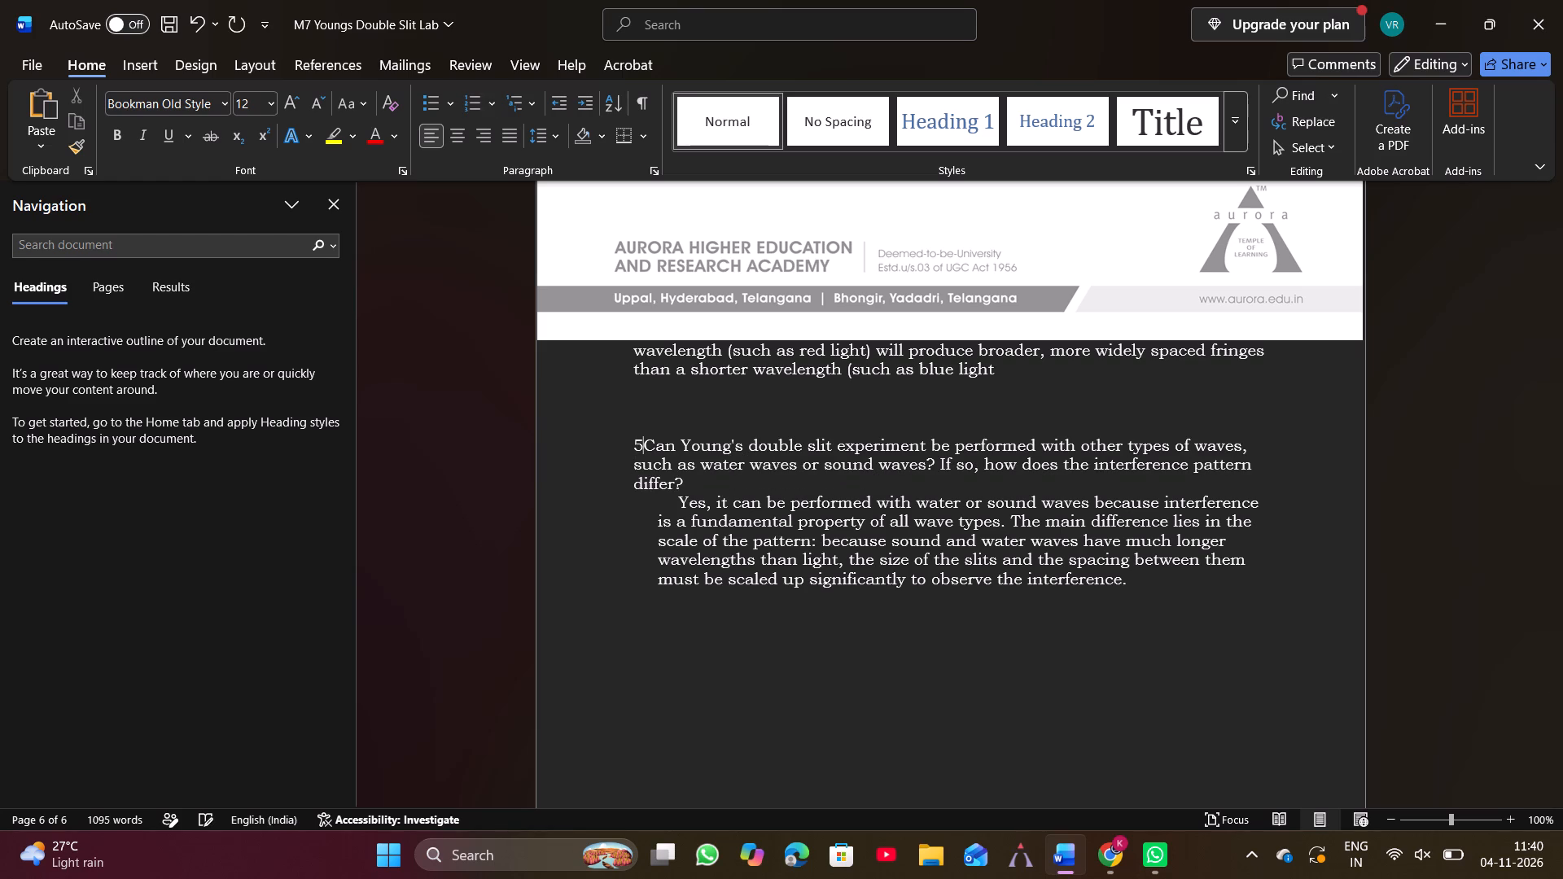
key(period)
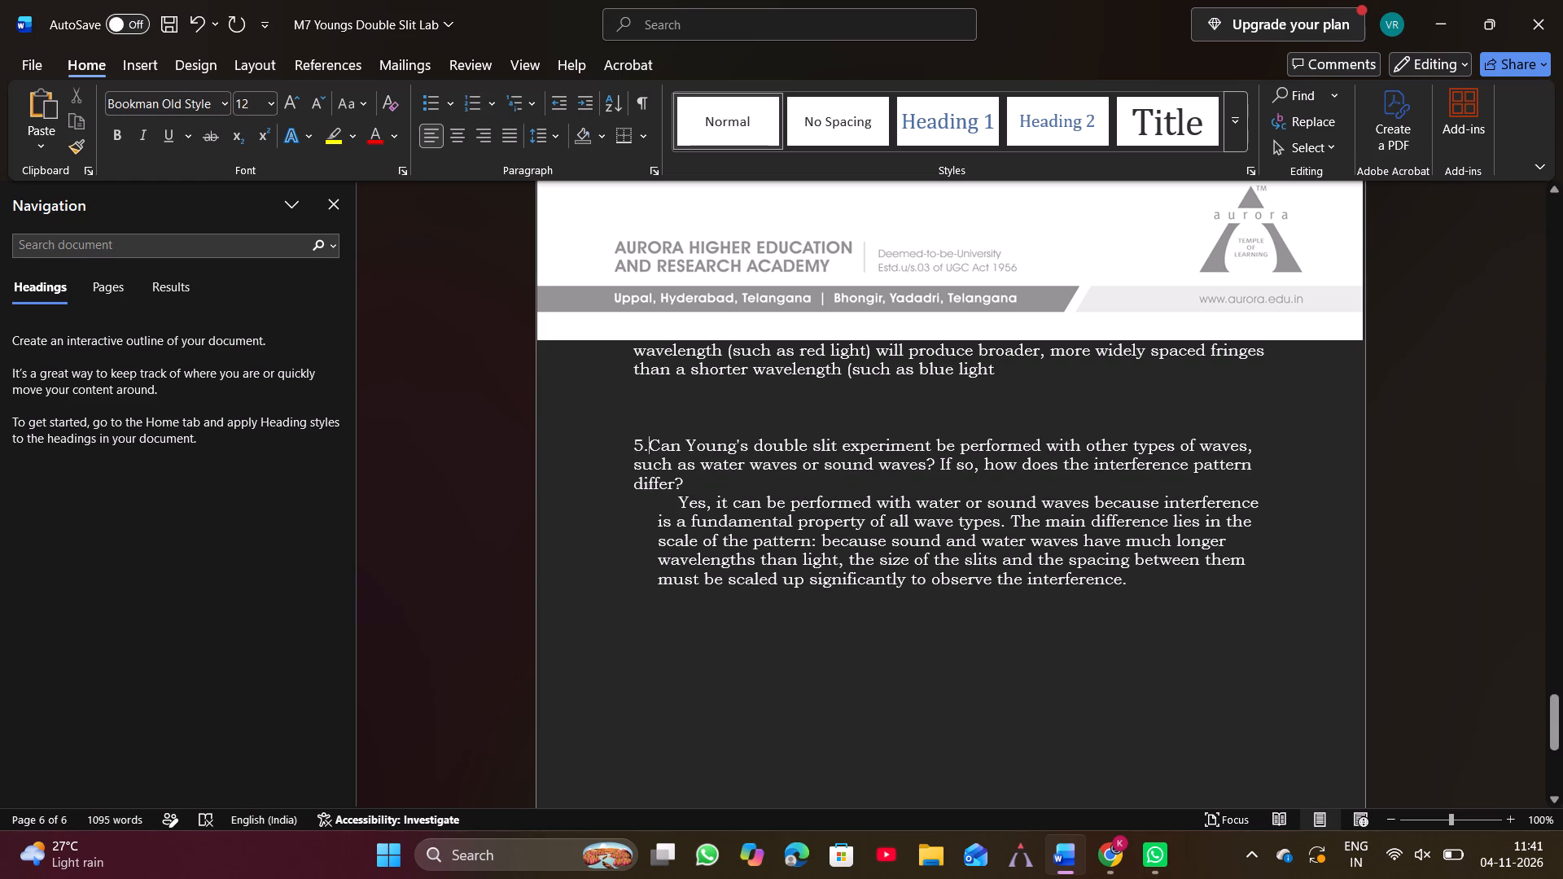
Remove the leading spaces and indent from the answer to question 5 so it aligns with the margin.
click(681, 500)
key(BackSpace)
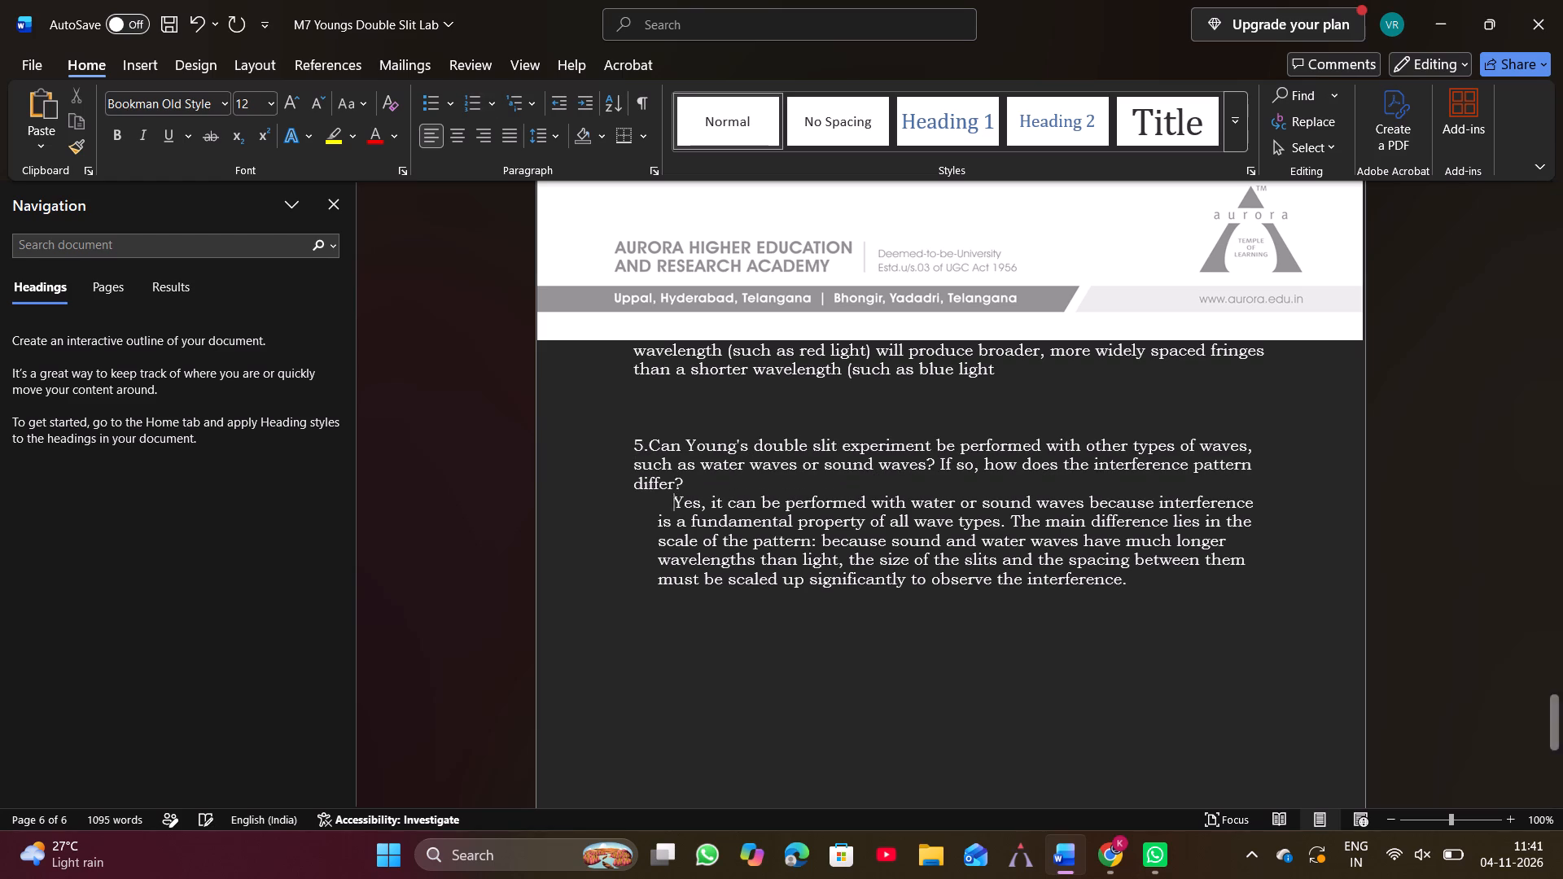
key(BackSpace)
key(BackSpace)
key(BackSpace)
key(BackSpace)
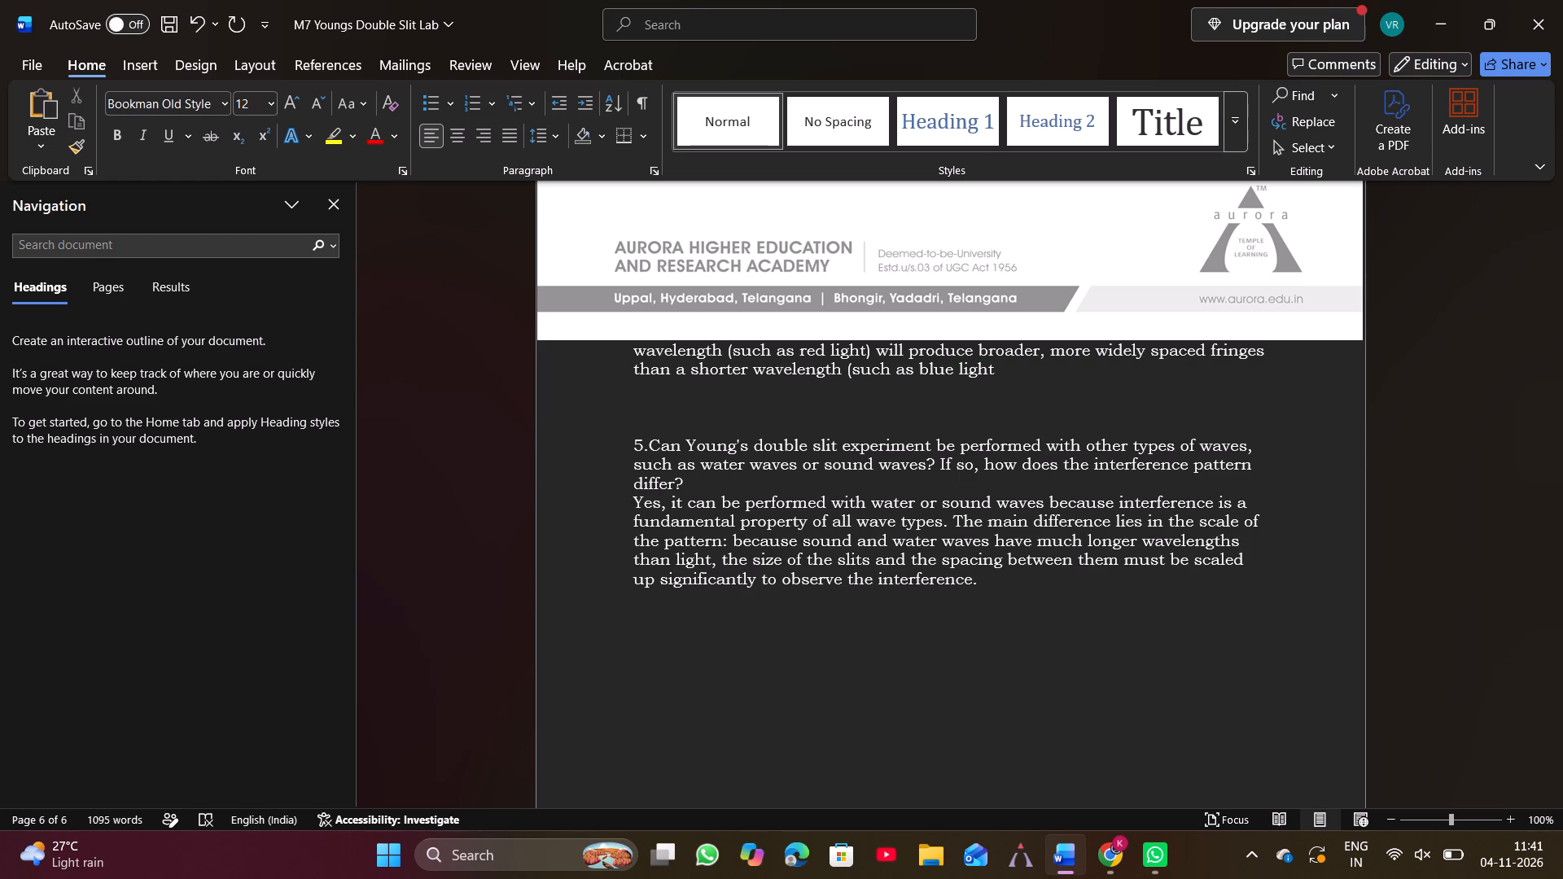
Delete four blank lines above question 2 to bring it closer to the answer to question 1.
scroll(681, 500, up, 3)
scroll(686, 587, up, 3)
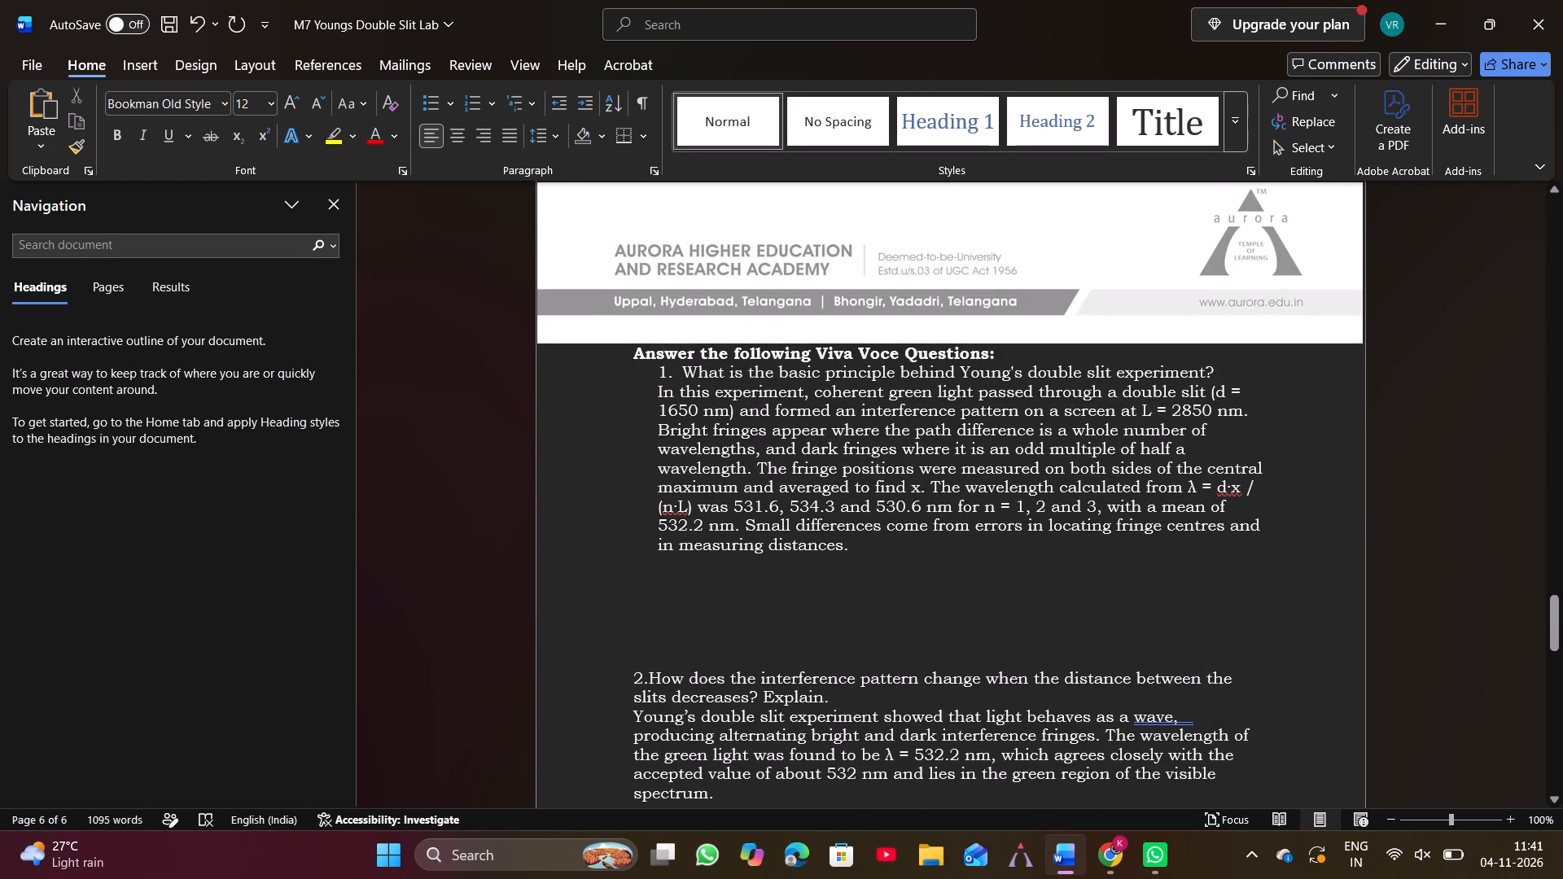
click(628, 672)
key(BackSpace)
key(BackSpace)
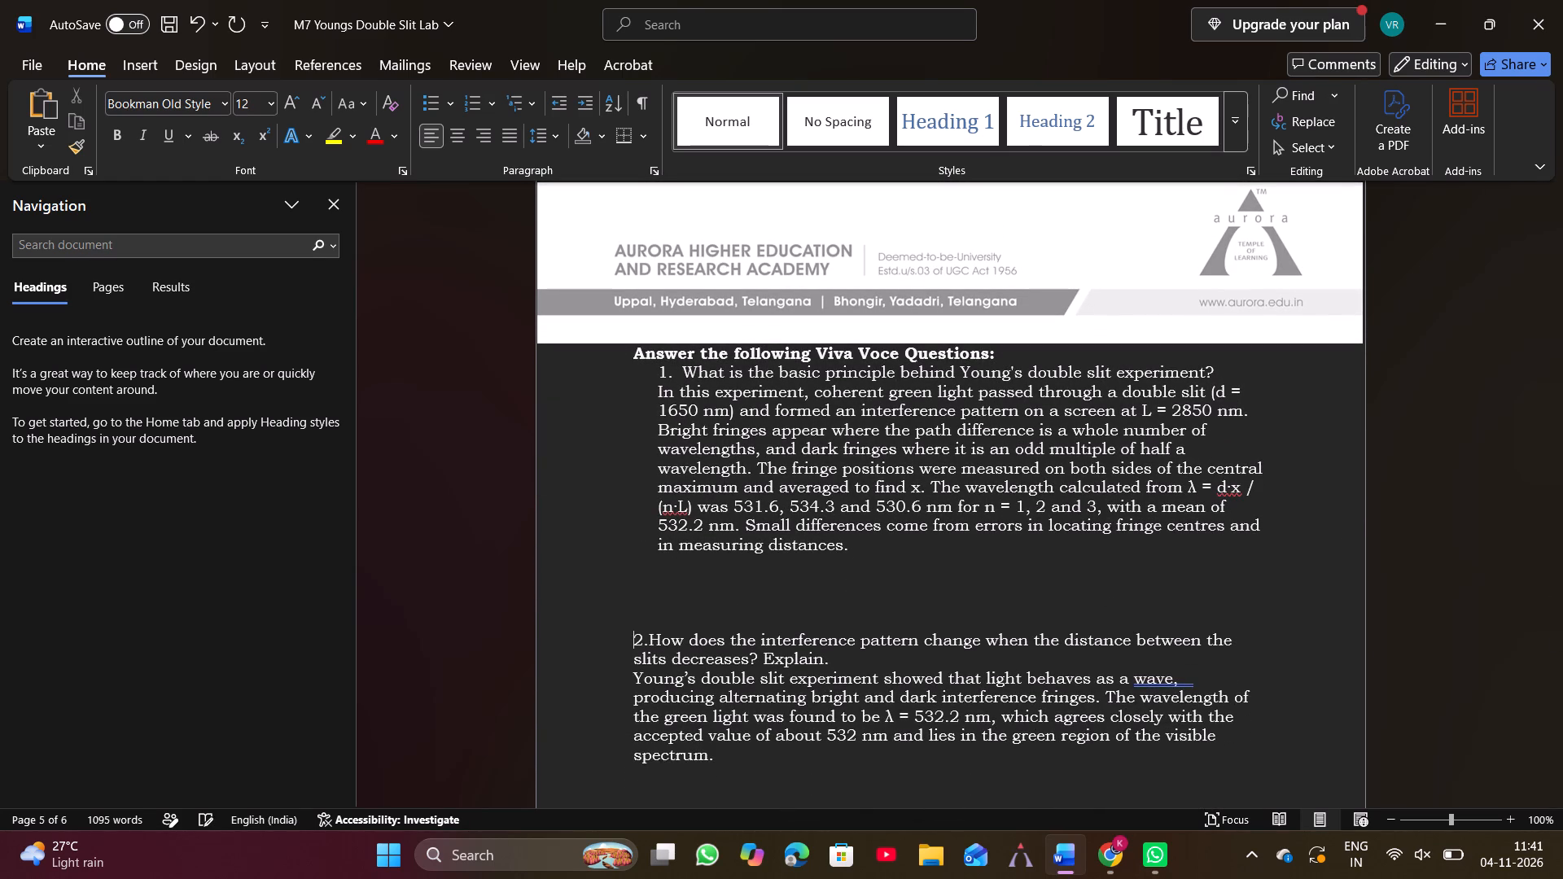
key(BackSpace)
key(space)
key(space)
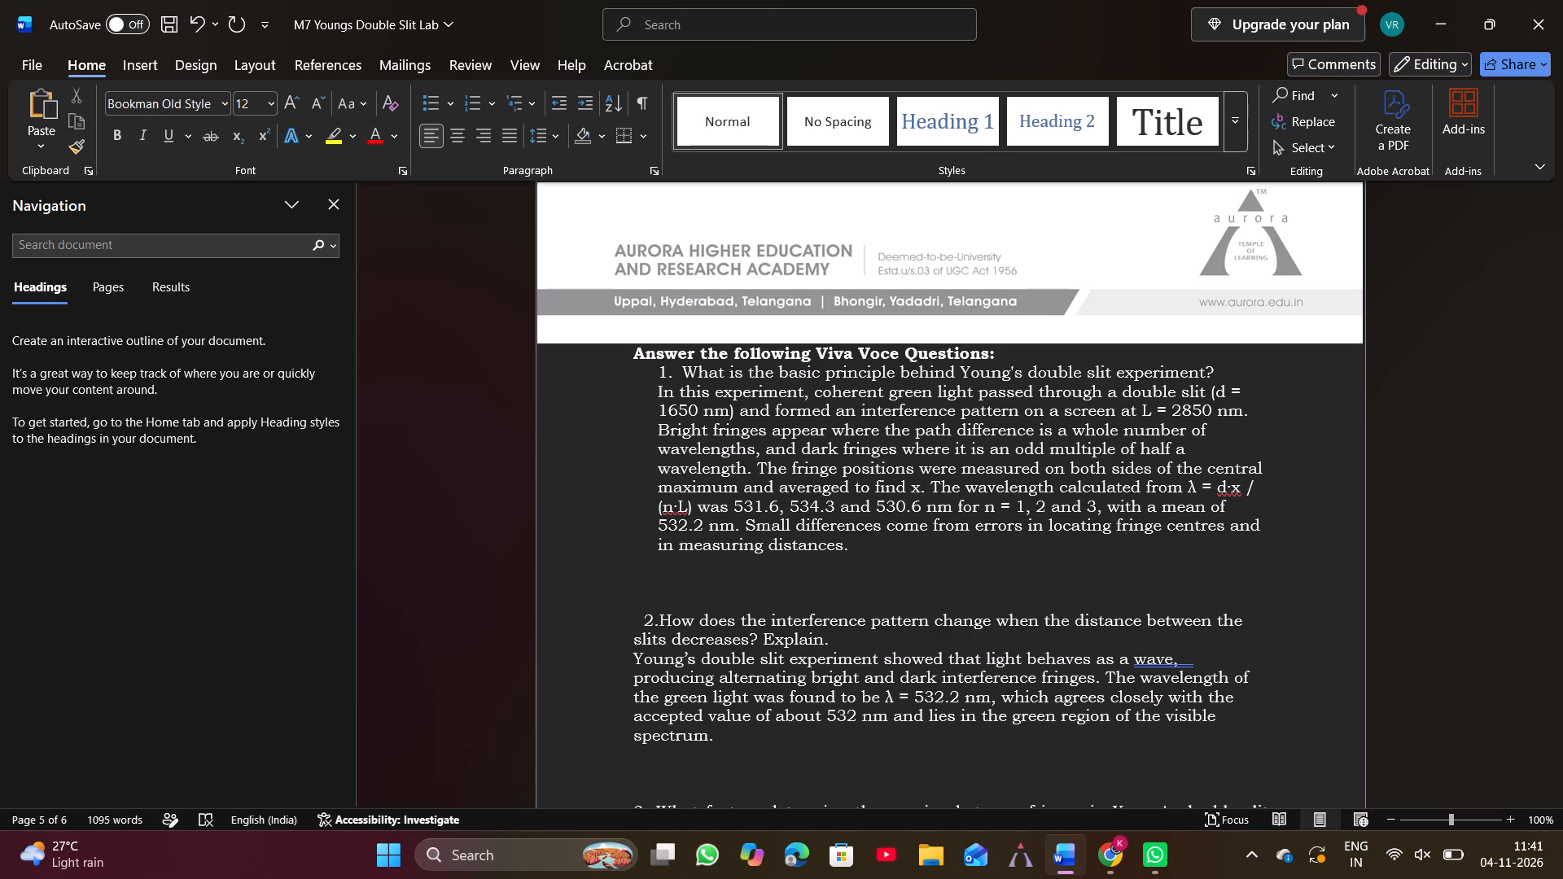
key(BackSpace)
key(BackSpace)
key(BackSpace)
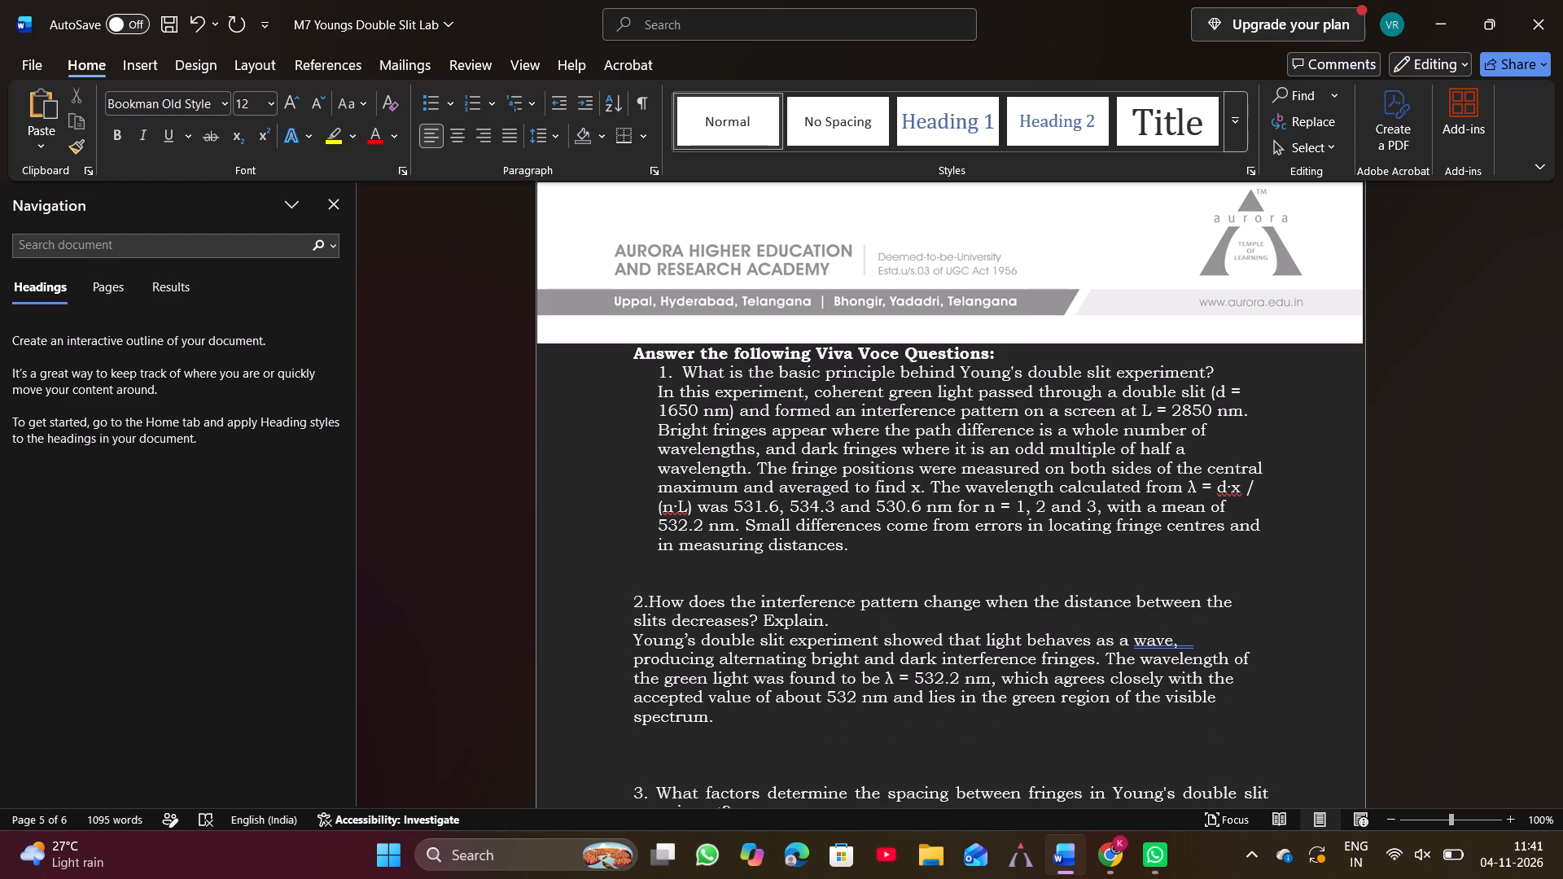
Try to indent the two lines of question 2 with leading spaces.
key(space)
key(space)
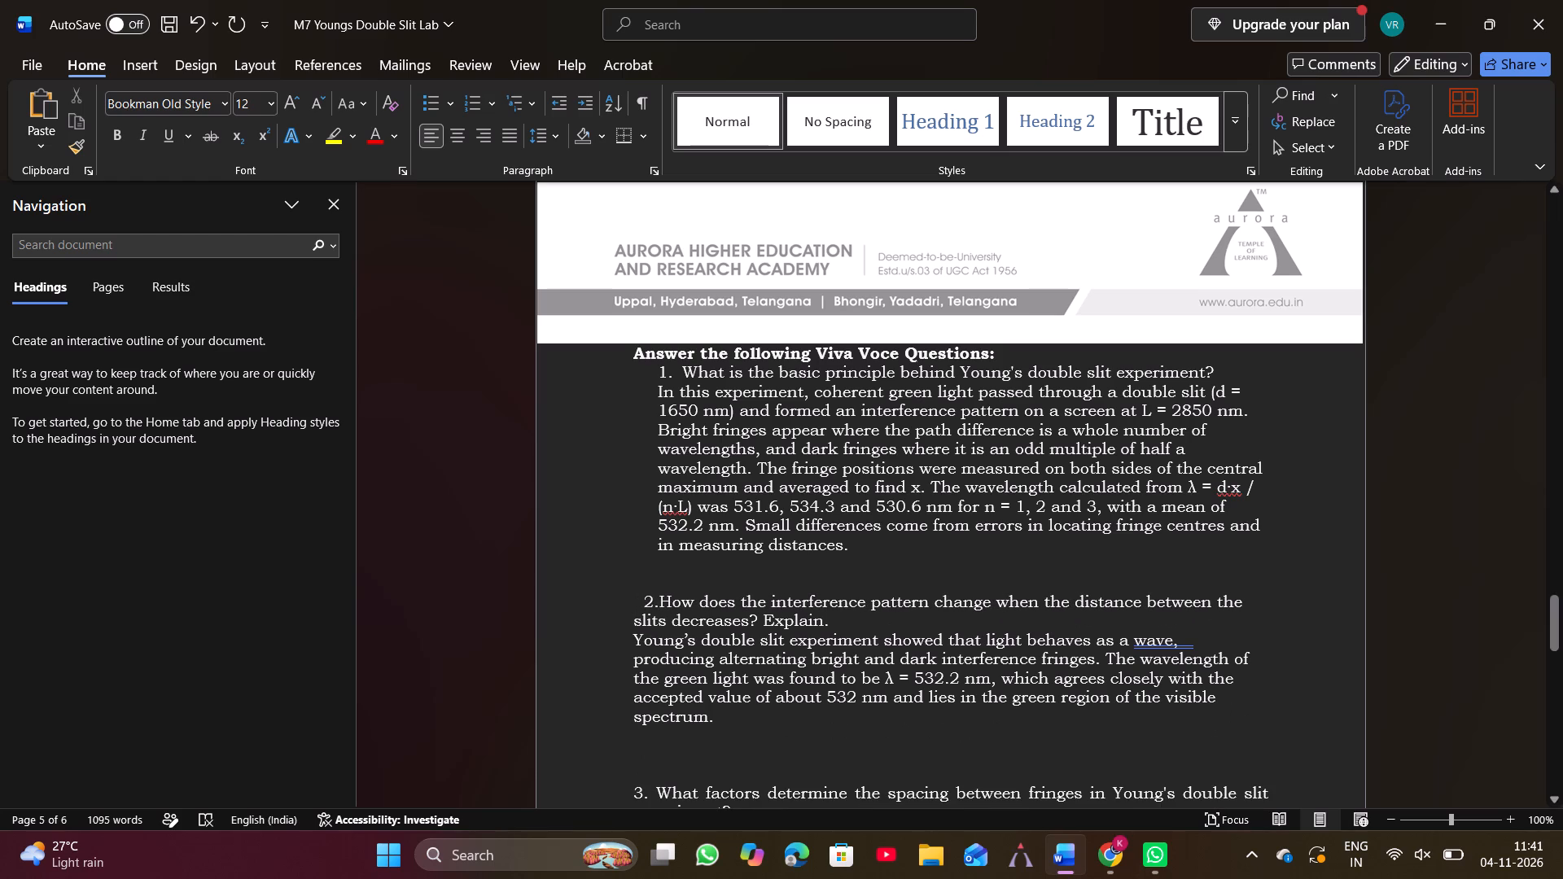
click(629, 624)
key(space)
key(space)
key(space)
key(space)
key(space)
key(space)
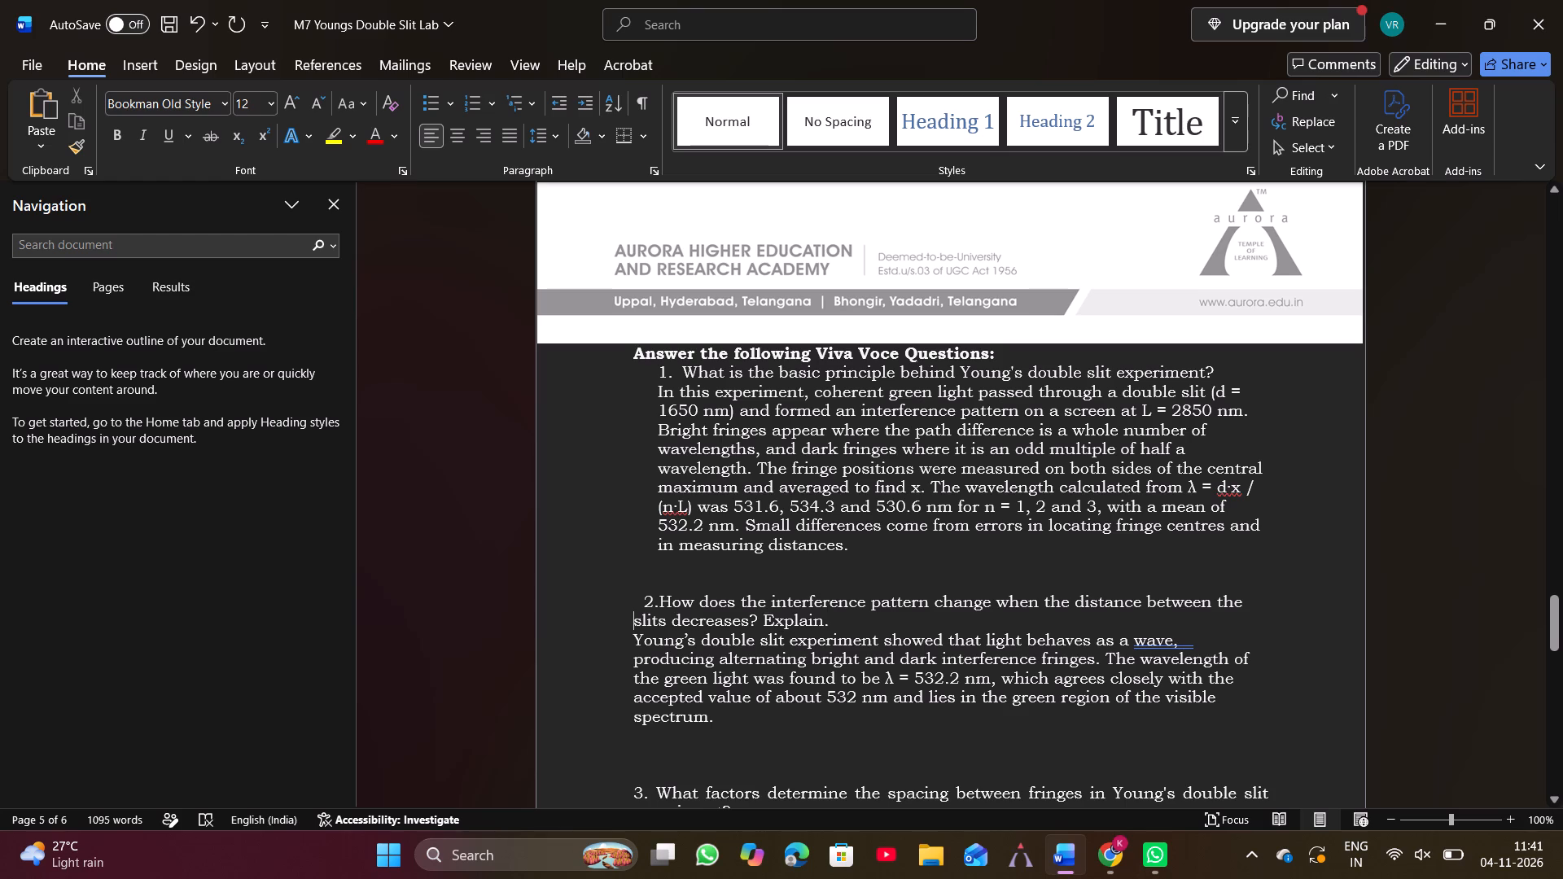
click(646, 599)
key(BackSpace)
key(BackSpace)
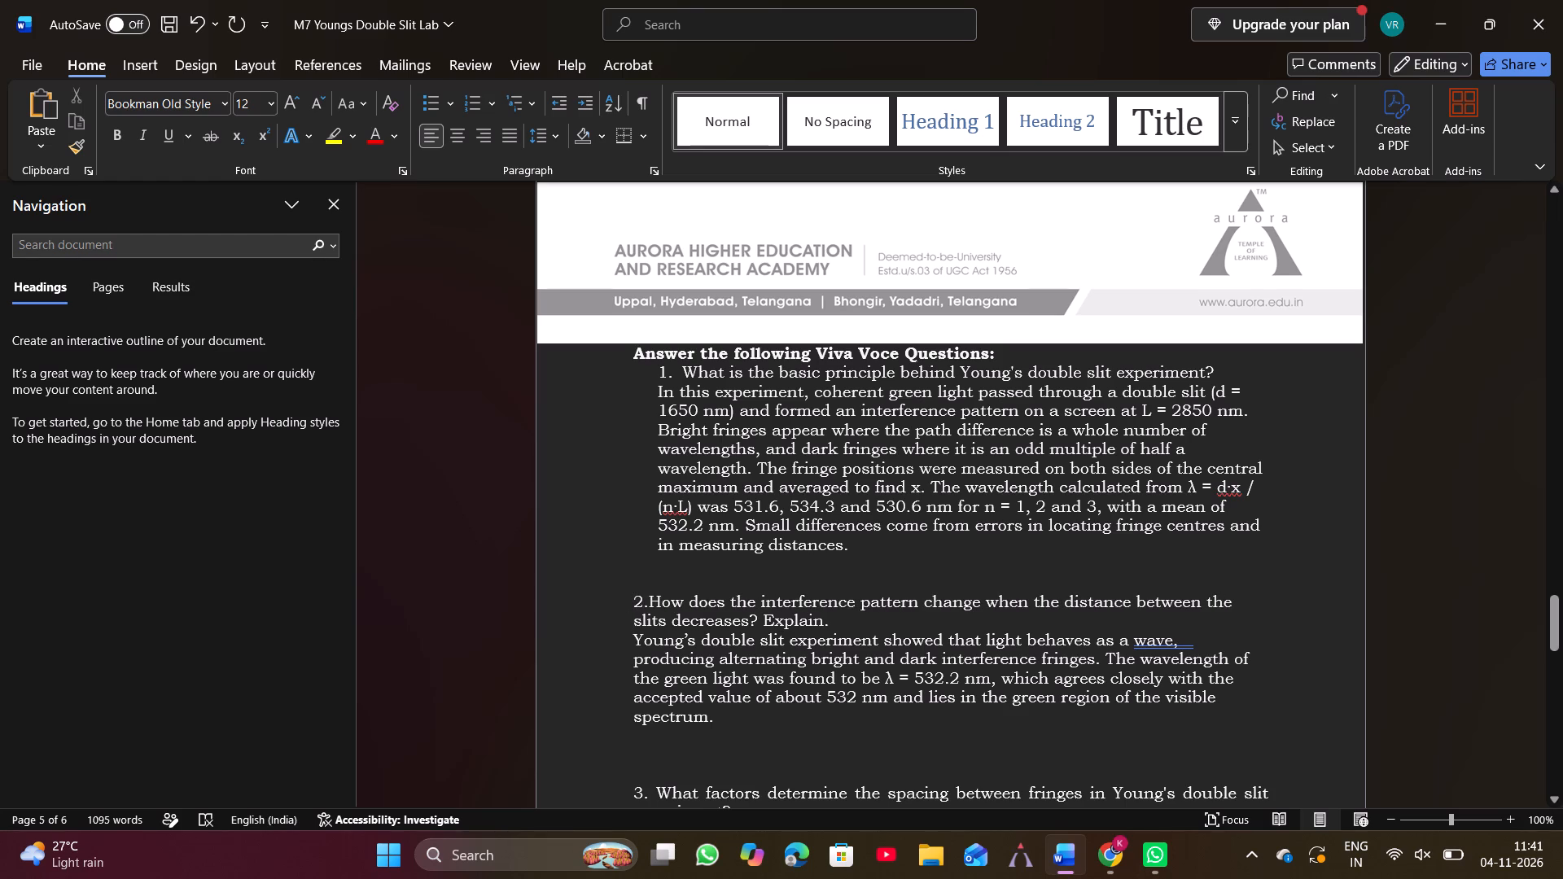
Replace the automatic list number and indent of the basic principle question with a manual "1." at the margin.
click(655, 377)
click(655, 377)
key(BackSpace)
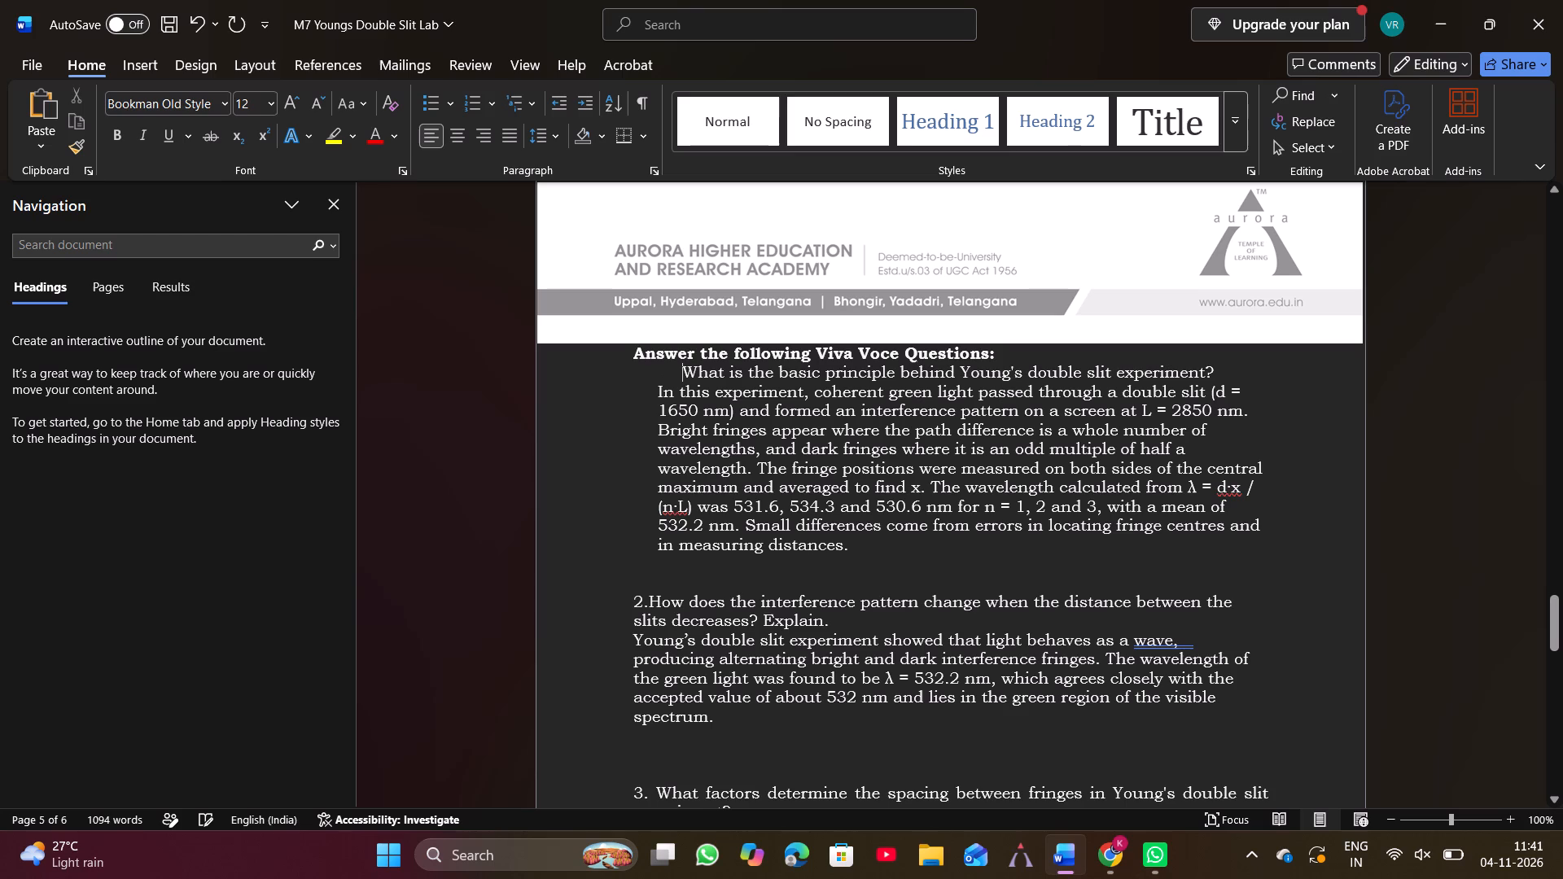
key(BackSpace)
text(1.)
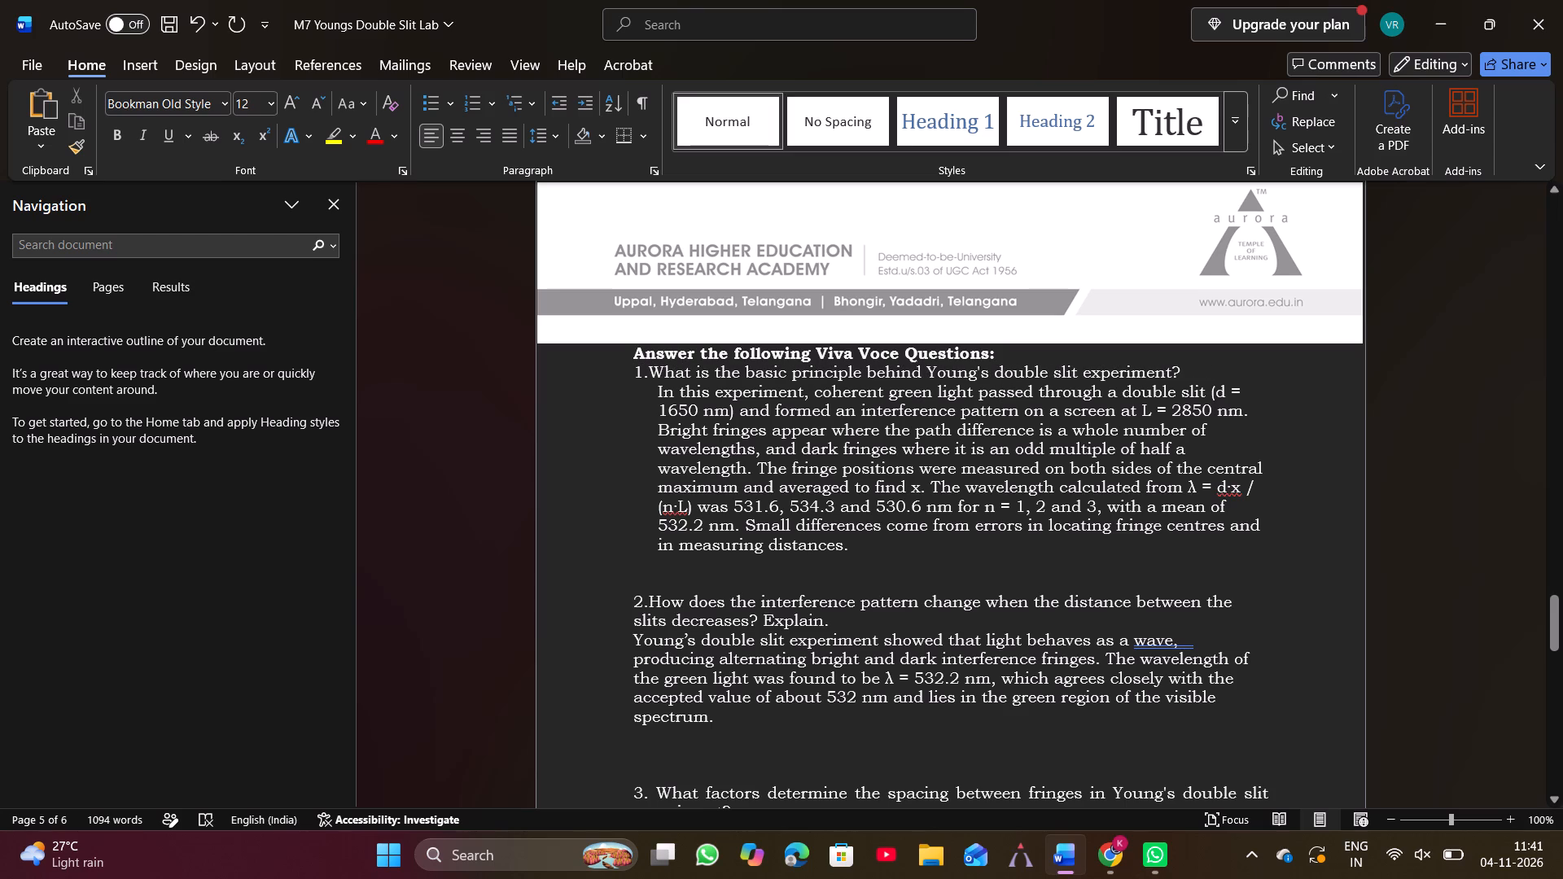
Remove the indent from the answer to question 1 so it aligns with the margin.
click(657, 394)
key(BackSpace)
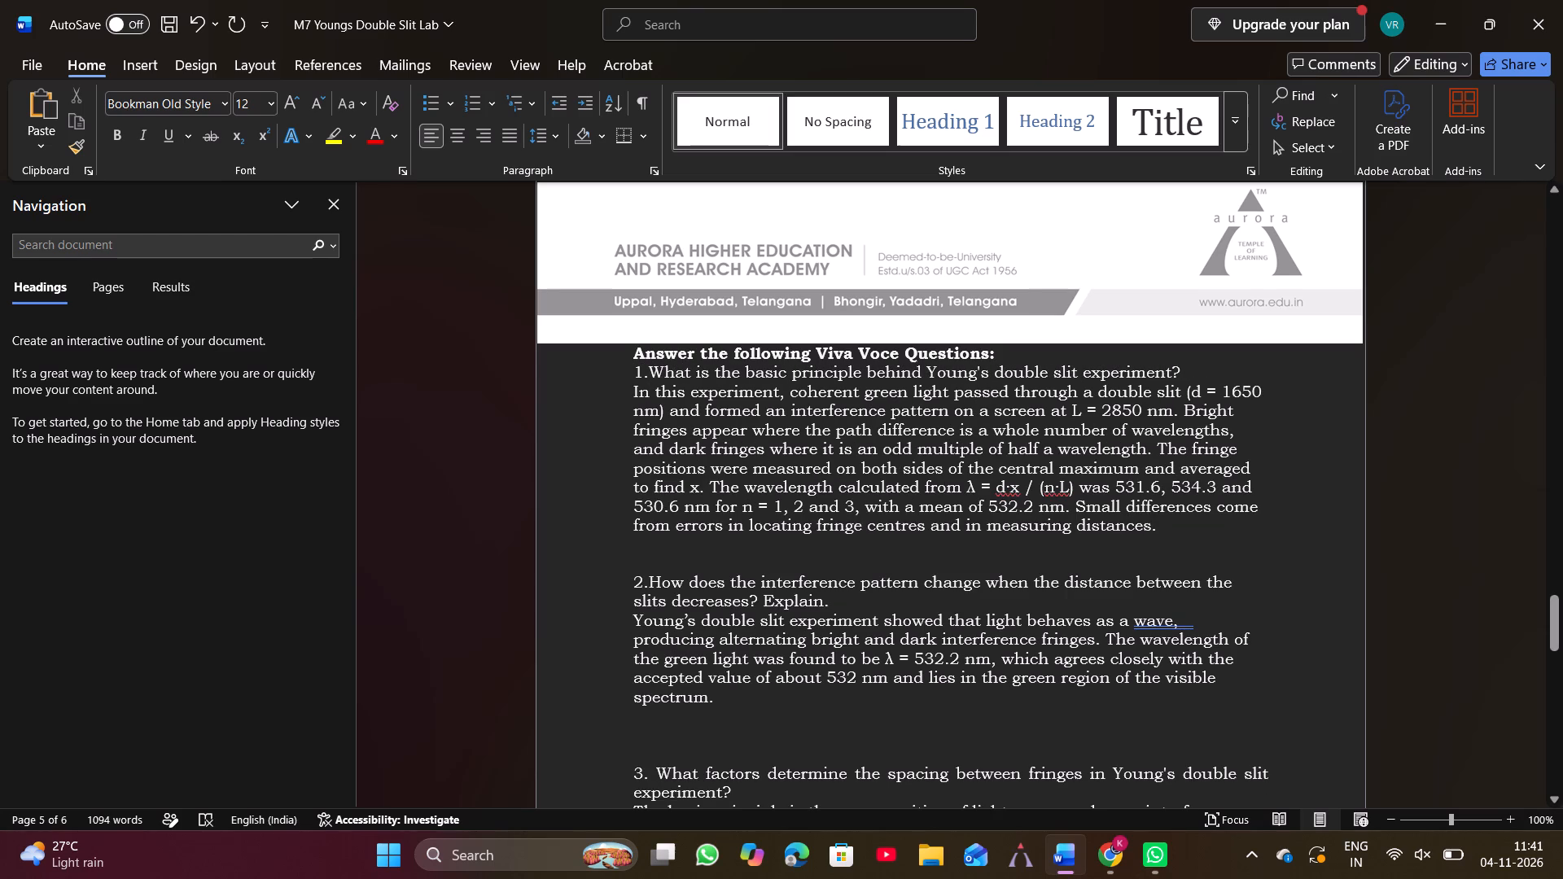
Insert three blank lines between the "Answer the following Viva Voce Questions:" heading and question 1.
scroll(657, 394, up, 1)
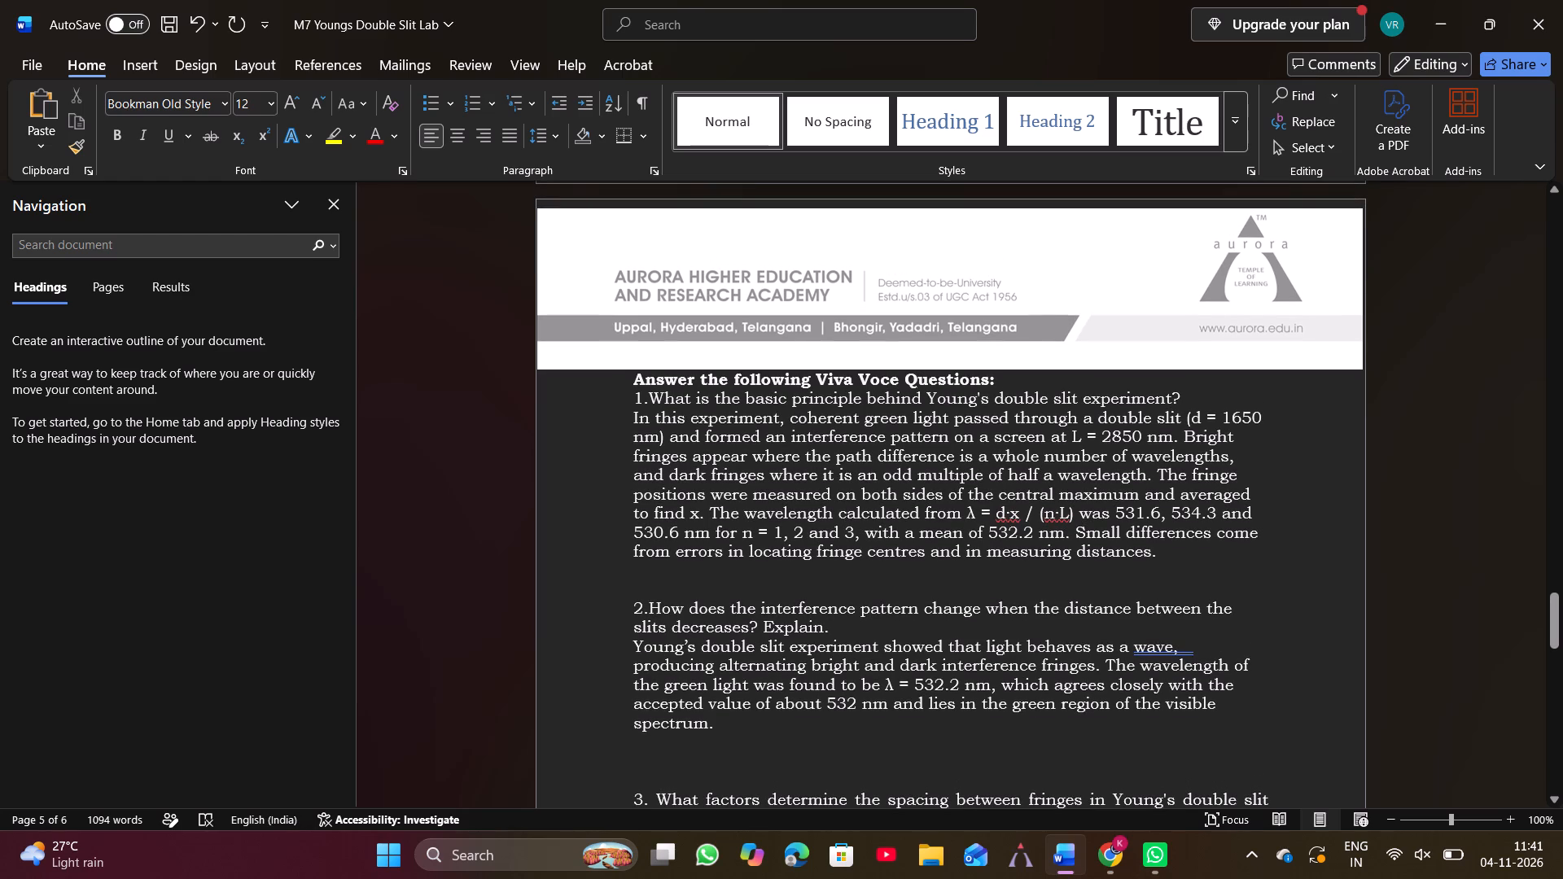
click(1003, 375)
key(Return)
key(Return)
key(Return)
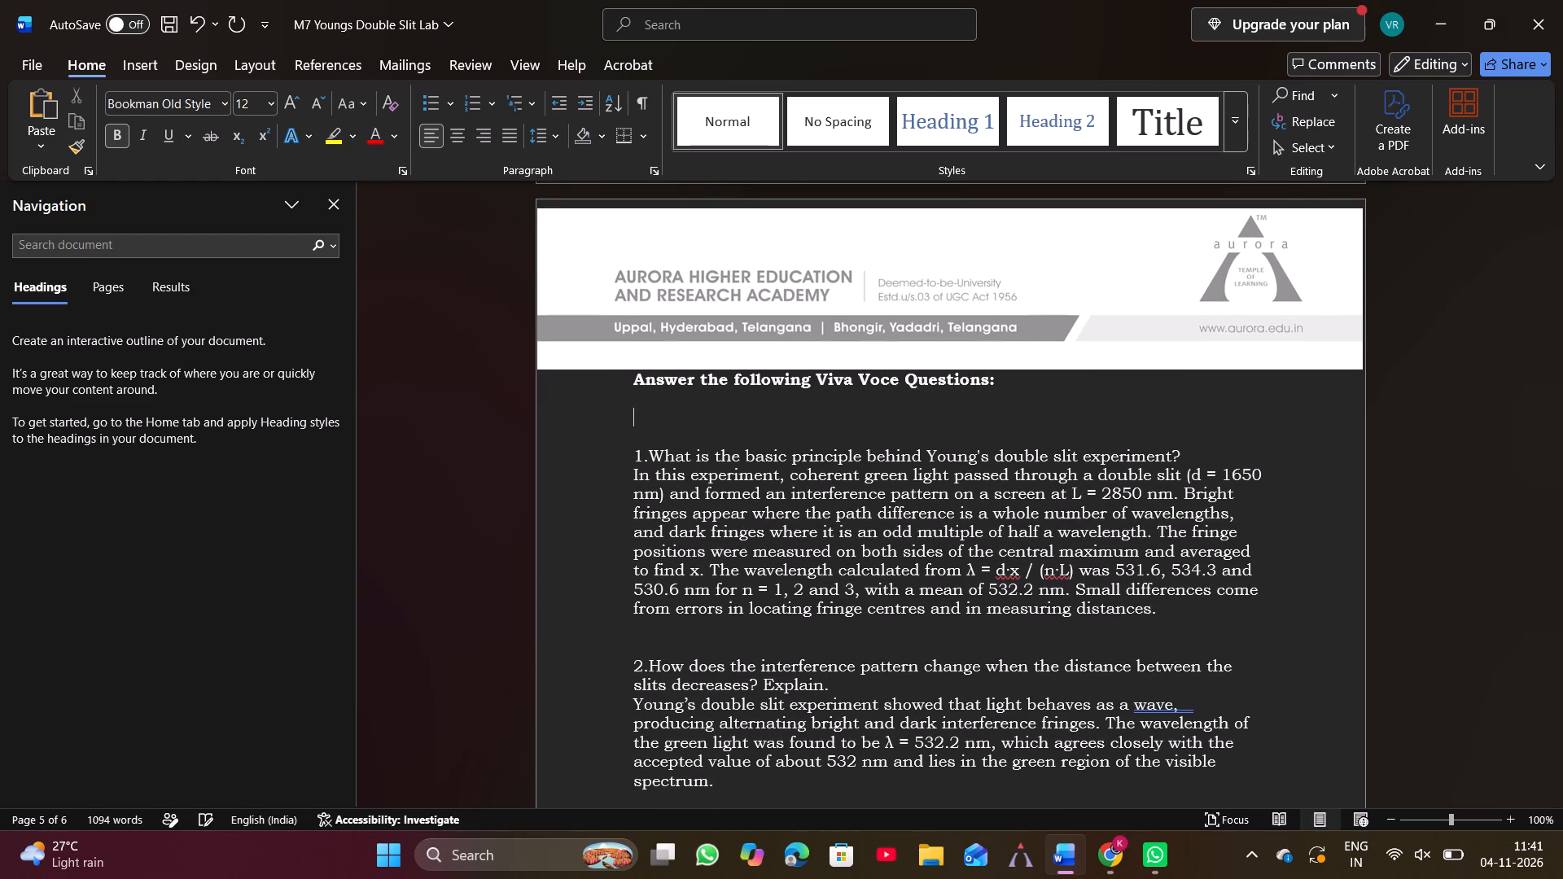
Review the layout of the document from the viva answers back through the results, data table and circuit diagram pages.
scroll(1003, 375, down, 5)
scroll(1003, 375, up, 4)
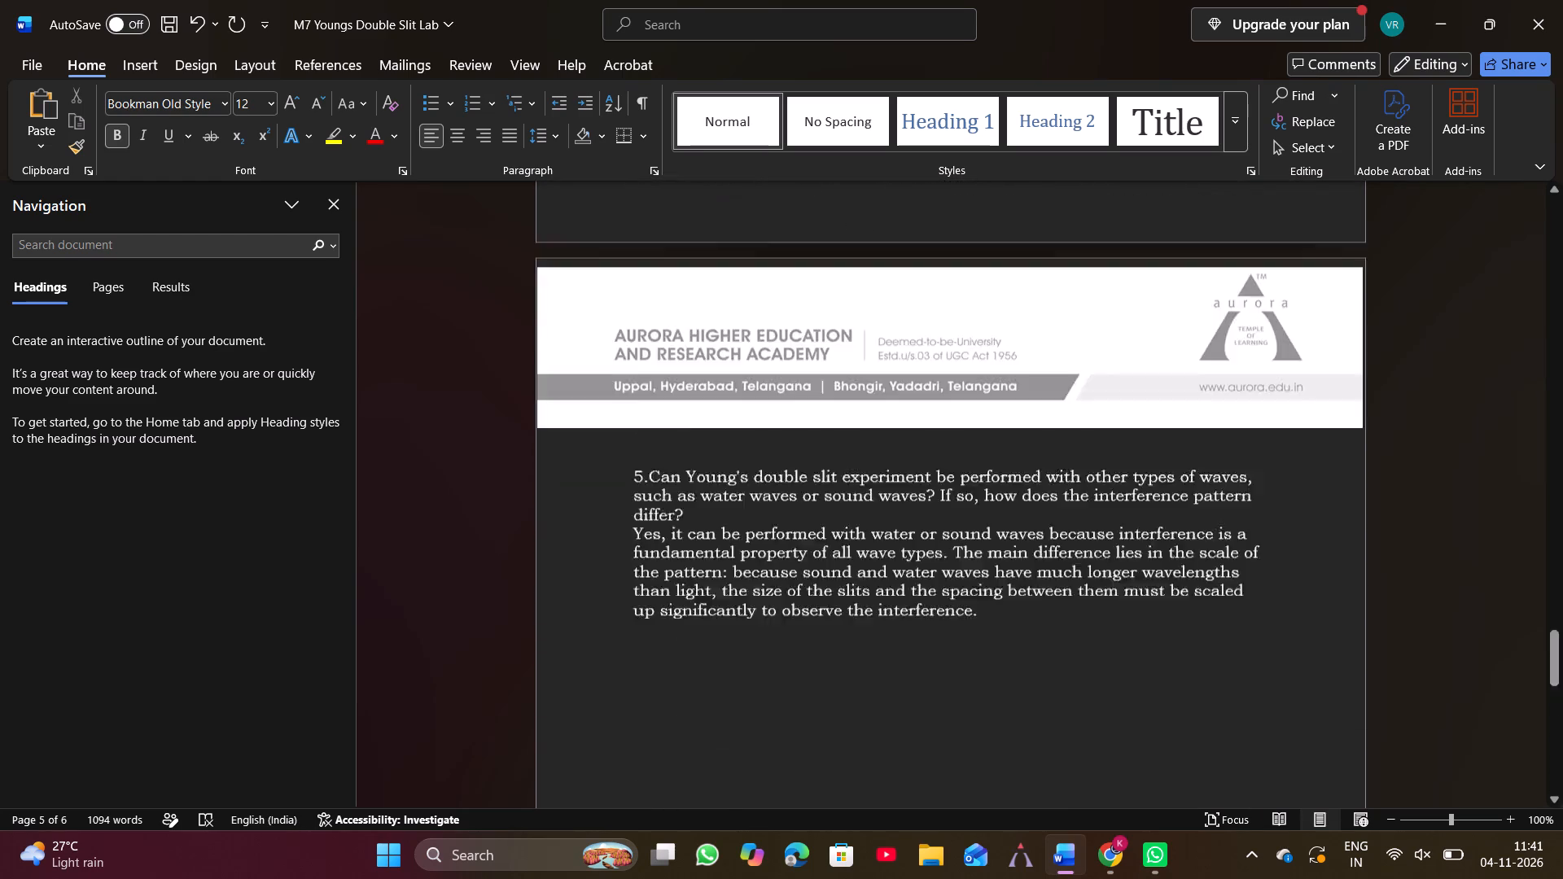
scroll(1003, 375, up, 1)
scroll(1003, 375, down, 5)
scroll(1003, 375, right, 1)
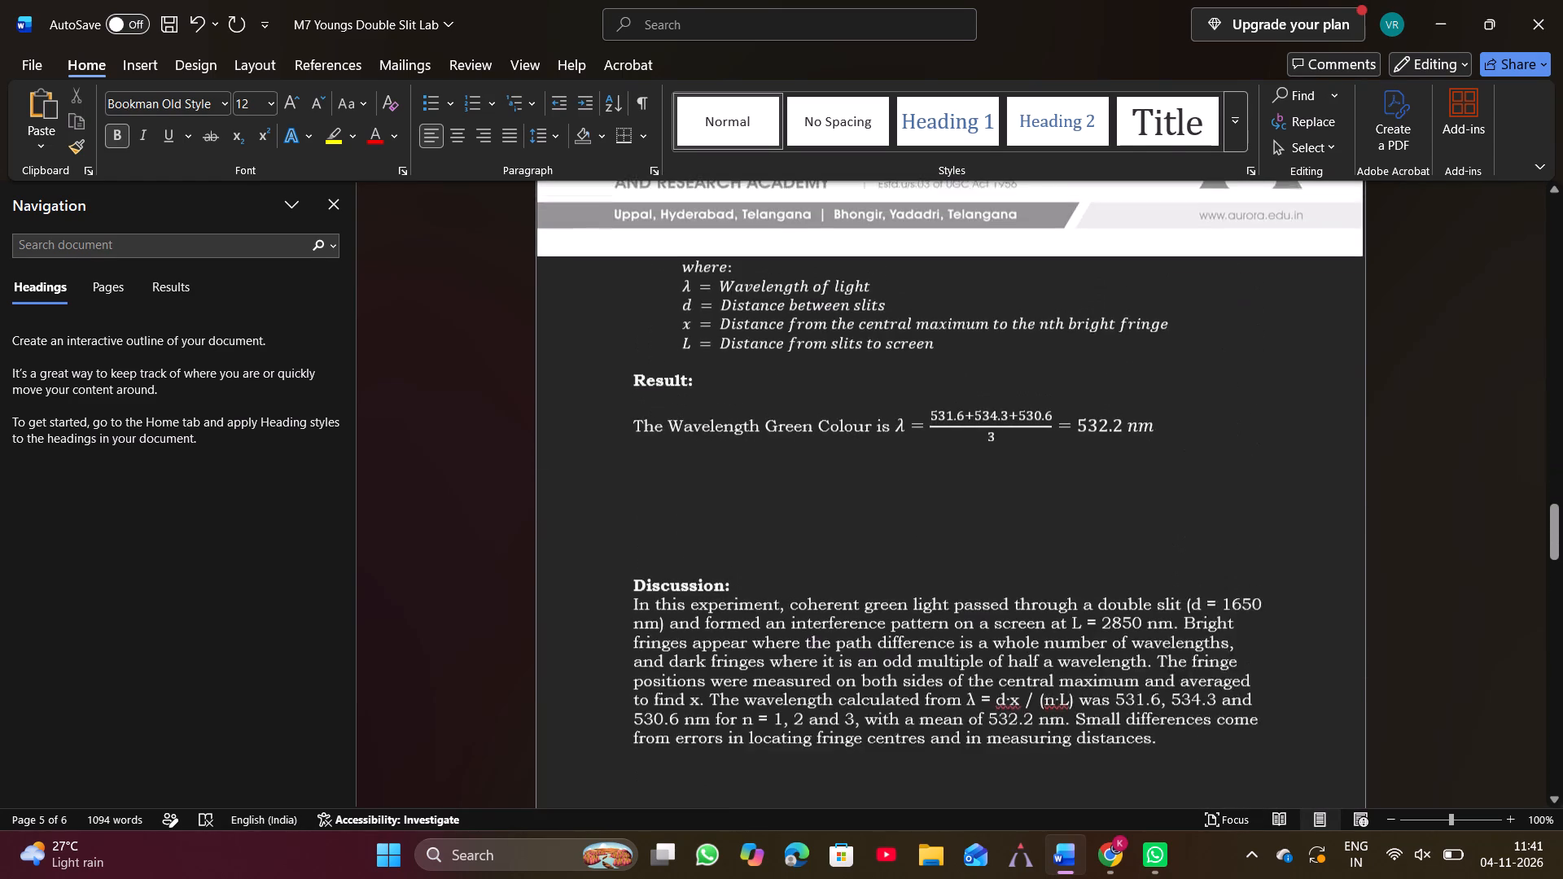
scroll(1003, 375, right, 1)
scroll(1003, 375, down, 1)
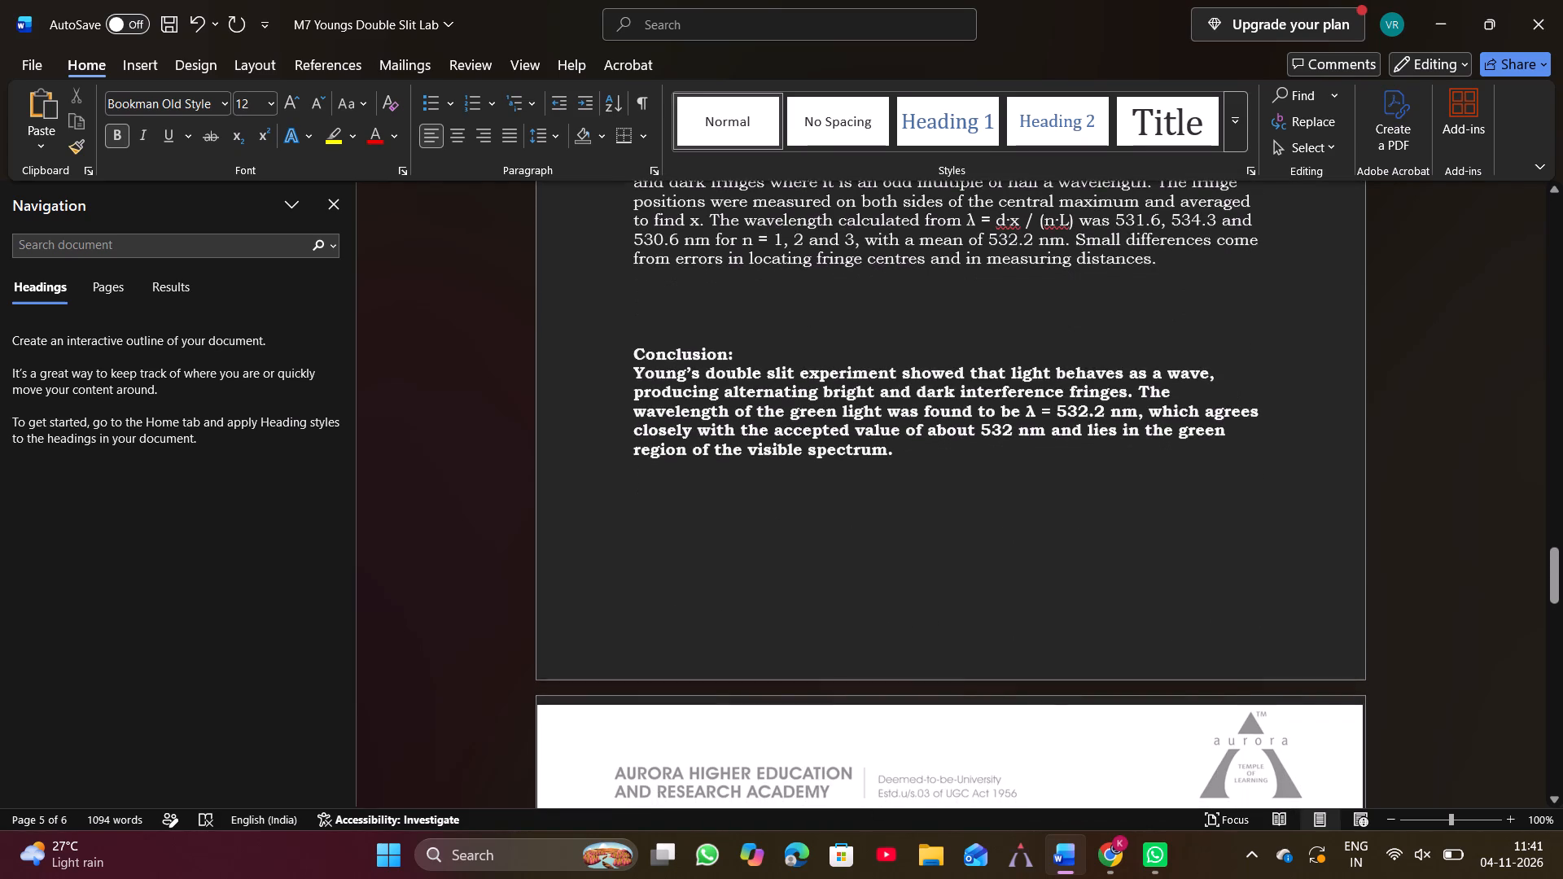
scroll(1003, 375, down, 3)
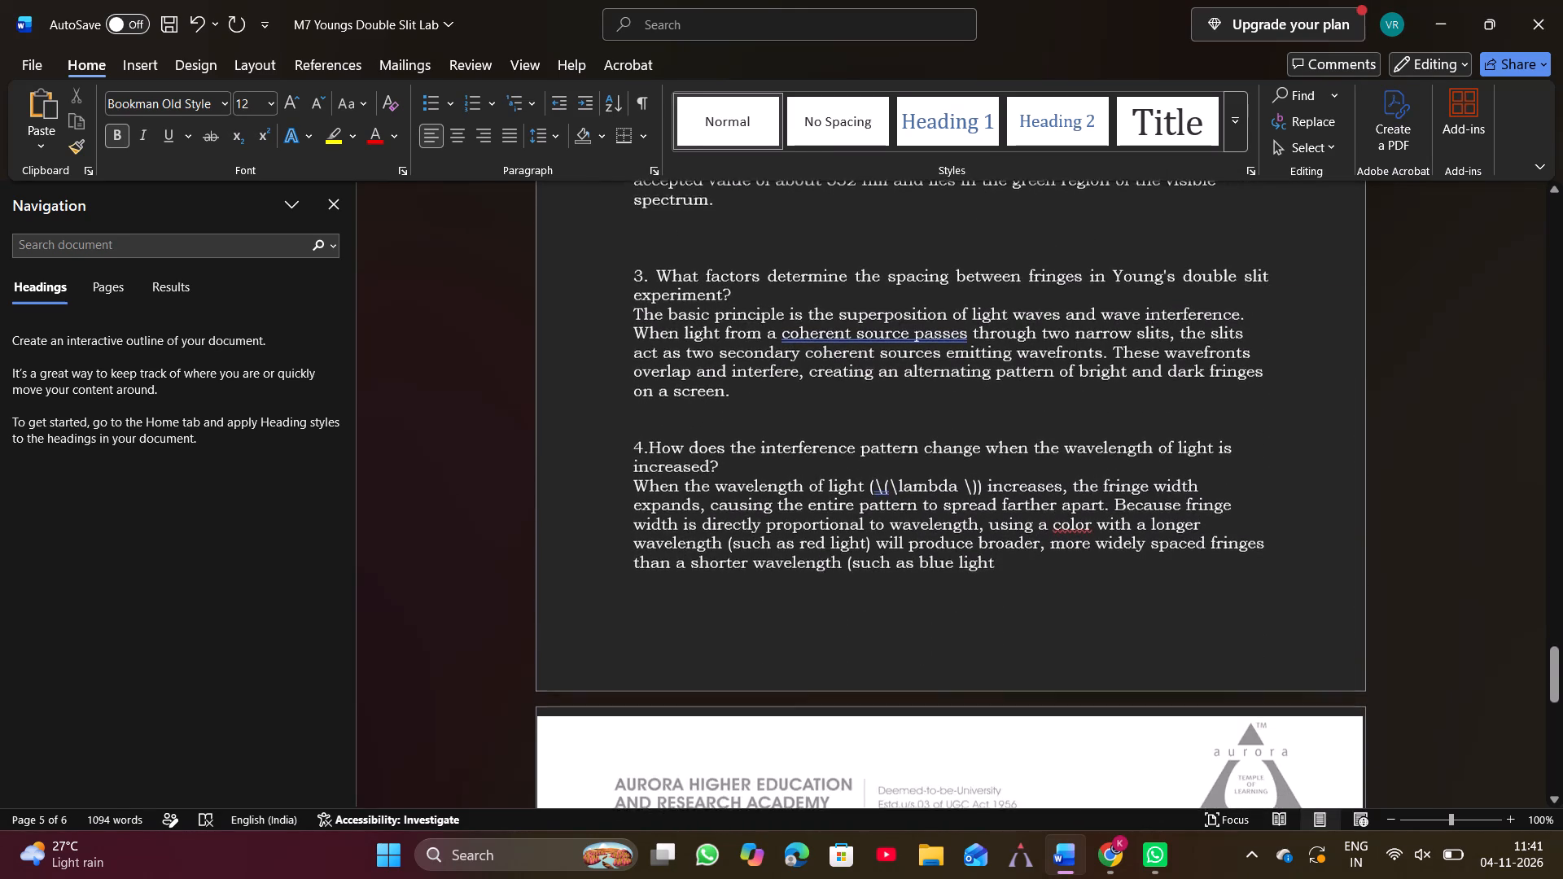
scroll(1003, 375, down, 1)
scroll(1003, 375, up, 1)
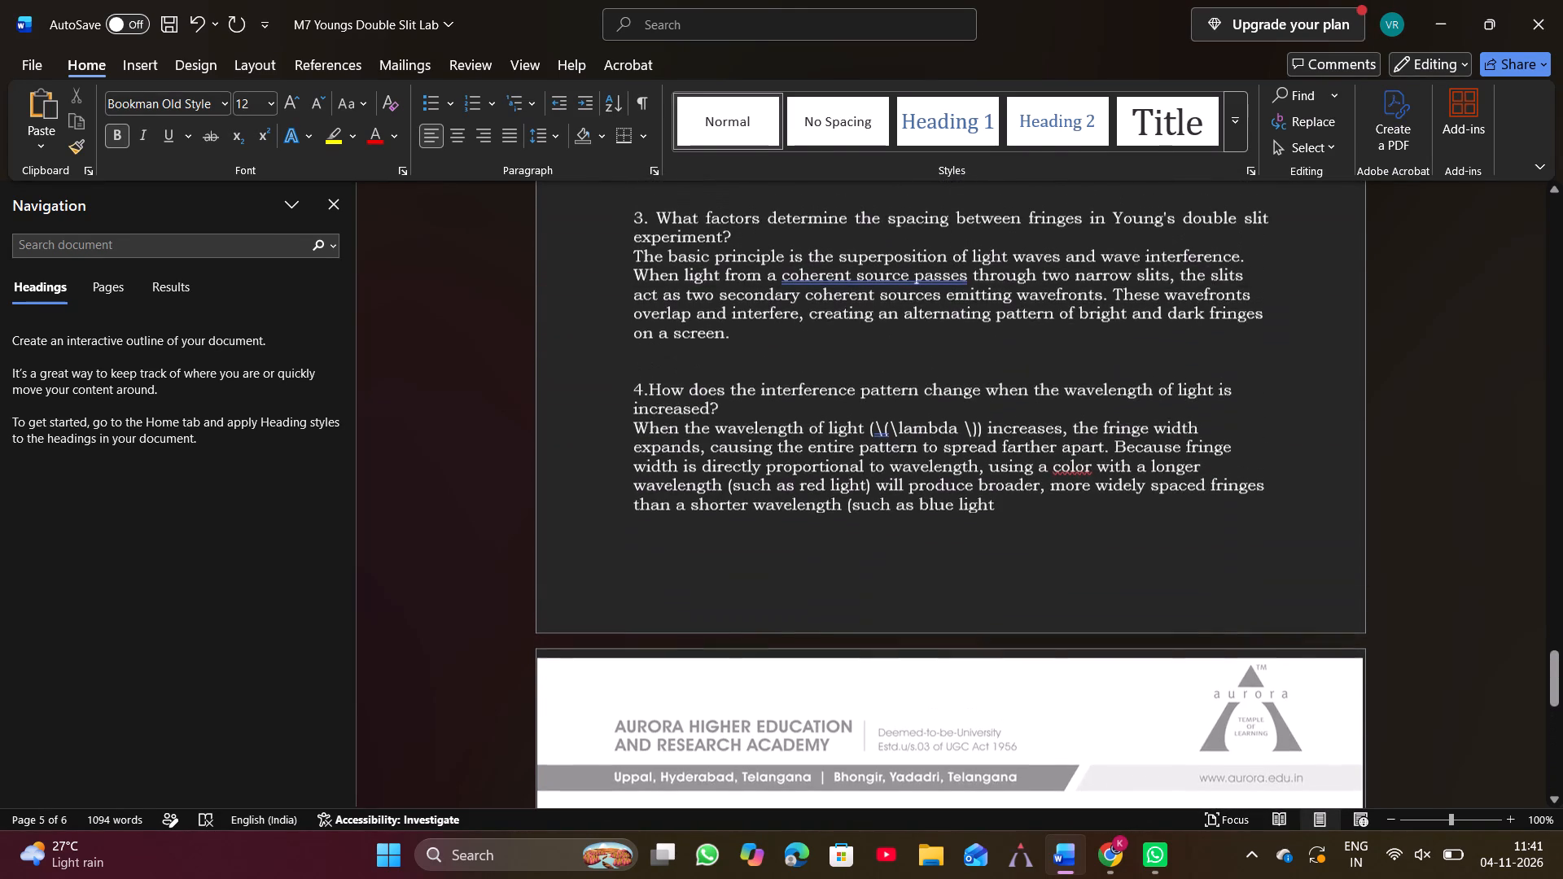
scroll(1003, 375, up, 3)
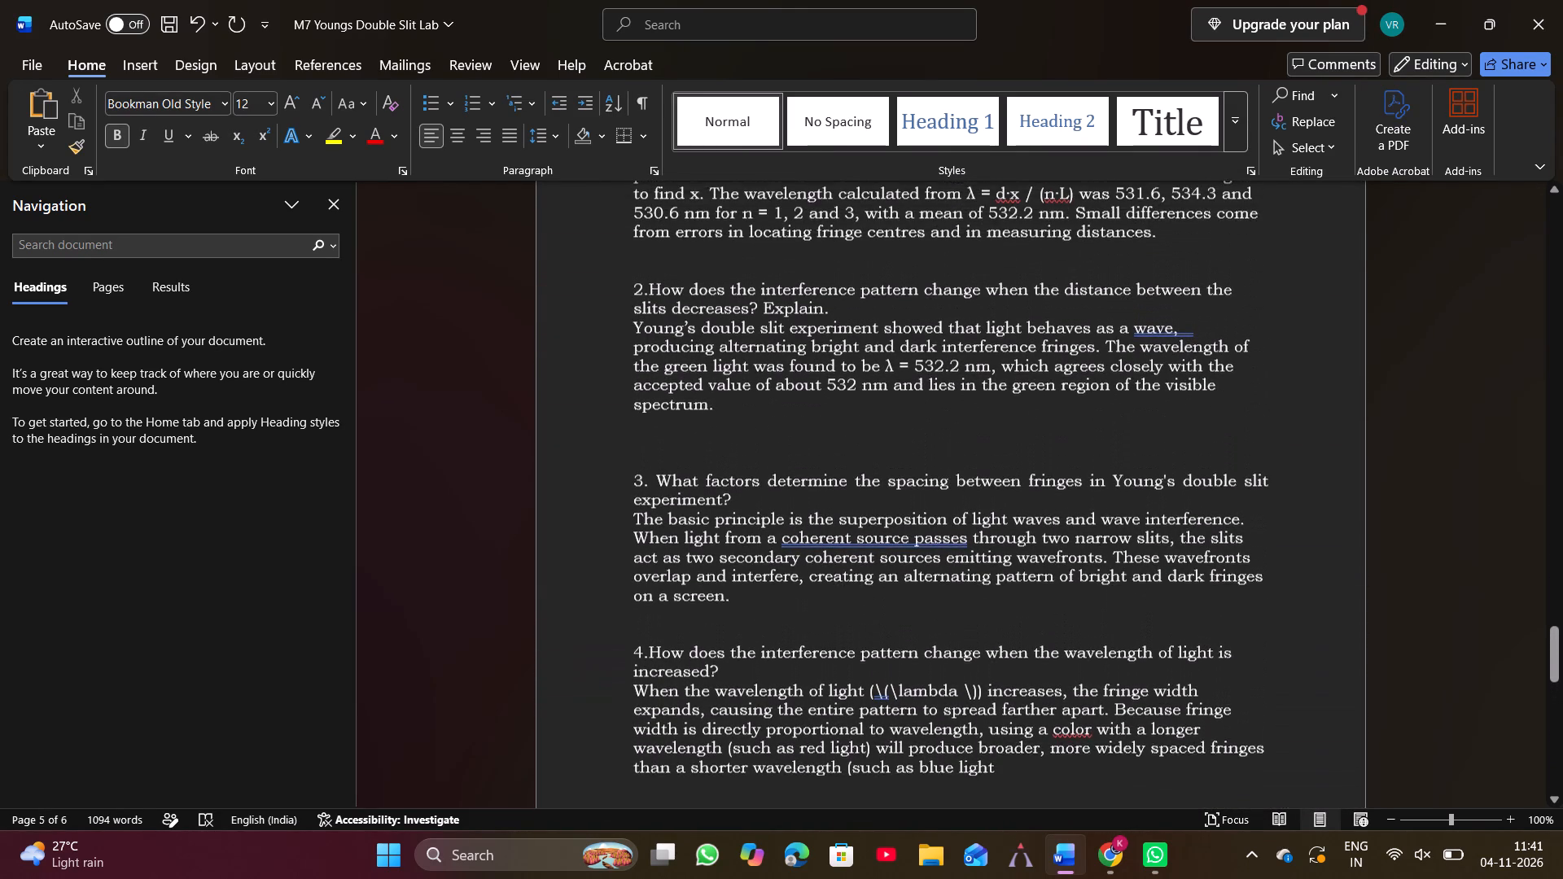
scroll(1003, 375, up, 2)
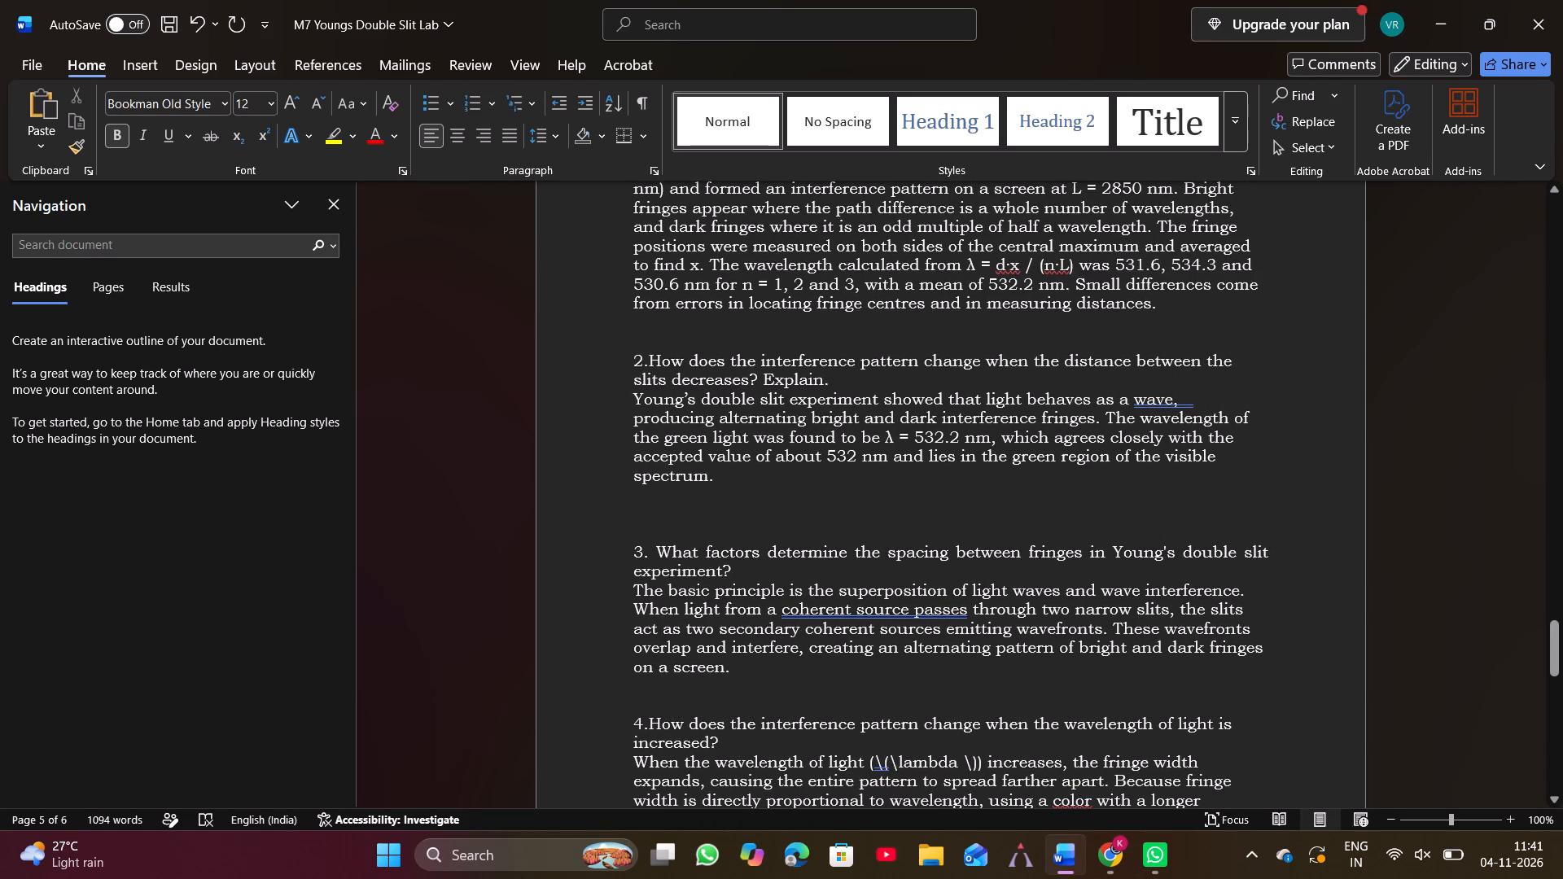
scroll(943, 498, up, 7)
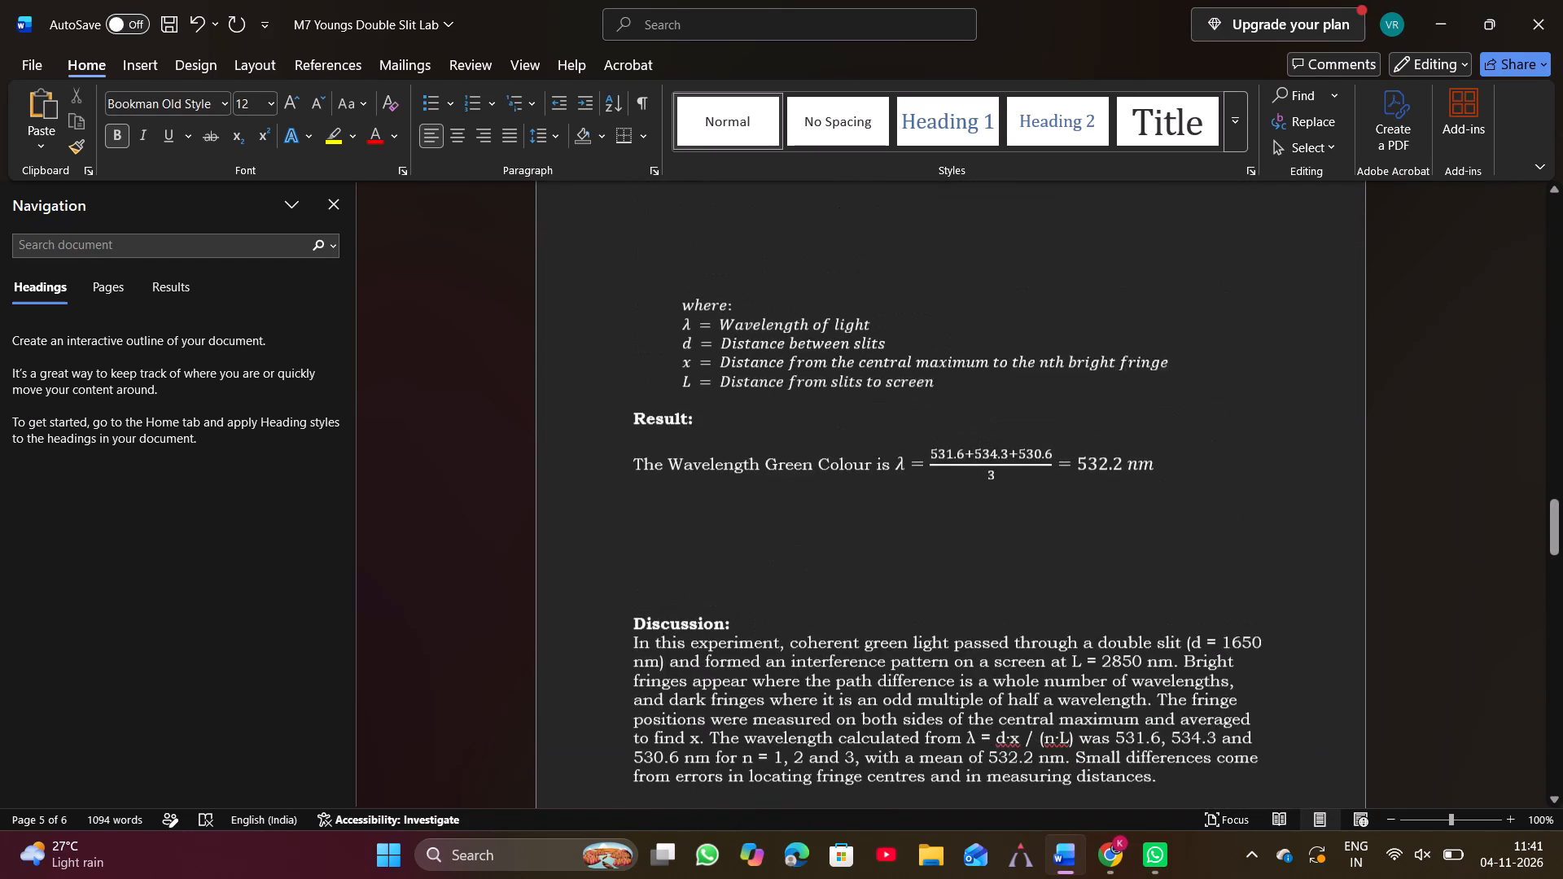
scroll(943, 498, up, 1)
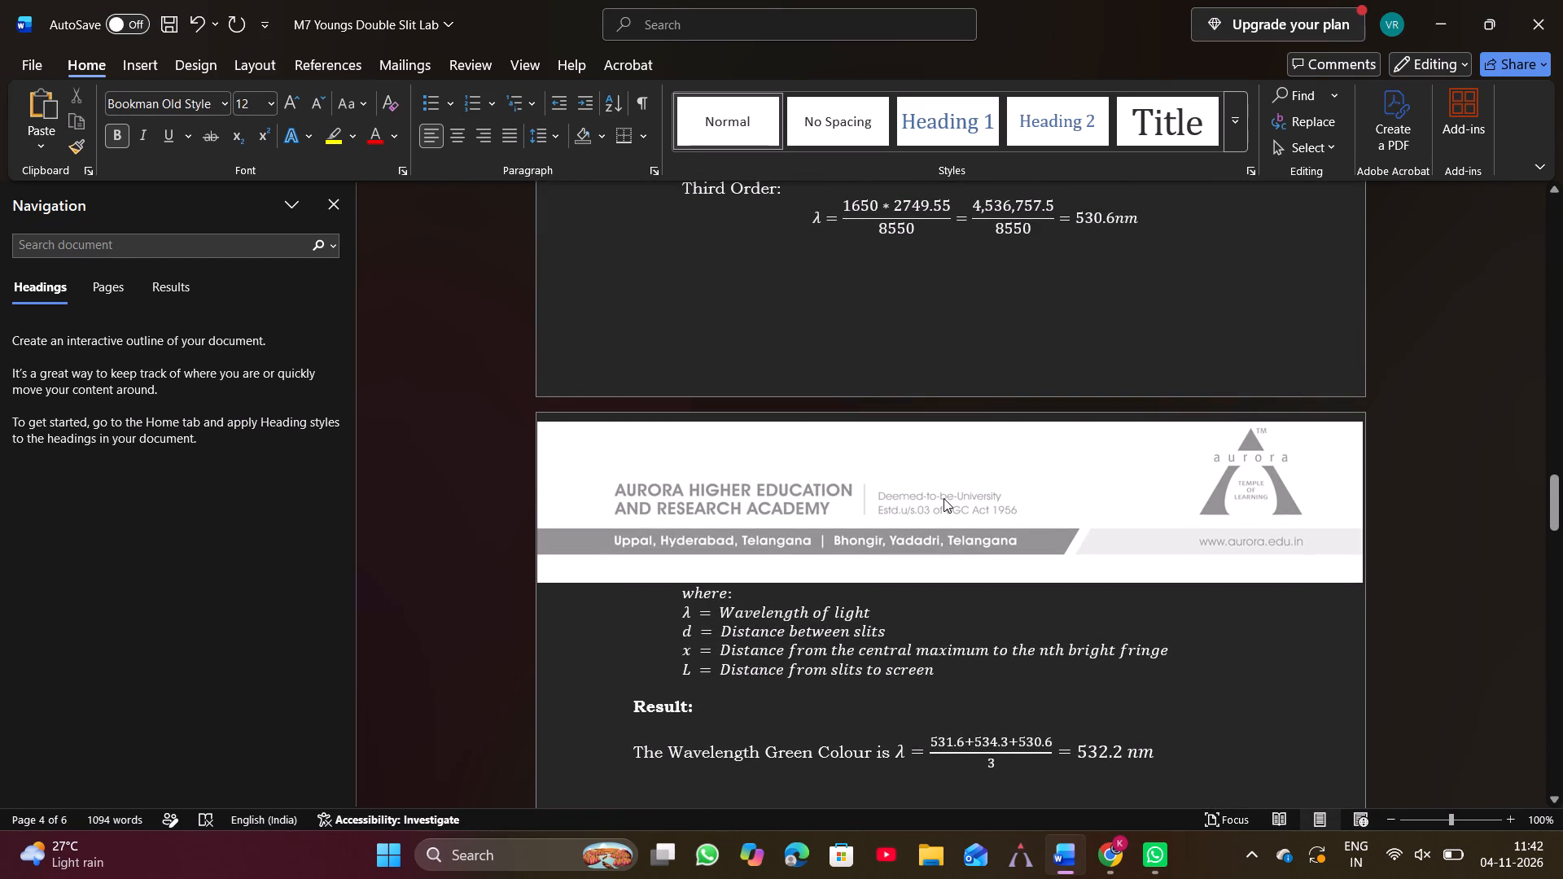
scroll(943, 498, up, 7)
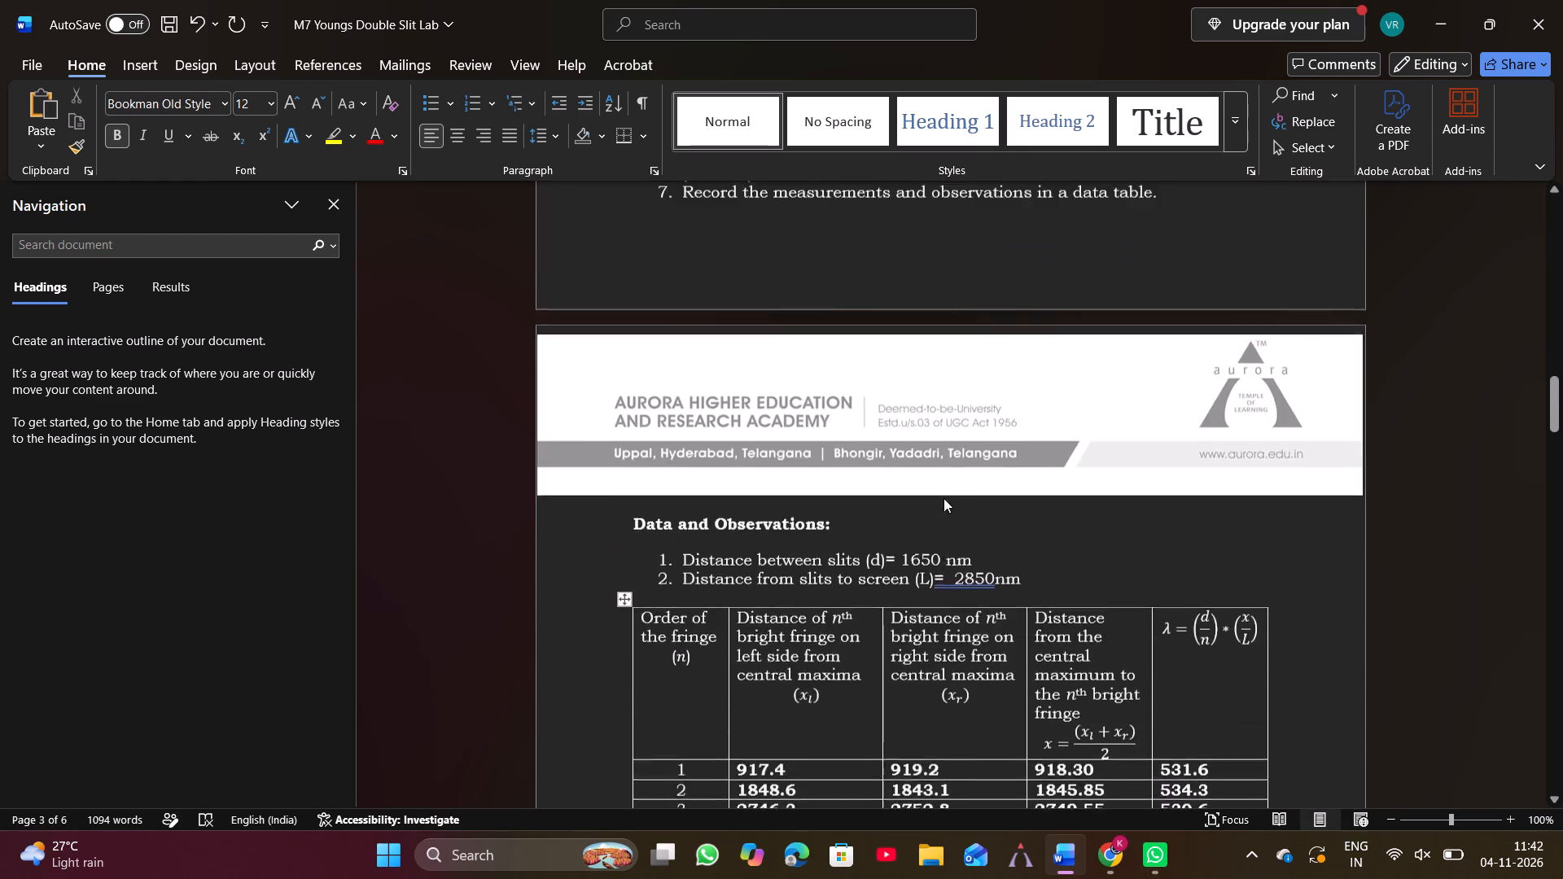
scroll(943, 498, up, 11)
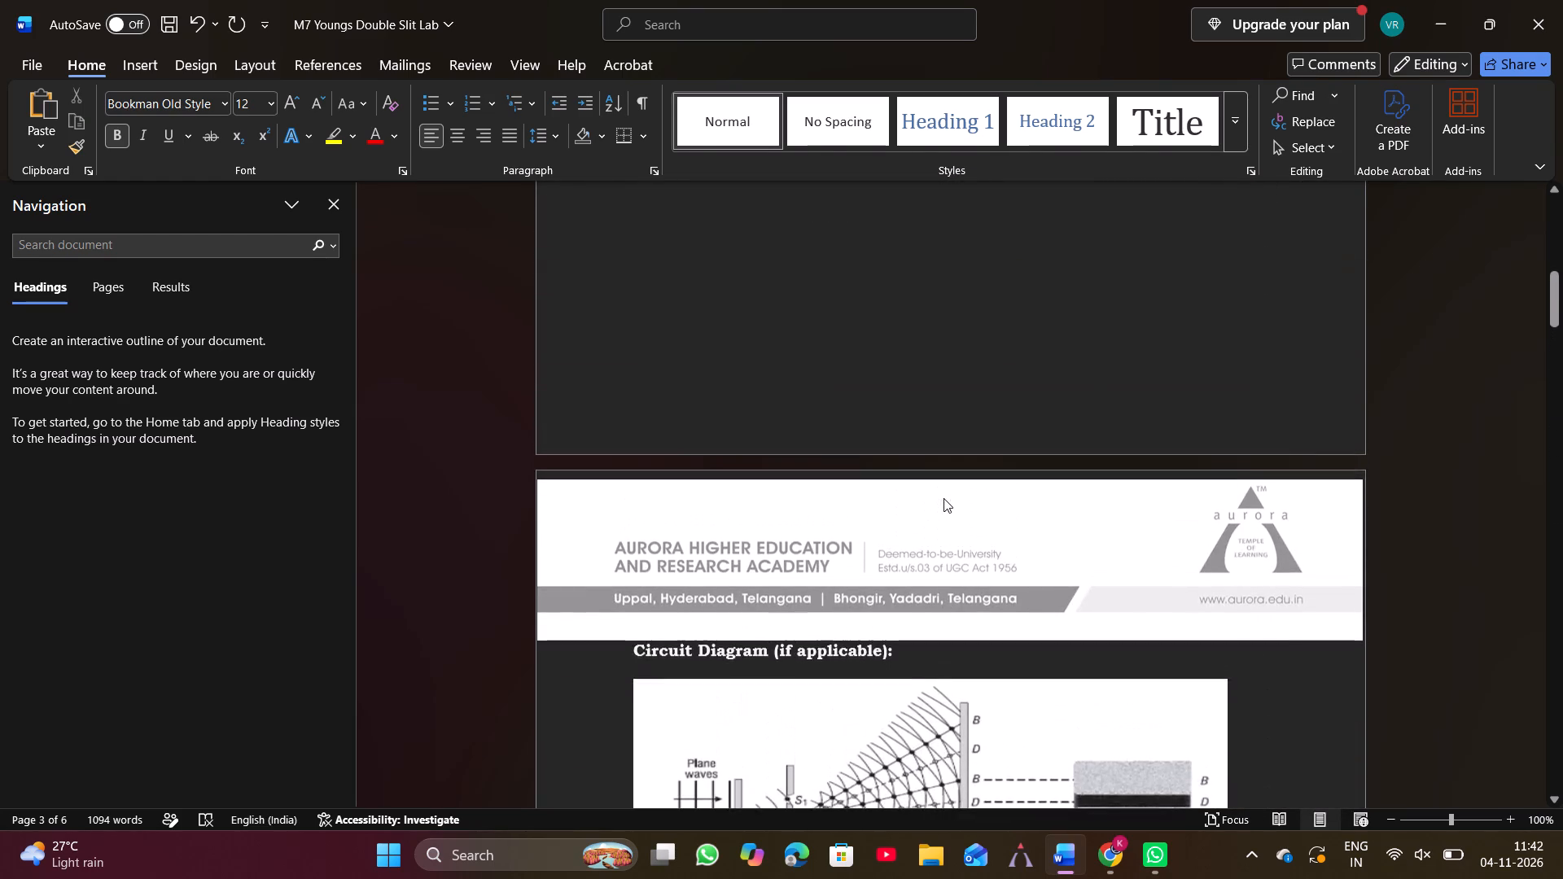
Review the layout of the data table, formula, order calculations and result across the pages following the circuit diagram.
scroll(943, 498, down, 7)
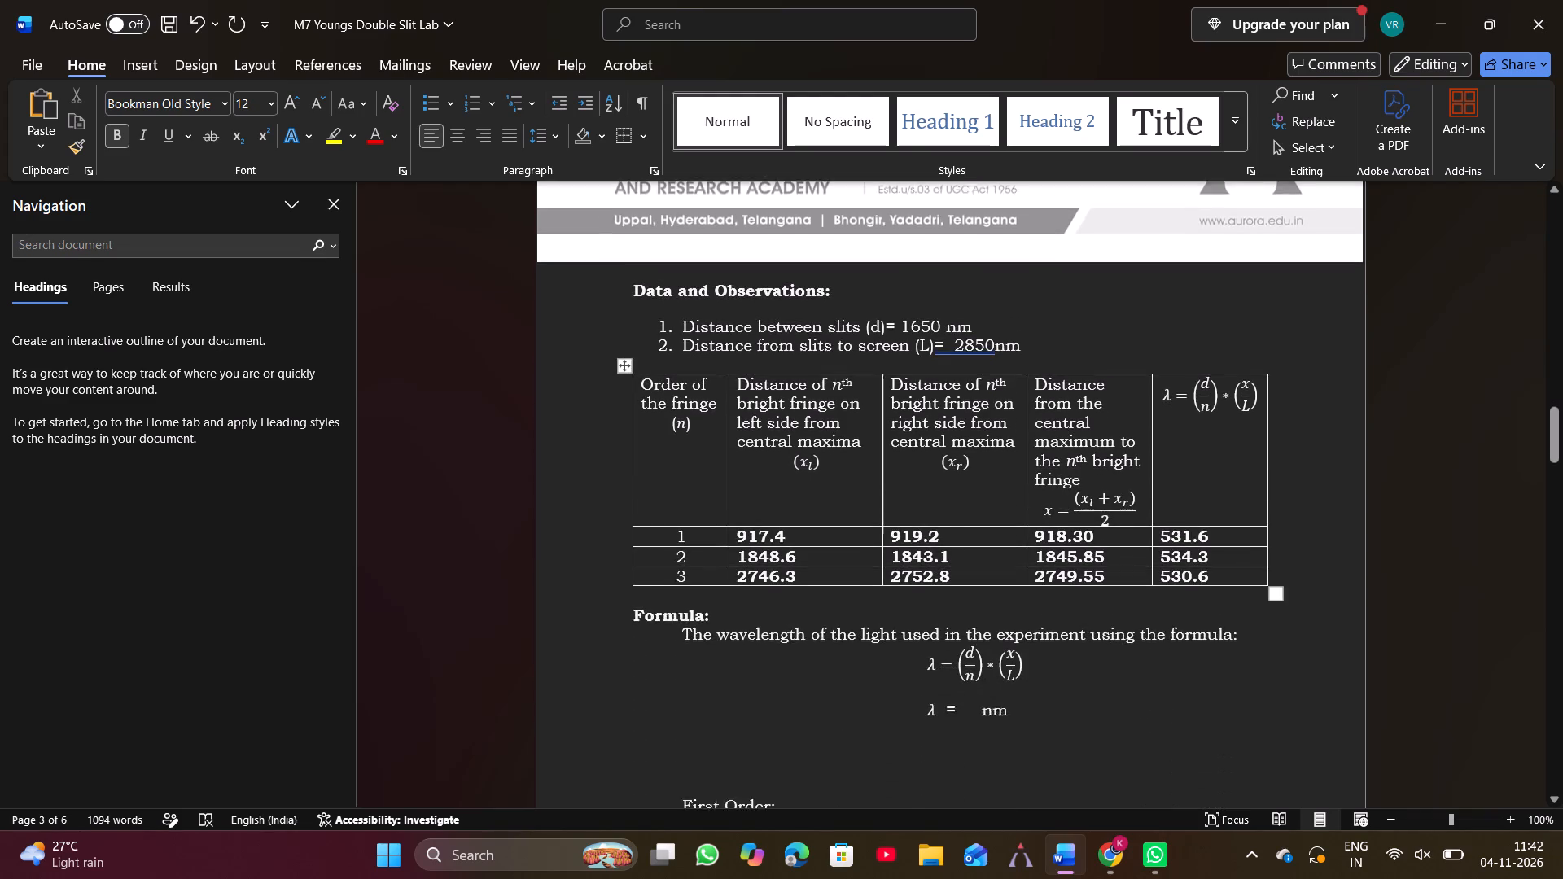
scroll(950, 479, down, 1)
scroll(1202, 494, down, 1)
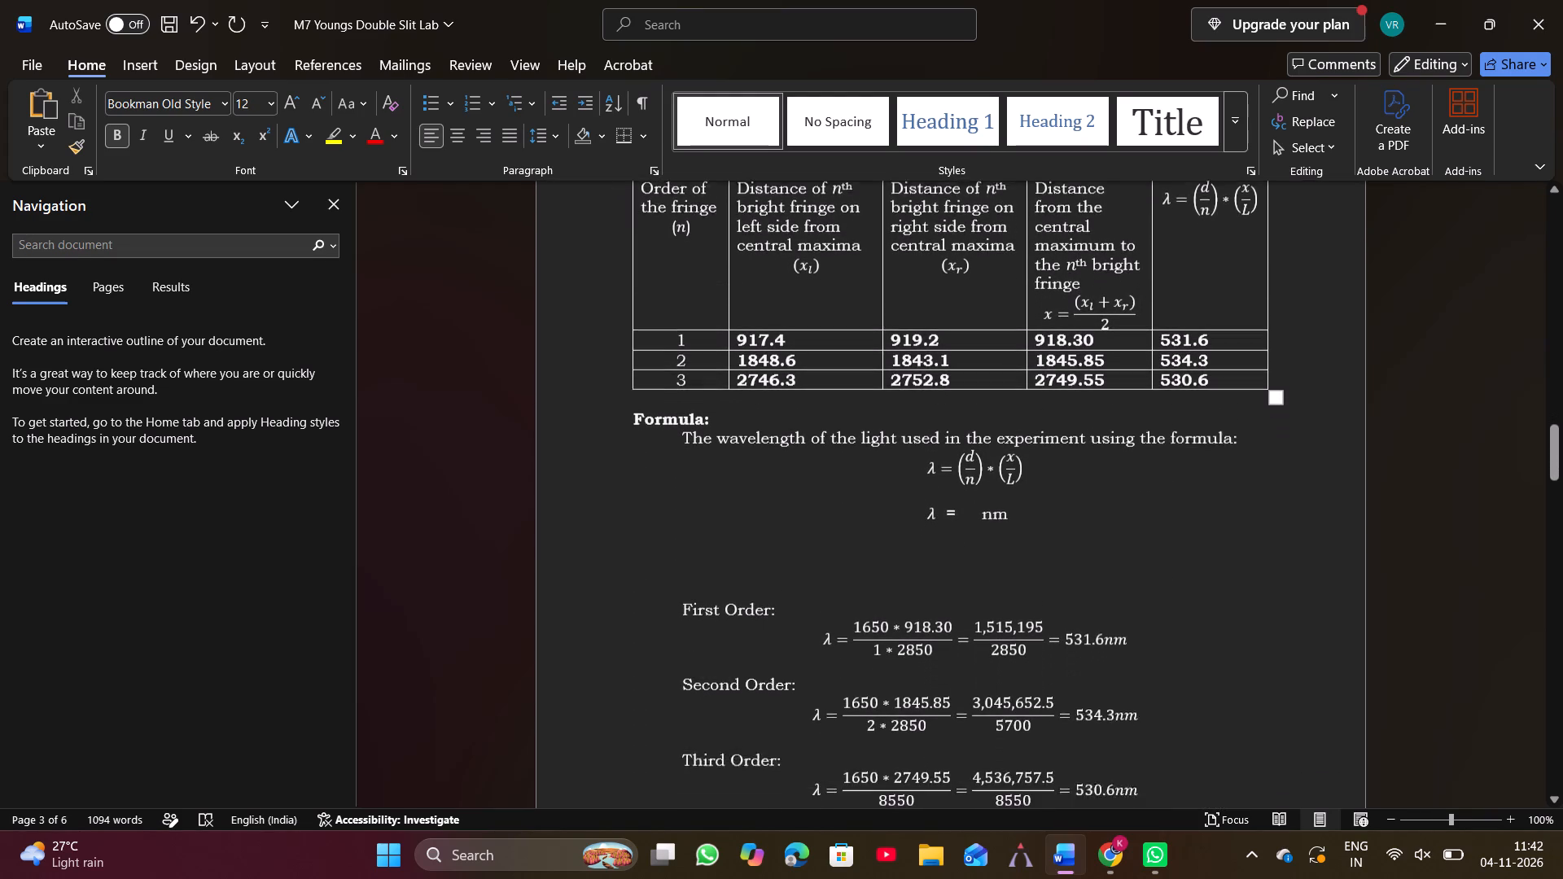
scroll(1202, 494, down, 1)
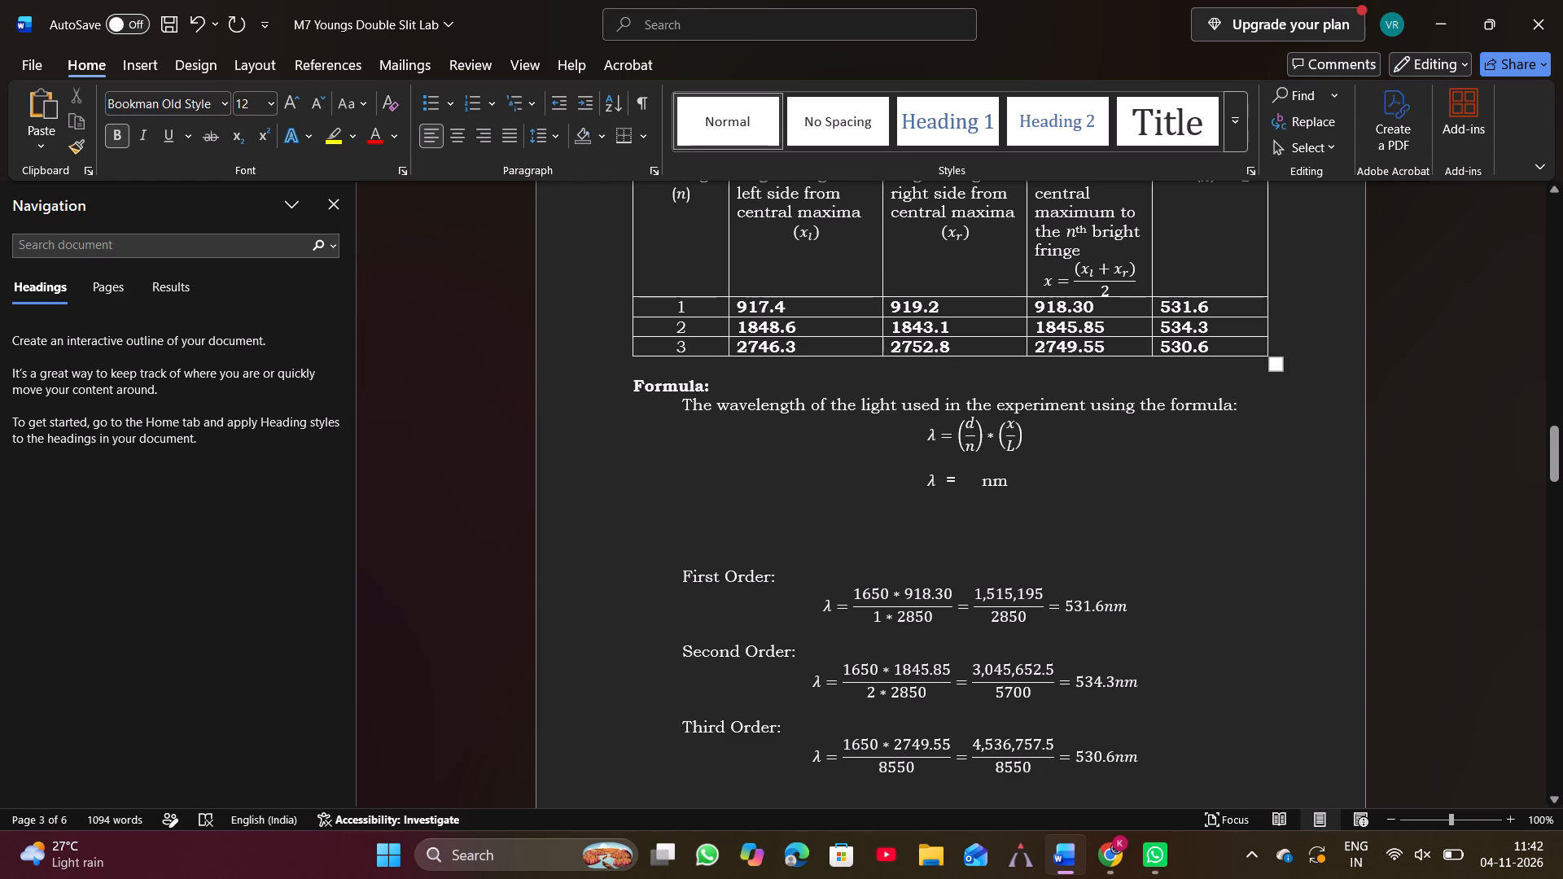
scroll(965, 484, down, 2)
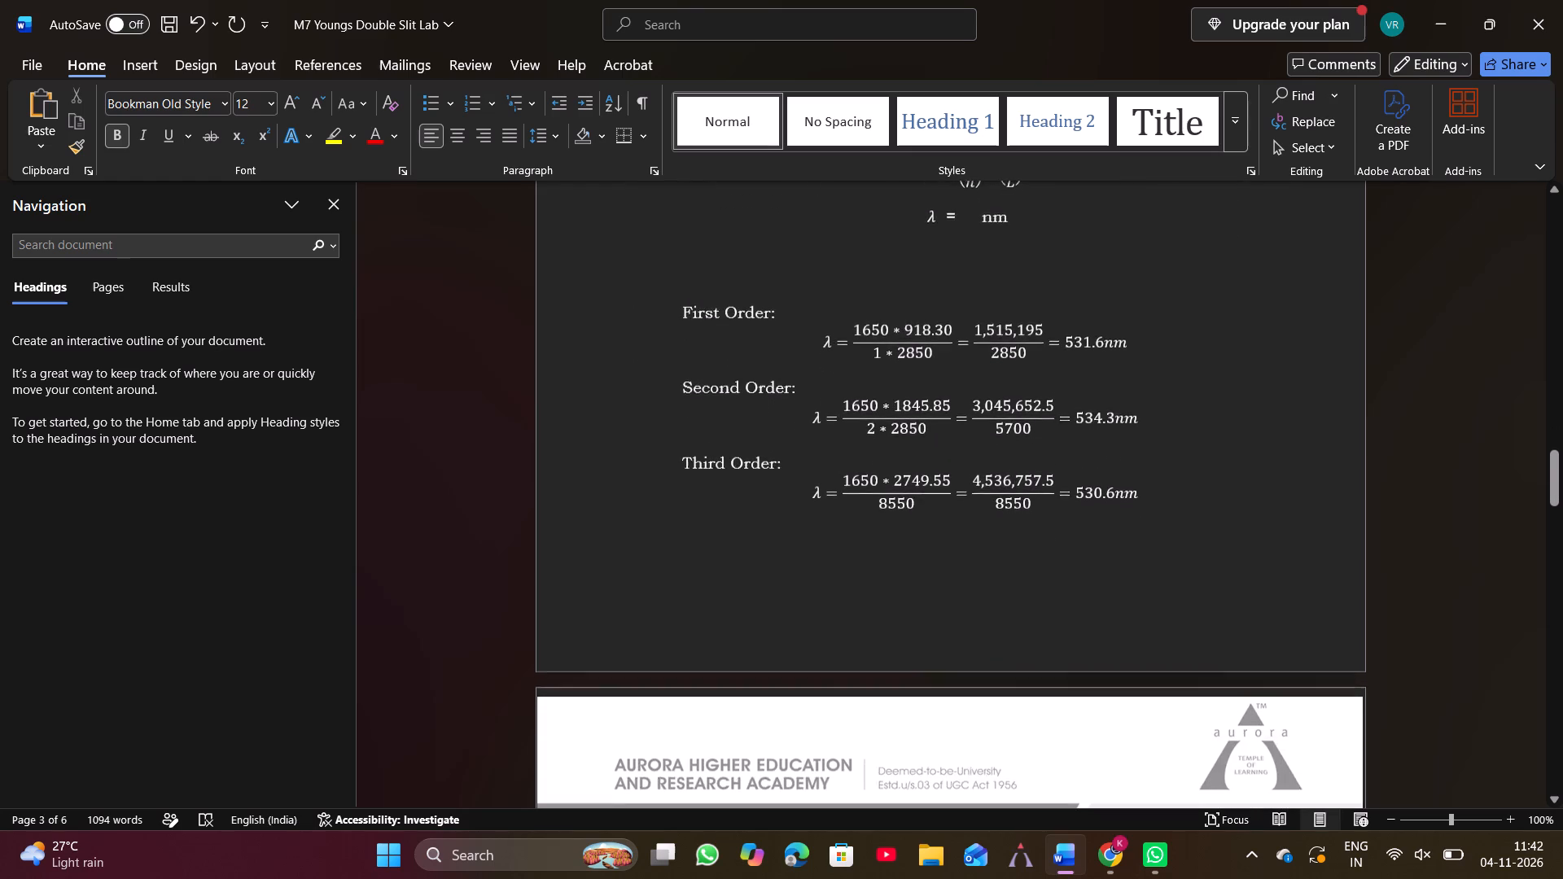
scroll(965, 484, down, 2)
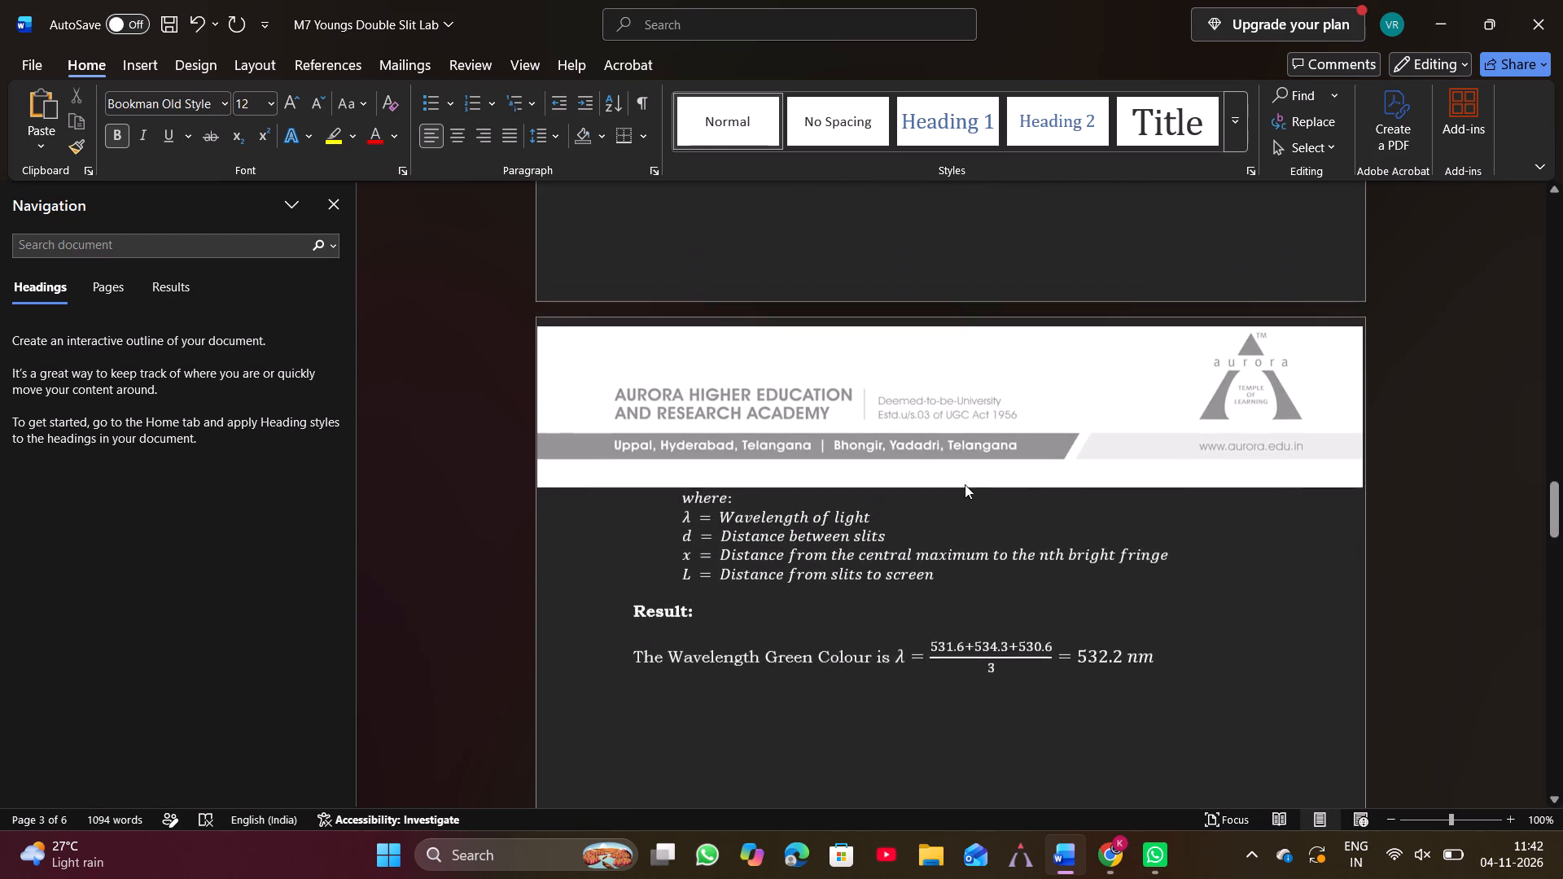
scroll(965, 484, up, 2)
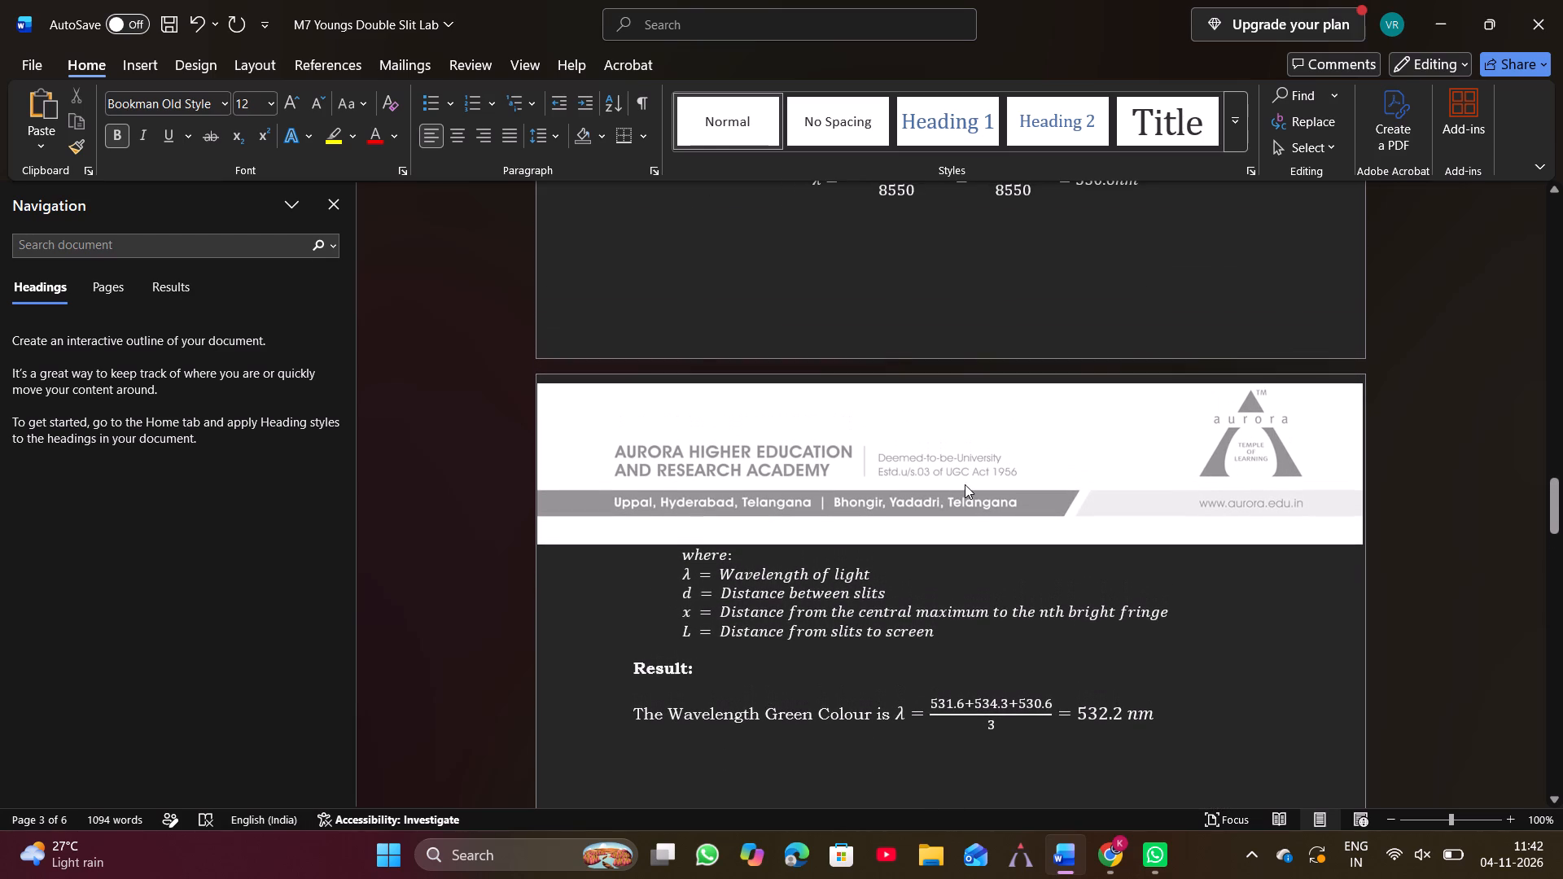
scroll(965, 484, up, 2)
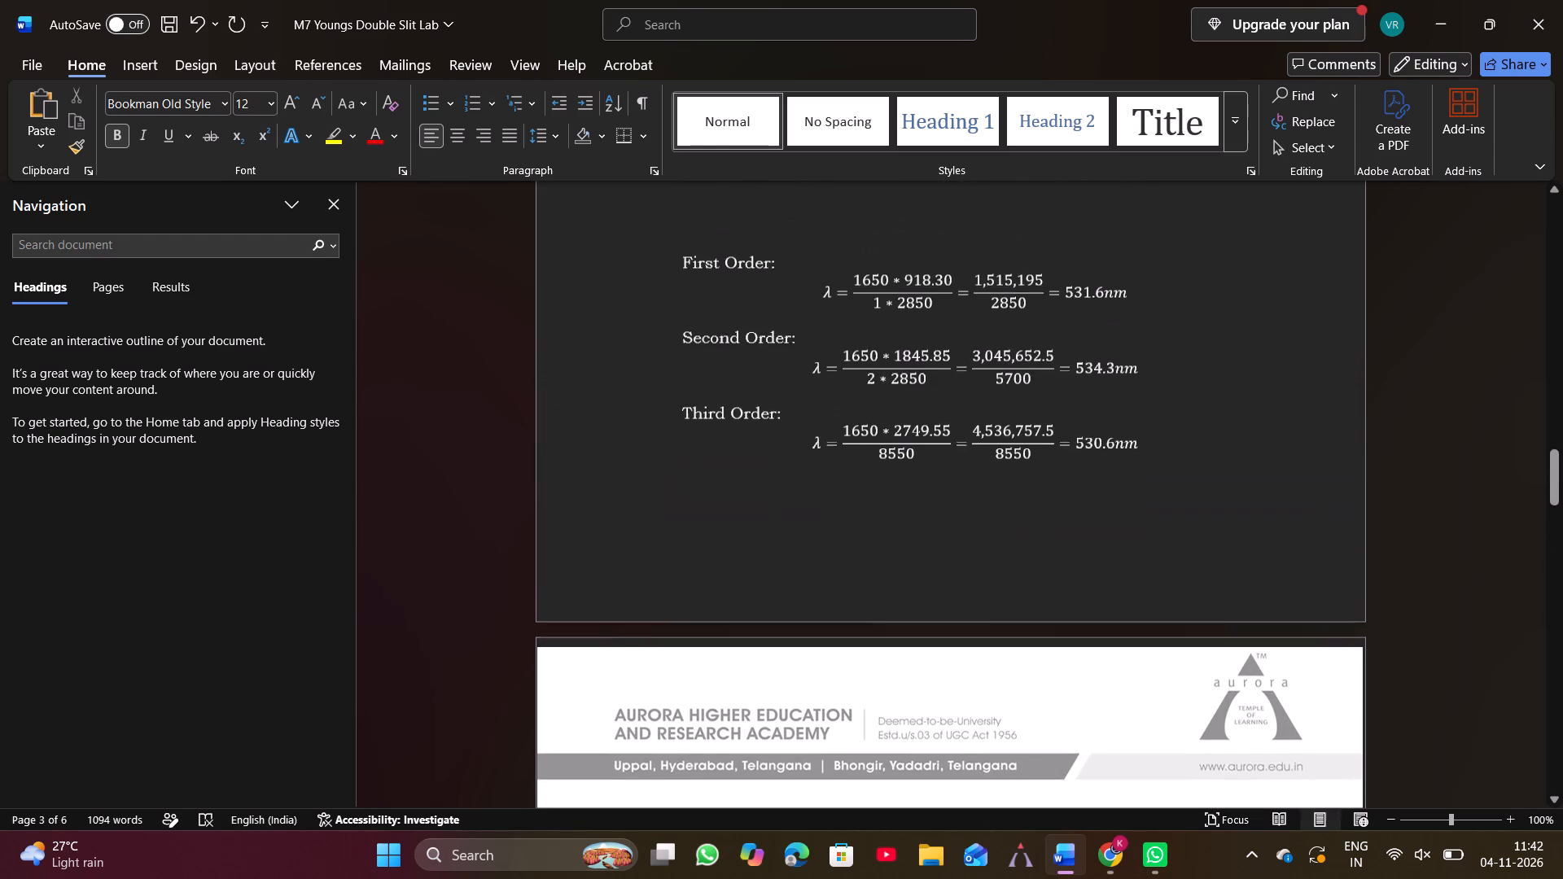
scroll(965, 484, right, 2)
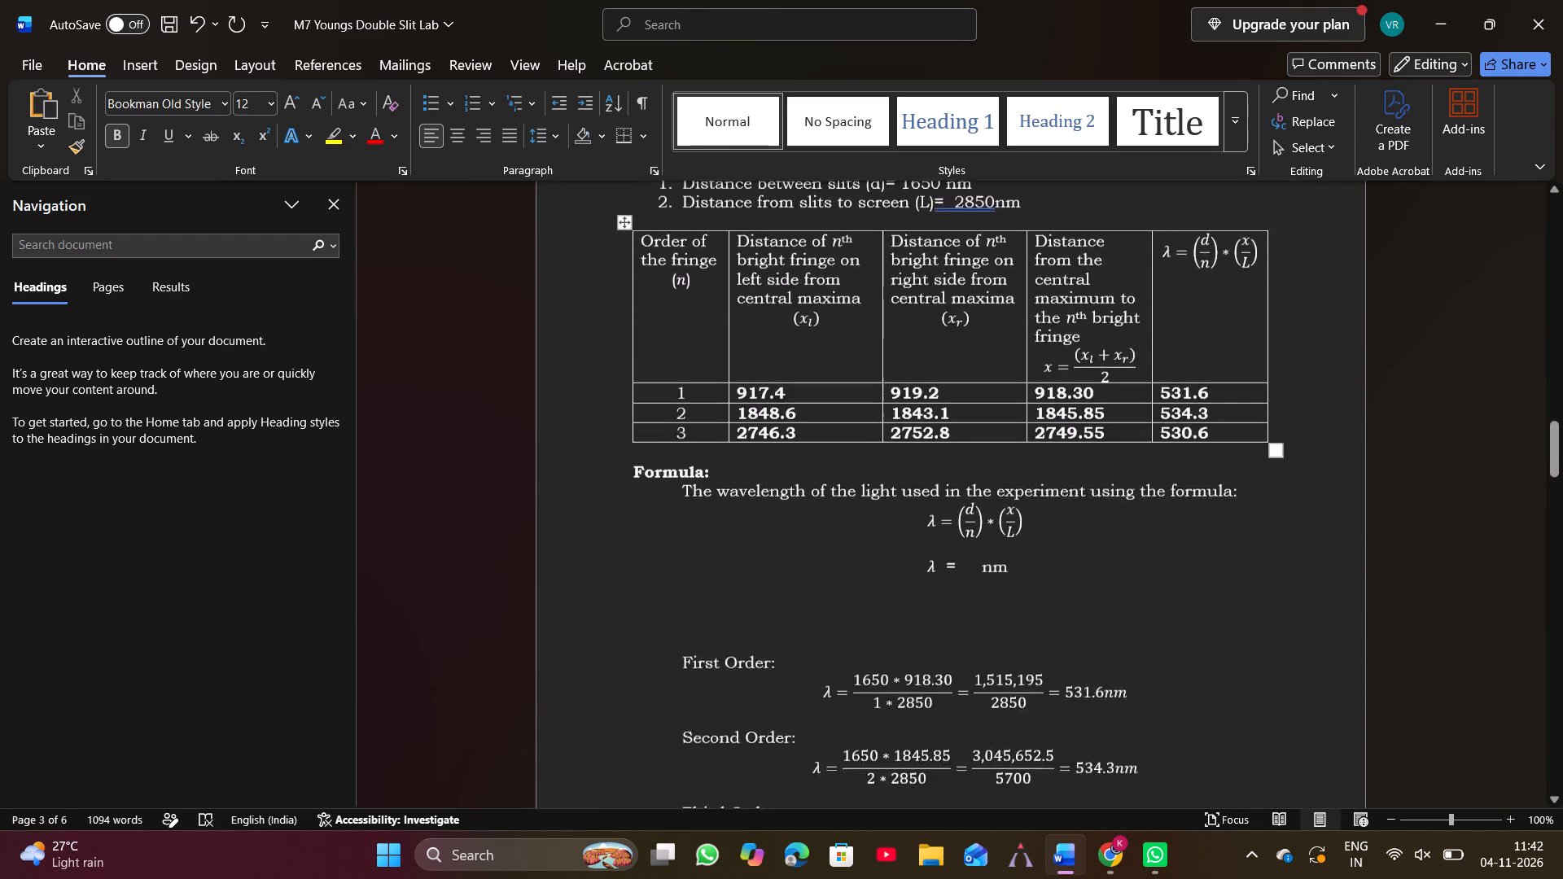
scroll(965, 484, right, 1)
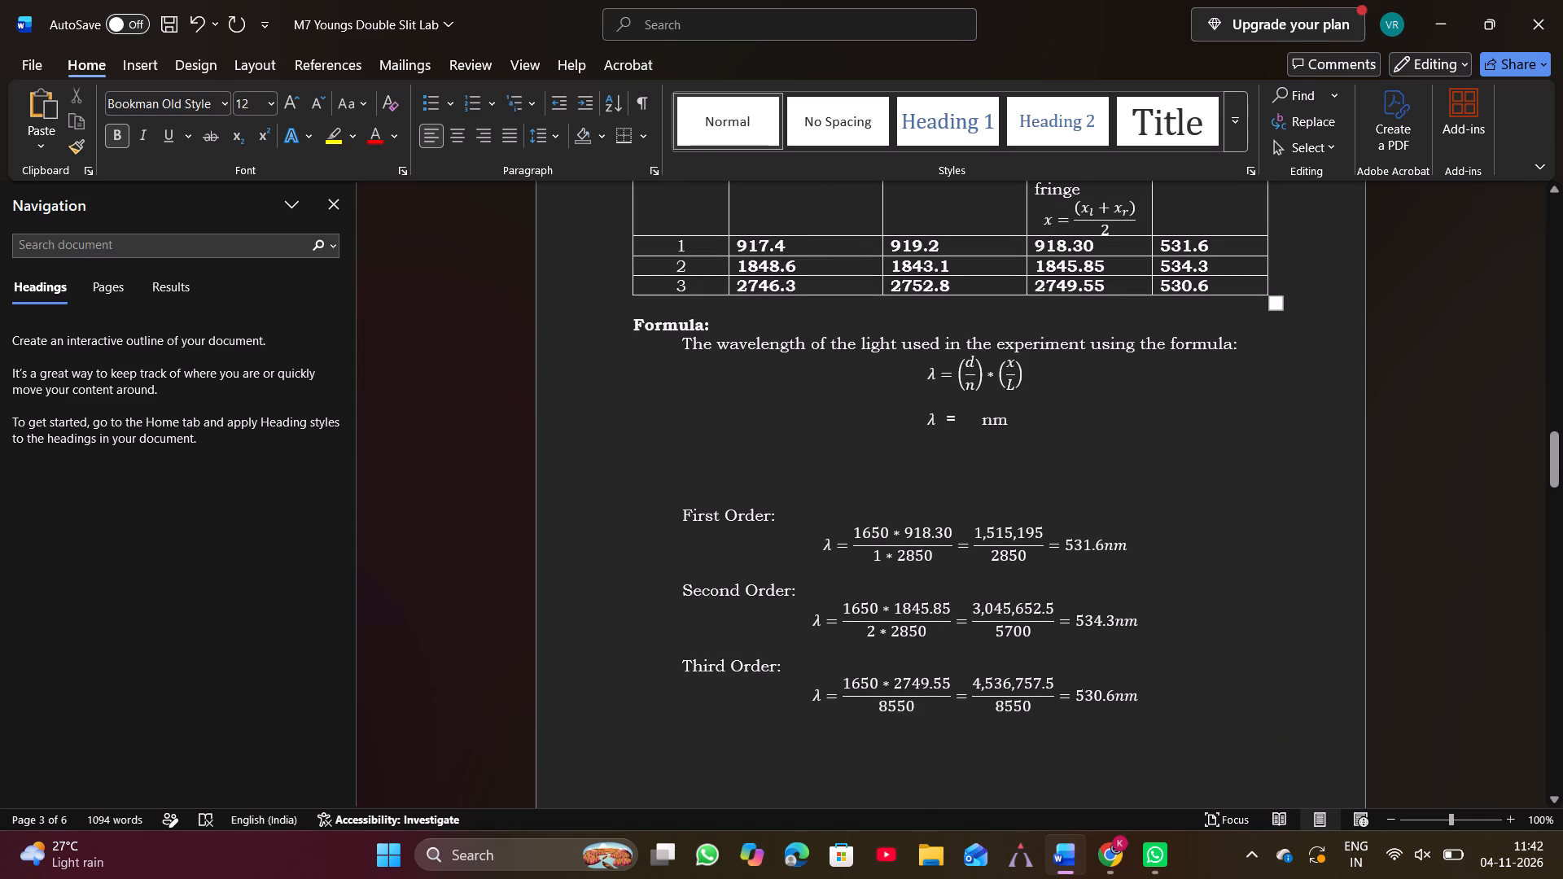
Place the text cursor in the blank space between the "λ = nm" line and the "First Order:" calculation.
double_click(965, 484)
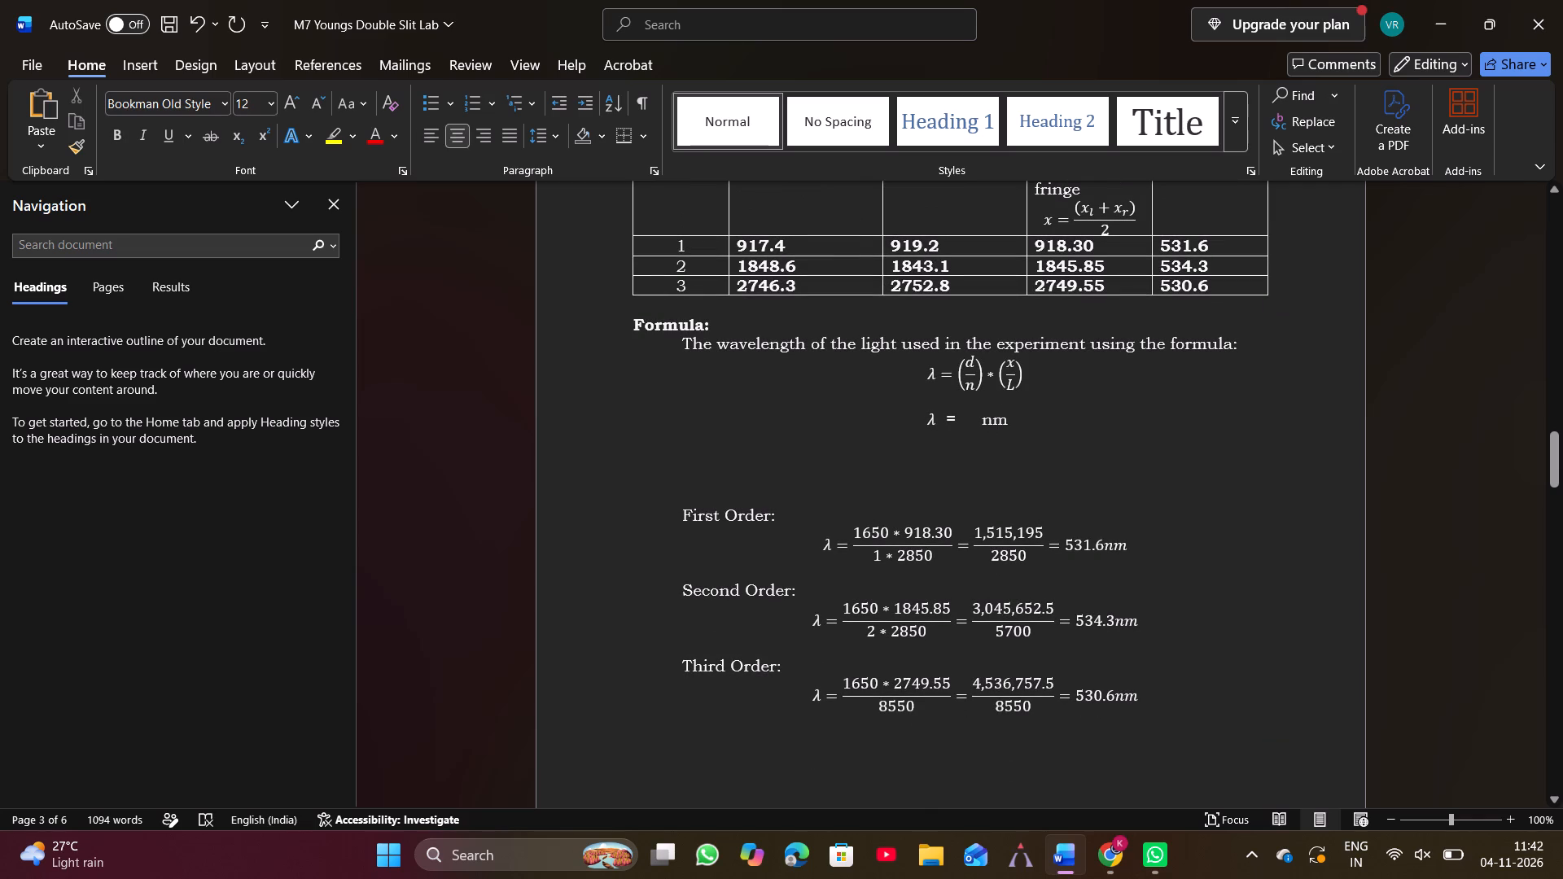
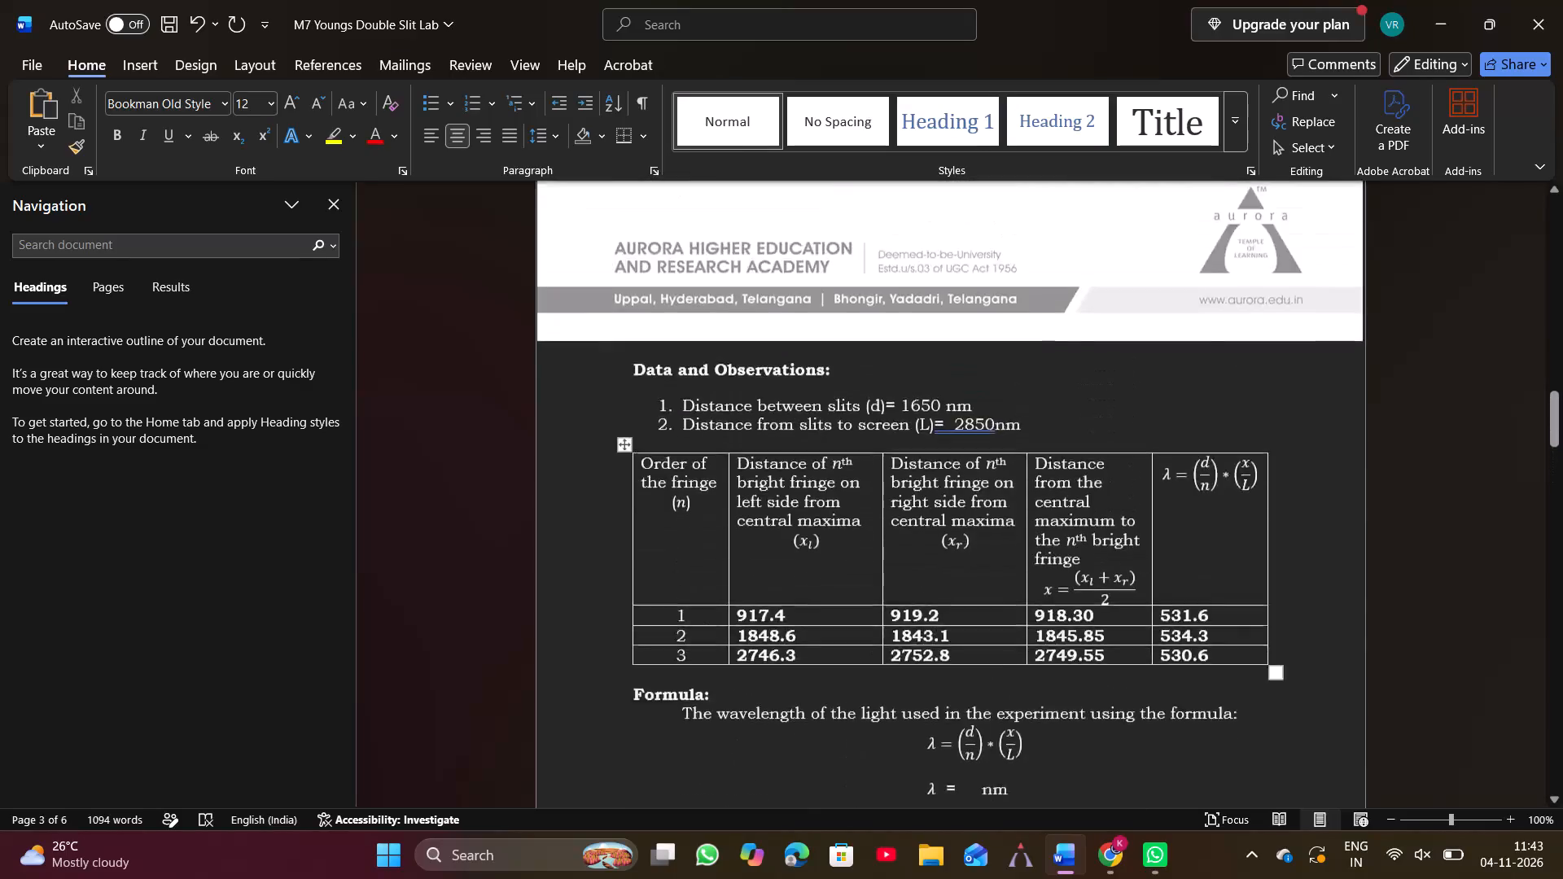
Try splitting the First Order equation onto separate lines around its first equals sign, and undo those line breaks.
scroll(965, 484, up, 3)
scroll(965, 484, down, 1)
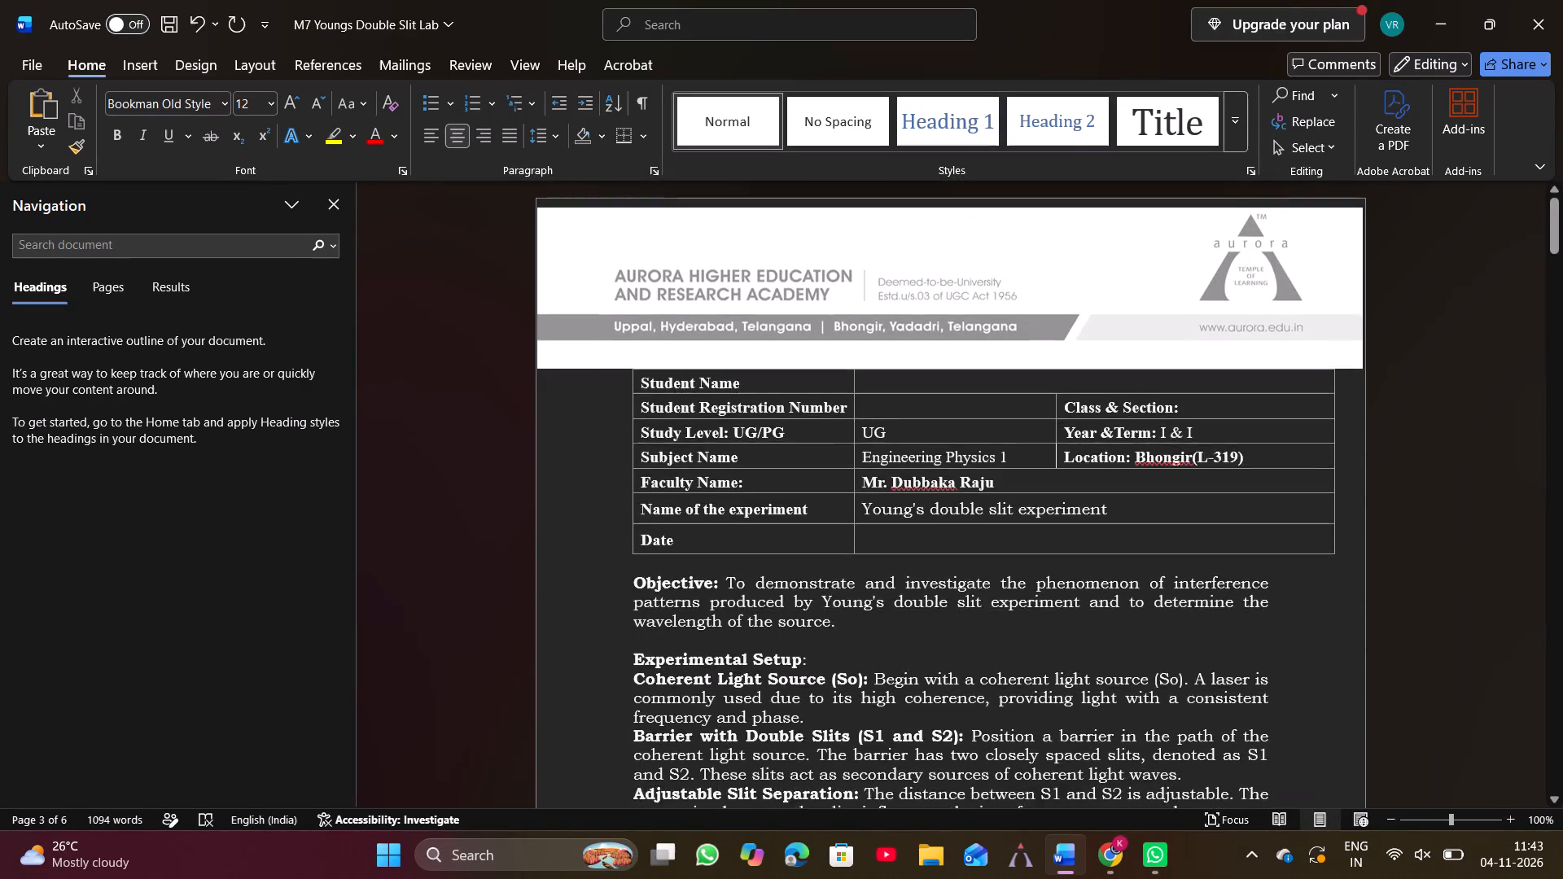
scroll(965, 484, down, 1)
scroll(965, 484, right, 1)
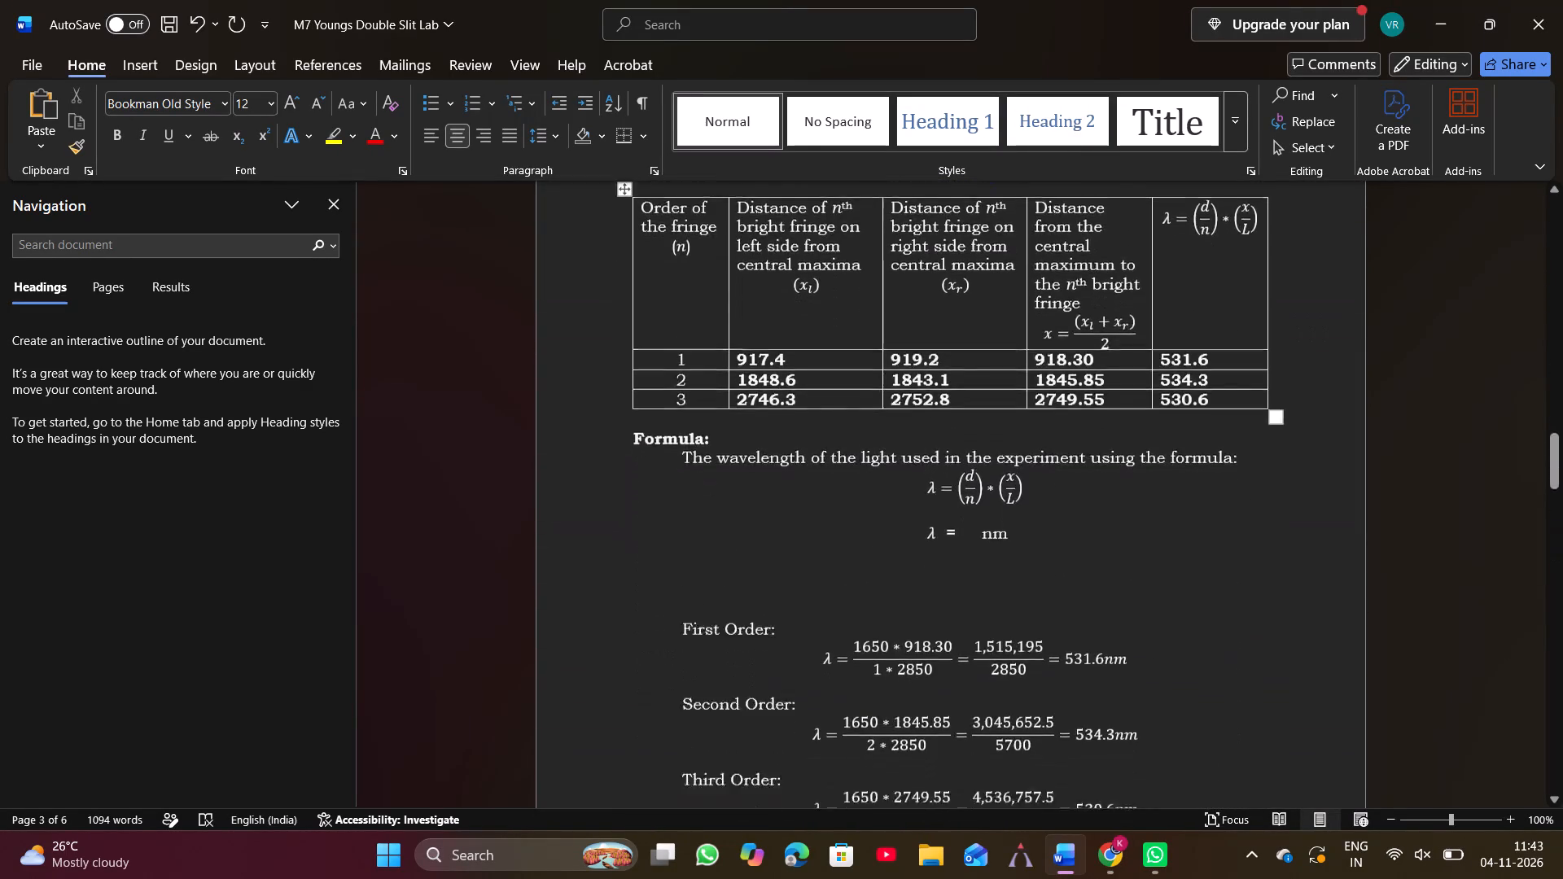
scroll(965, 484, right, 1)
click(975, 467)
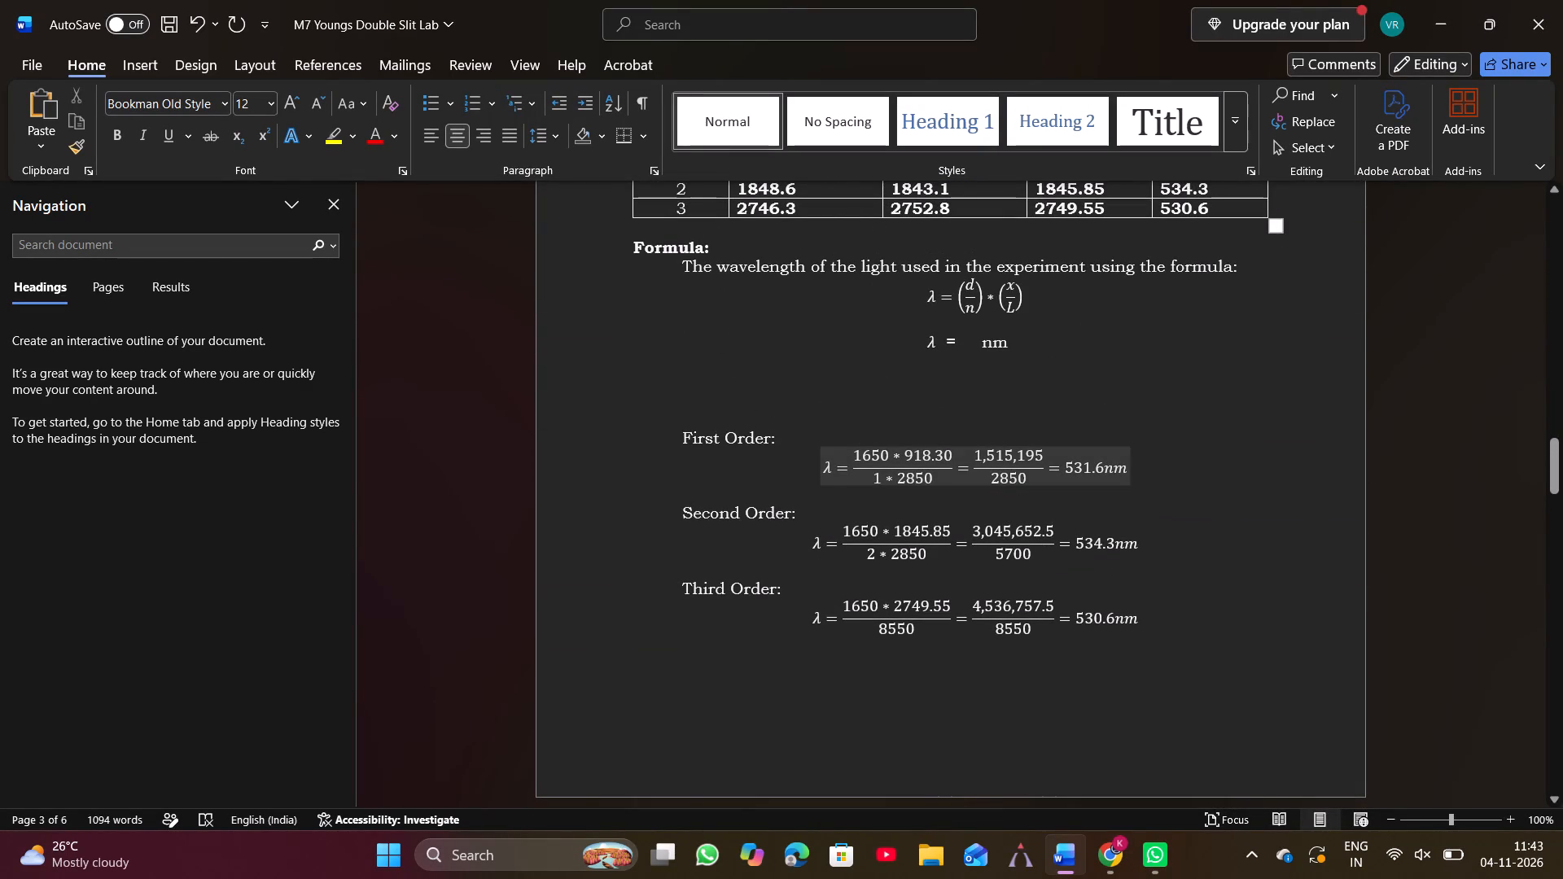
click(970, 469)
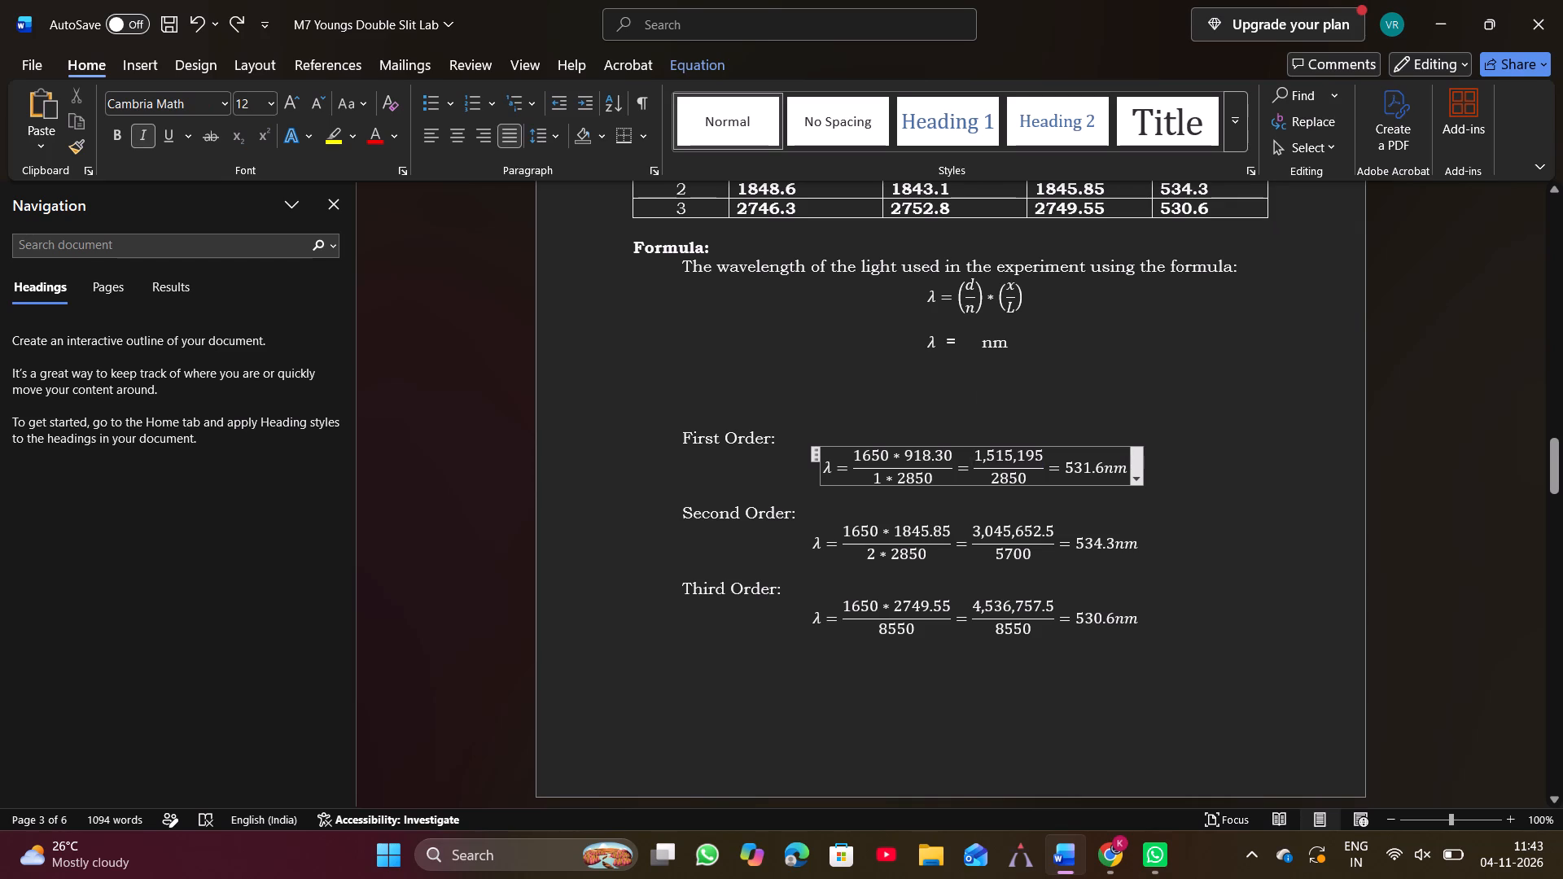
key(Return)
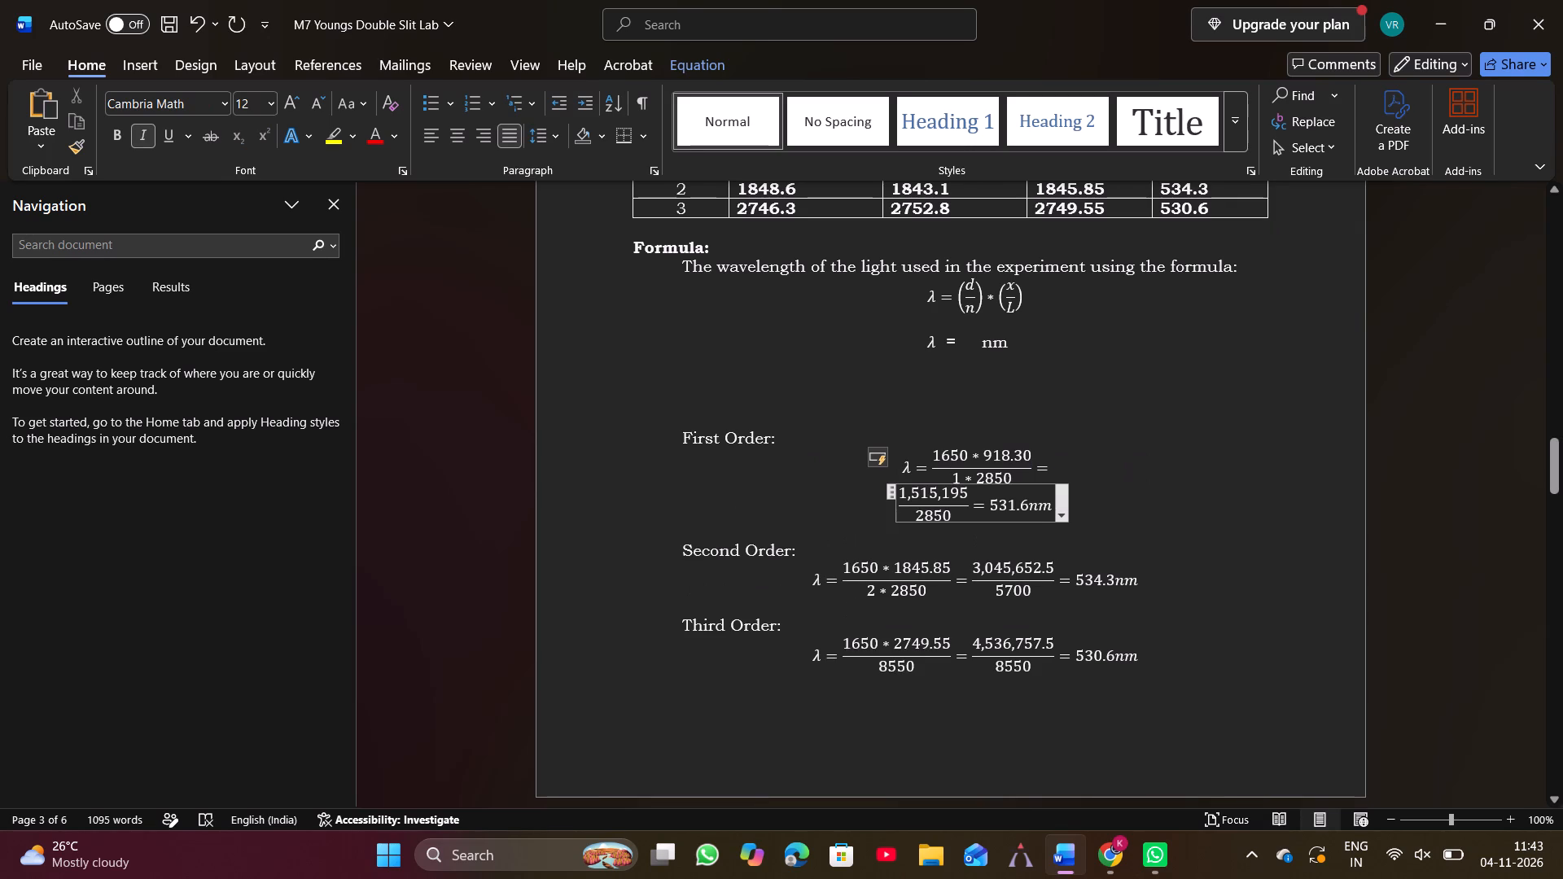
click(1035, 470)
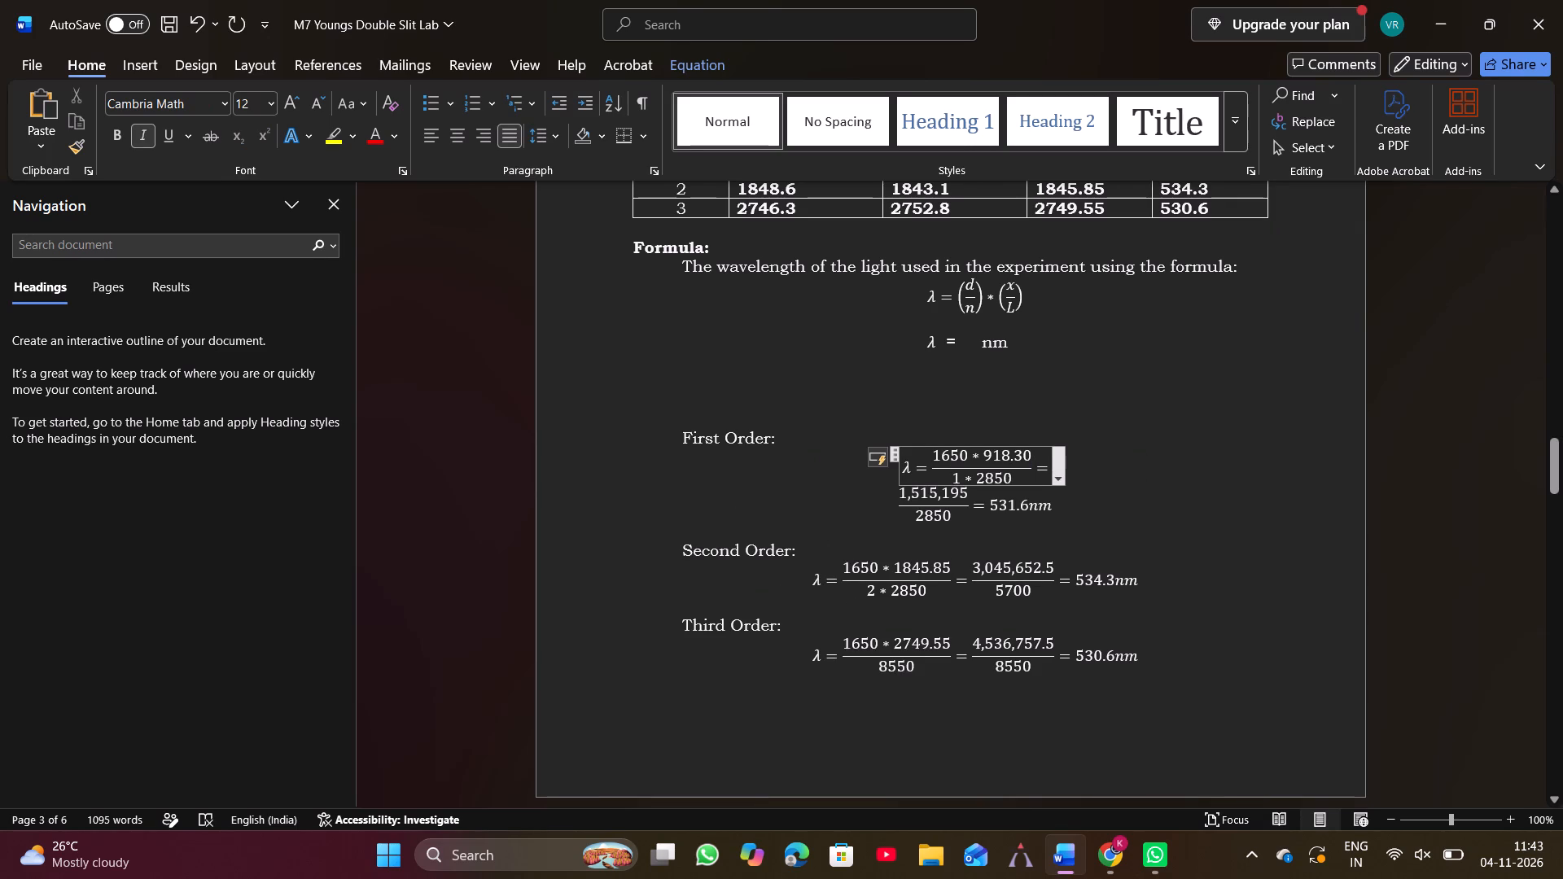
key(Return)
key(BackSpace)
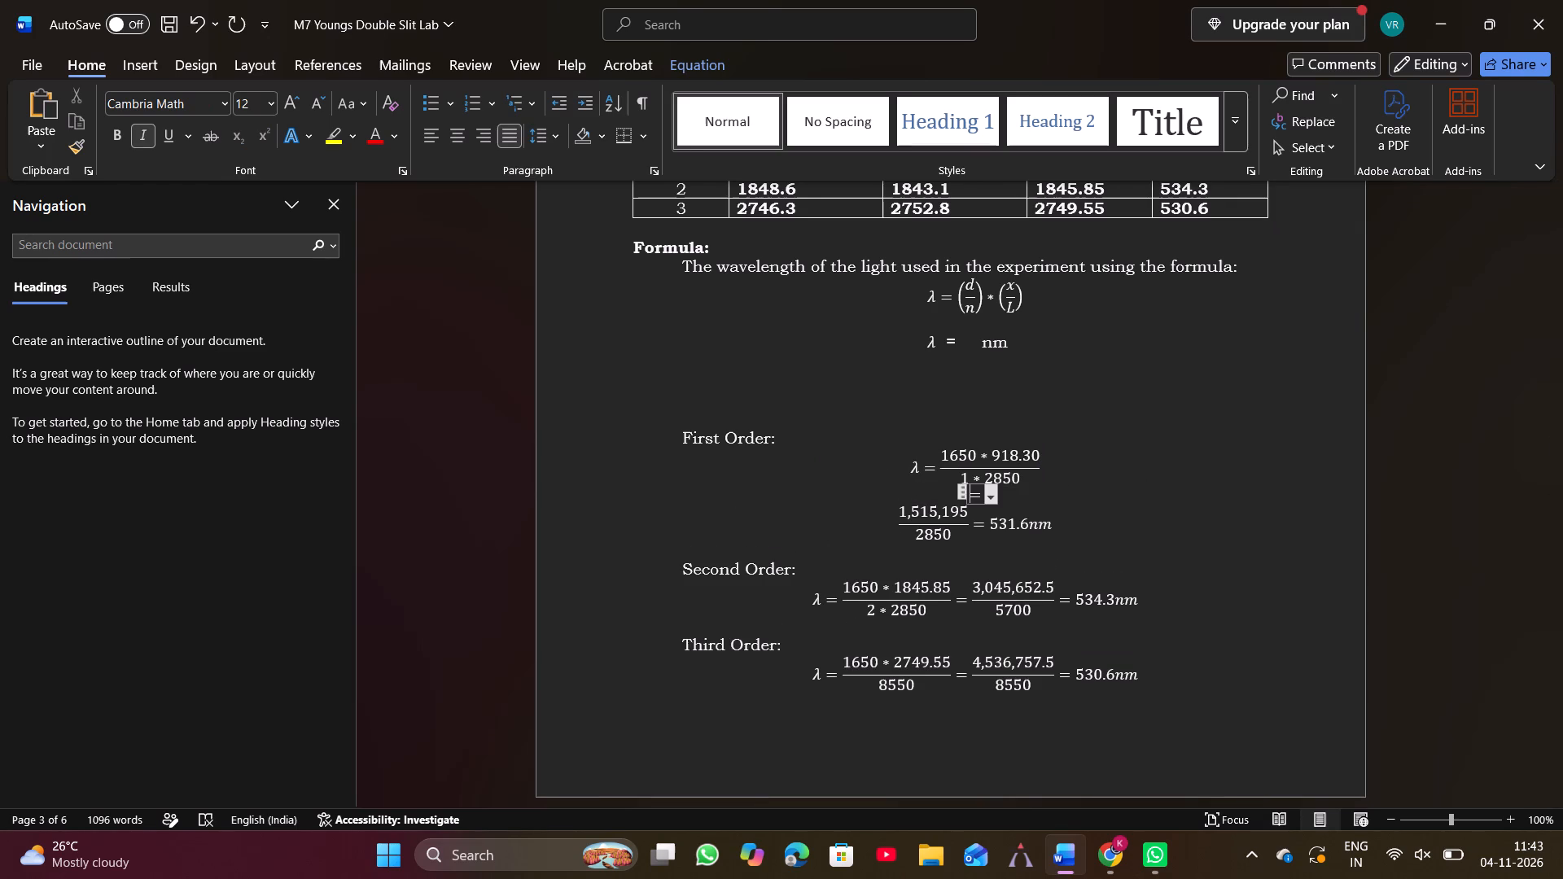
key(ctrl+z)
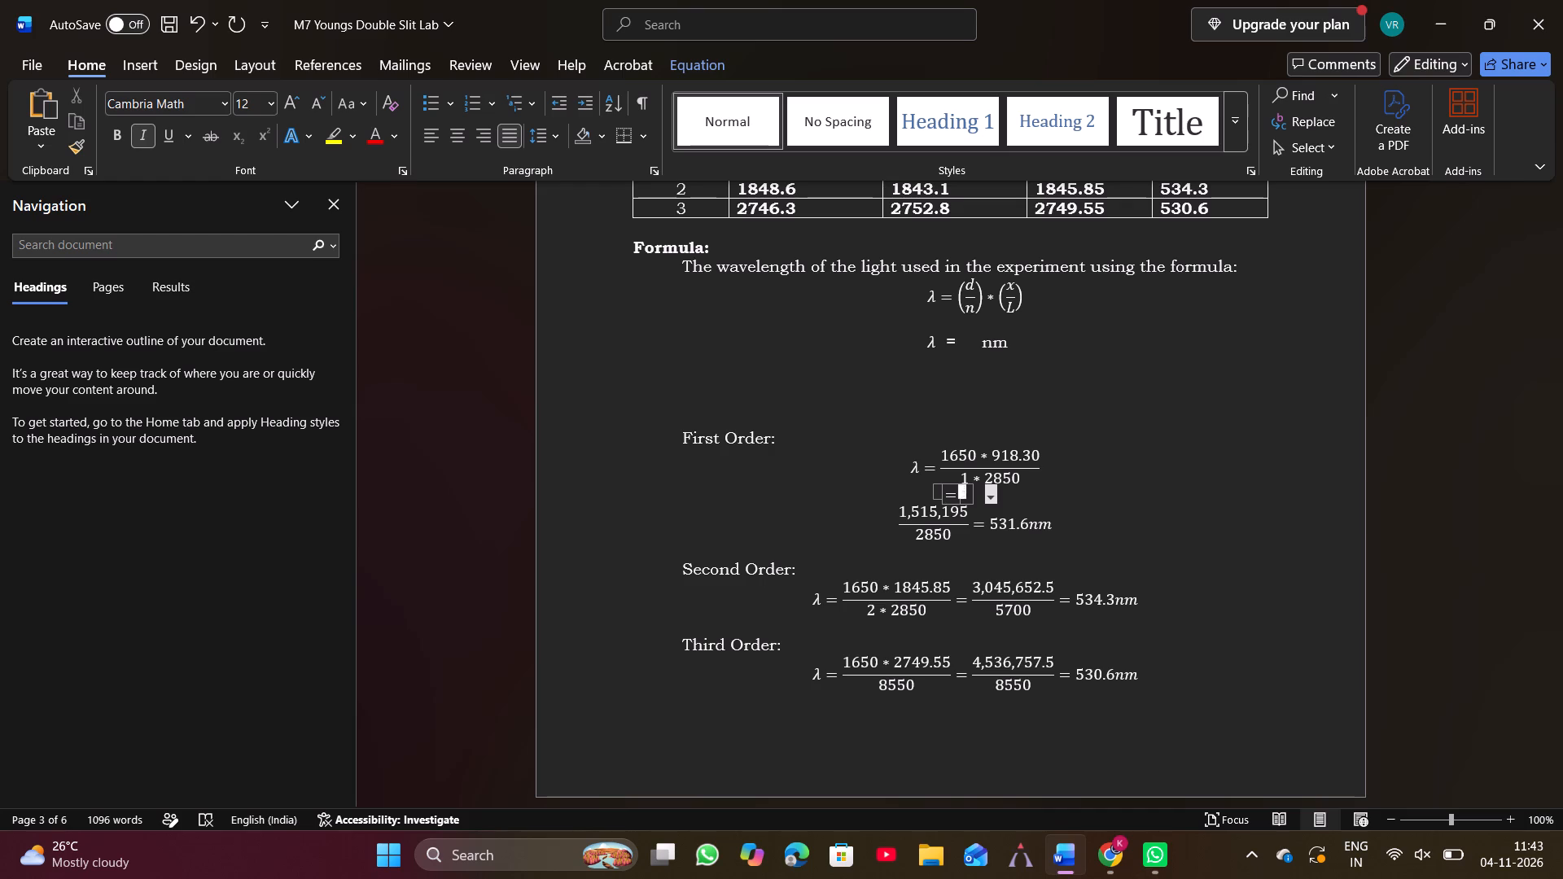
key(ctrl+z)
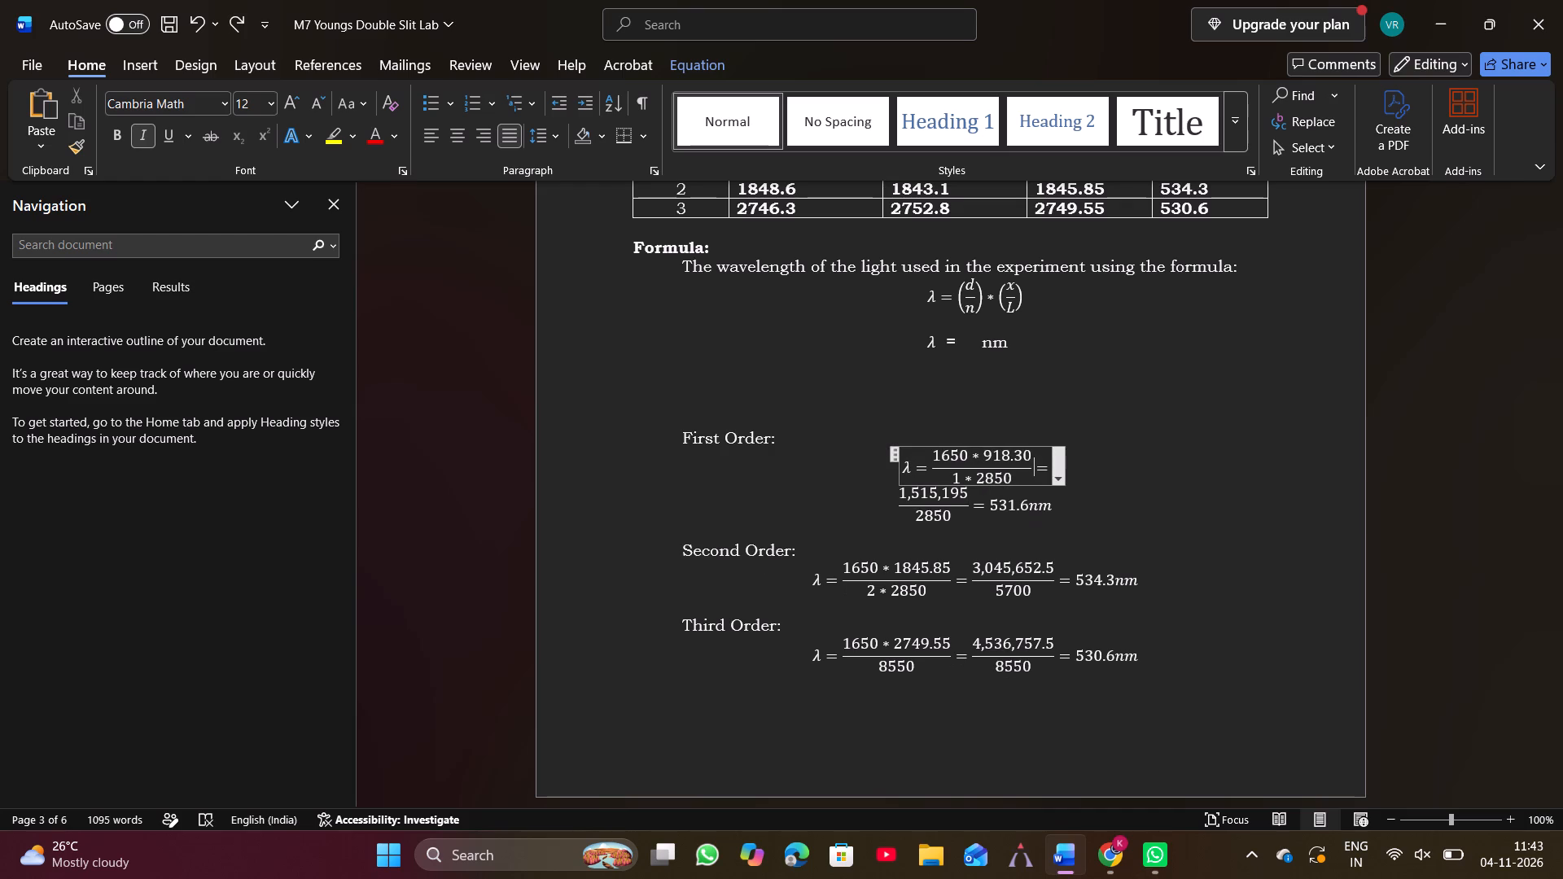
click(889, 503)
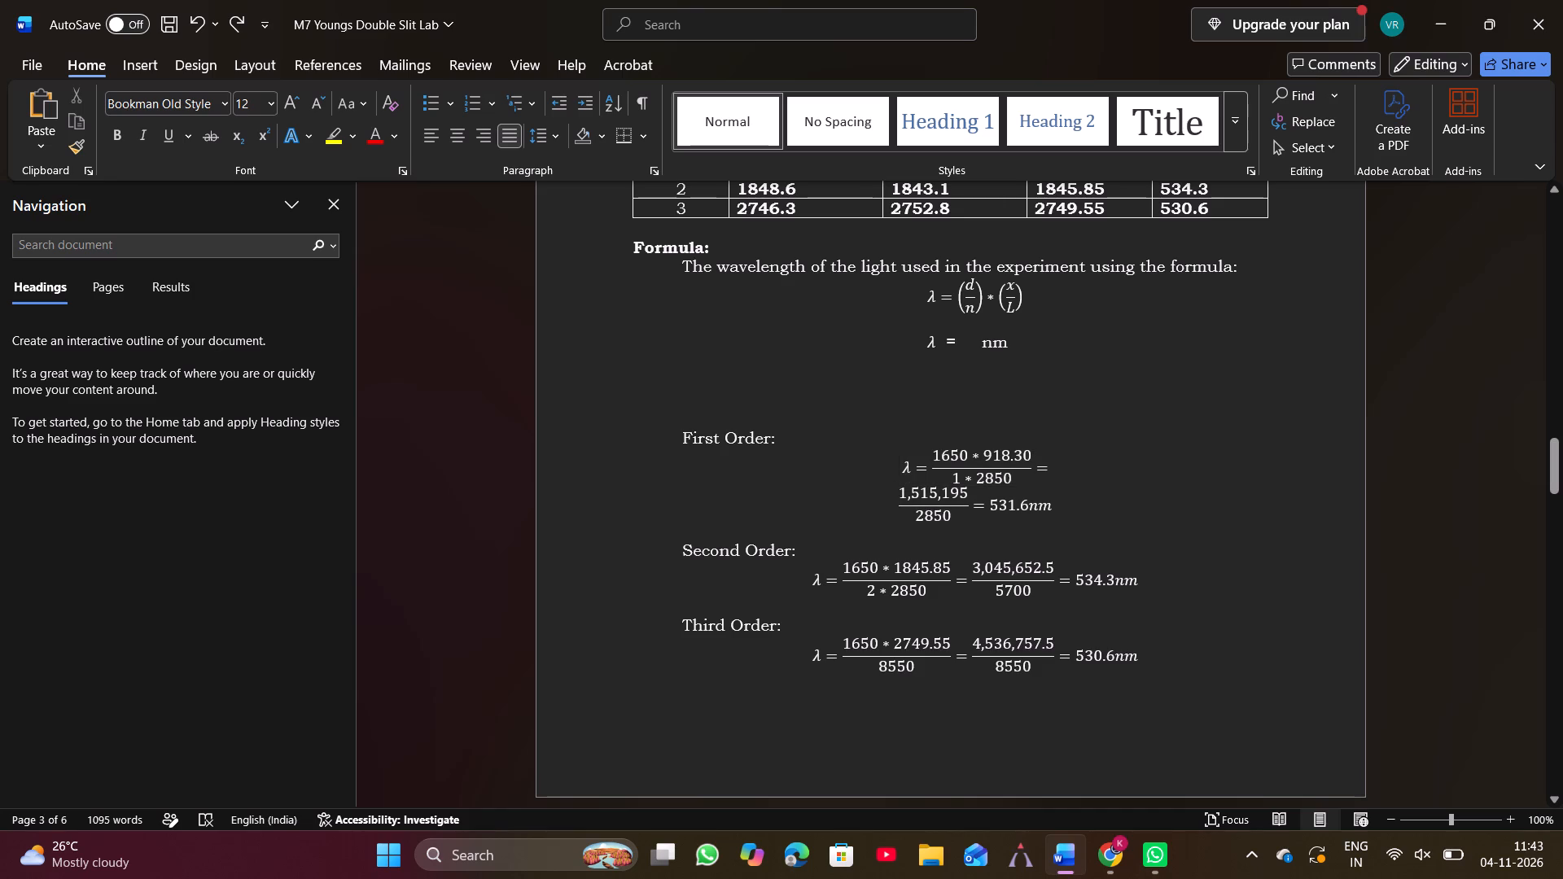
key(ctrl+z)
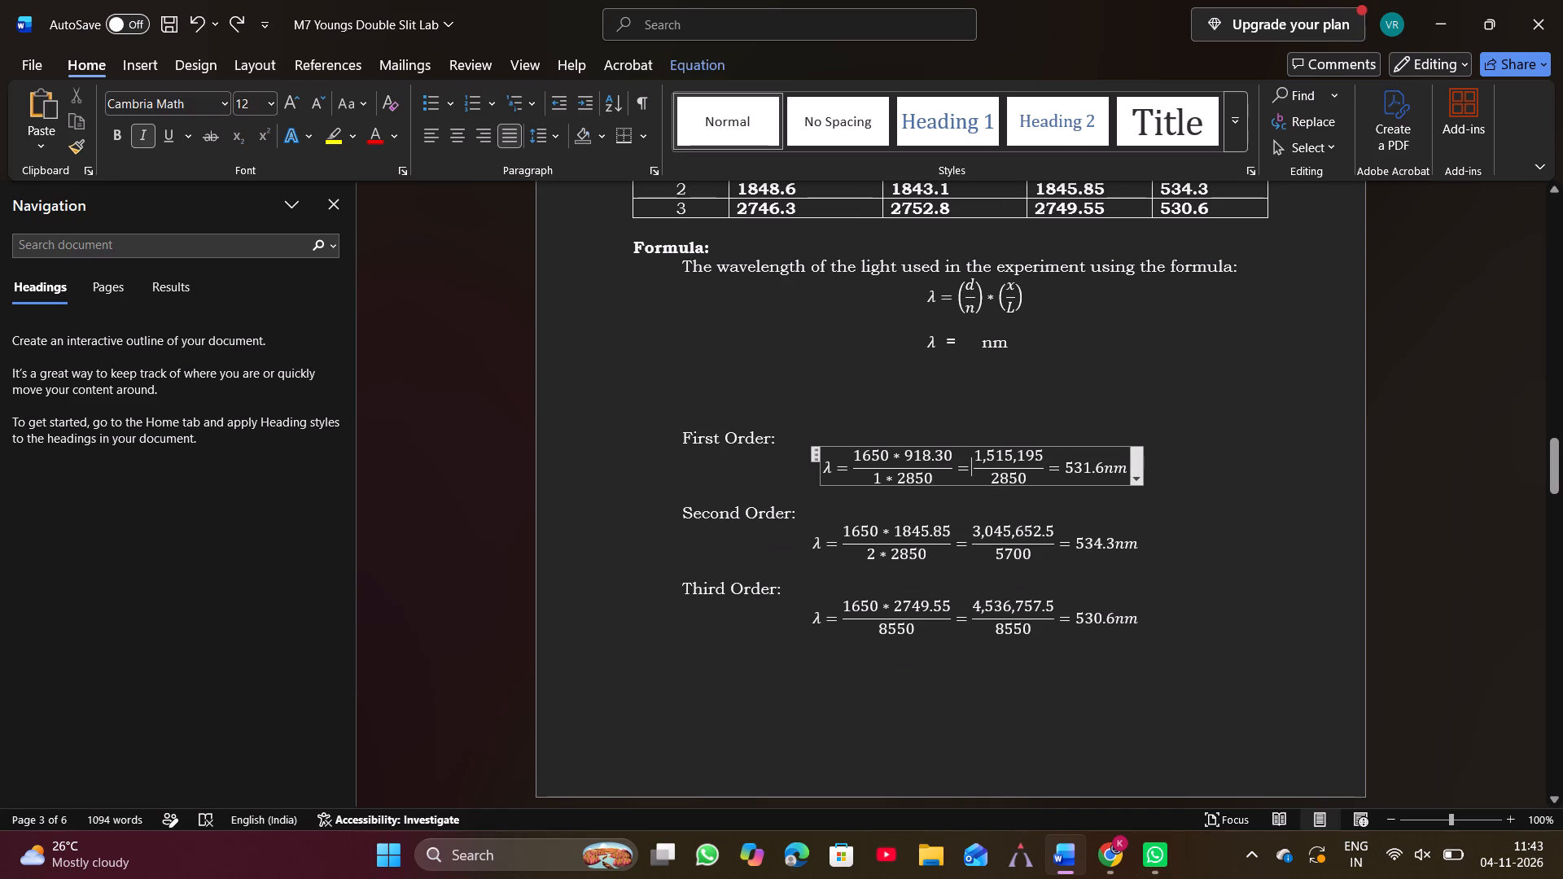
Split the First Order equation onto three lines, breaking it before each of its last two equals signs.
click(960, 466)
key(Return)
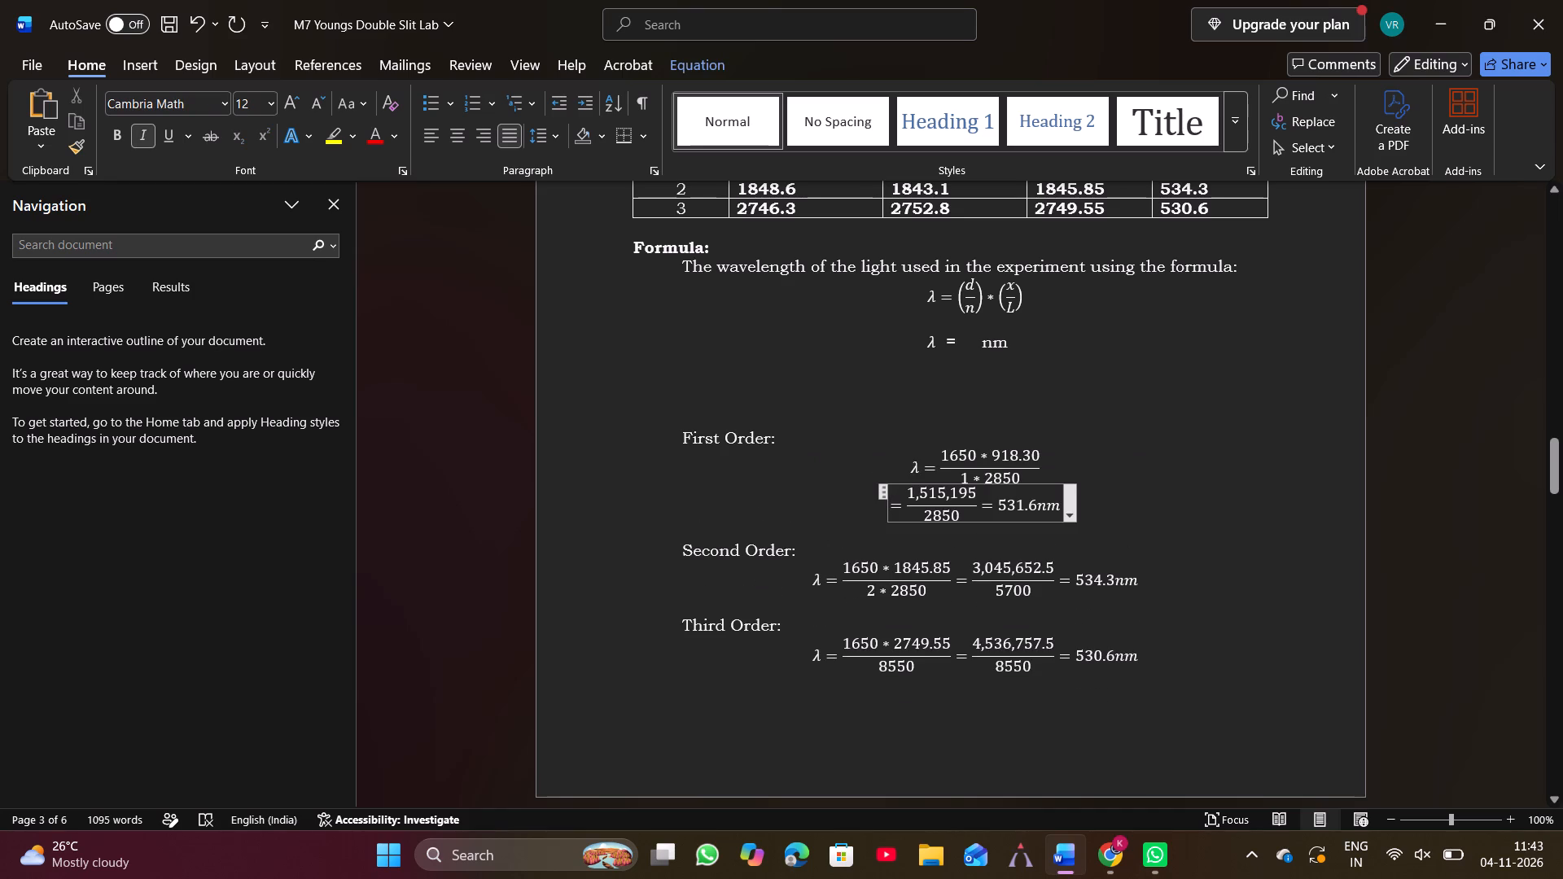
click(995, 507)
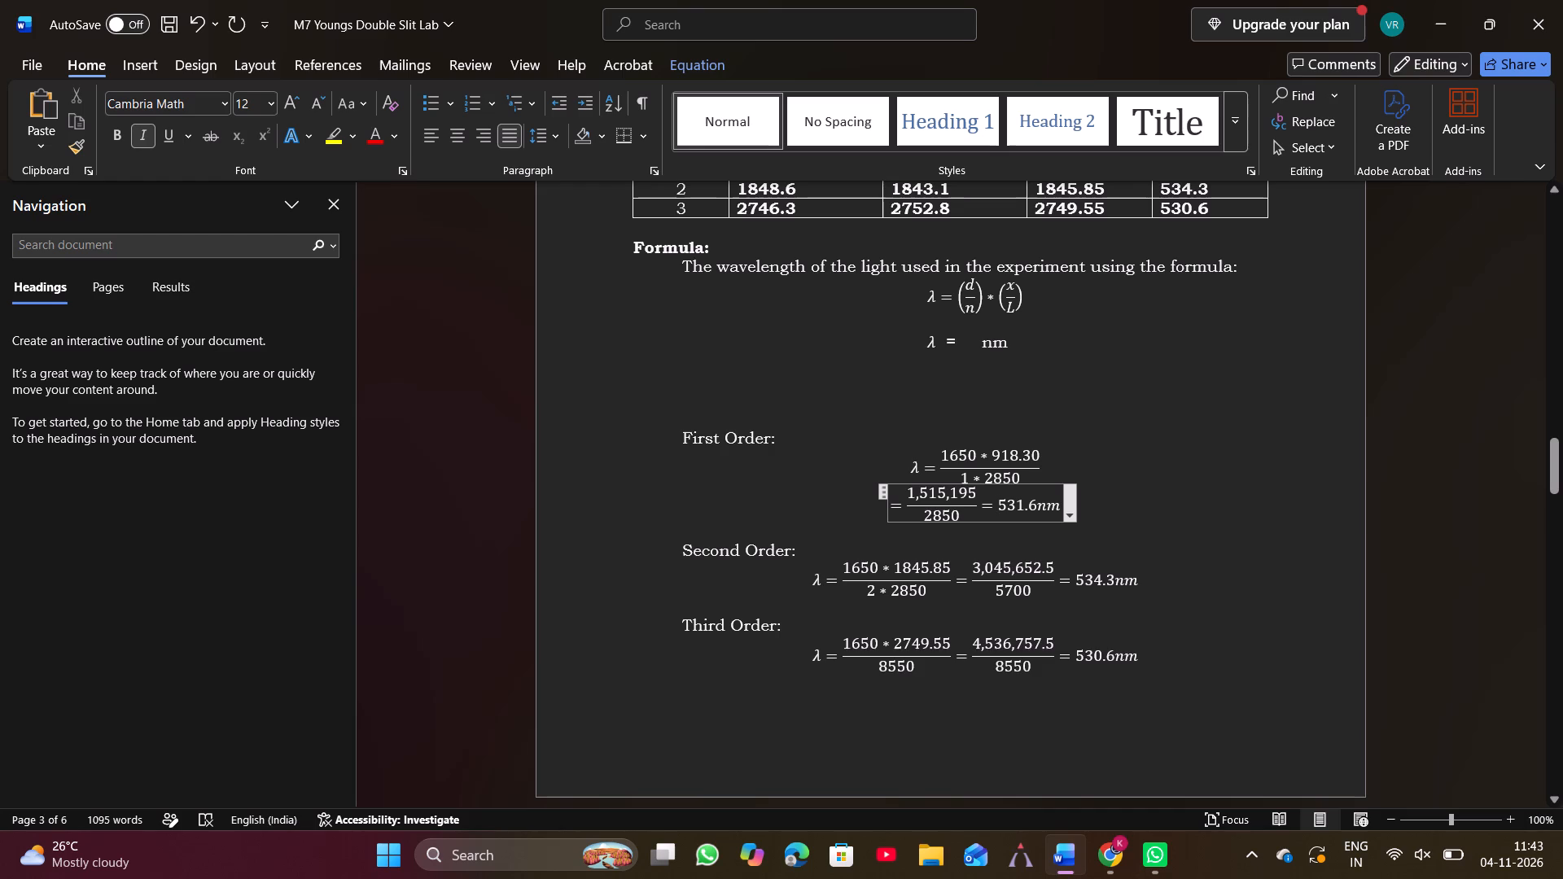
click(979, 504)
key(Return)
click(1207, 521)
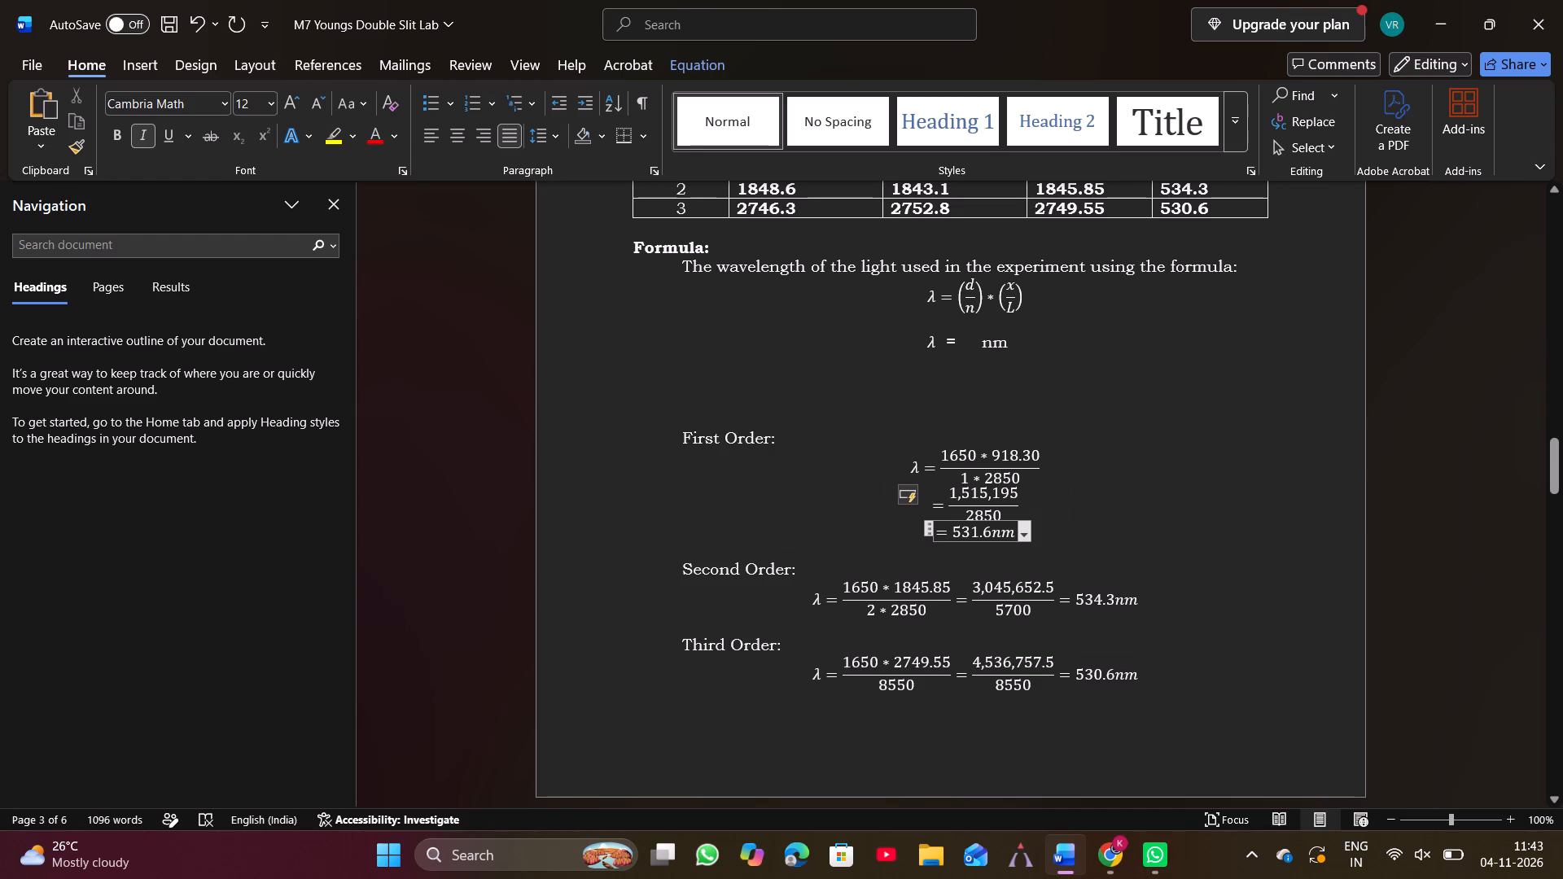
Copy all the viva voce questions and answers, from below the "Answer the following Viva Voce Questions:" heading to the document's end.
scroll(1101, 534, down, 4)
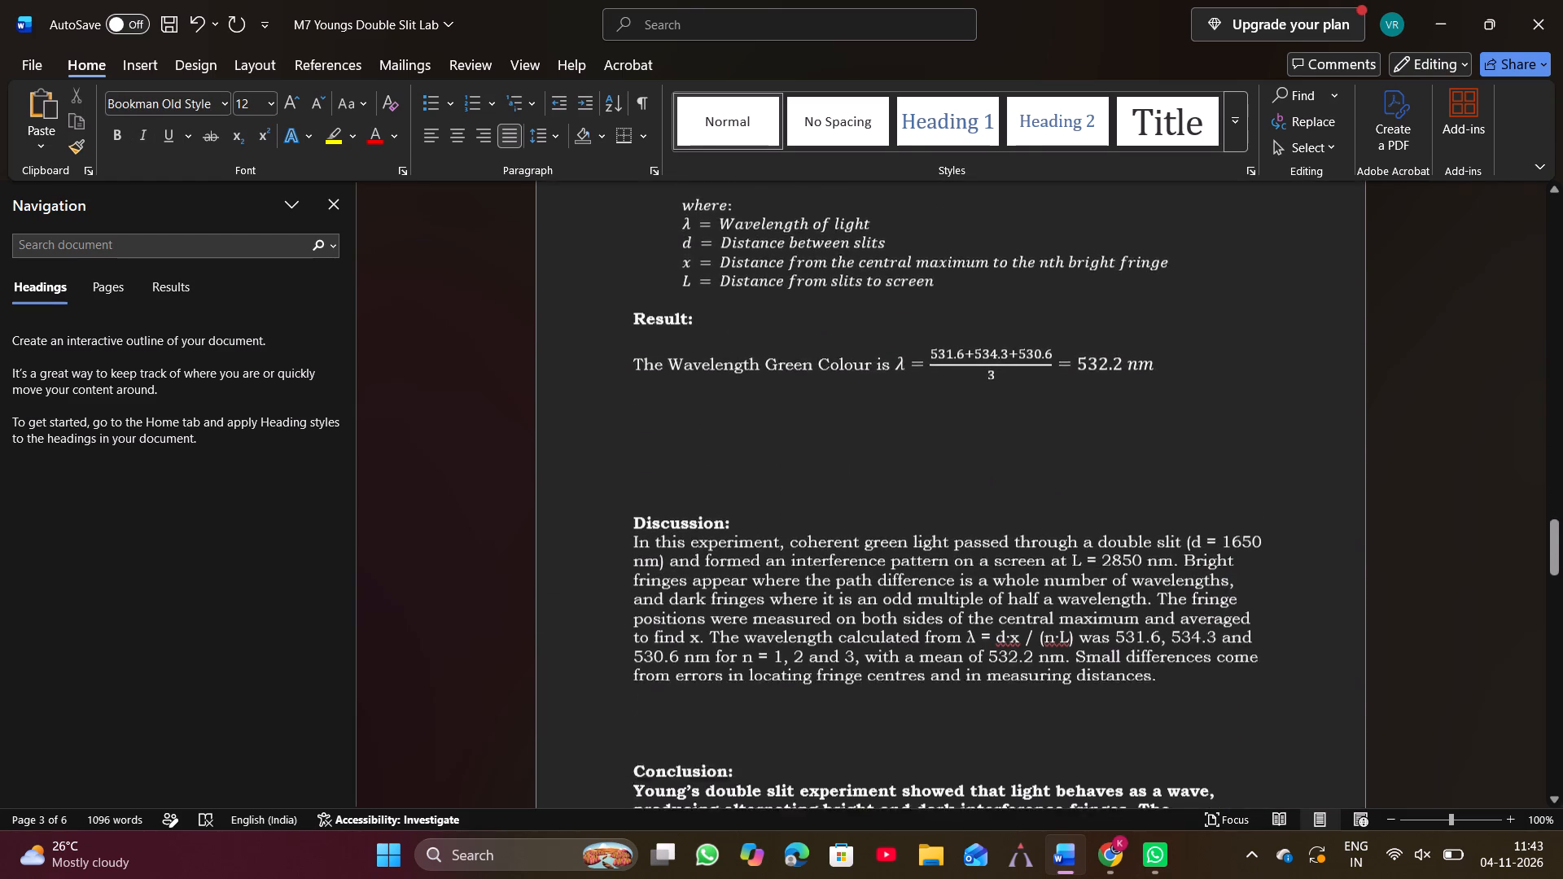
scroll(1101, 534, down, 4)
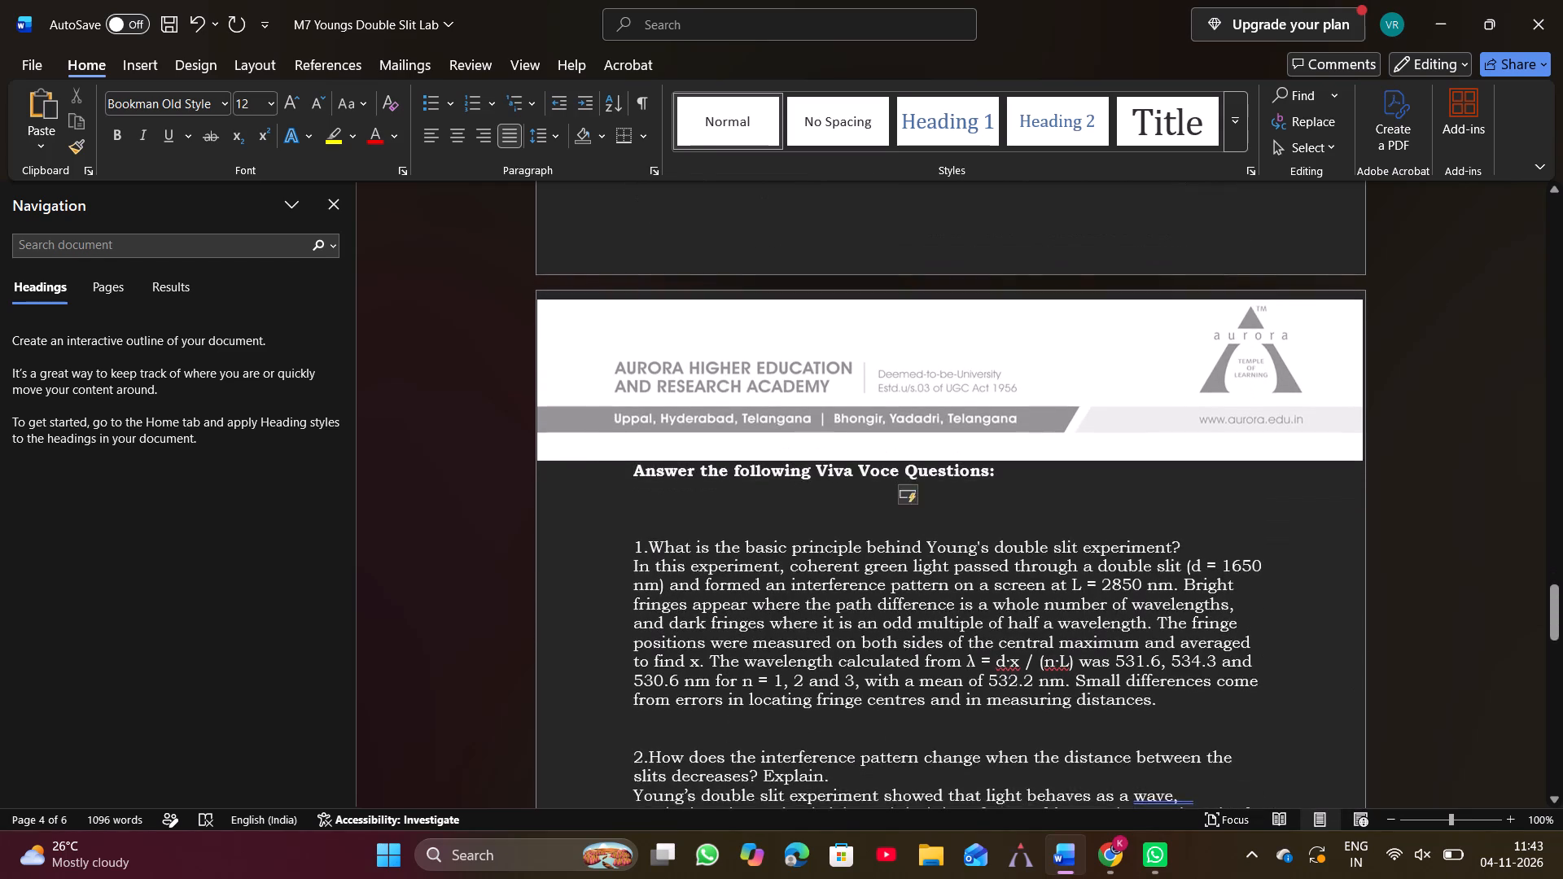
scroll(1101, 534, down, 2)
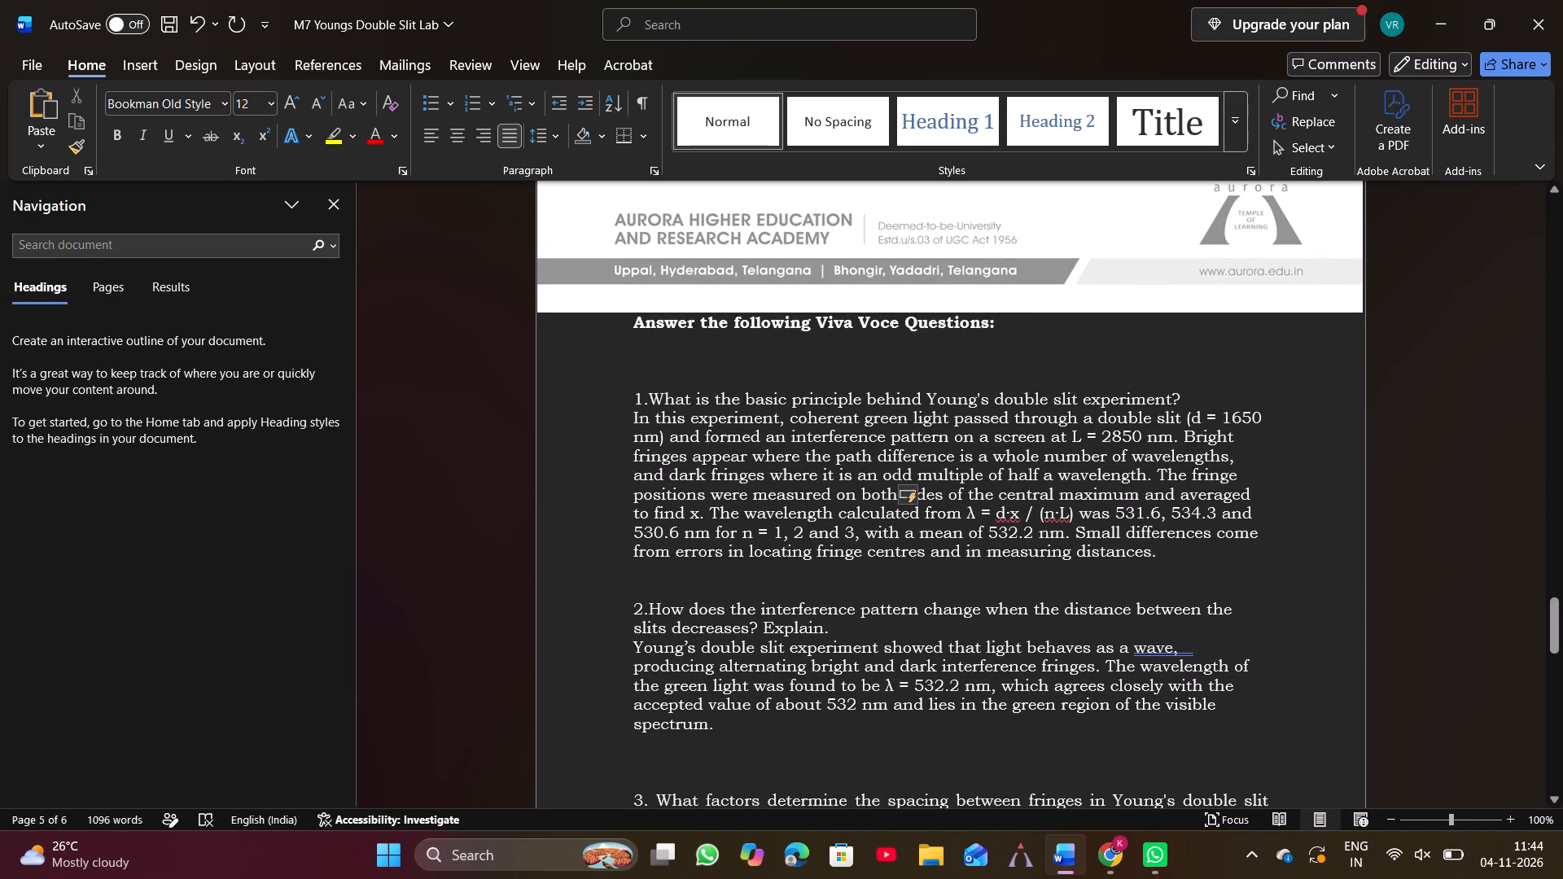
drag(629, 387, 1115, 566)
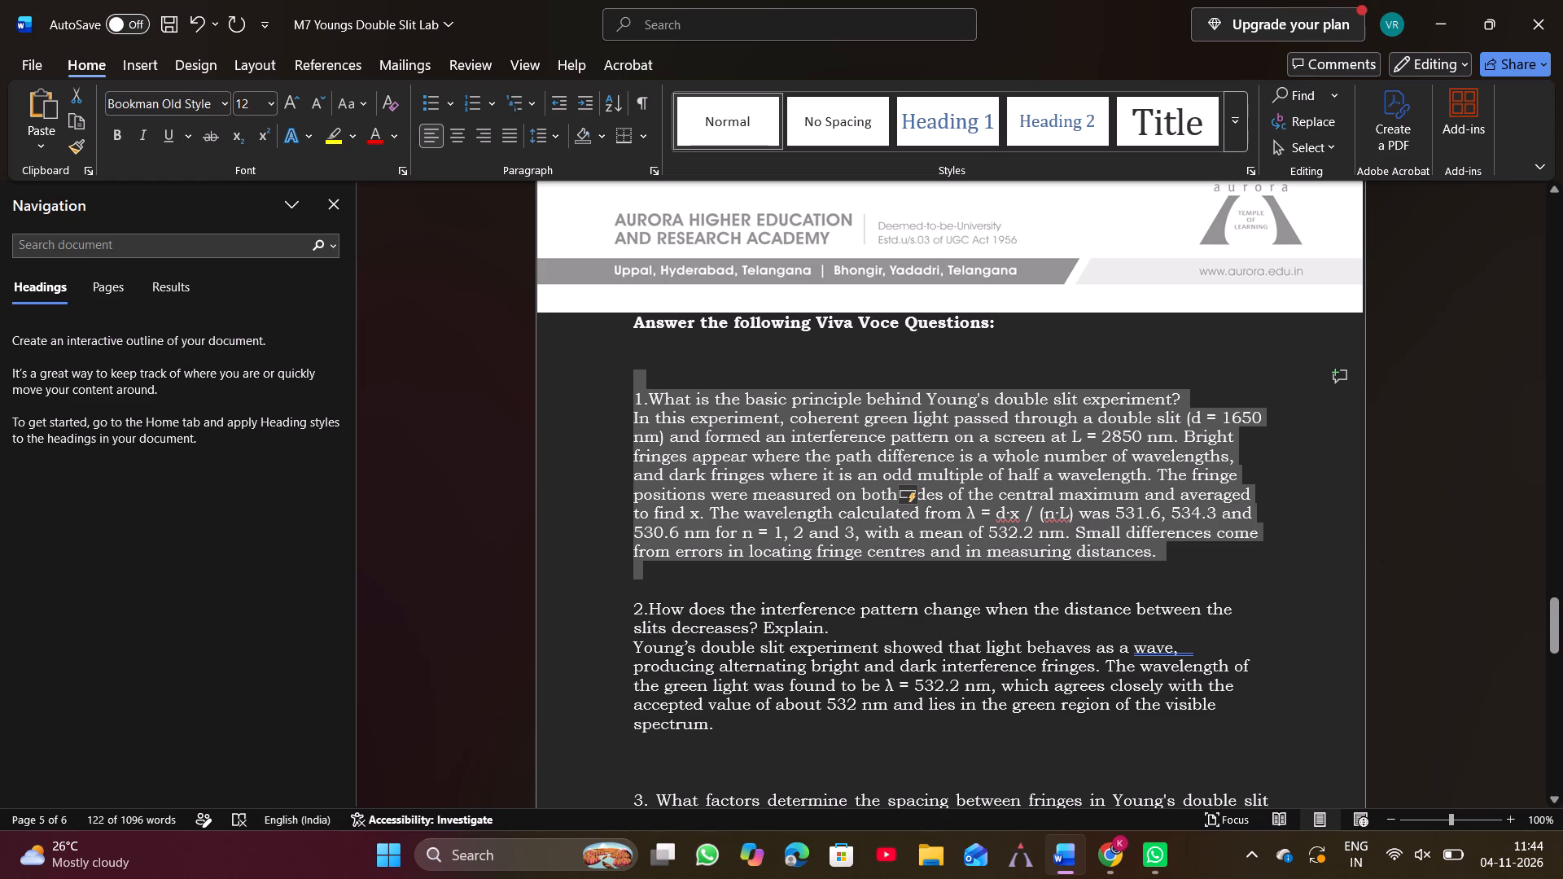
click(572, 400)
drag(634, 391, 611, 489)
click(611, 489)
click(611, 489)
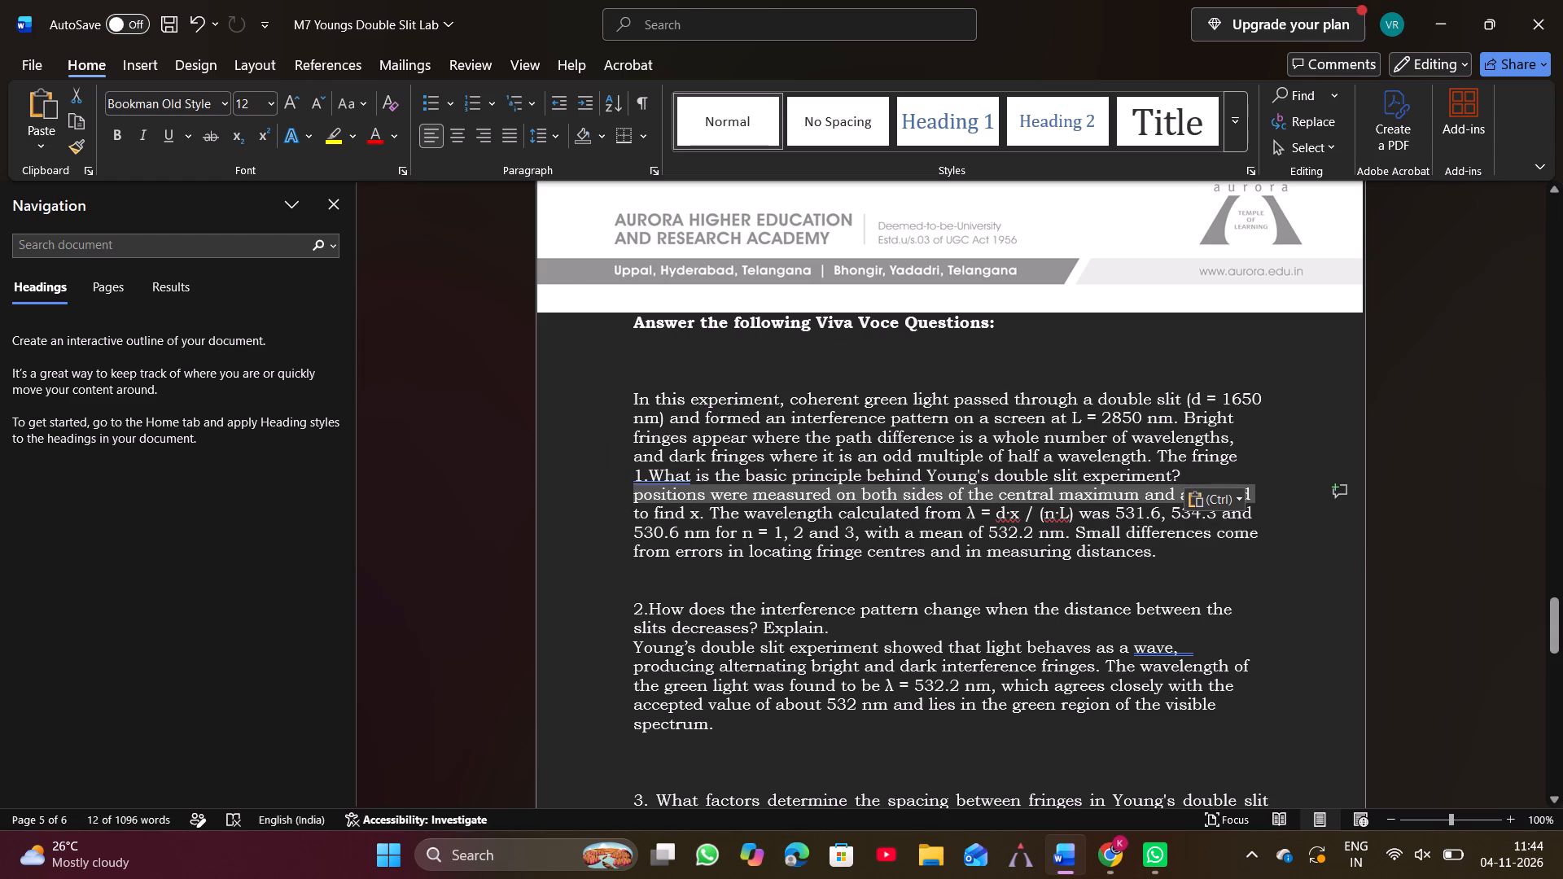
click(598, 443)
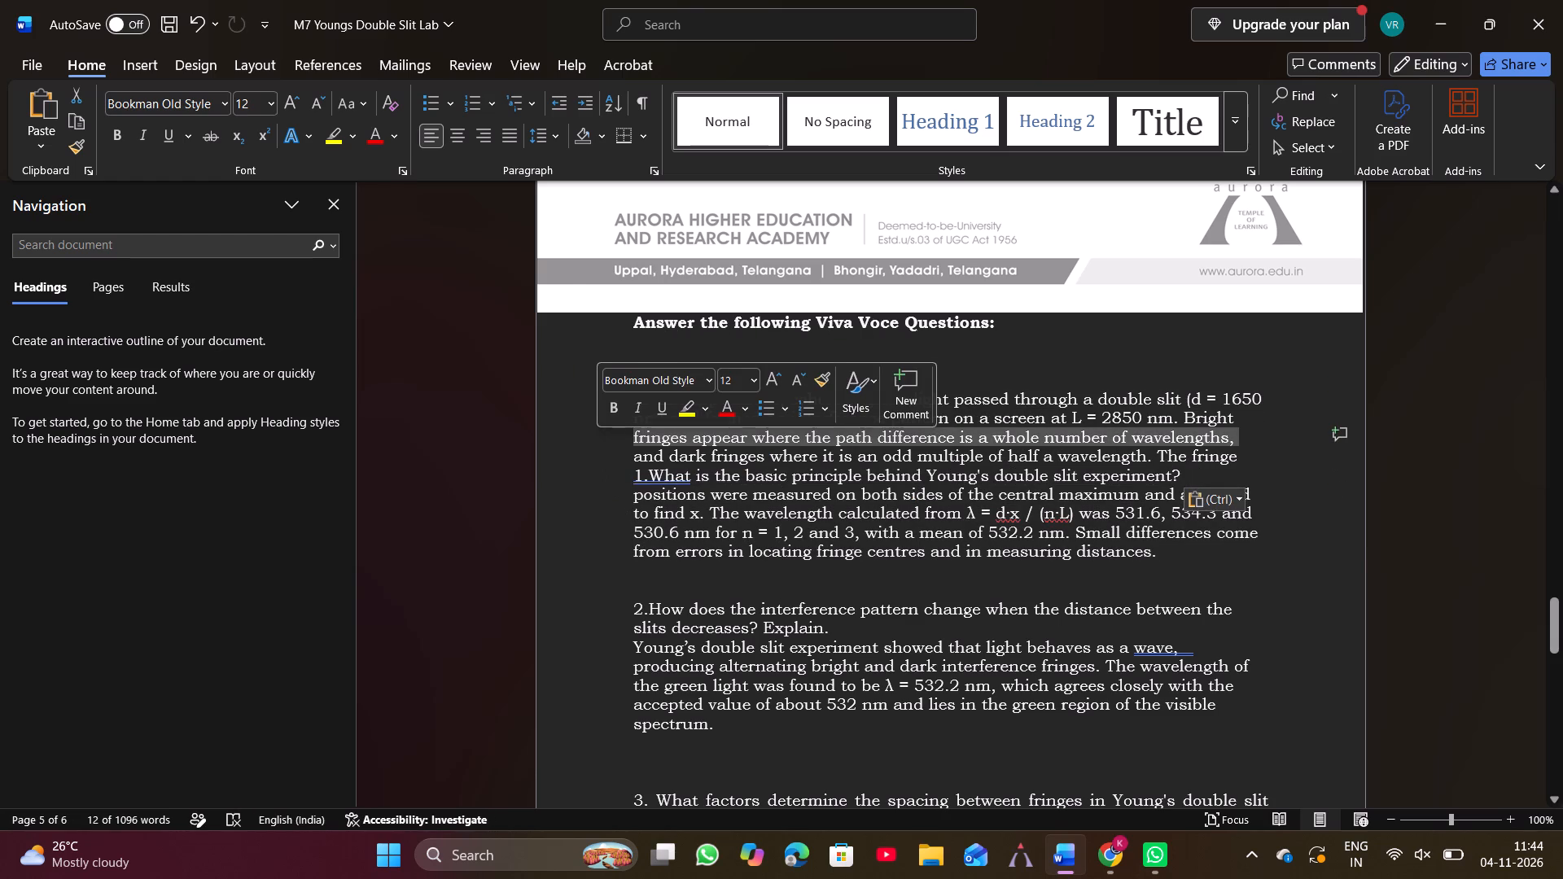
click(1009, 378)
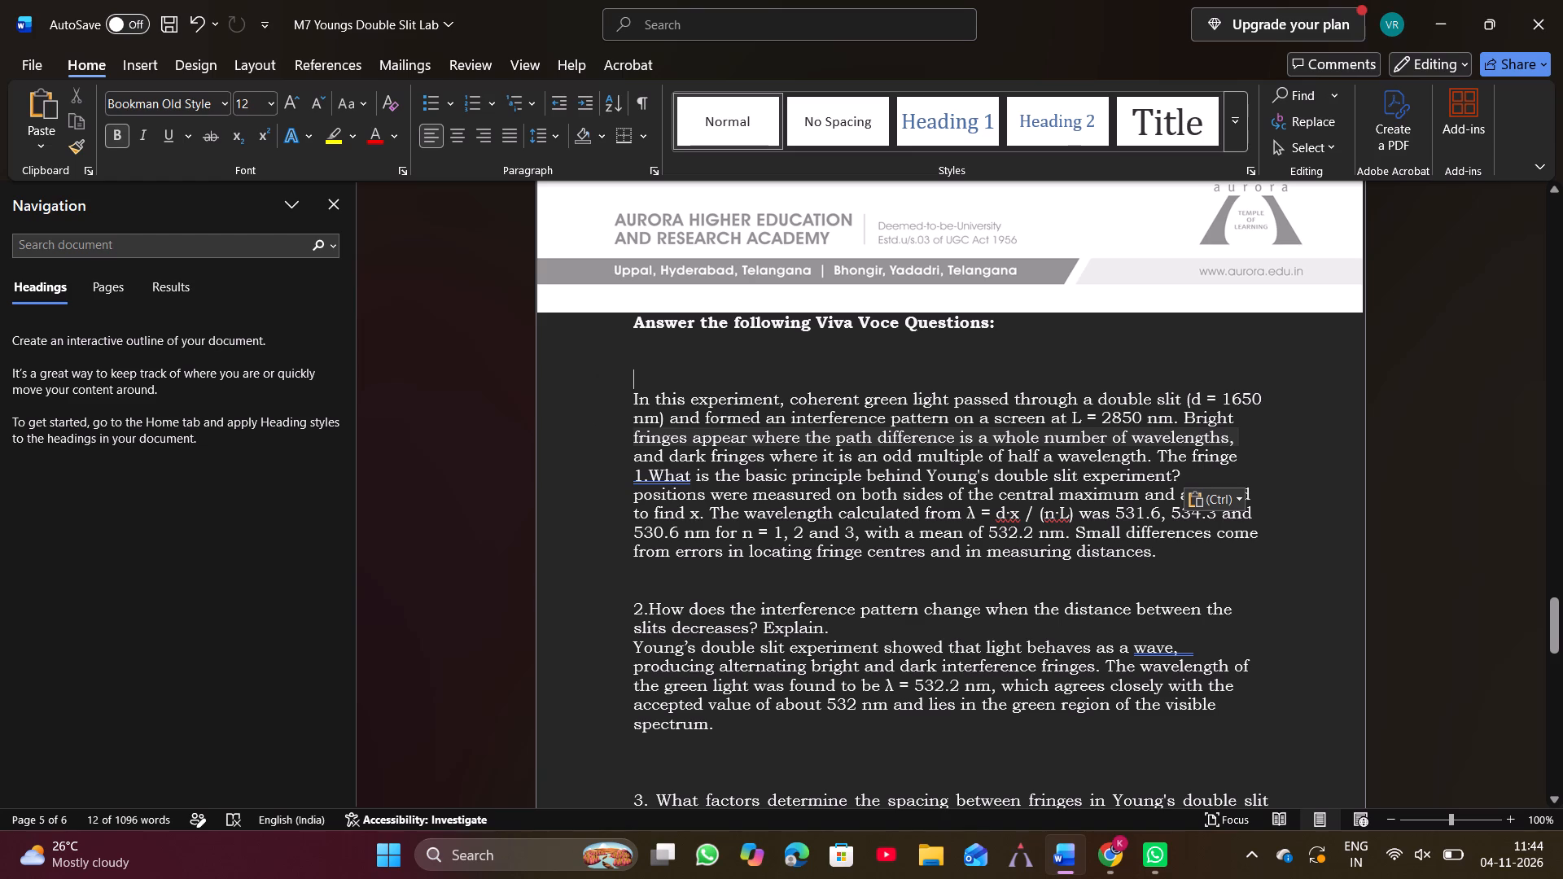
drag(631, 392, 694, 686)
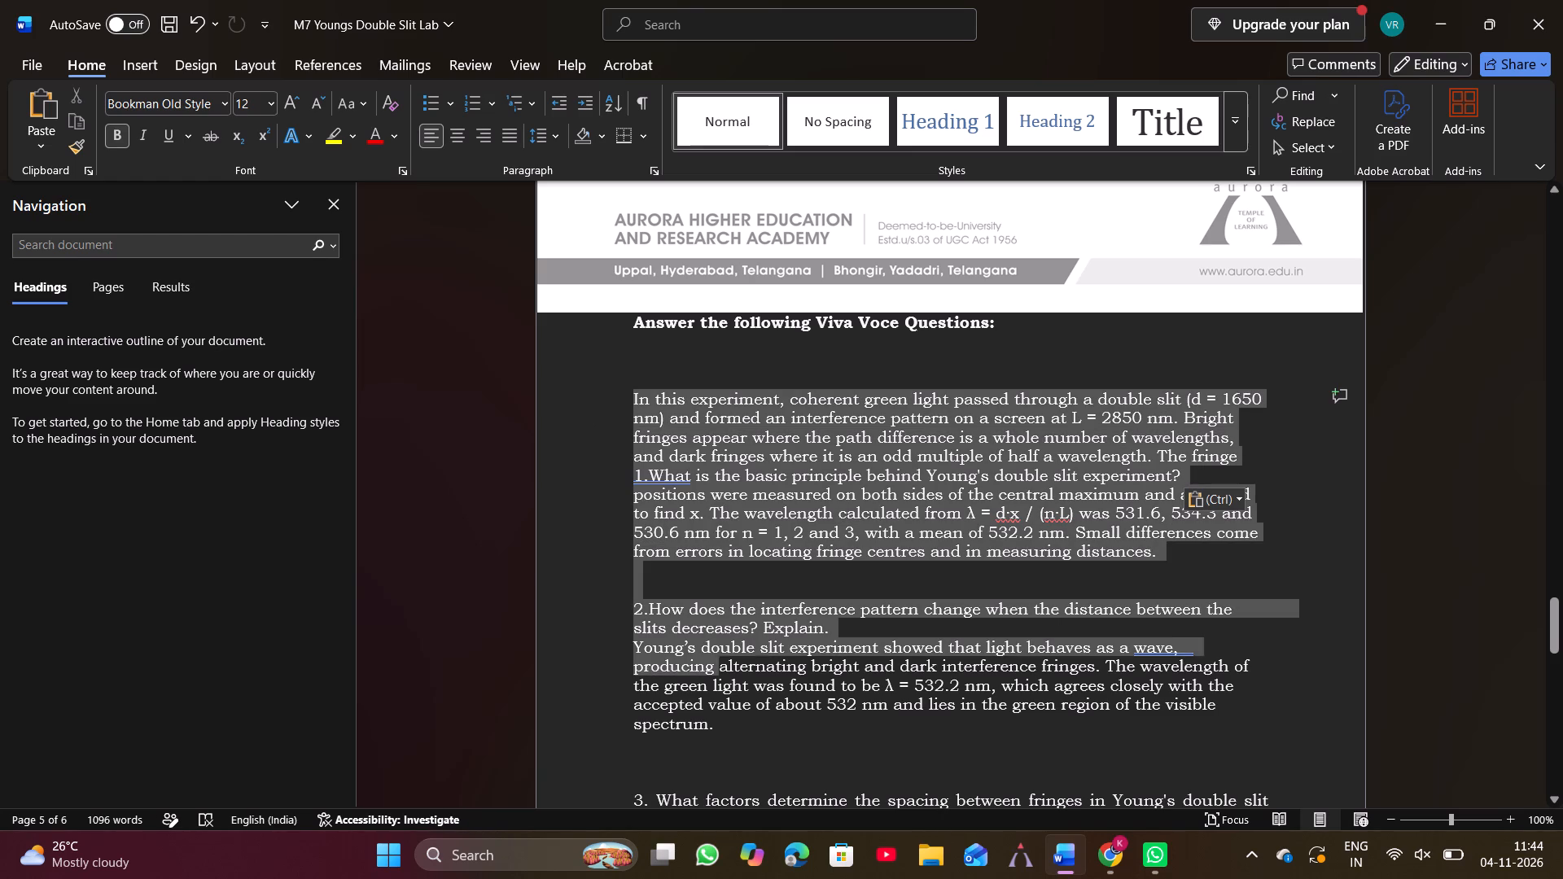
drag(694, 686, 727, 820)
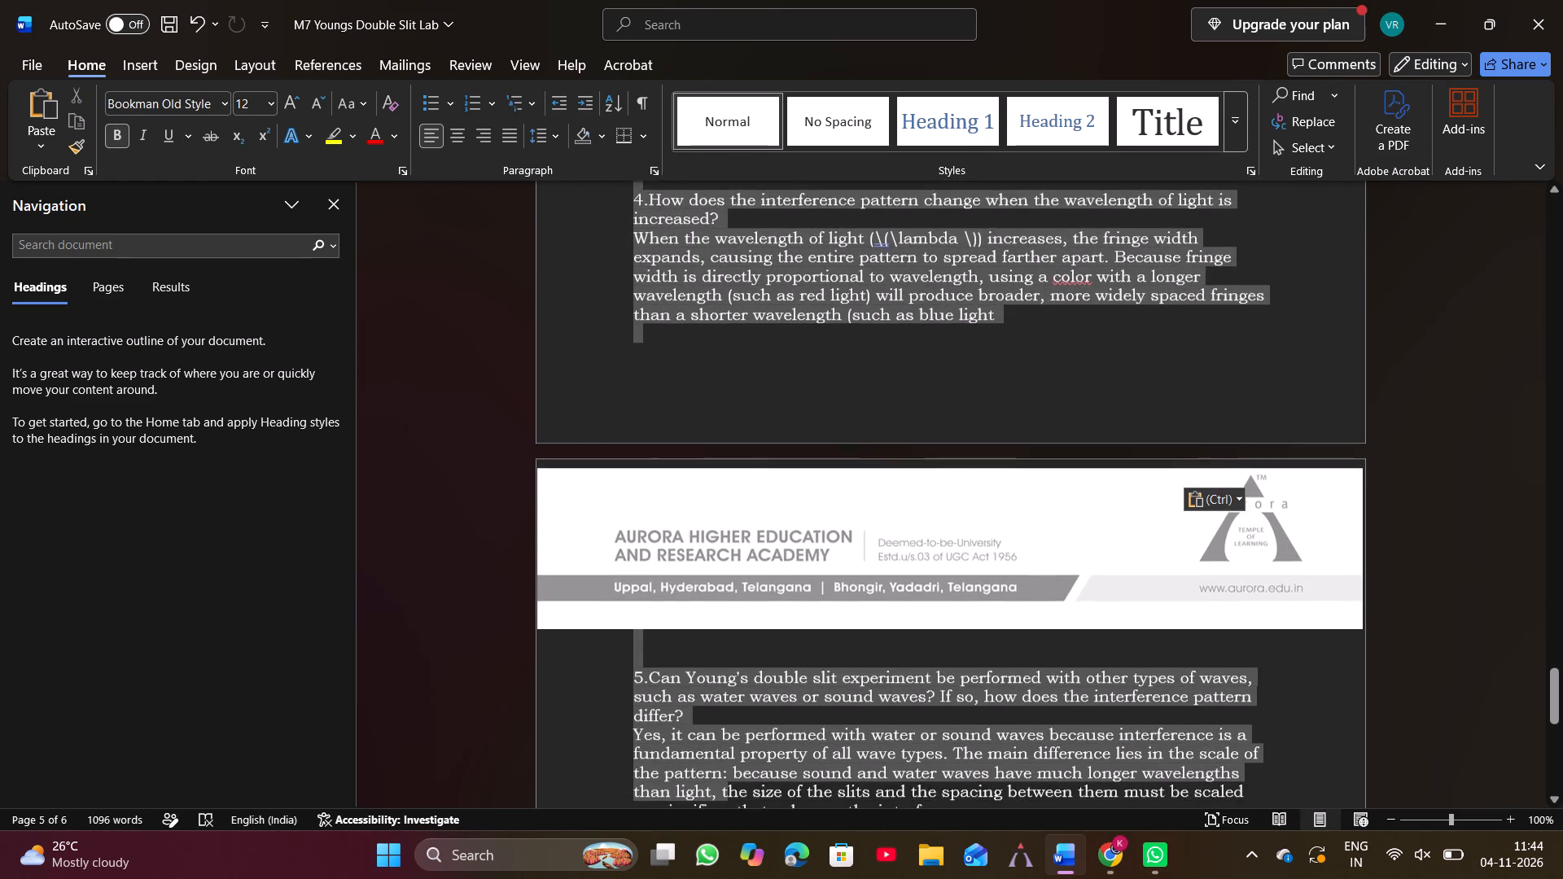
drag(727, 820, 1007, 636)
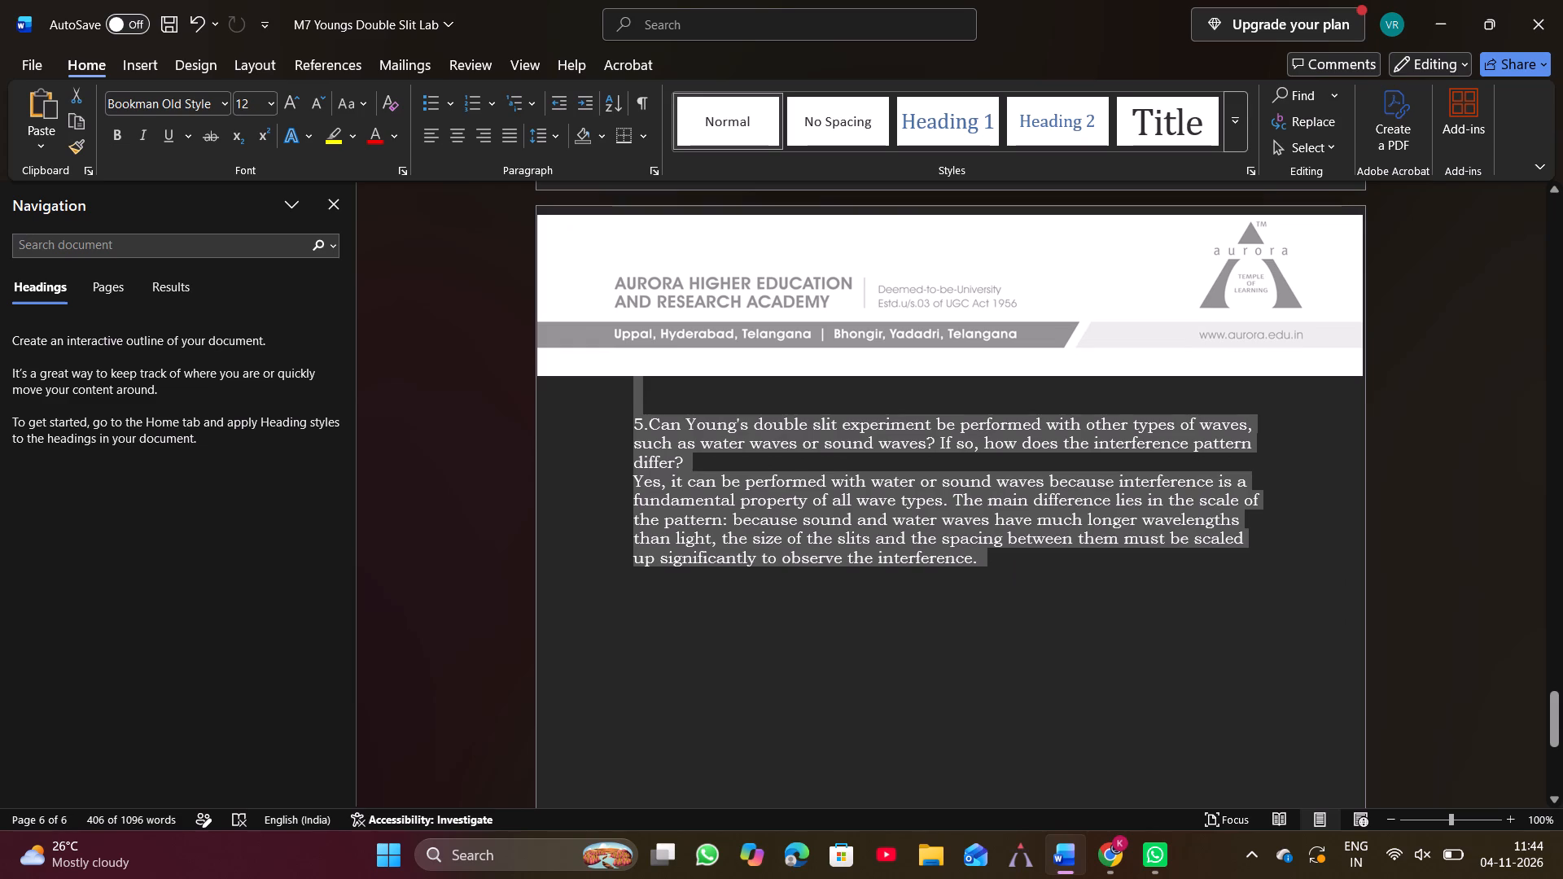
key(ctrl+c)
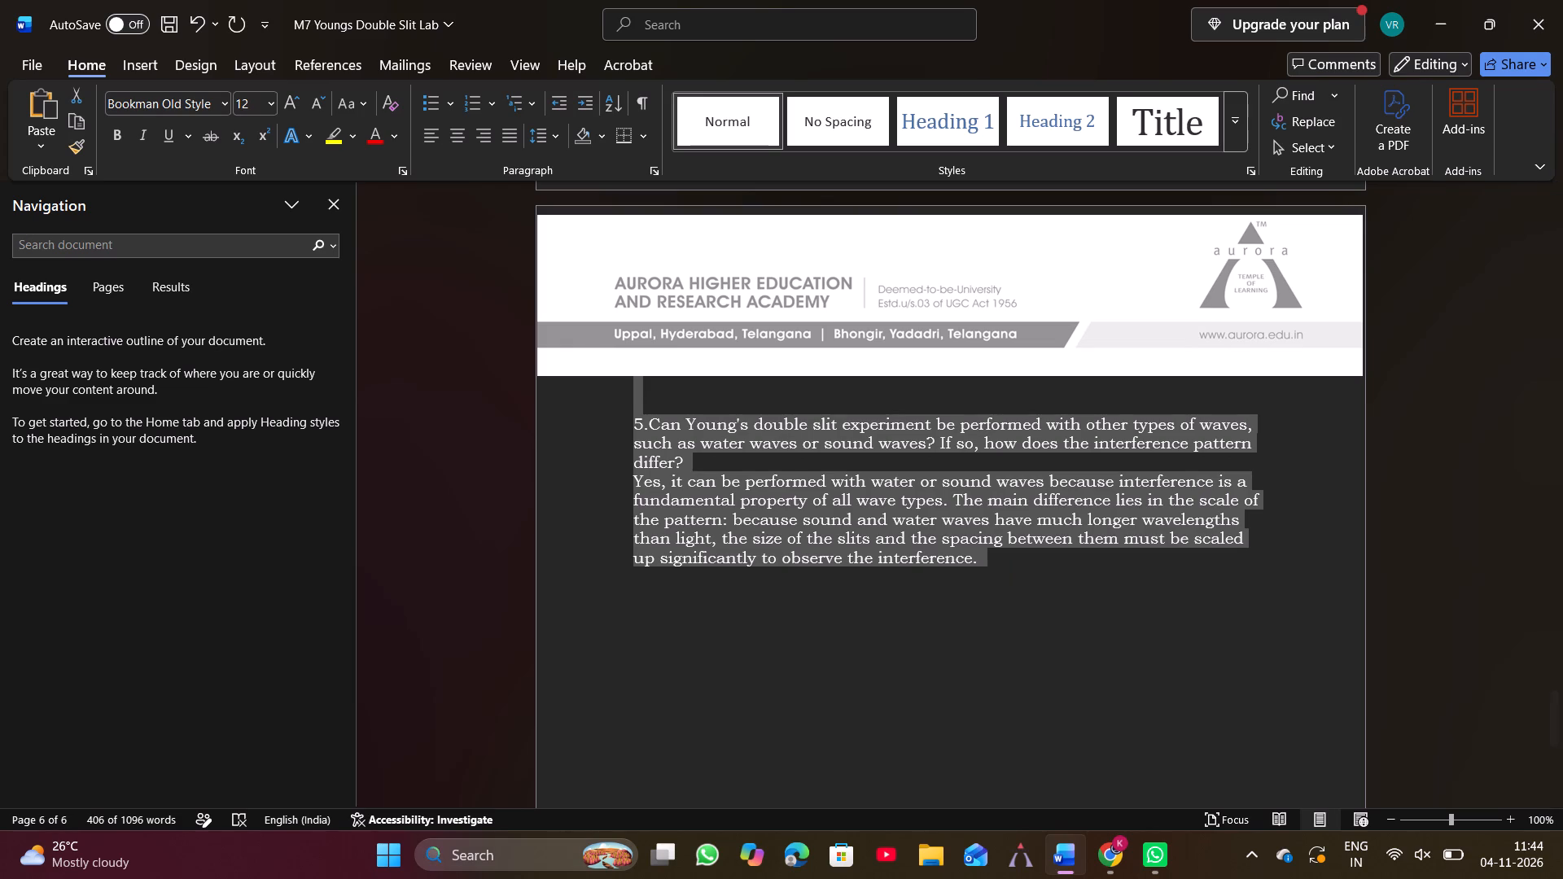
Open the Windows search.
click(487, 857)
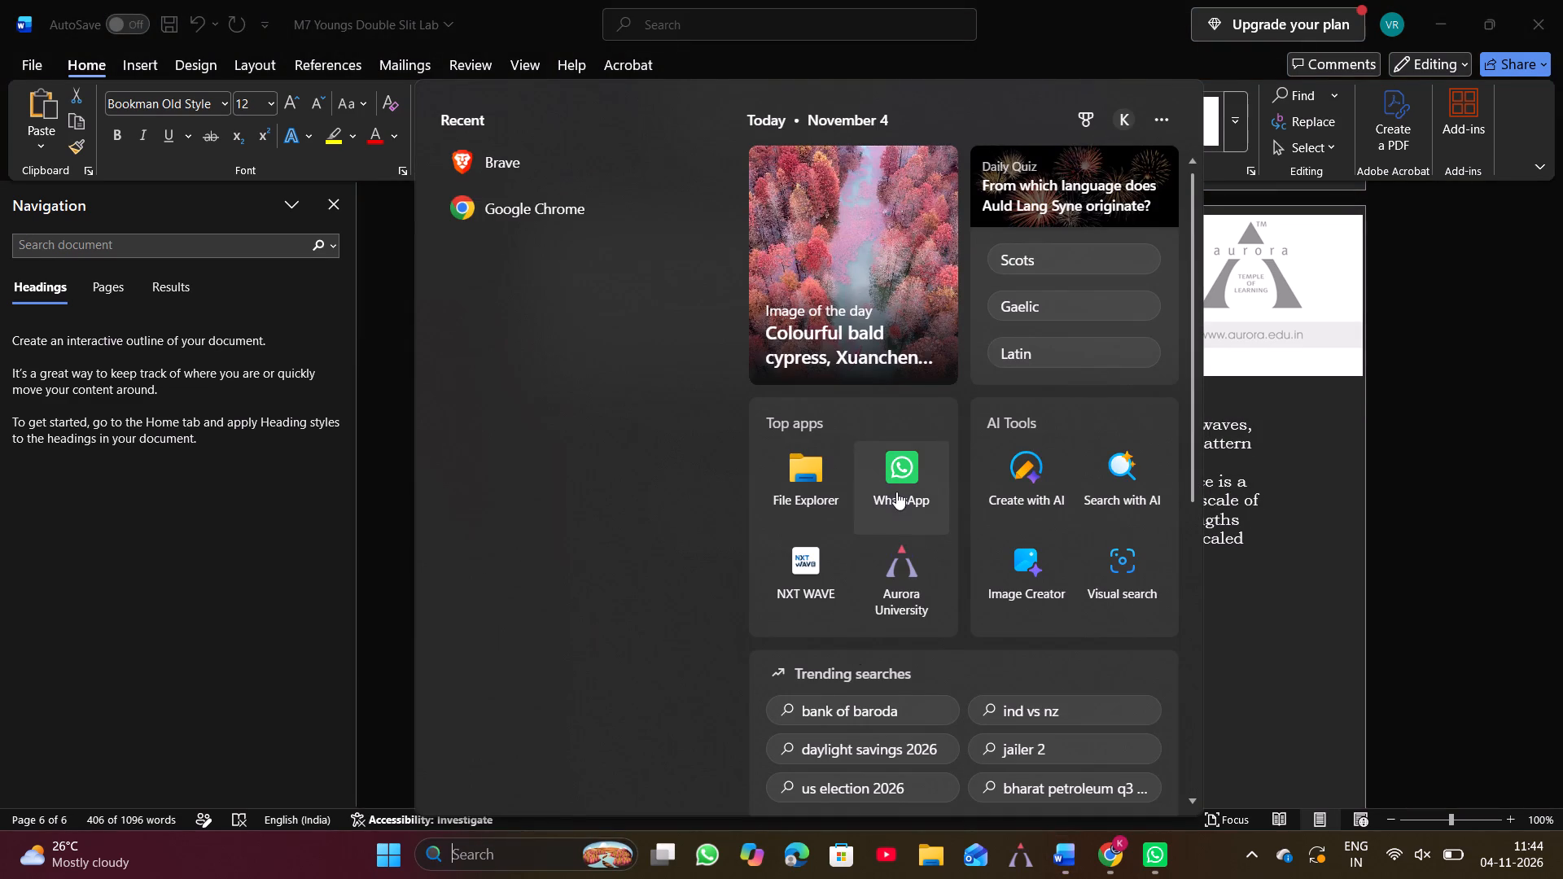
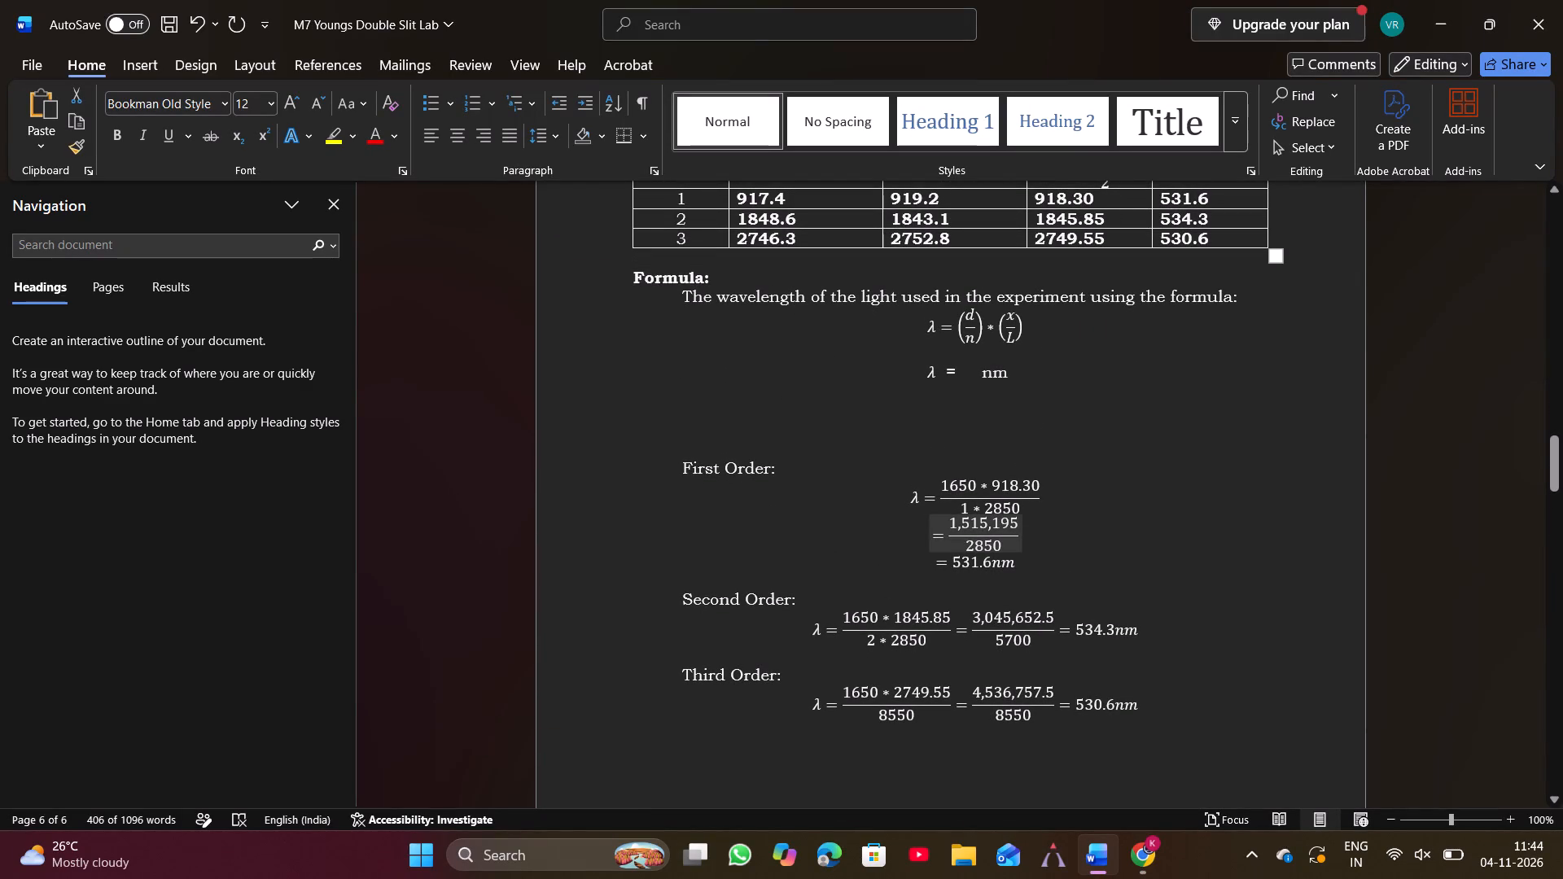
Copy the λ symbol from the first line of the First Order calculation to the start of its second and third lines.
click(926, 537)
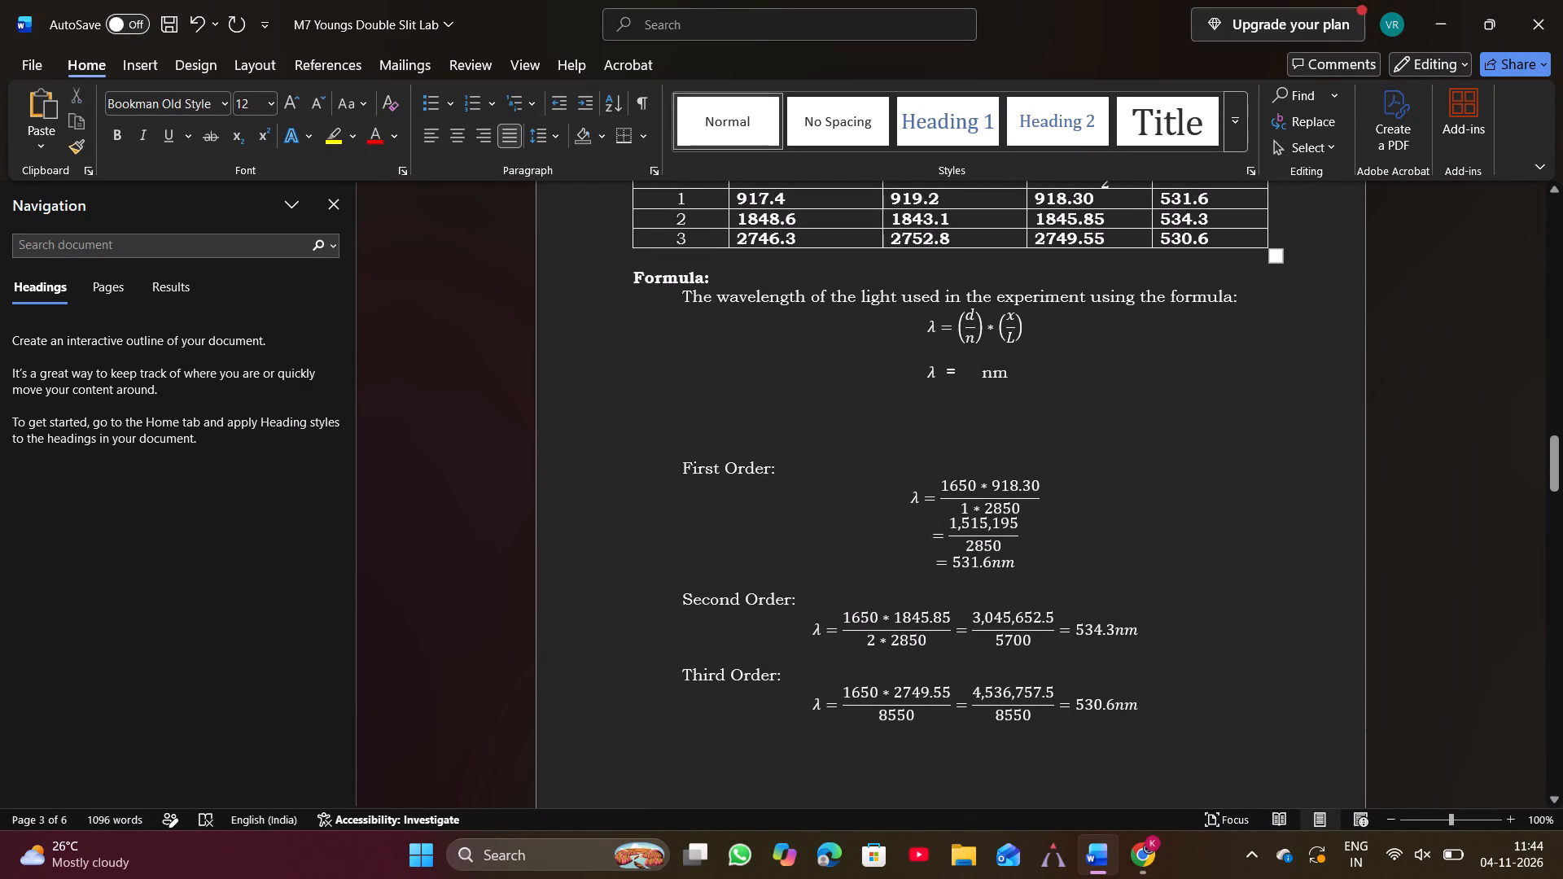
click(913, 498)
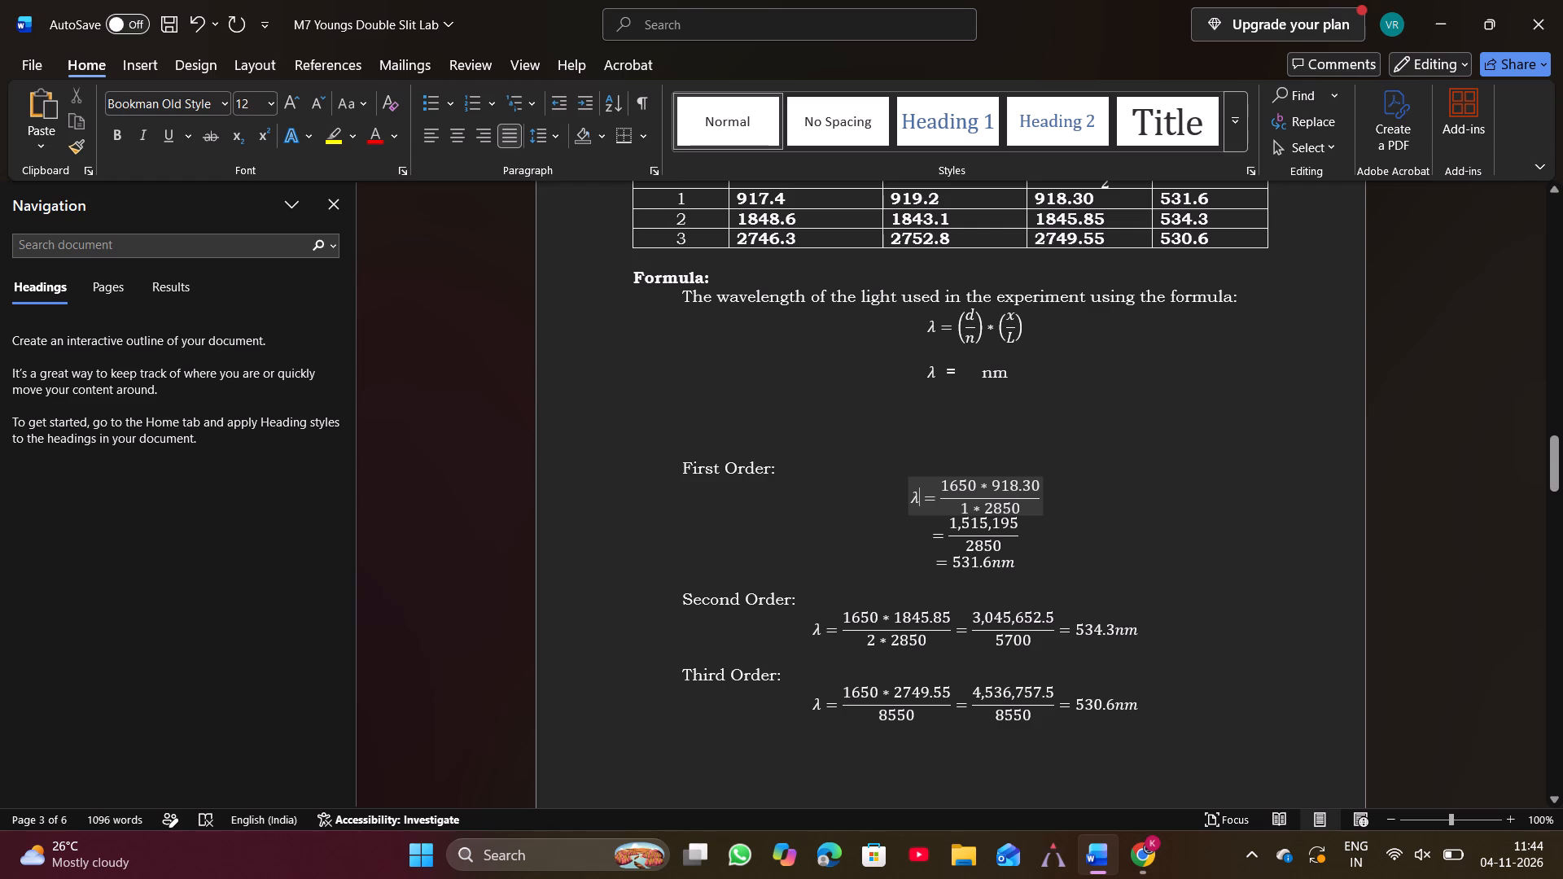
click(910, 496)
double_click(910, 496)
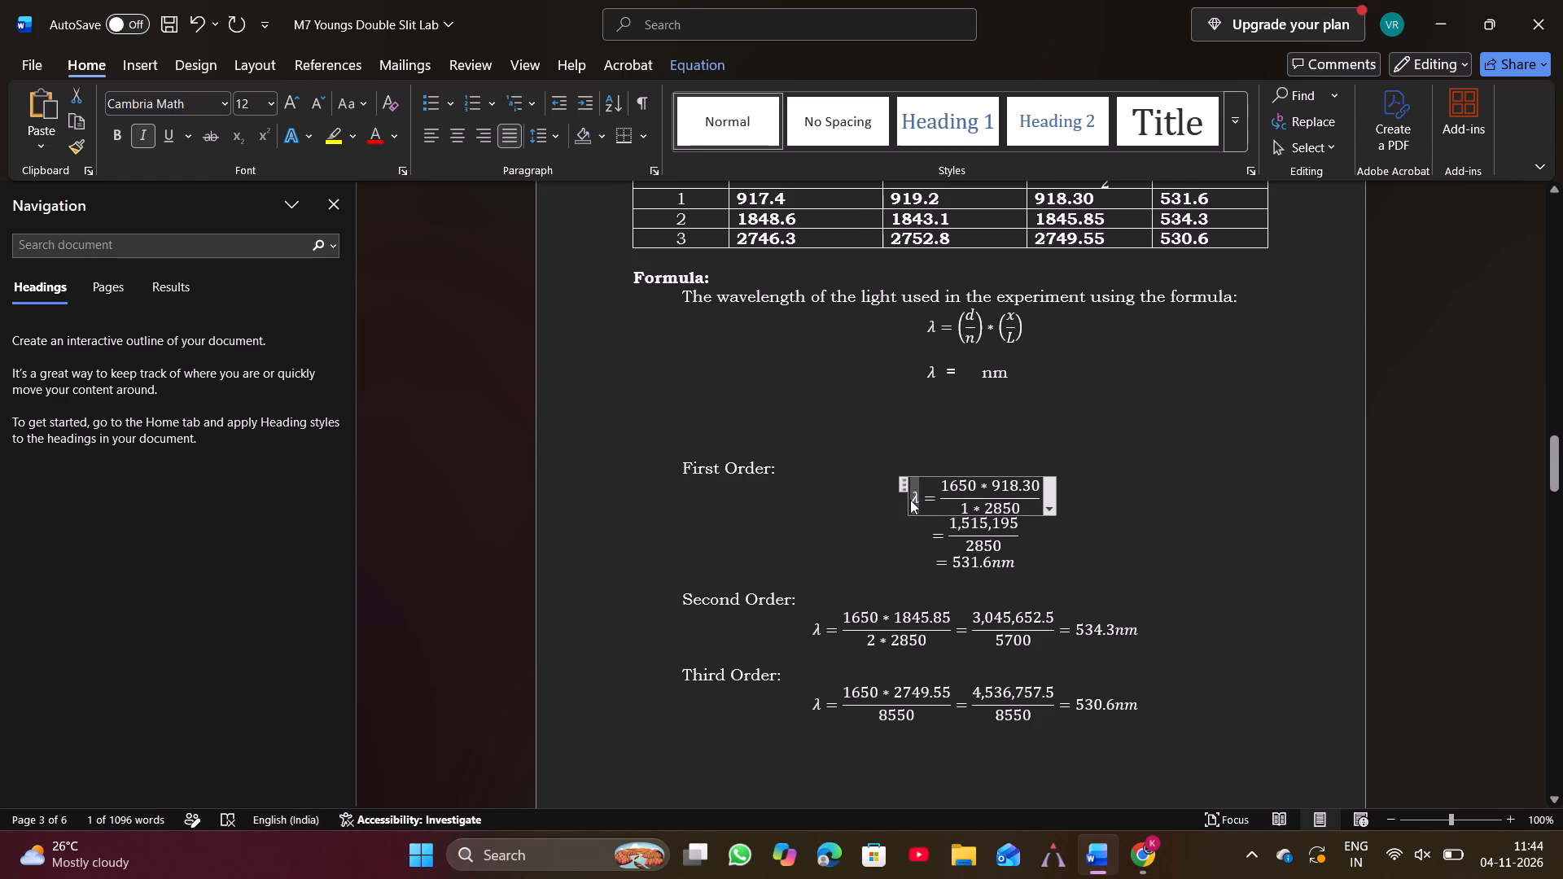
key(ctrl+c)
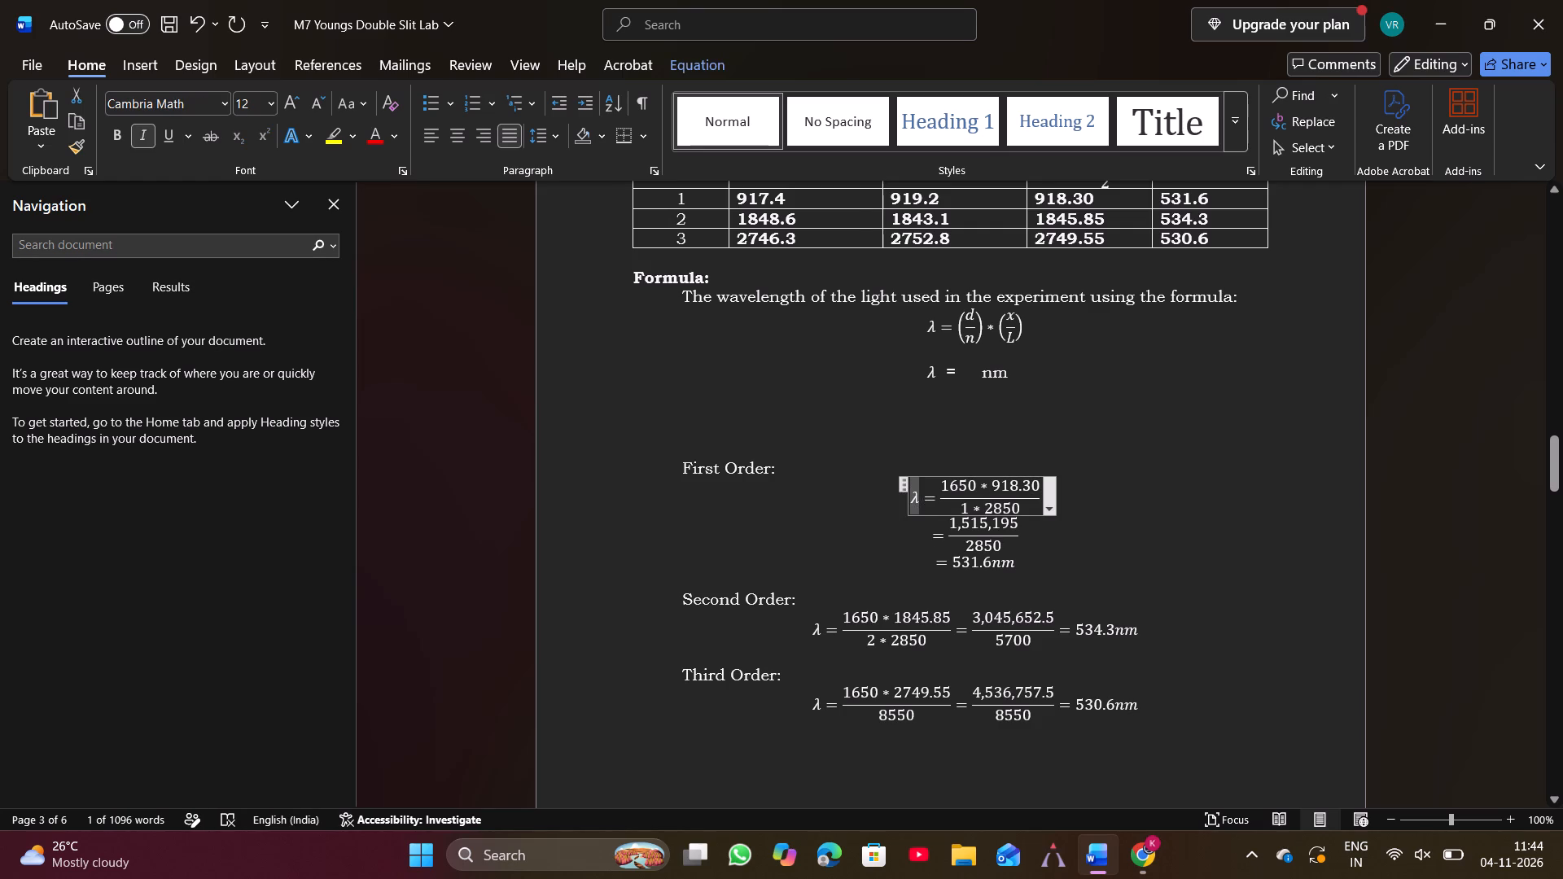
click(926, 532)
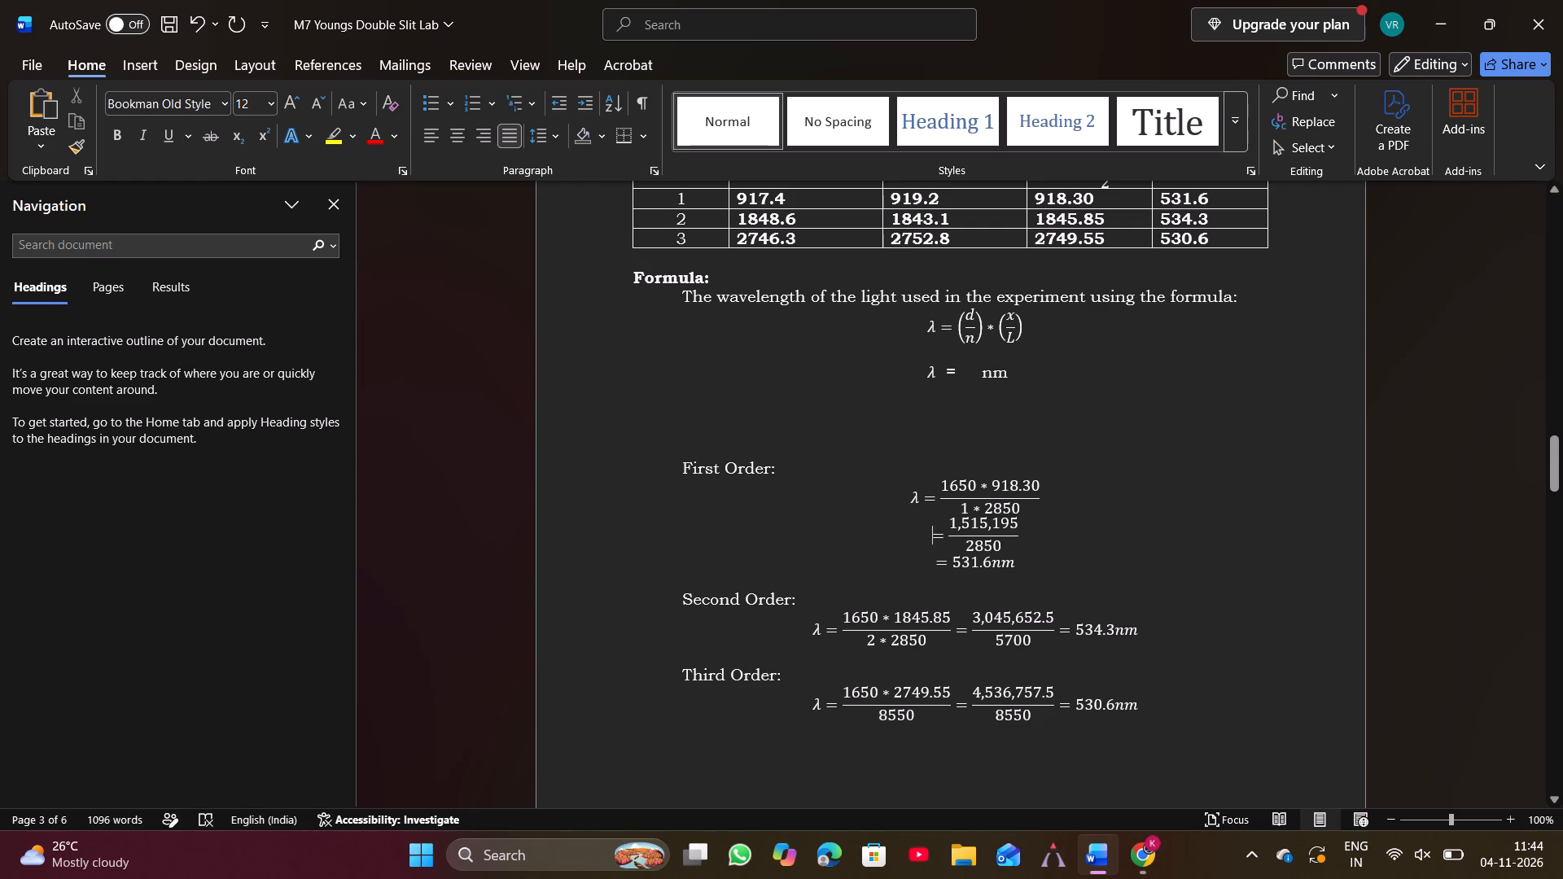
key(ctrl+v)
click(932, 567)
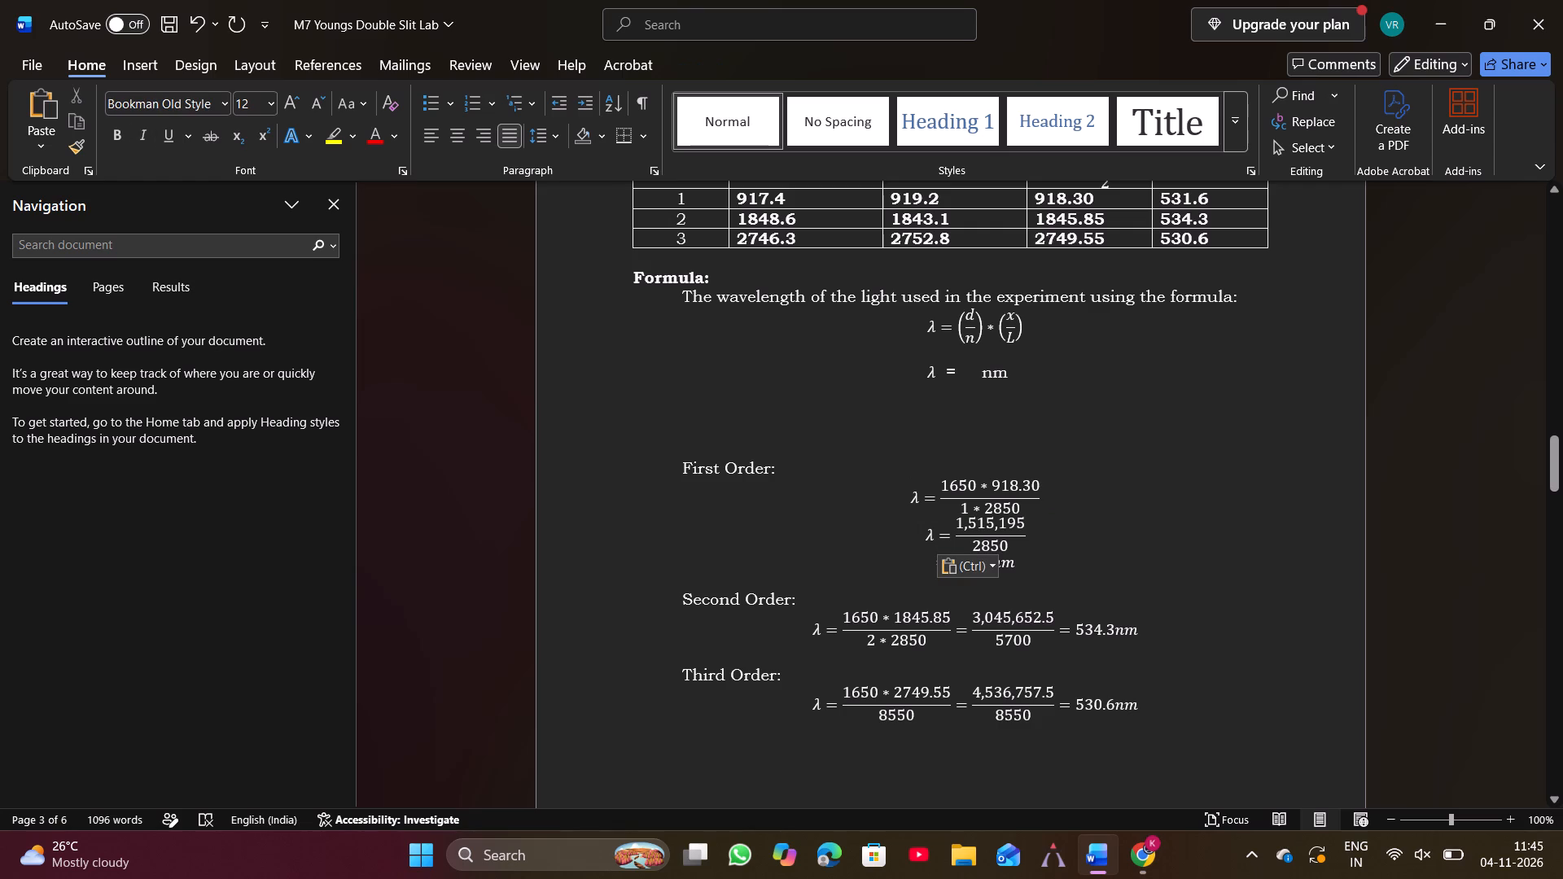
key(ctrl+v)
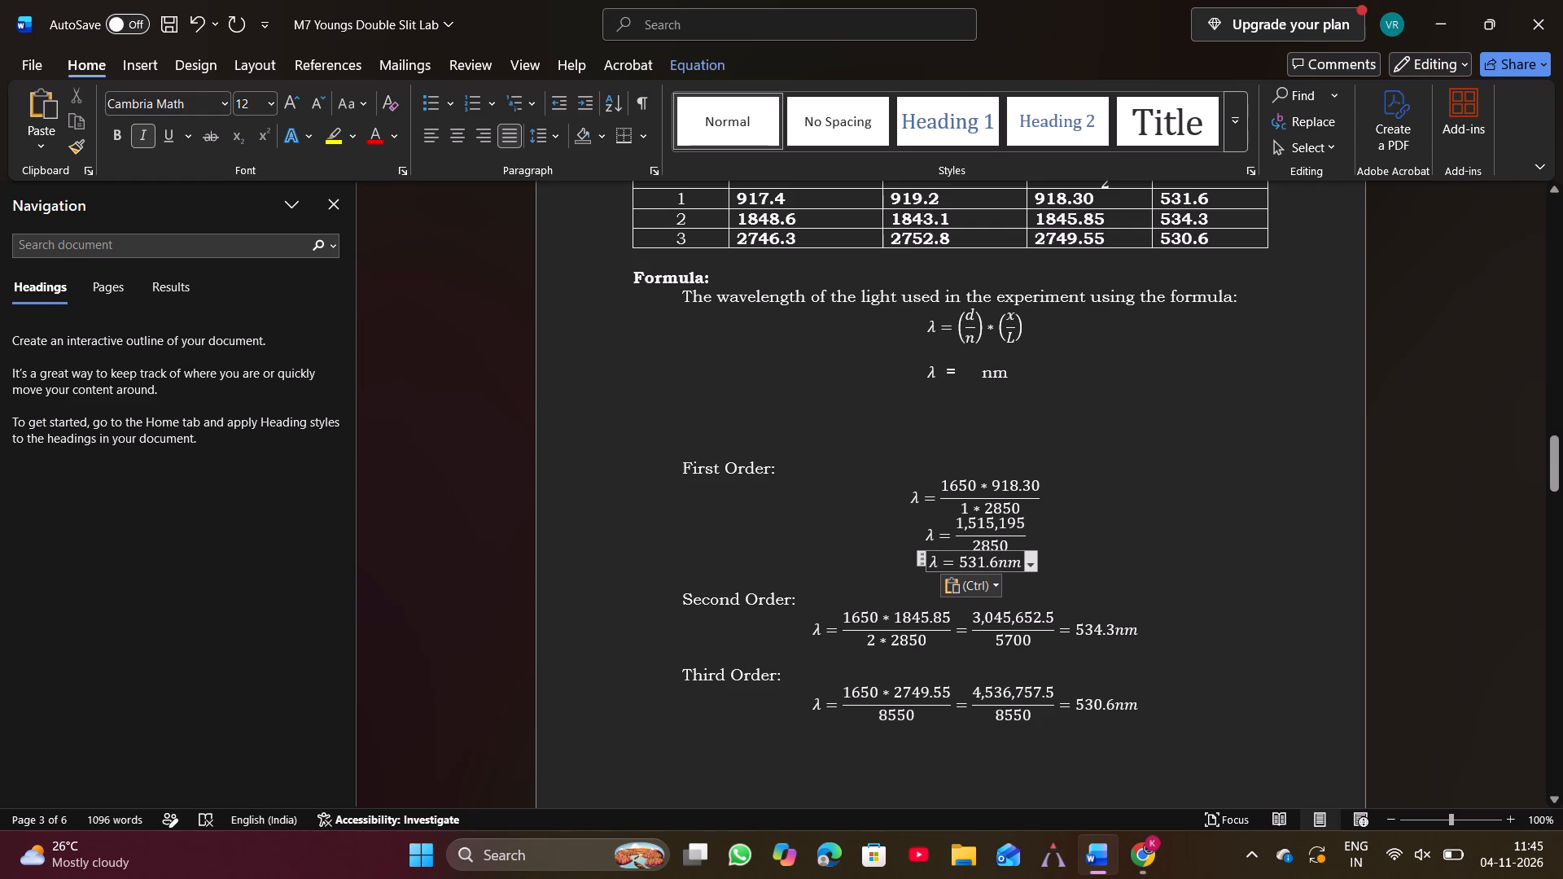
Adjust the leading spacing of the three First Order lines so that their λ symbols line up.
click(917, 530)
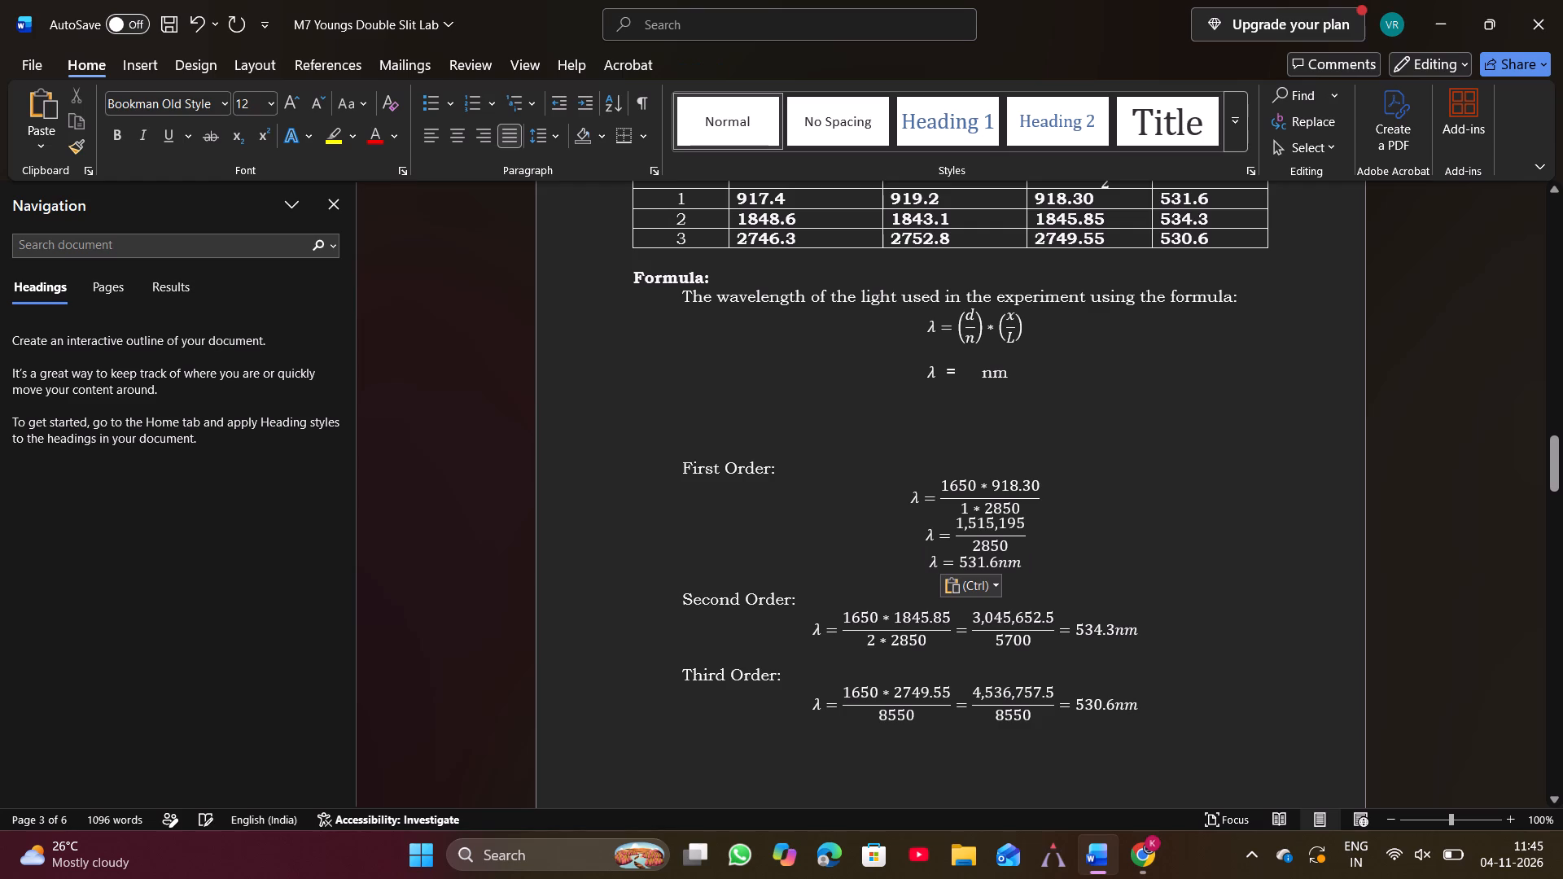
key(BackSpace)
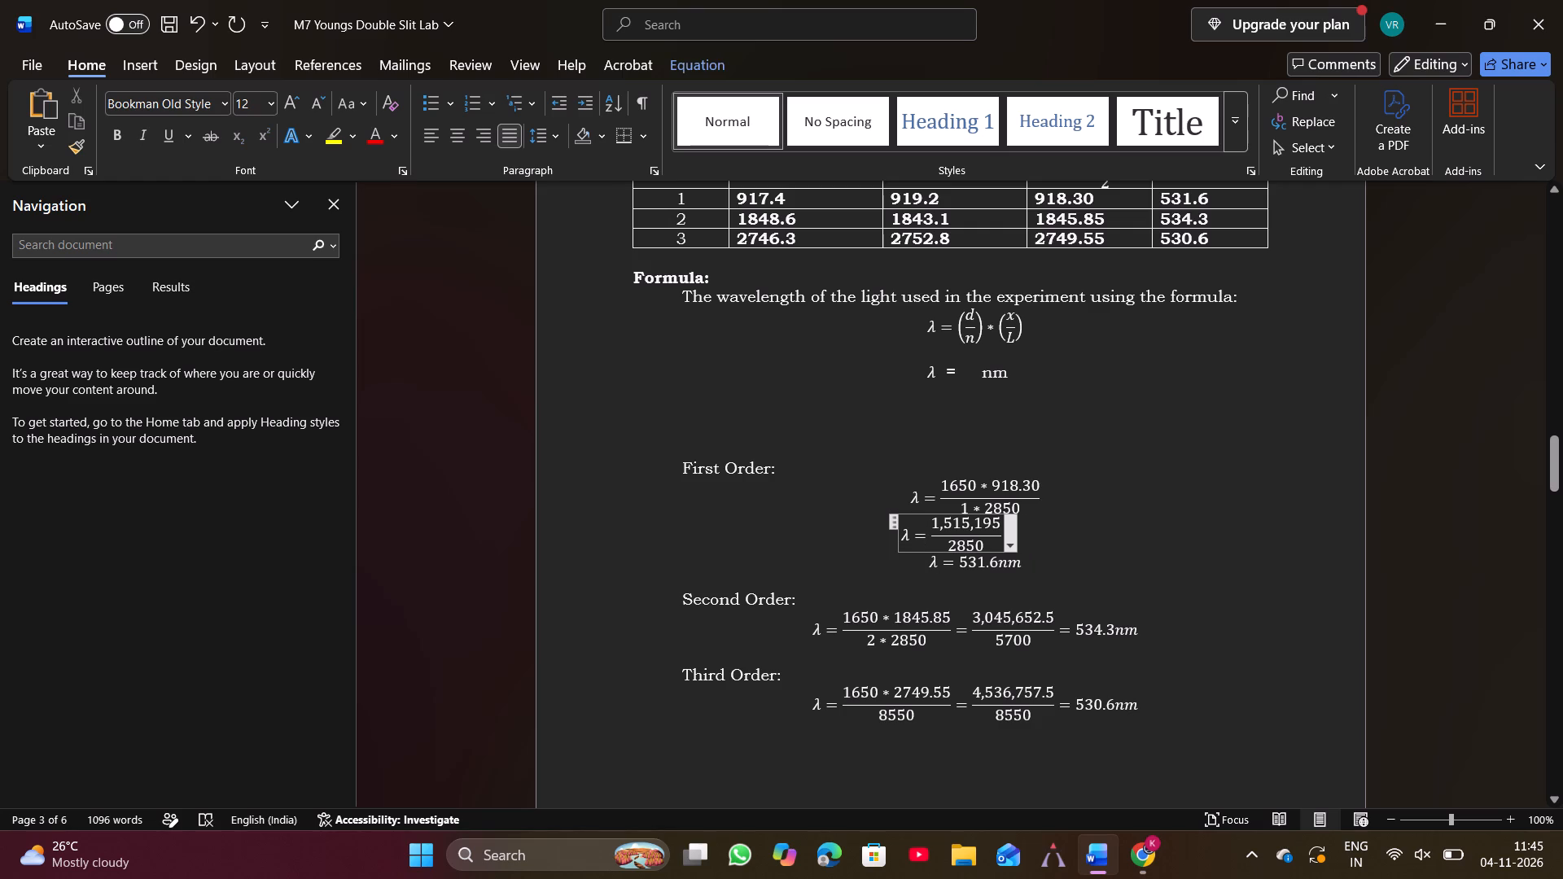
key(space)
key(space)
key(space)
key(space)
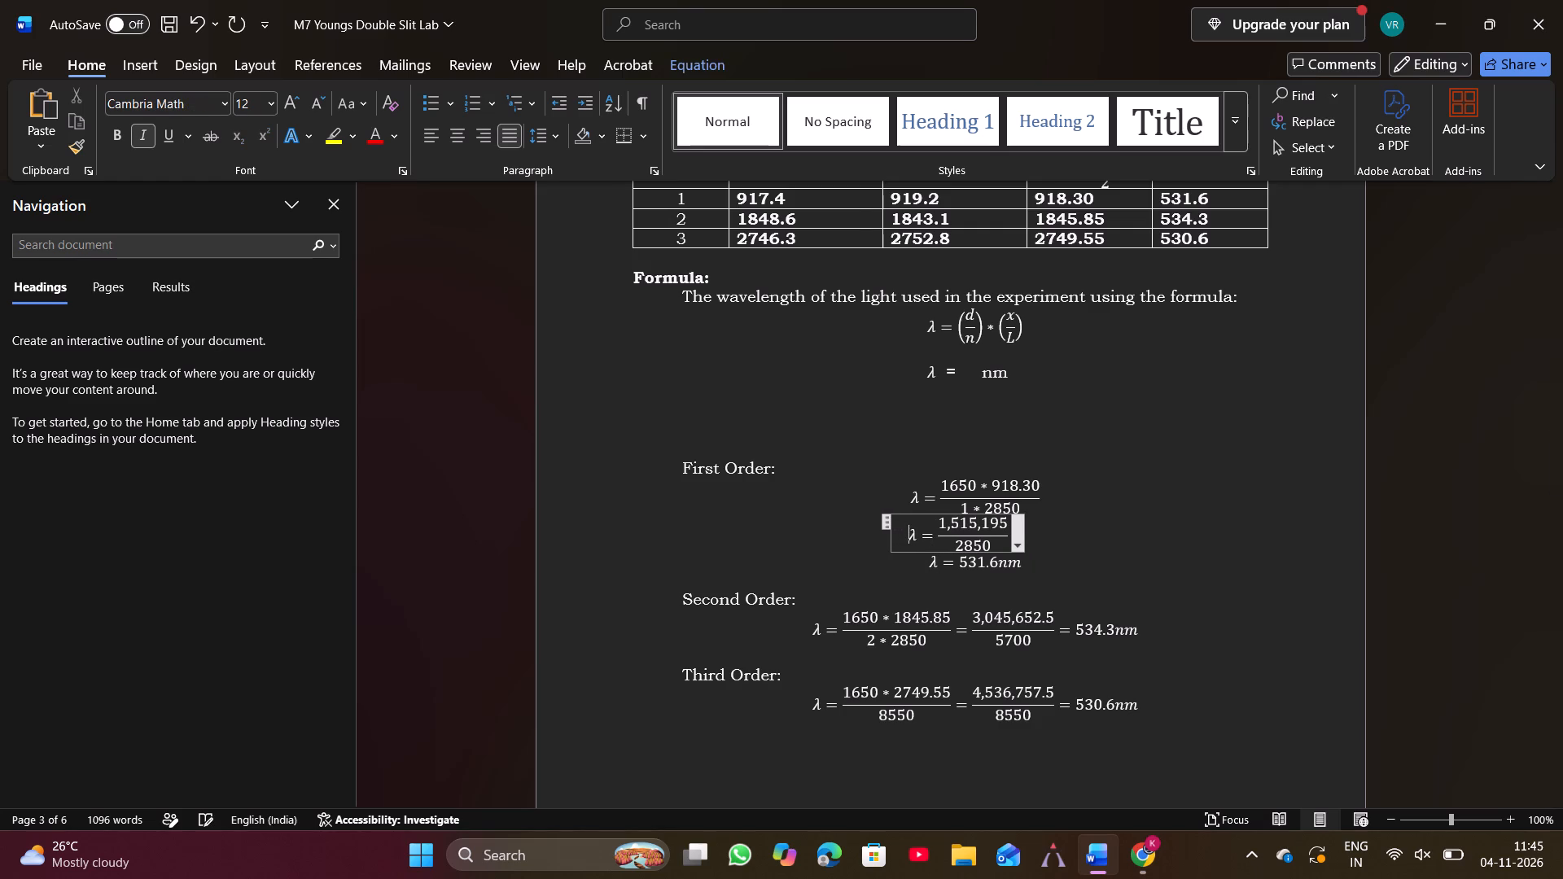
click(925, 558)
key(BackSpace)
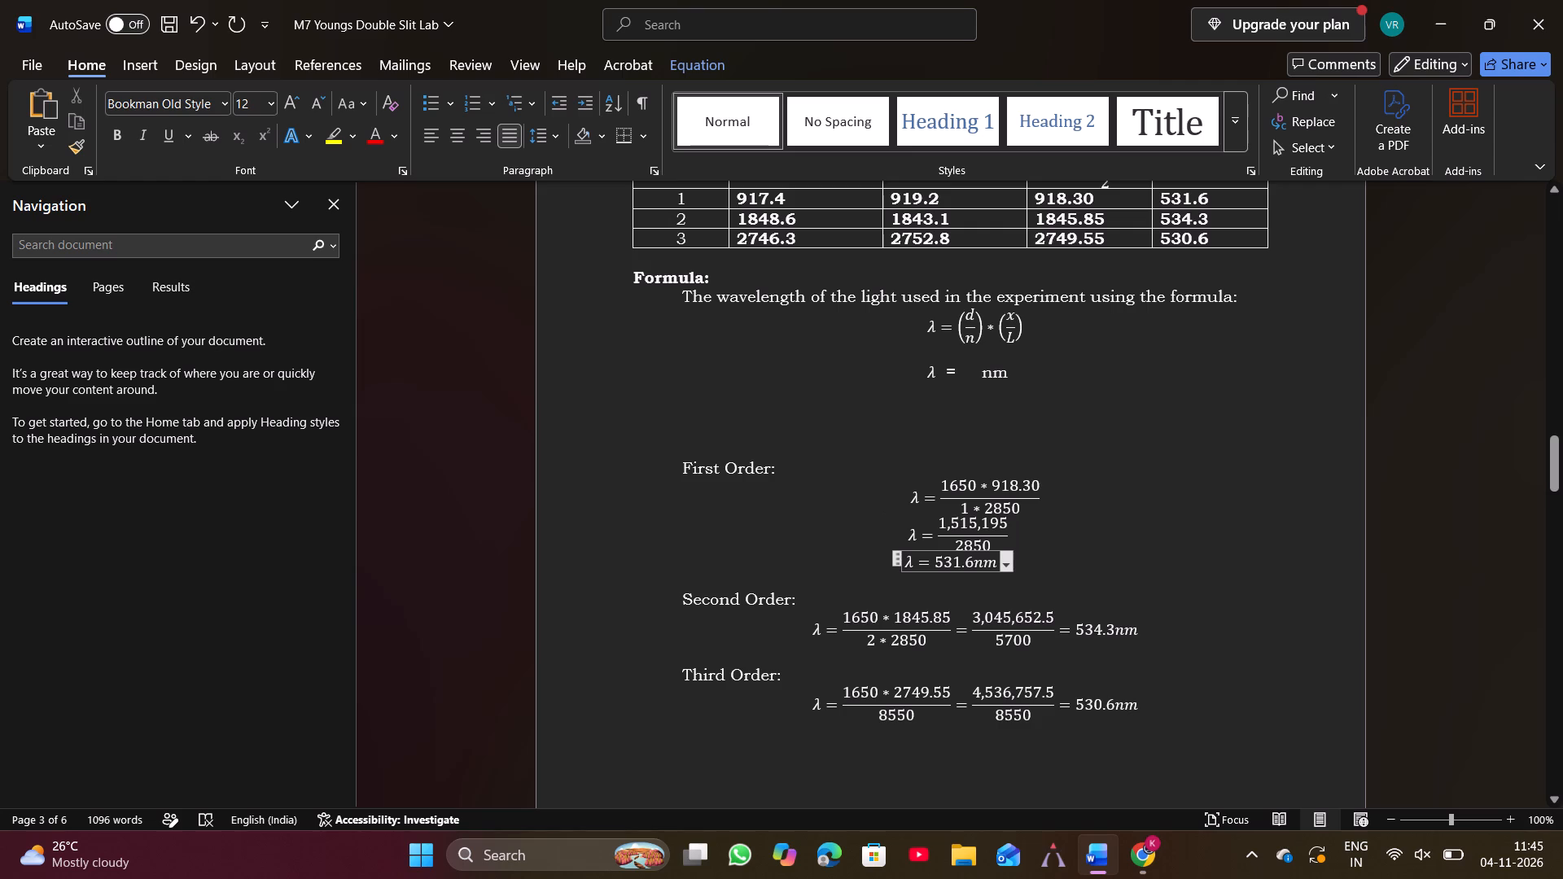
click(908, 540)
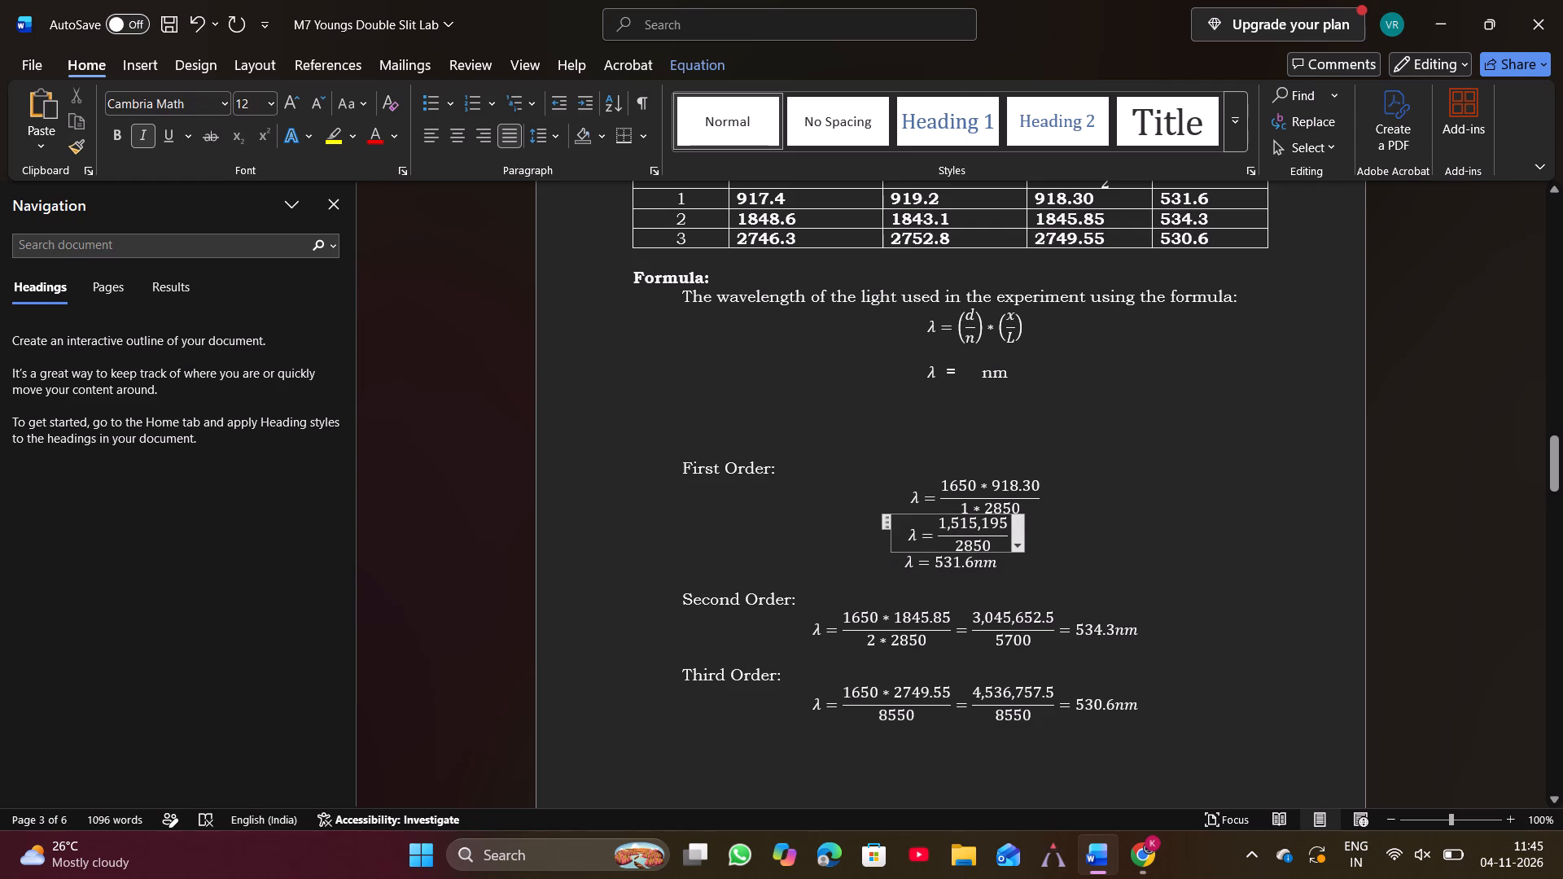
key(BackSpace)
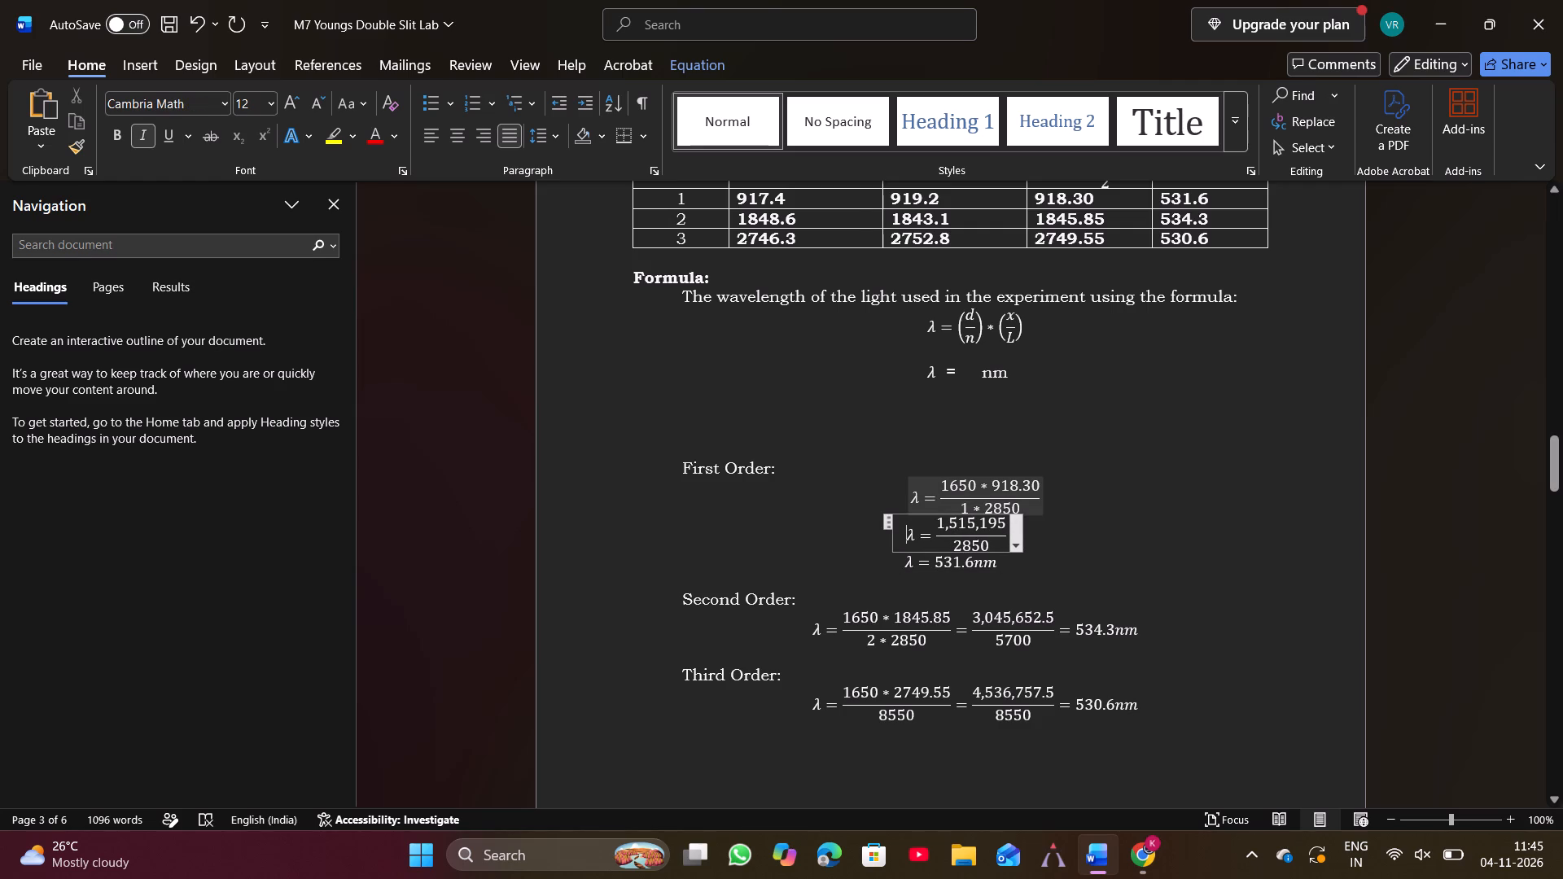
click(910, 501)
key(BackSpace)
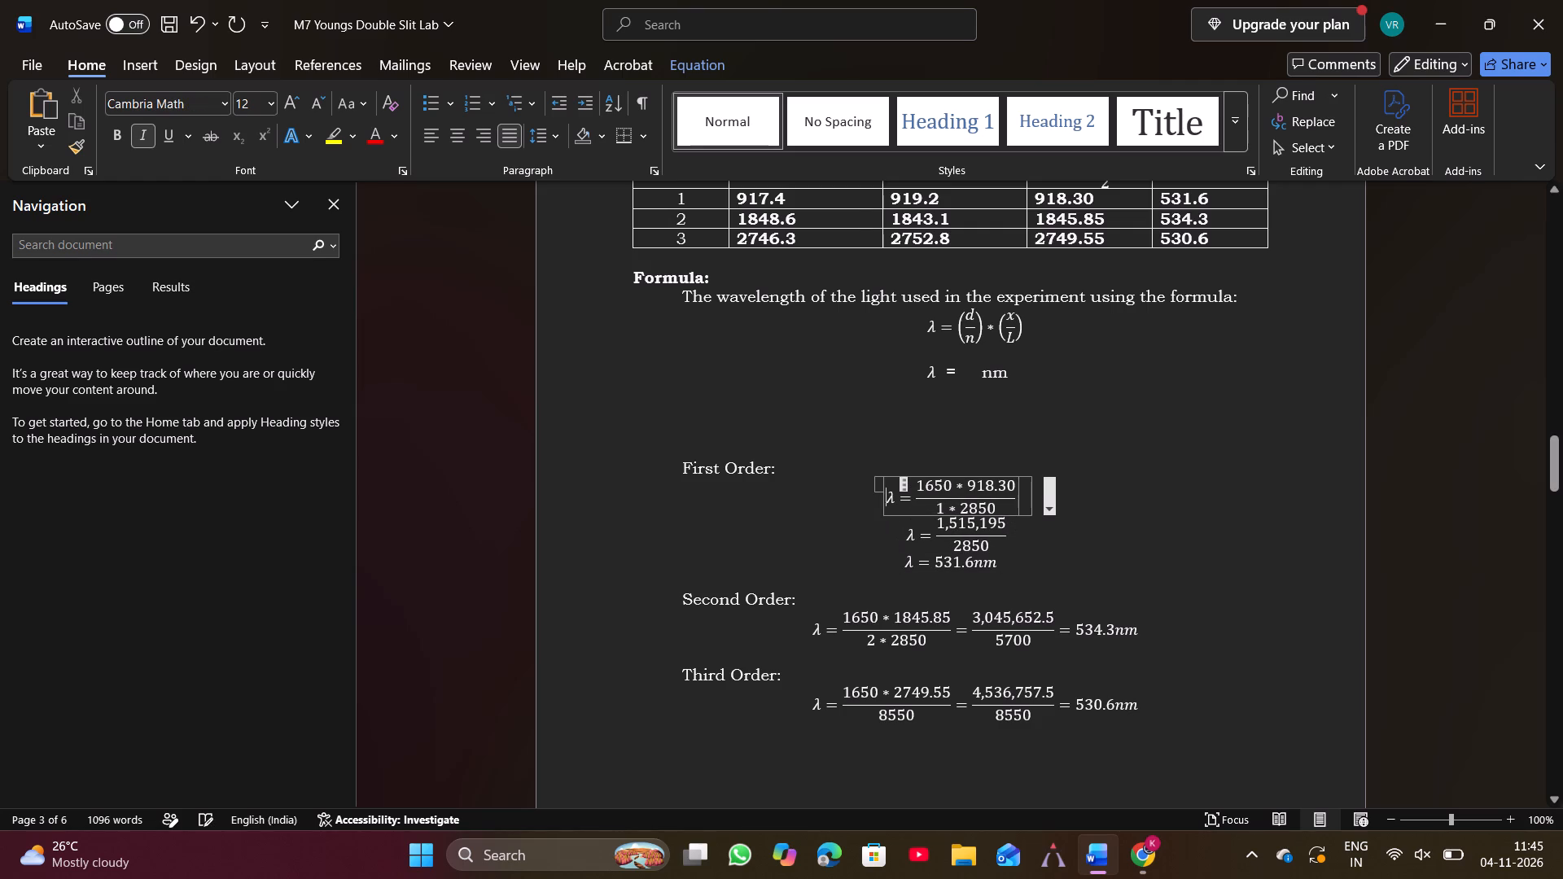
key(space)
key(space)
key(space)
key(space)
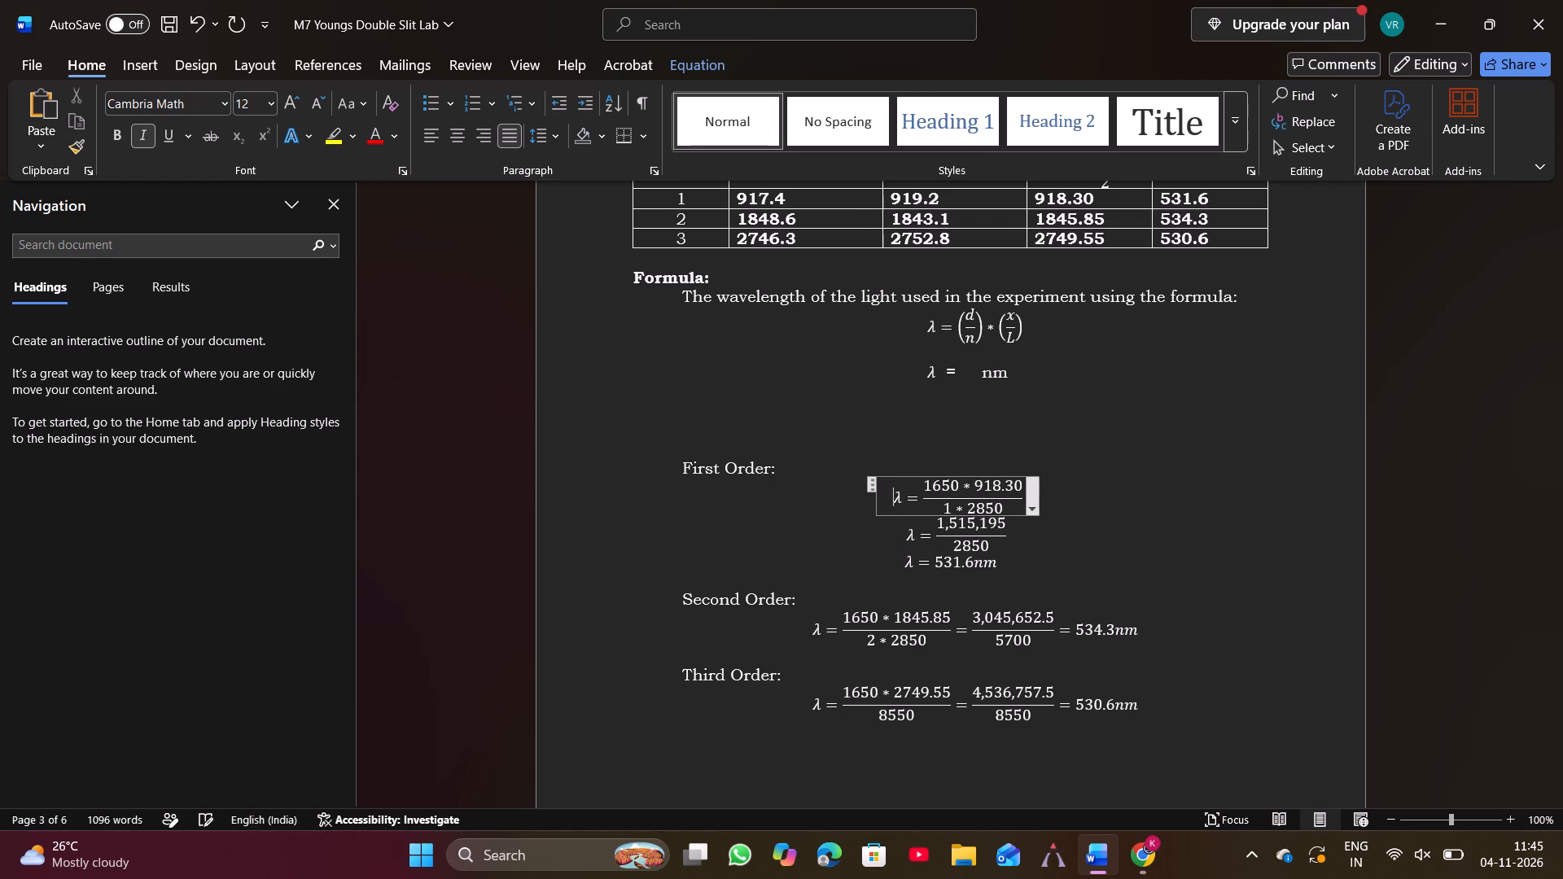
click(803, 552)
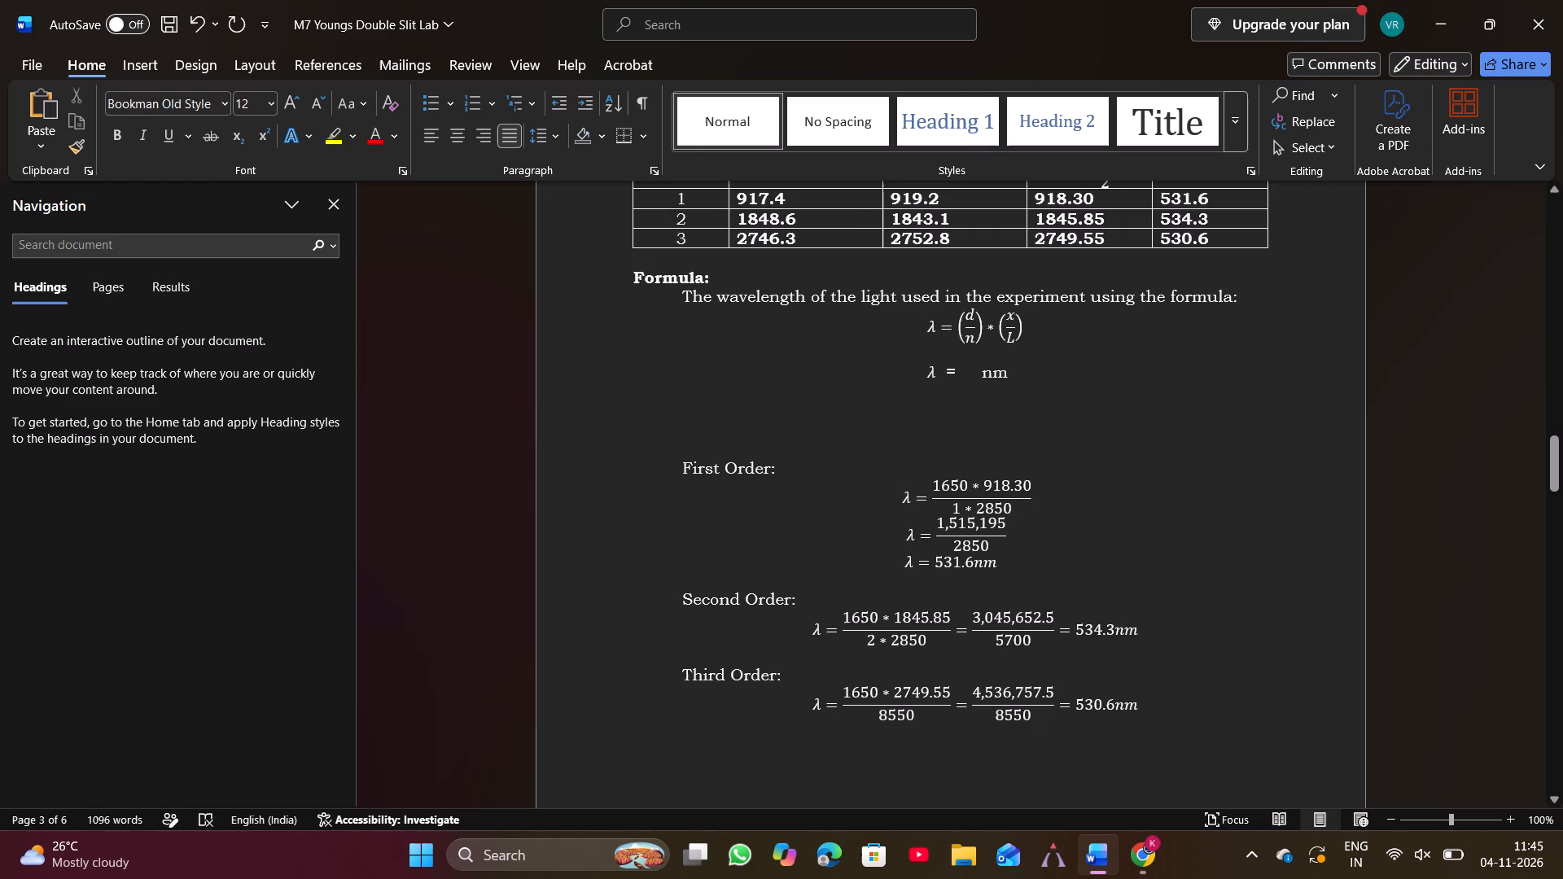
Insert a blank line after each of the first two lines of the First Order calculation.
click(1026, 511)
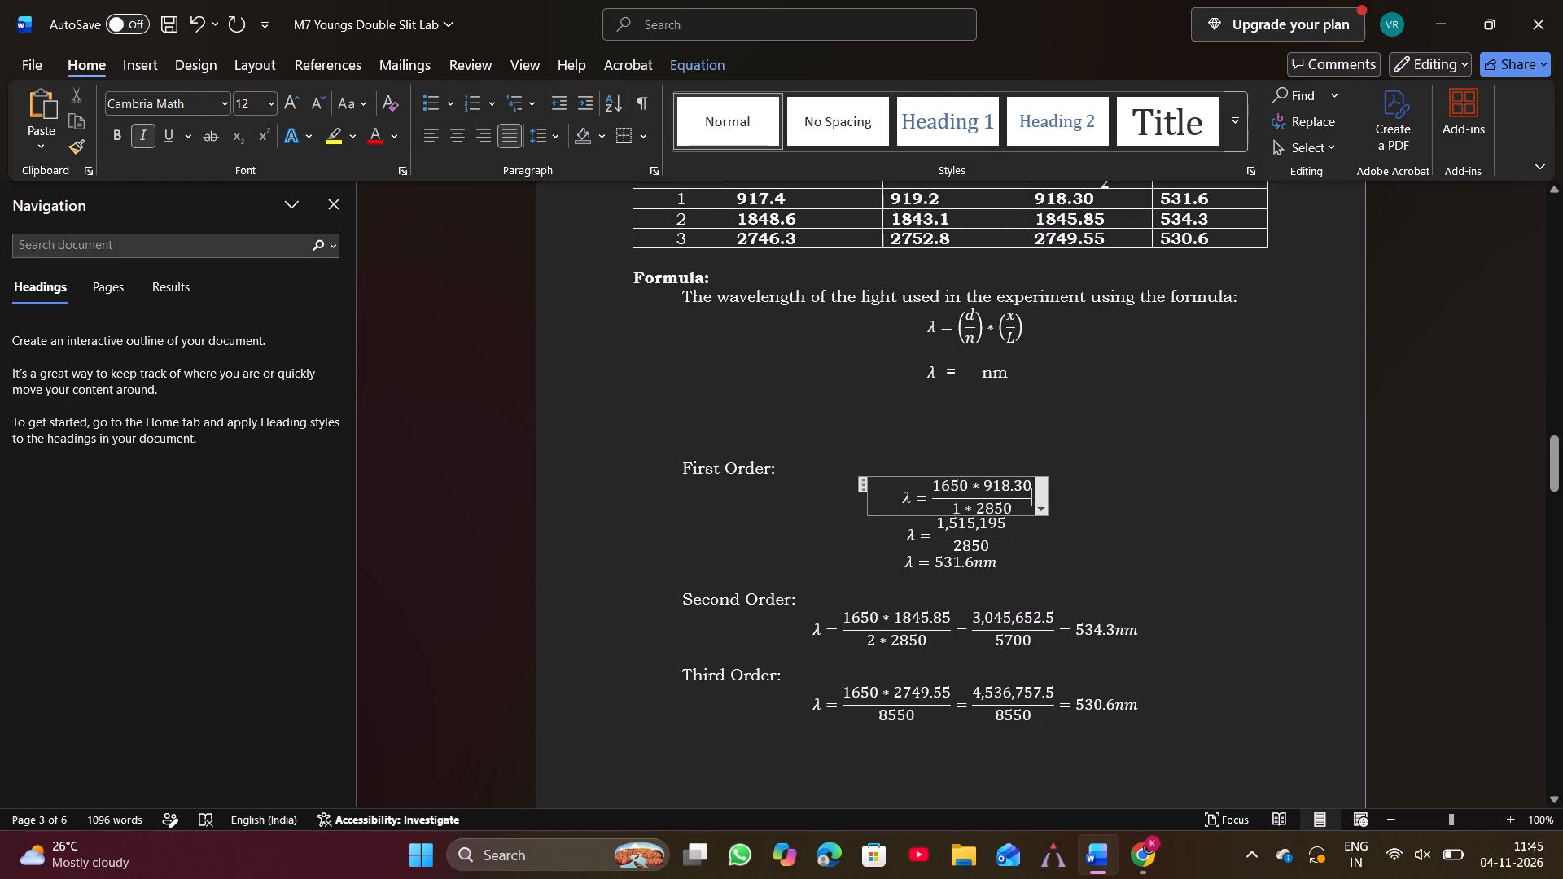
key(Return)
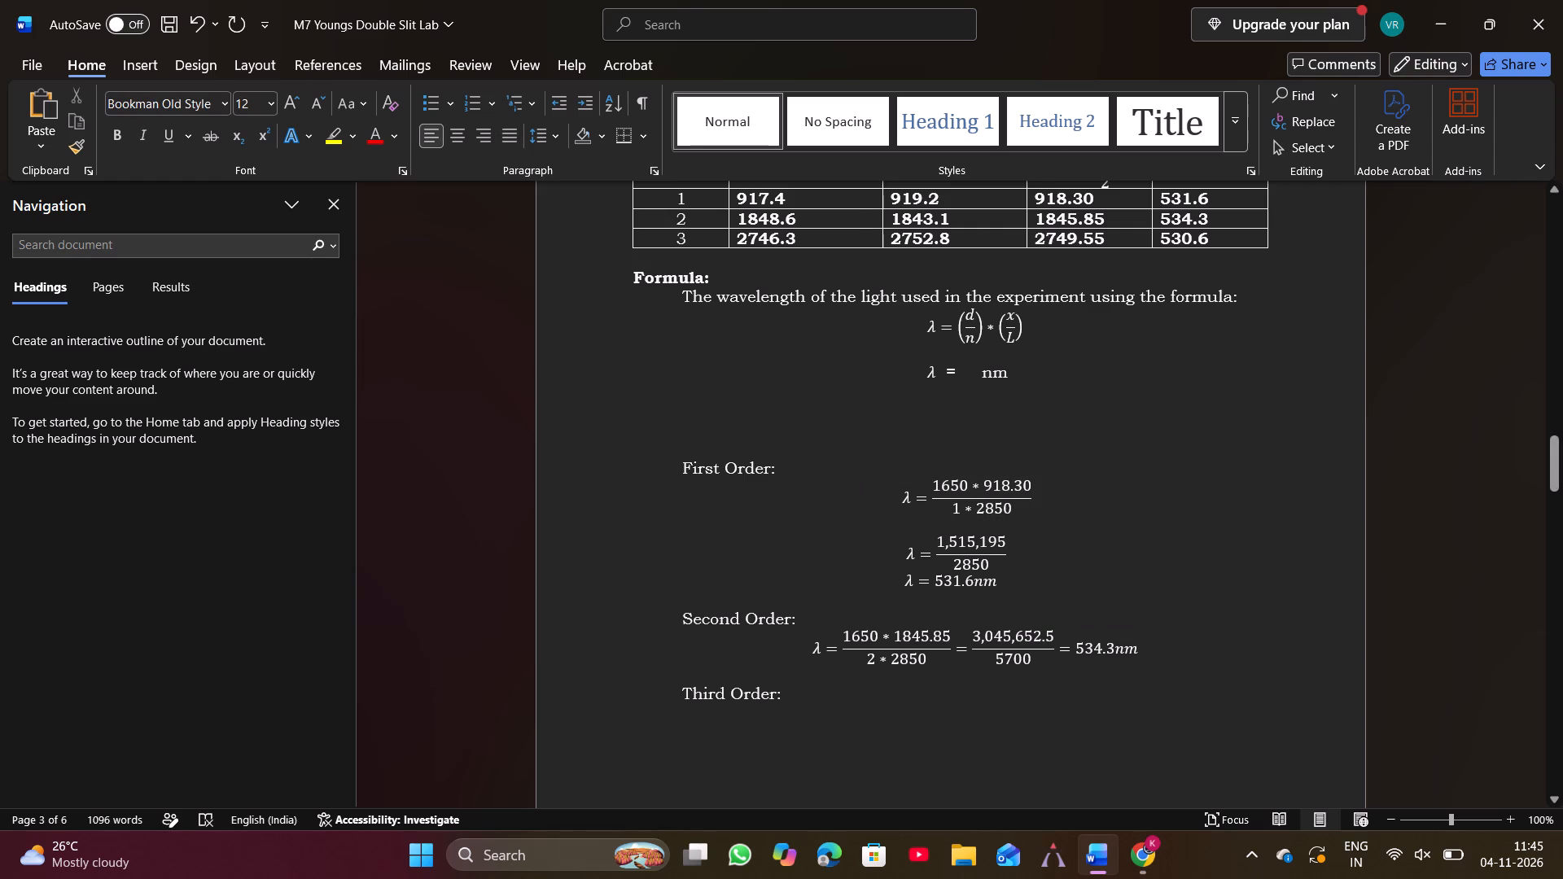
click(1035, 546)
key(Return)
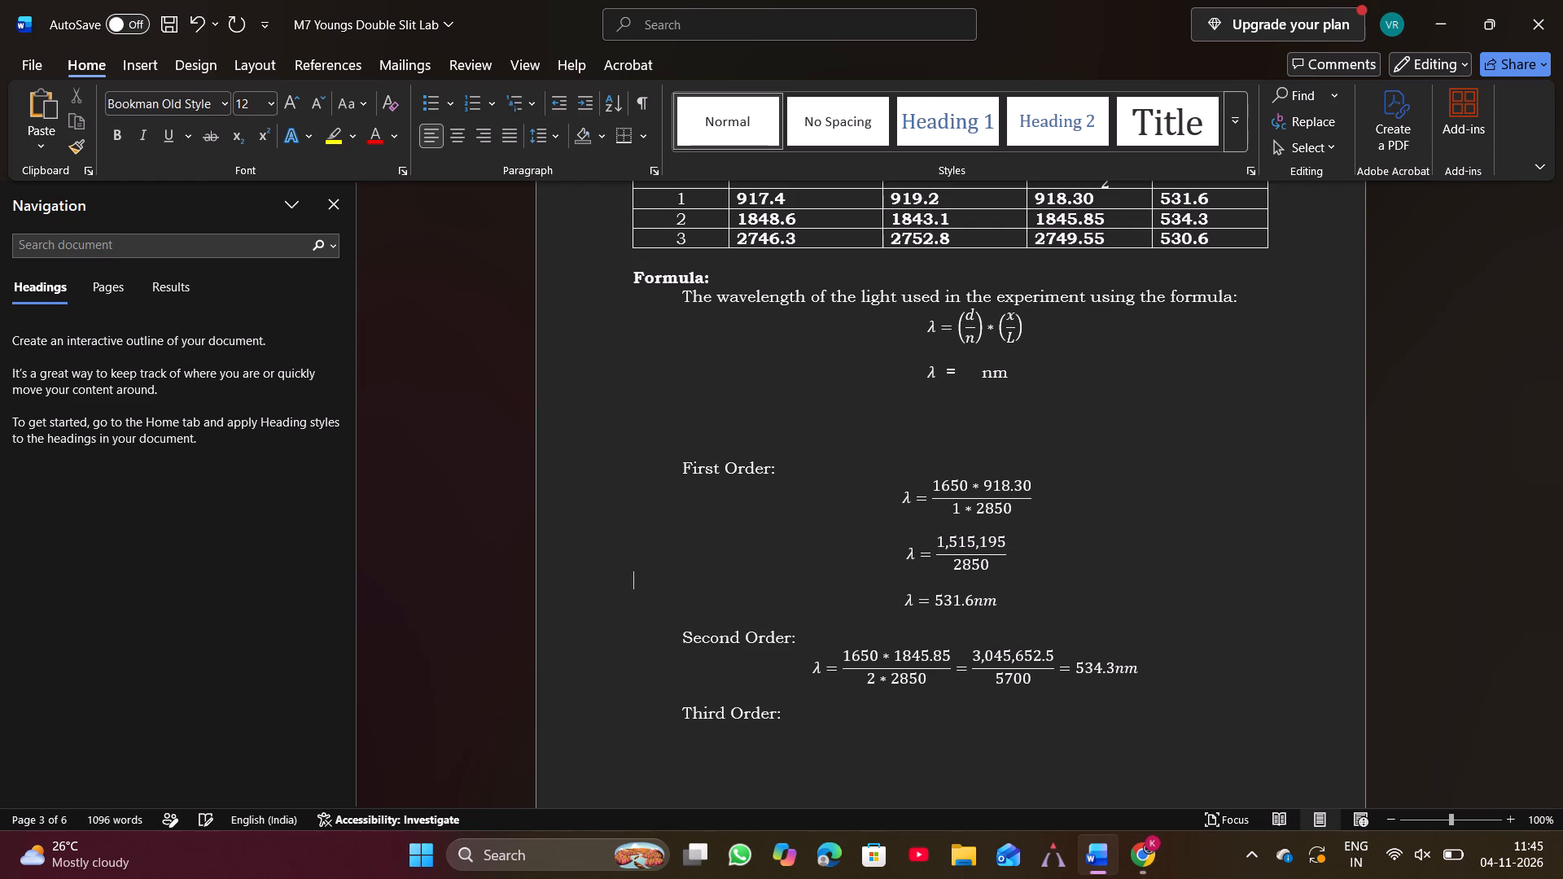
Split the Second Order equation onto three lines, breaking it before each of its last two equals signs.
scroll(1035, 546, down, 1)
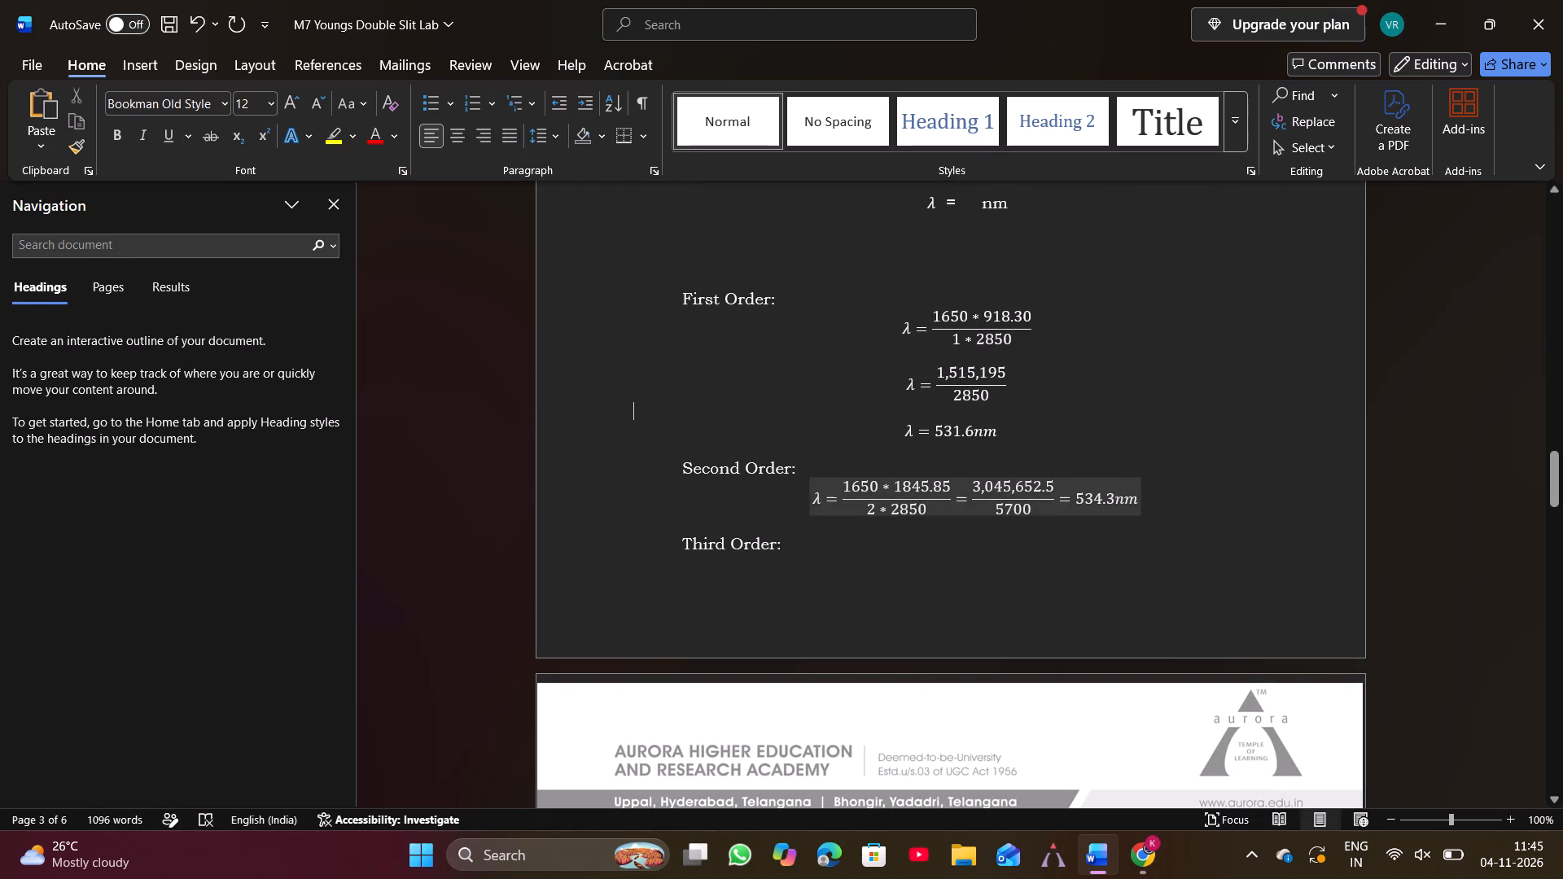
click(951, 493)
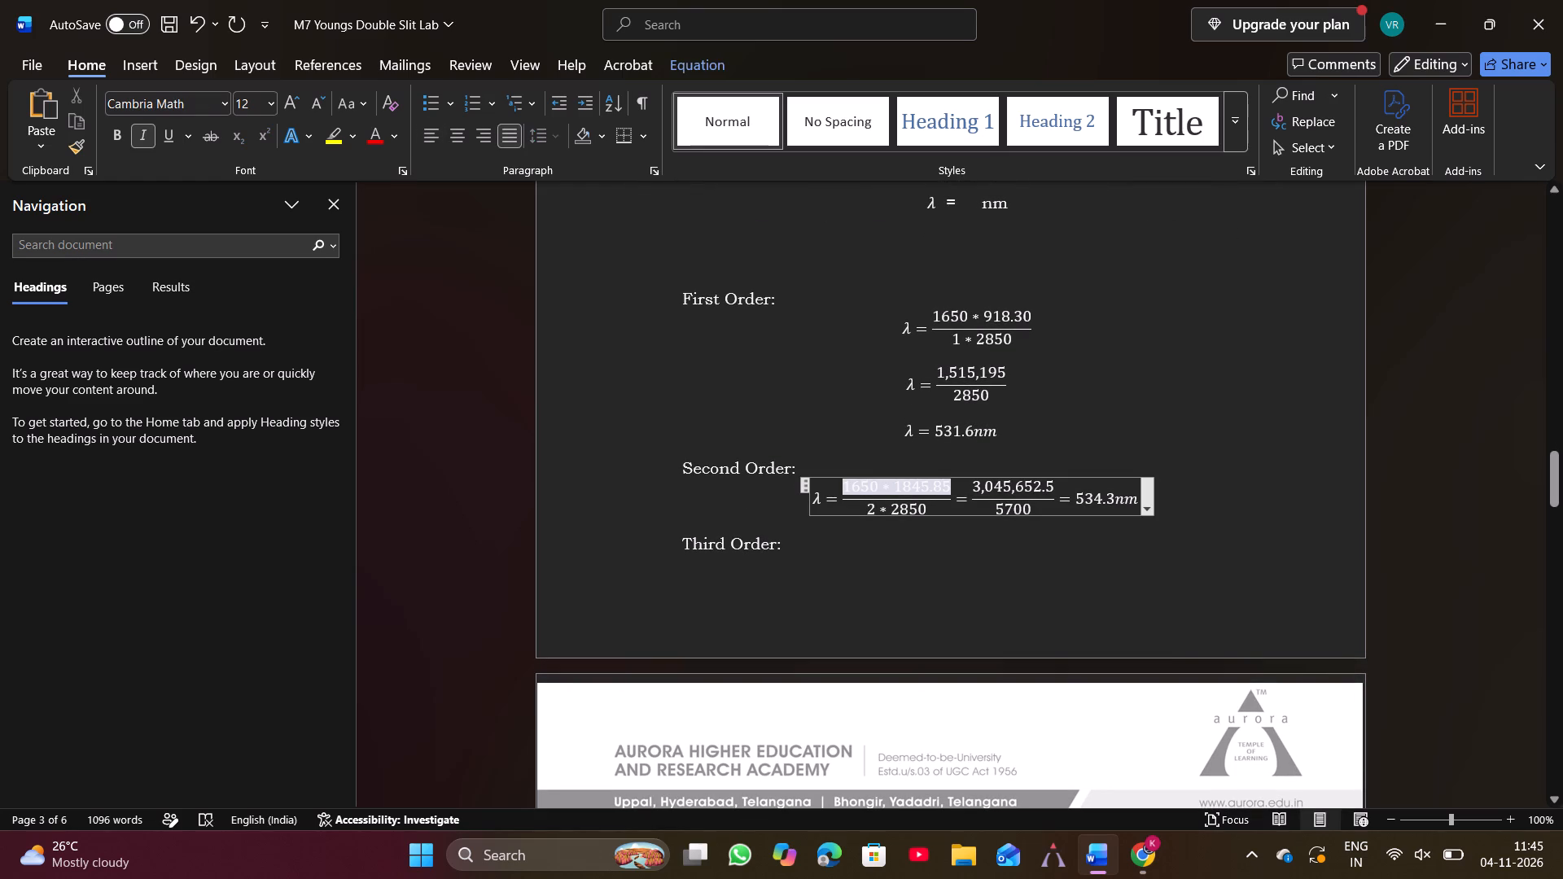
click(956, 503)
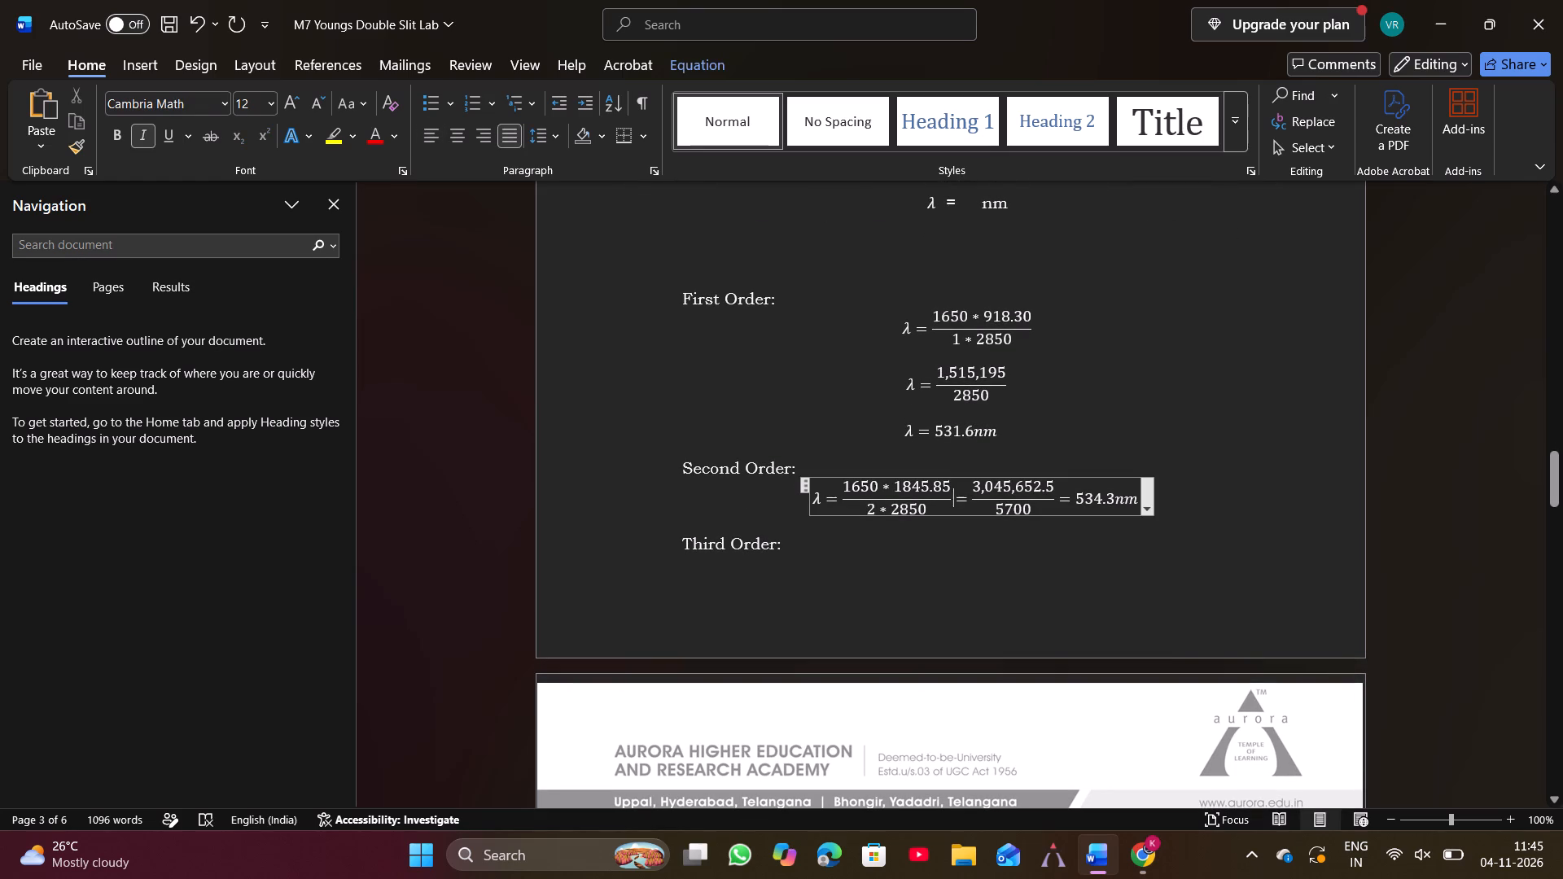
key(Return)
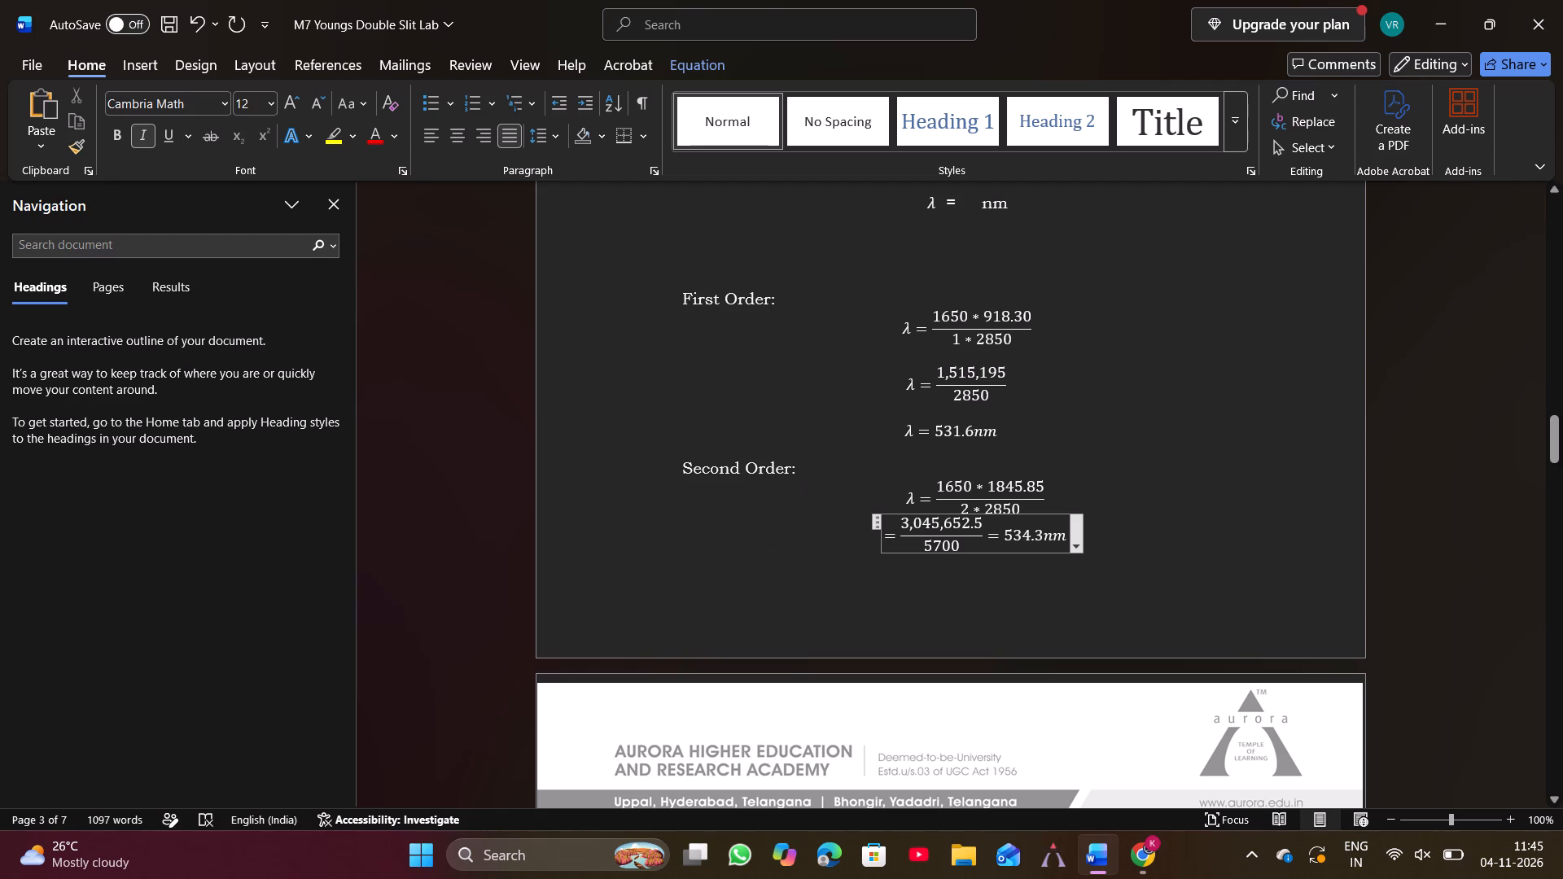
click(990, 527)
key(Return)
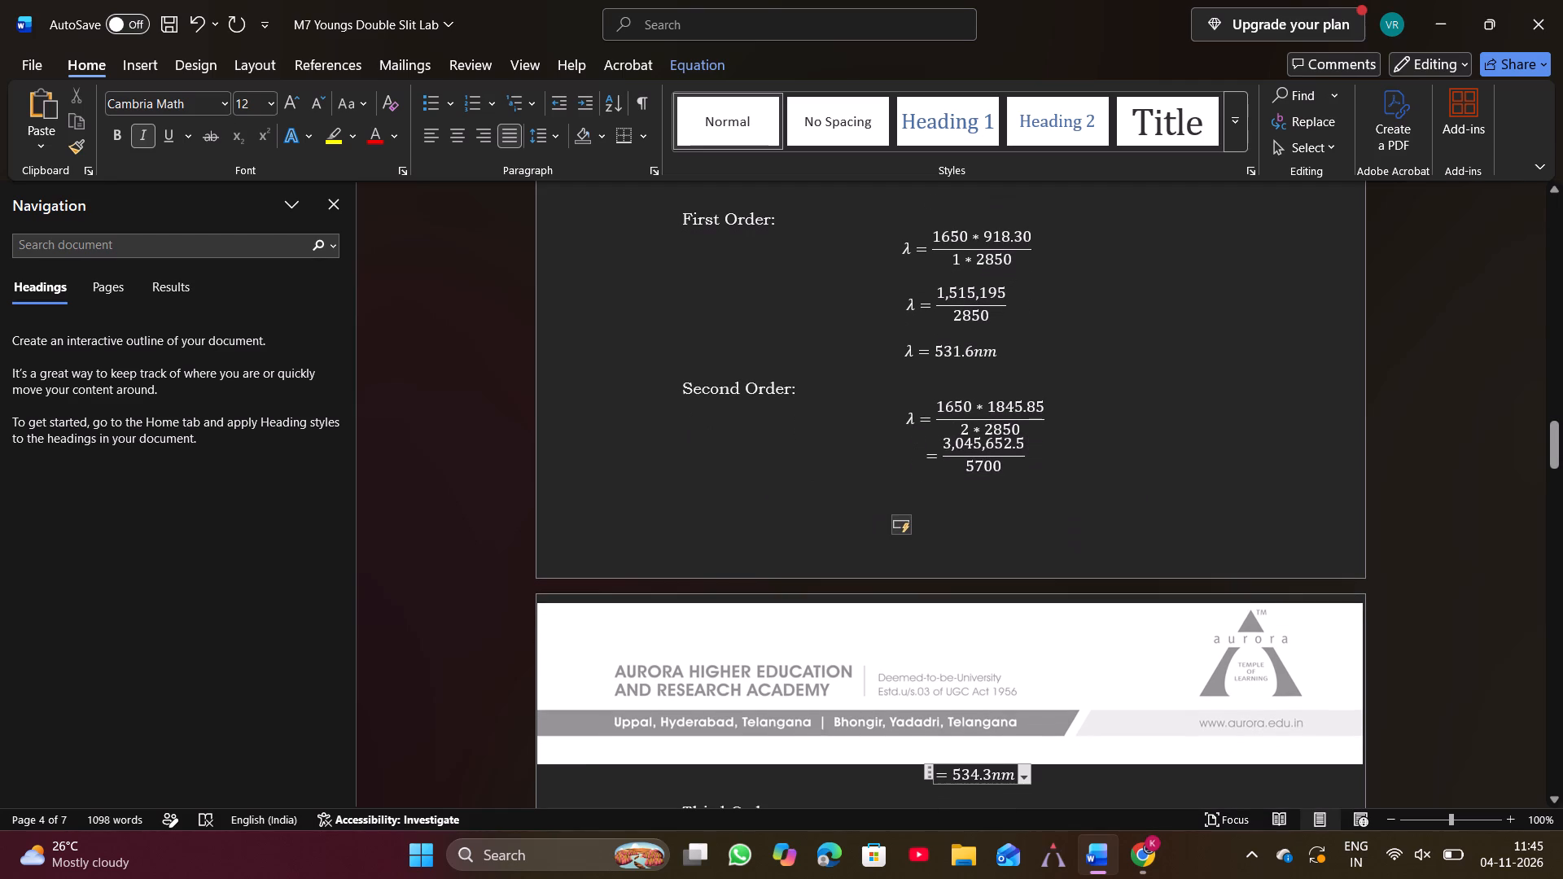
Insert a blank line after each of the first two lines of the Second Order calculation.
scroll(990, 527, down, 1)
scroll(1000, 603, up, 1)
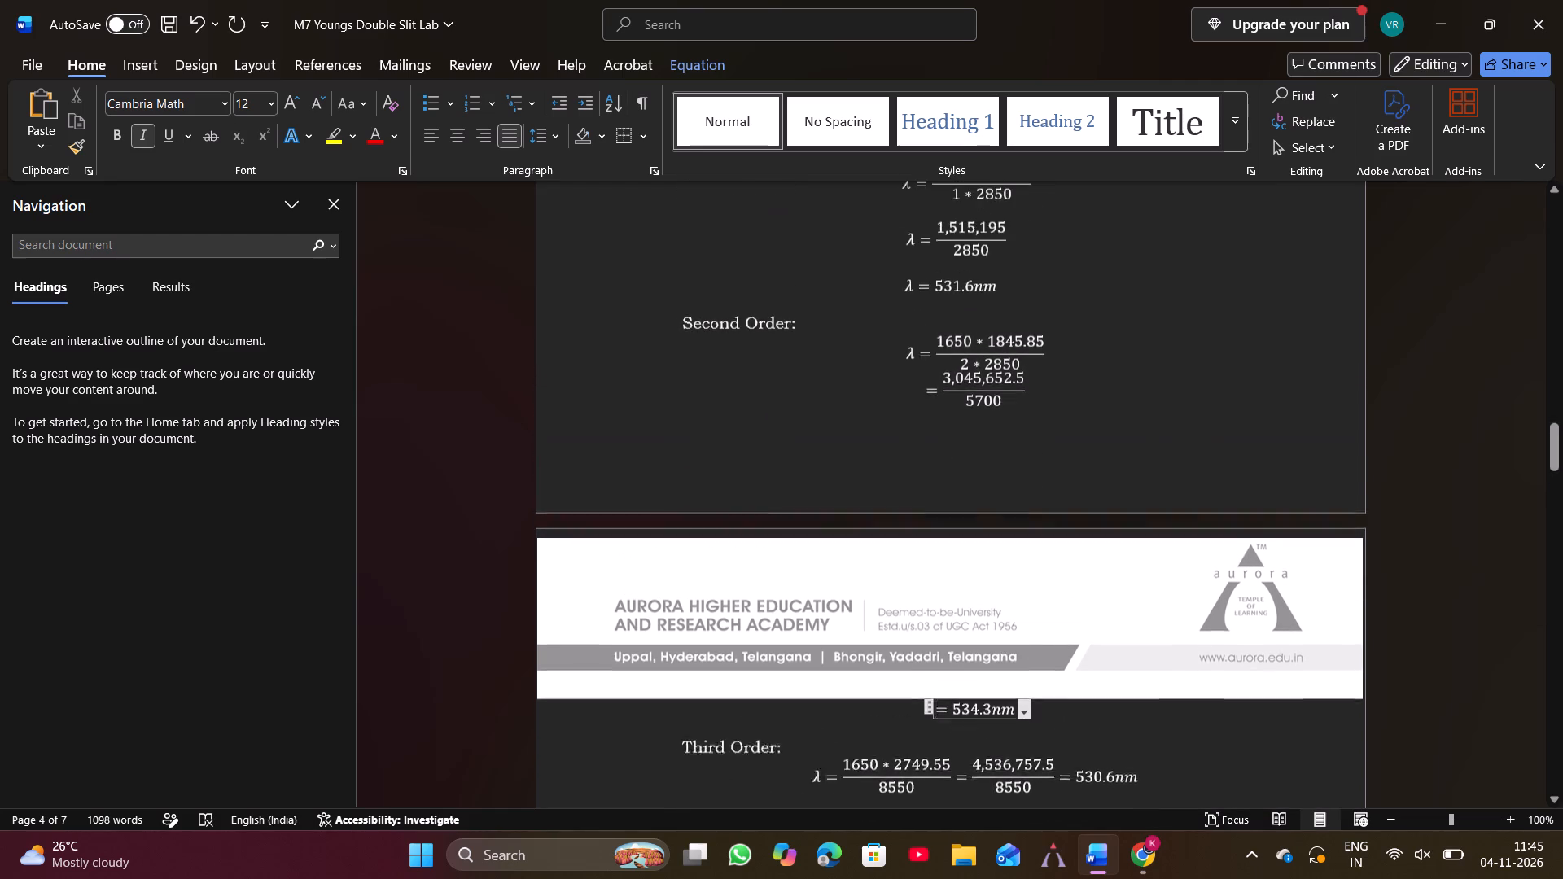
scroll(1000, 603, up, 1)
click(1070, 474)
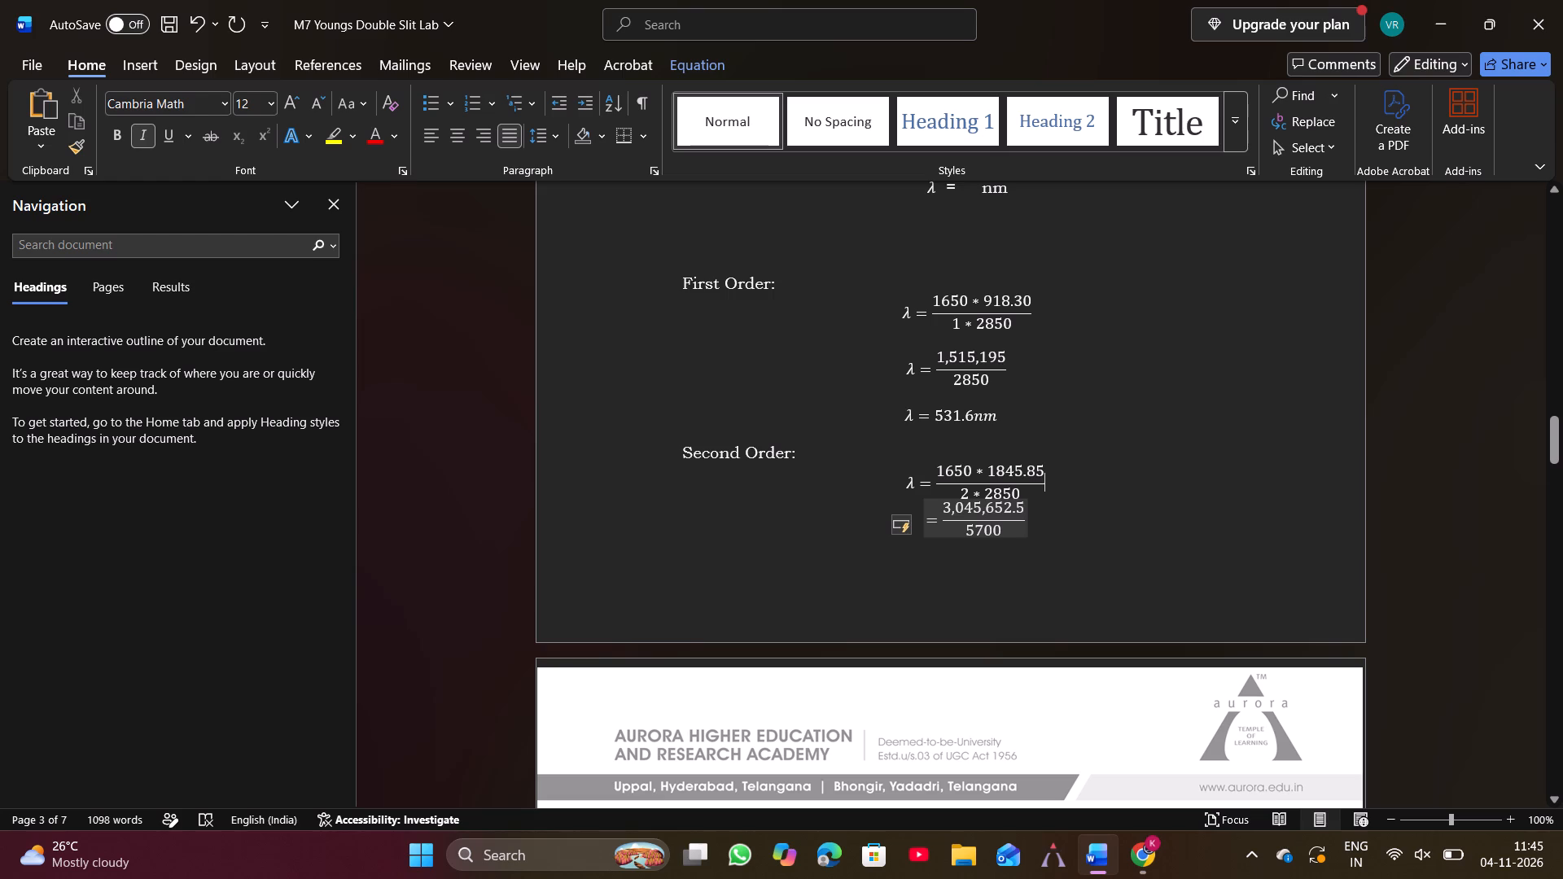
key(Return)
scroll(1070, 474, down, 1)
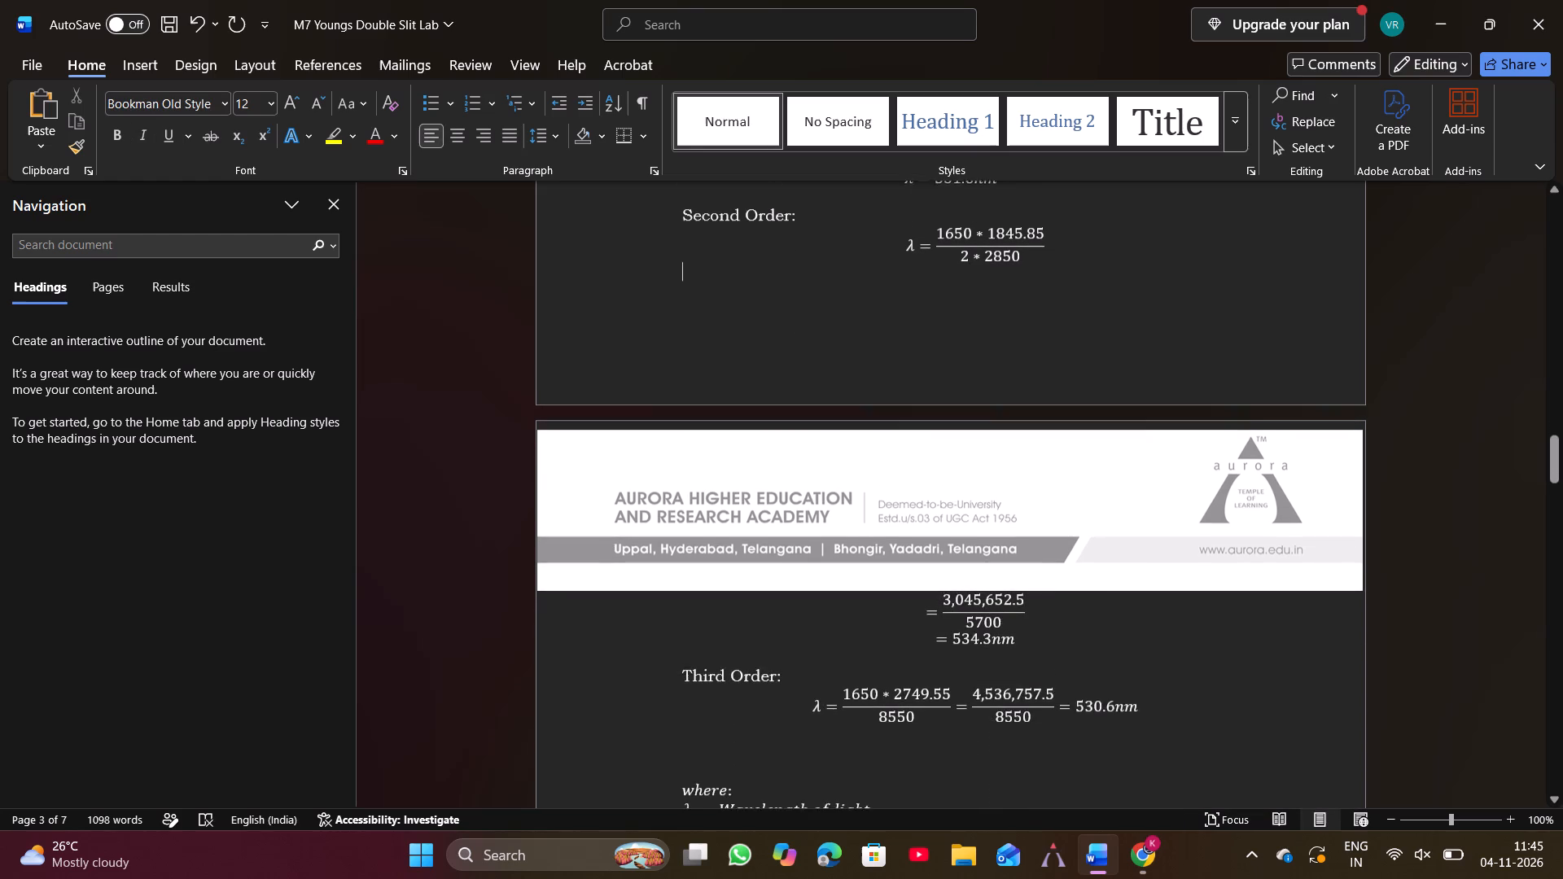
scroll(1070, 474, down, 1)
click(1035, 597)
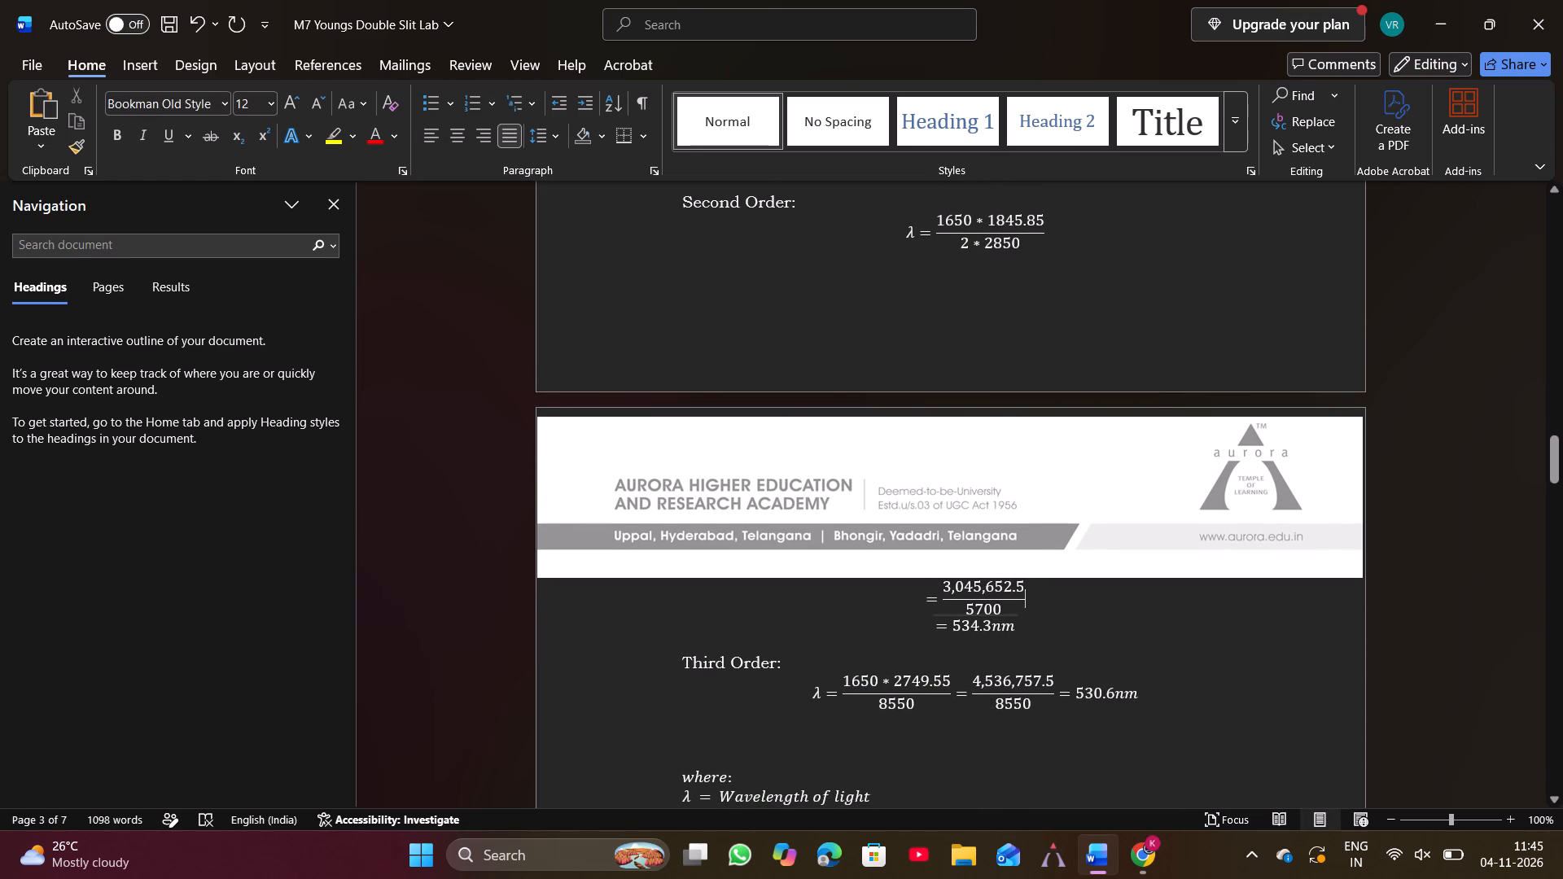
key(Return)
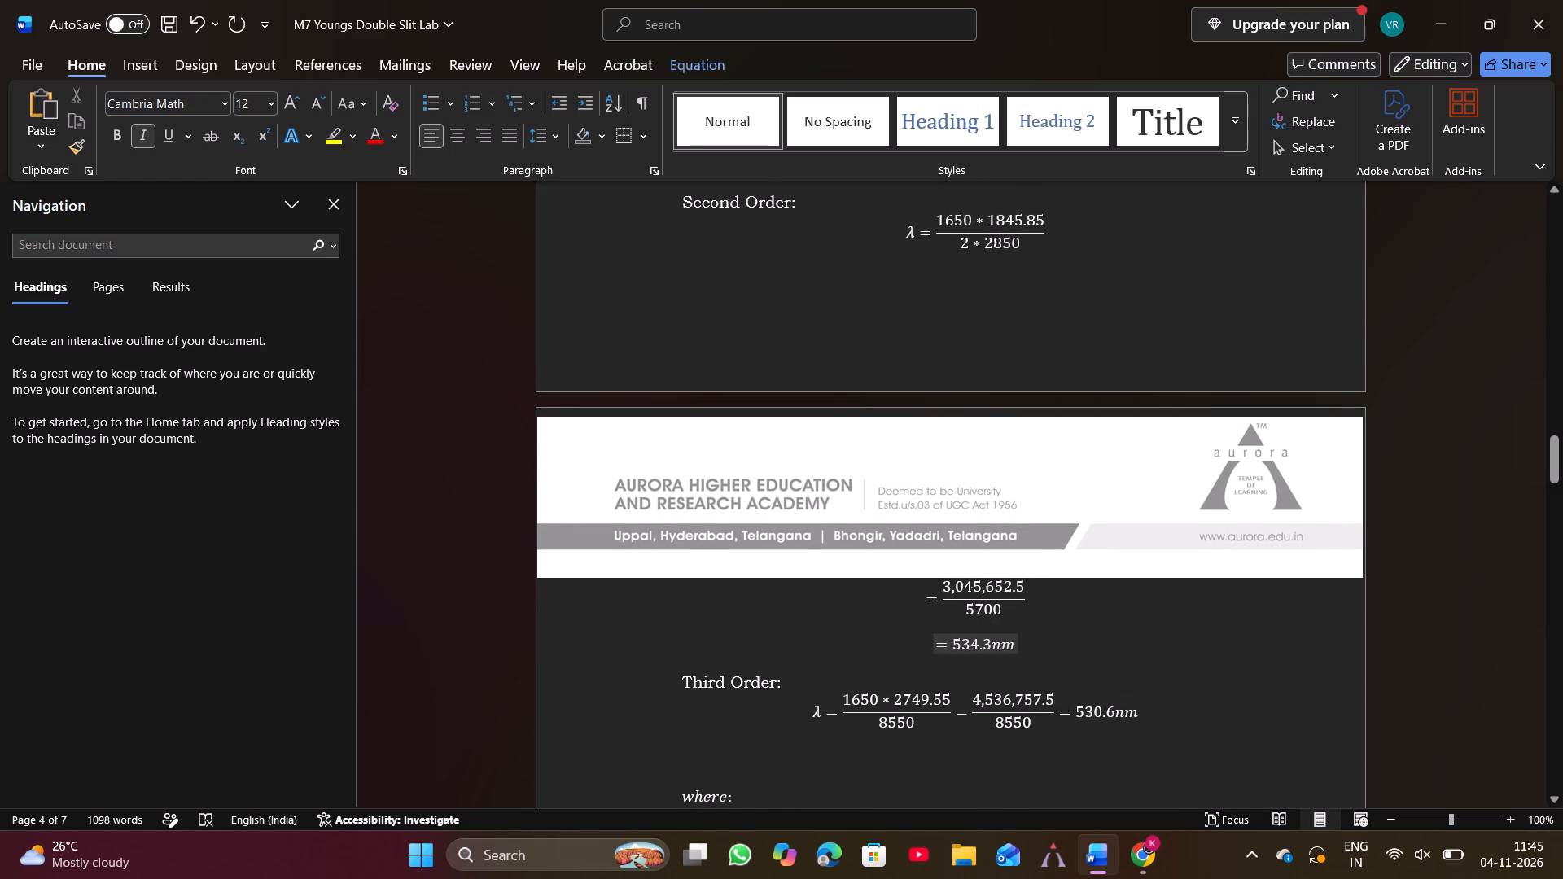
Remove the blank line above "= 534.3nm" and space that line so its equals sign aligns with the fraction line above.
click(936, 641)
key(BackSpace)
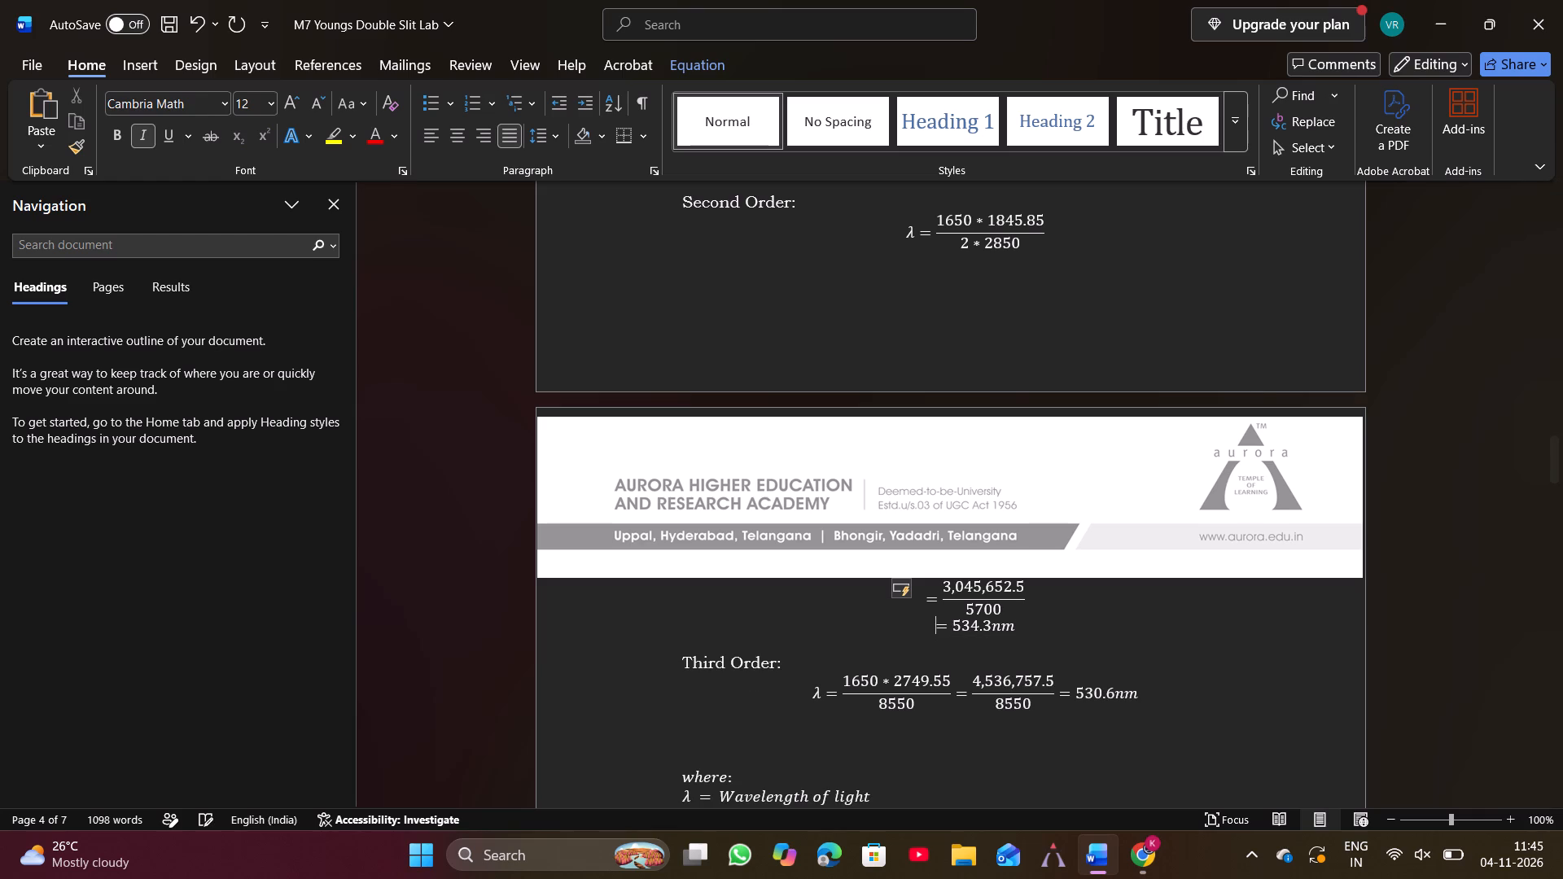
key(BackSpace)
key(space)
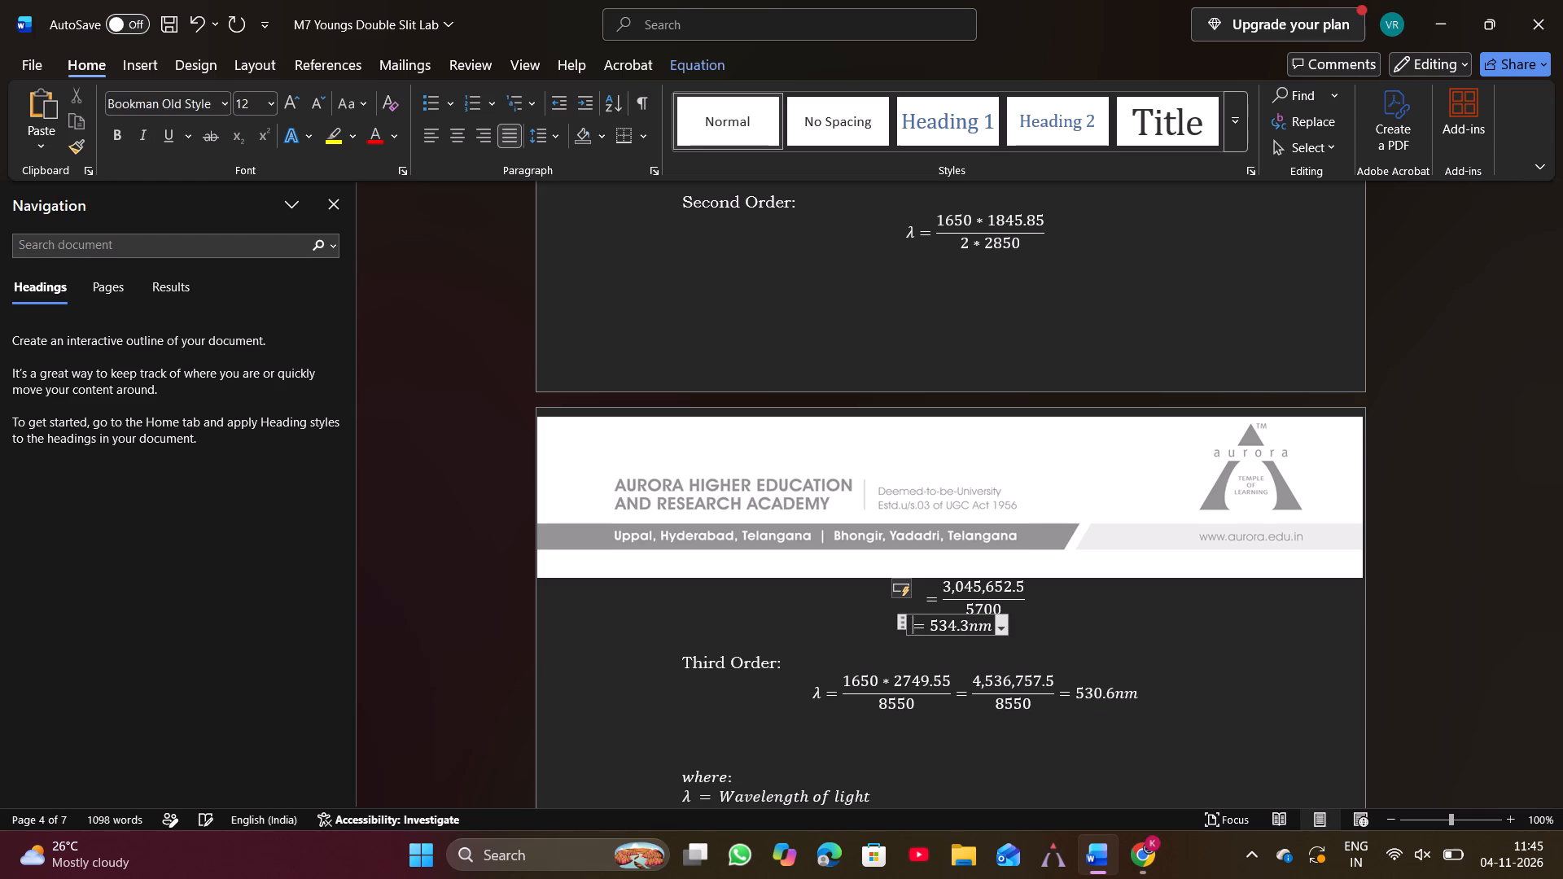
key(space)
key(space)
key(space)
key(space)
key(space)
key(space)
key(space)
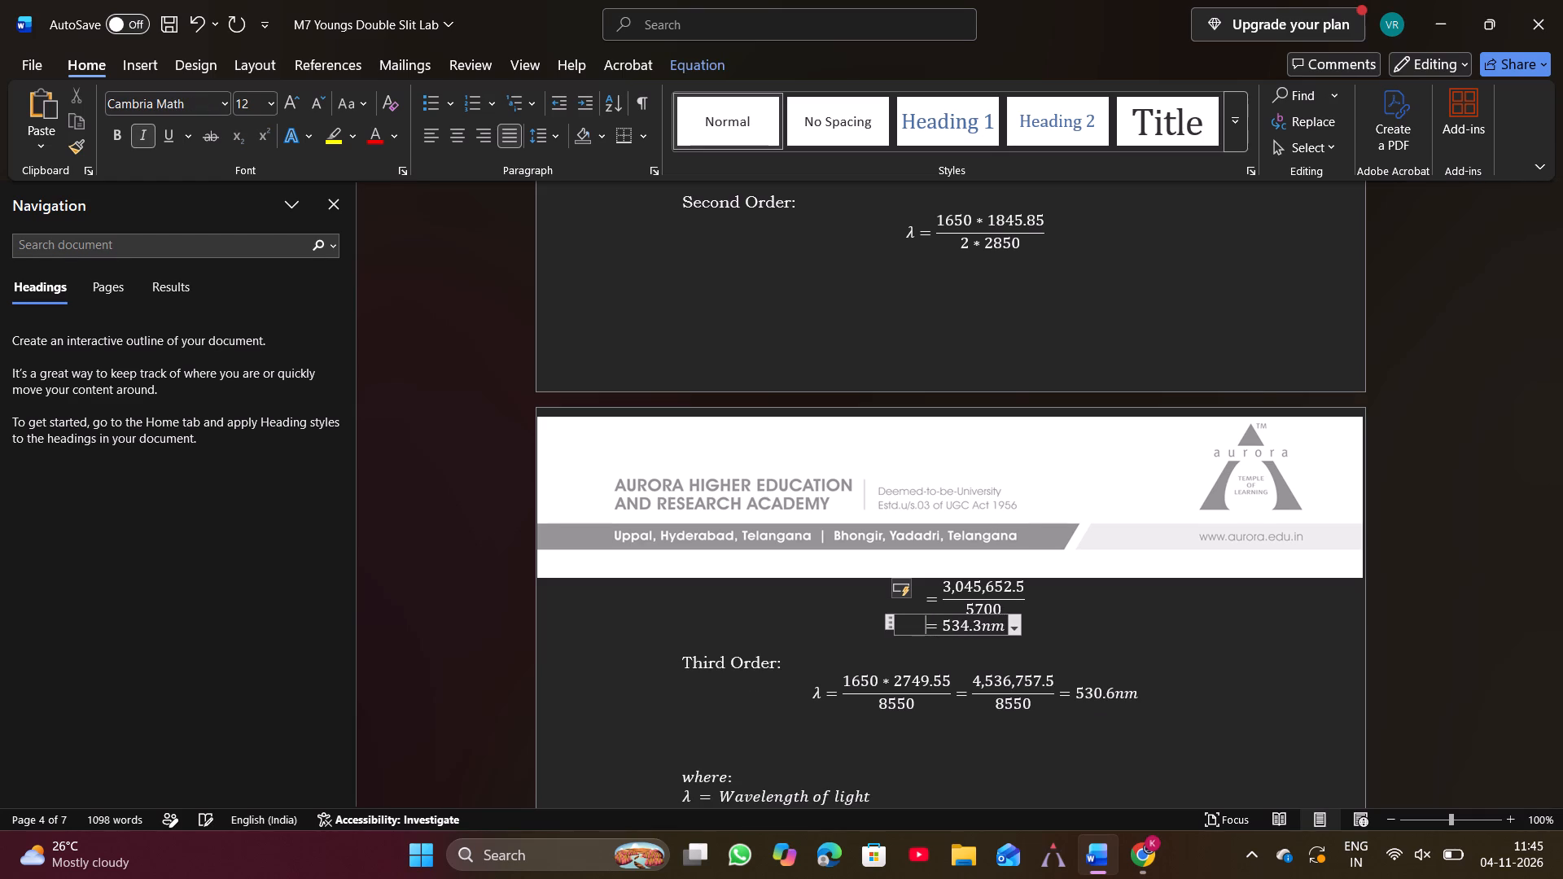
Insert a blank line between the 3,045,652.5/5700 line and the "= 534.3nm" line.
click(1033, 588)
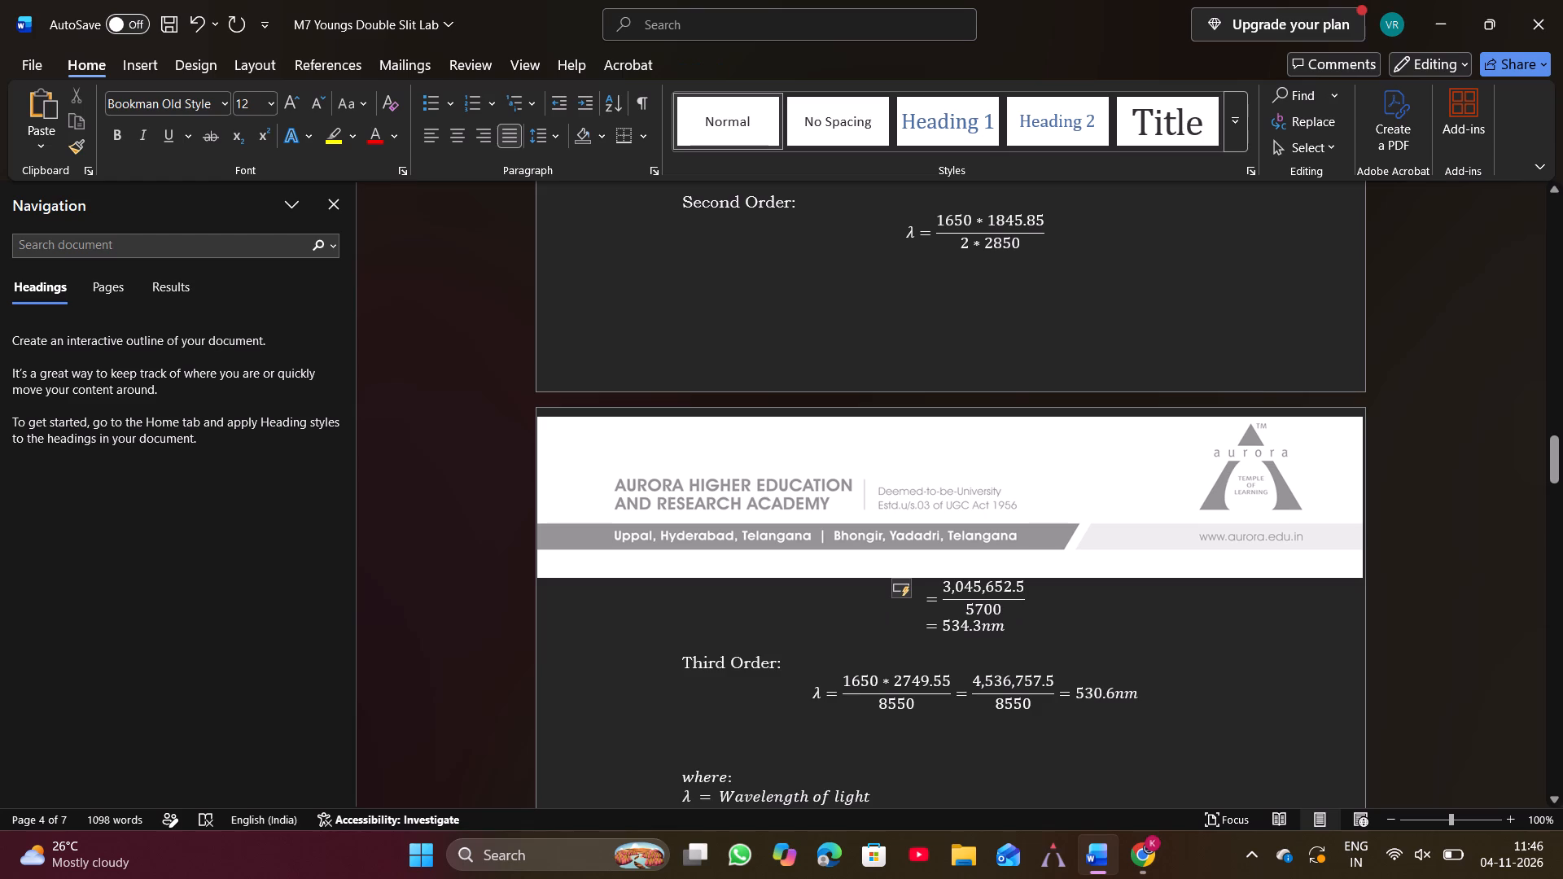
key(Return)
Break the Third Order equation before its second equals sign and insert a blank line after the first line.
scroll(1033, 588, down, 1)
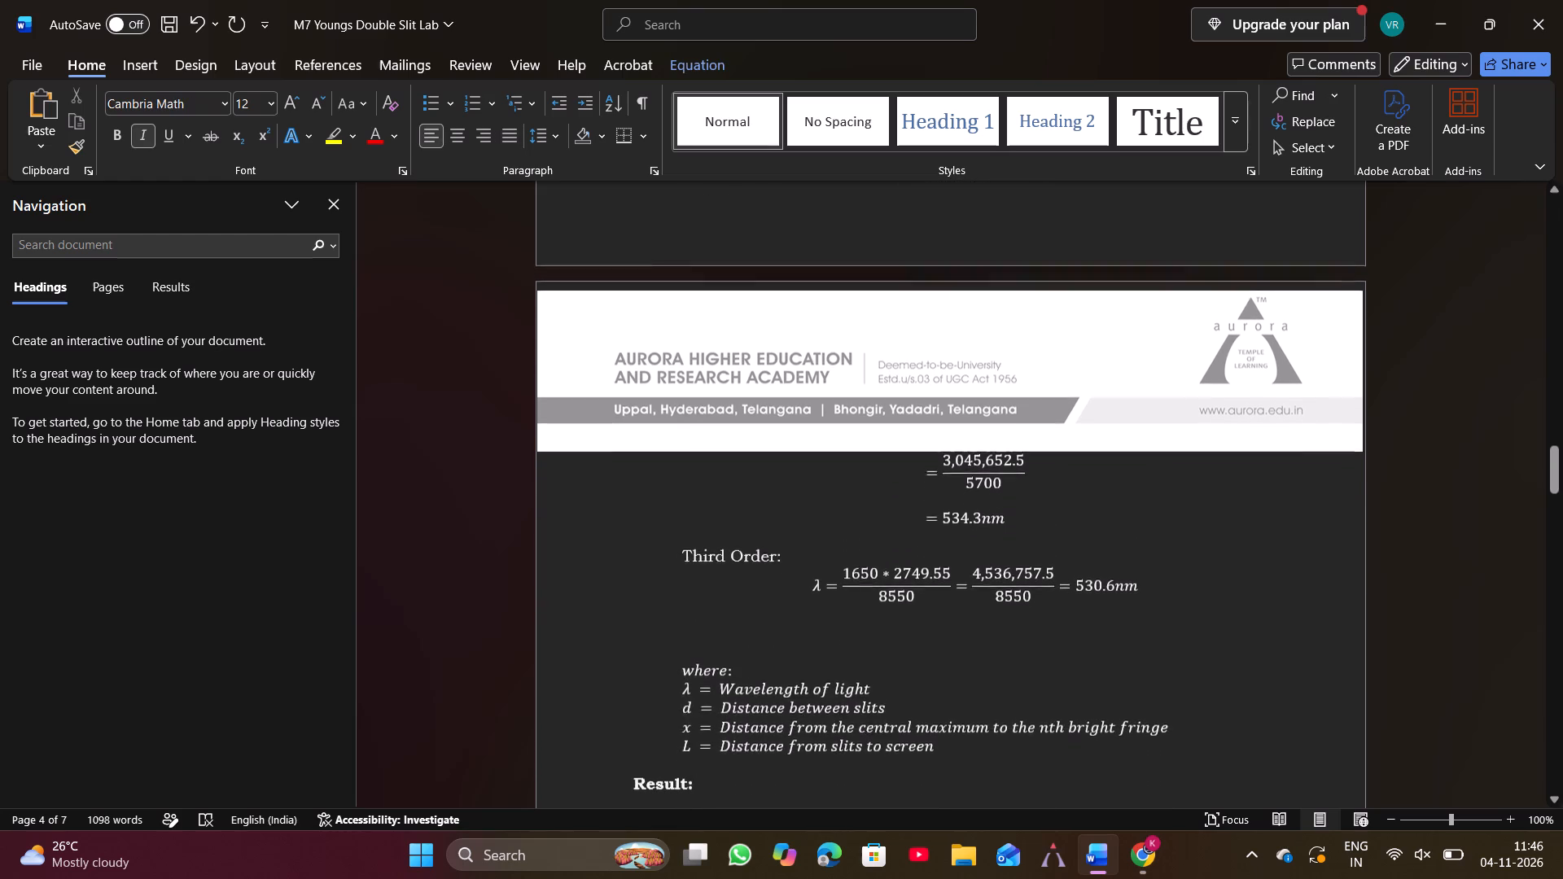
scroll(1033, 588, down, 1)
click(950, 576)
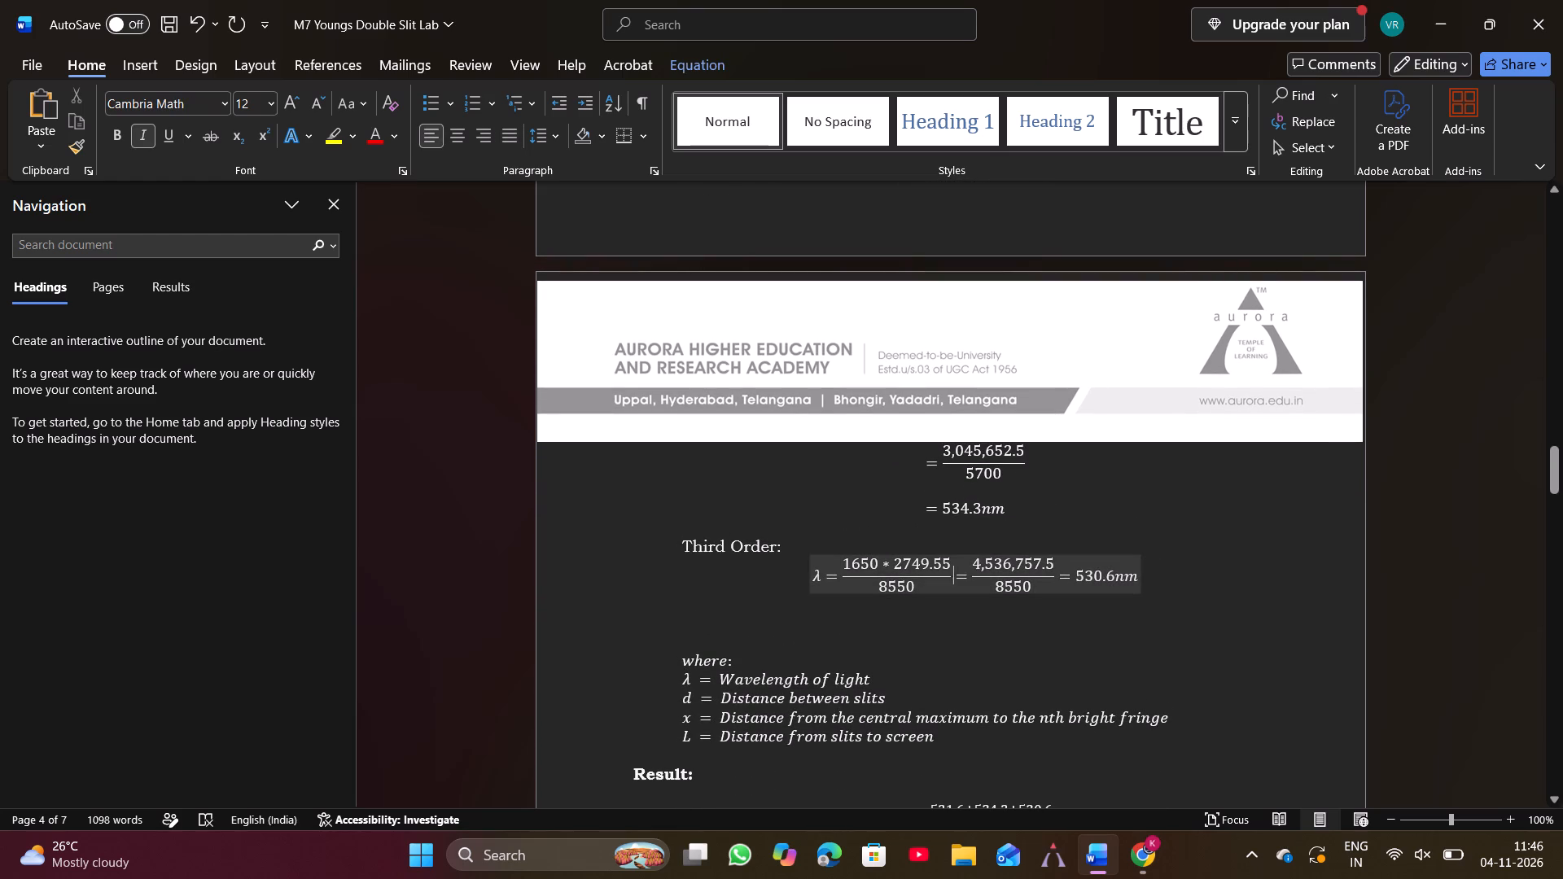
key(Return)
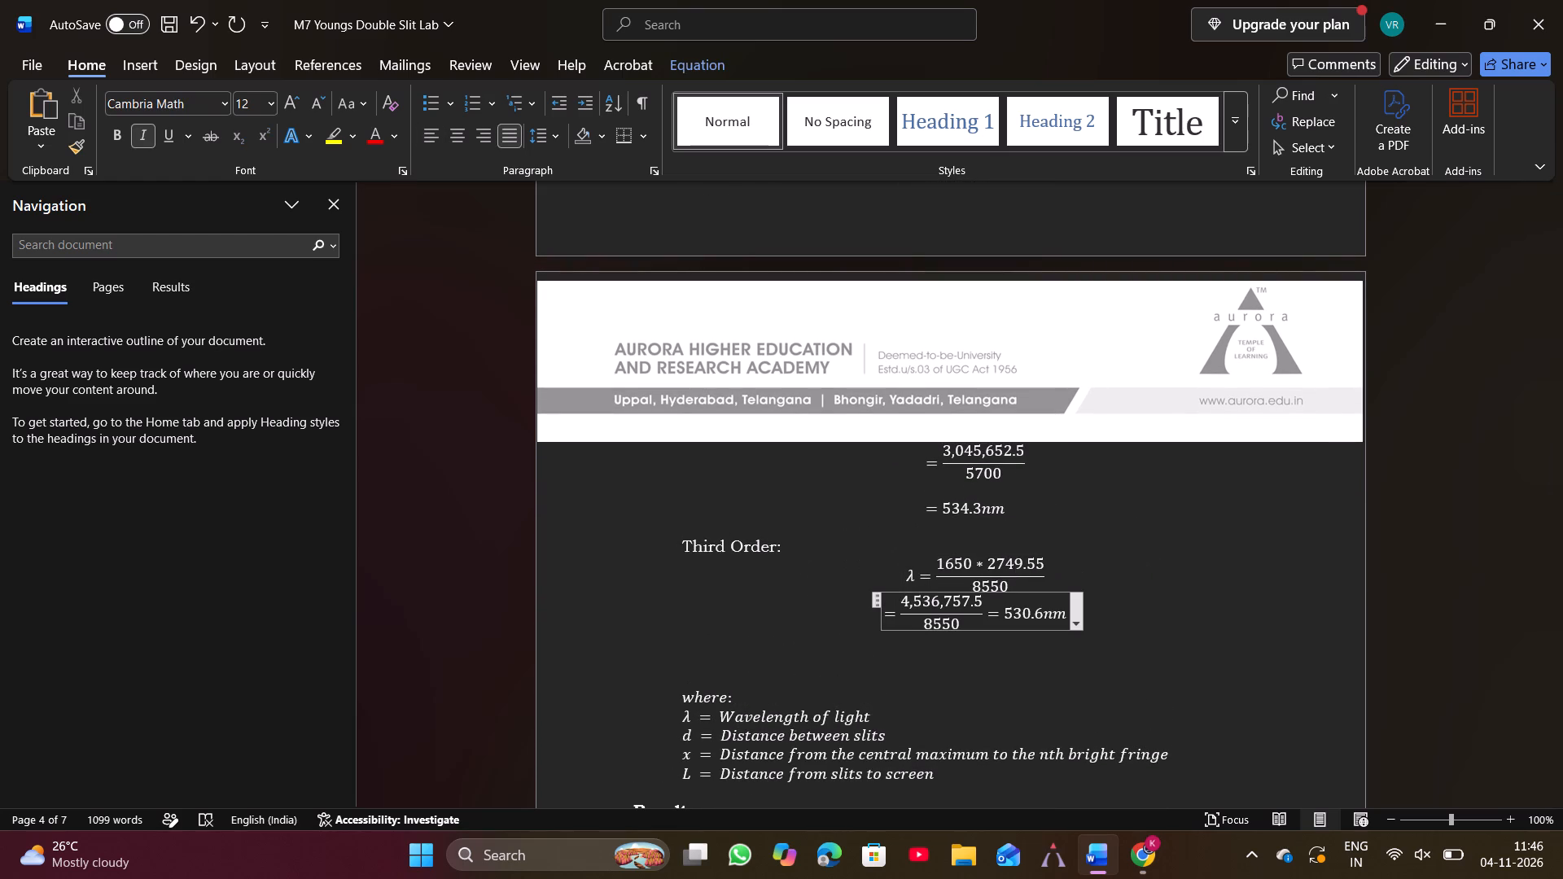
click(1051, 571)
key(Return)
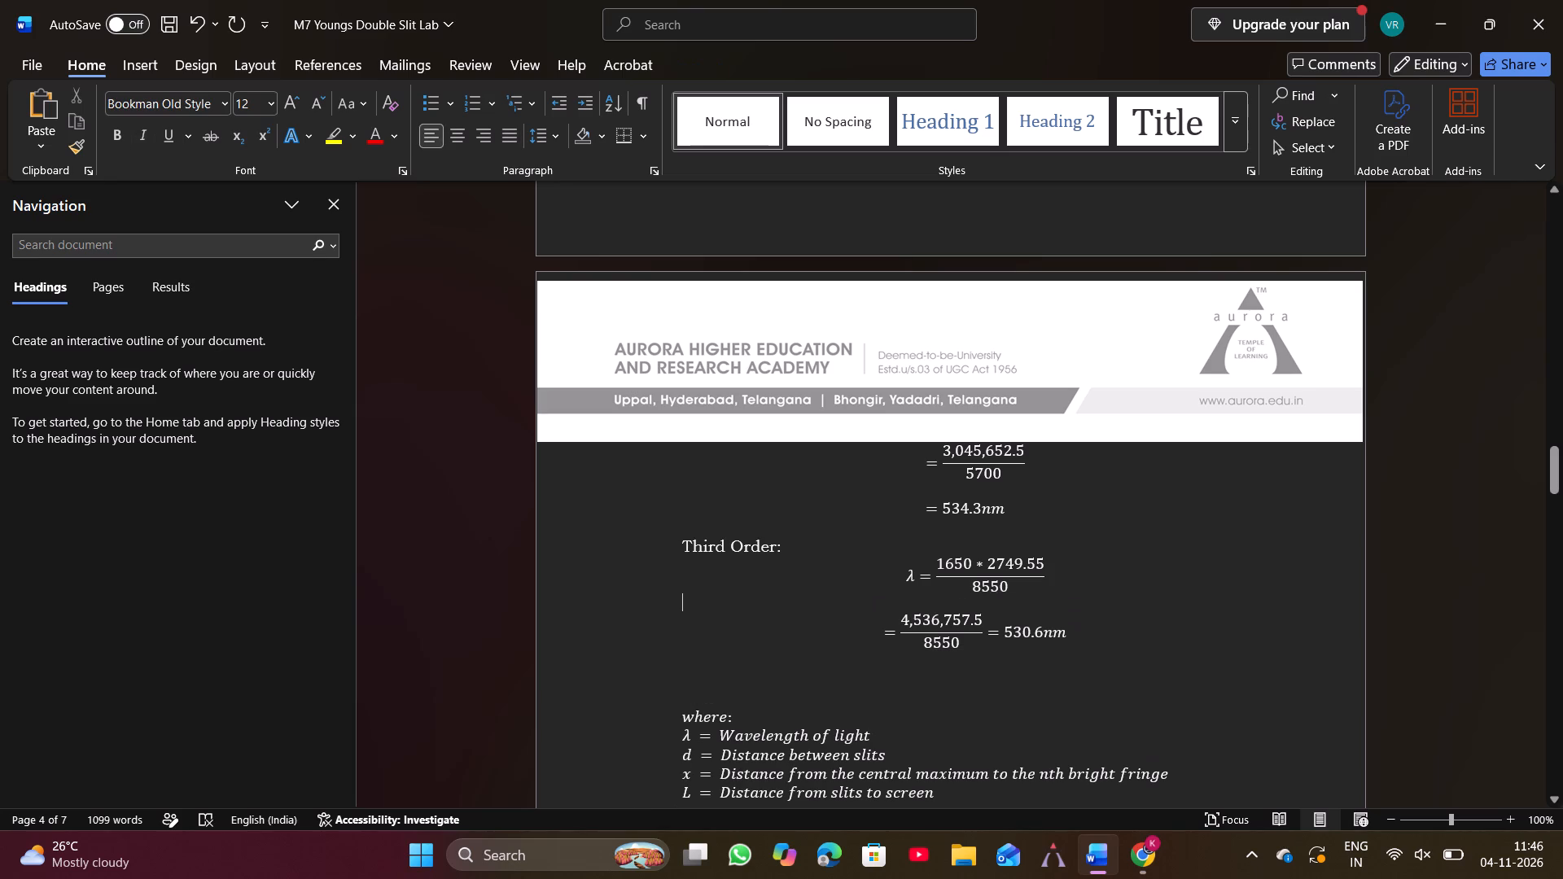
Add leading spaces to the 4,536,757.5/8550 line so its equals sign lines up under the one above.
click(877, 635)
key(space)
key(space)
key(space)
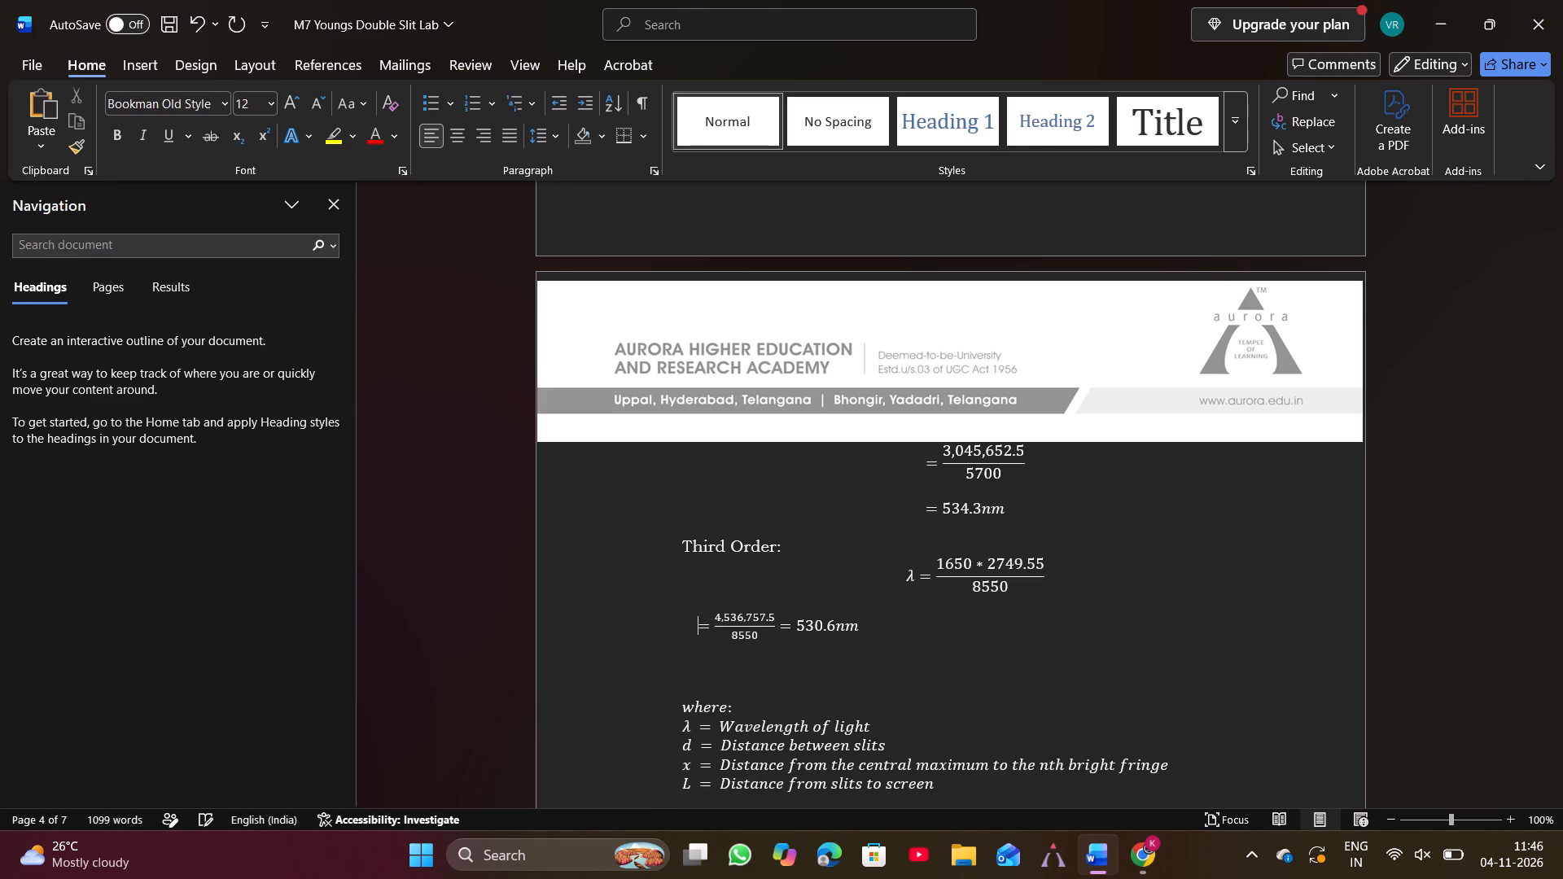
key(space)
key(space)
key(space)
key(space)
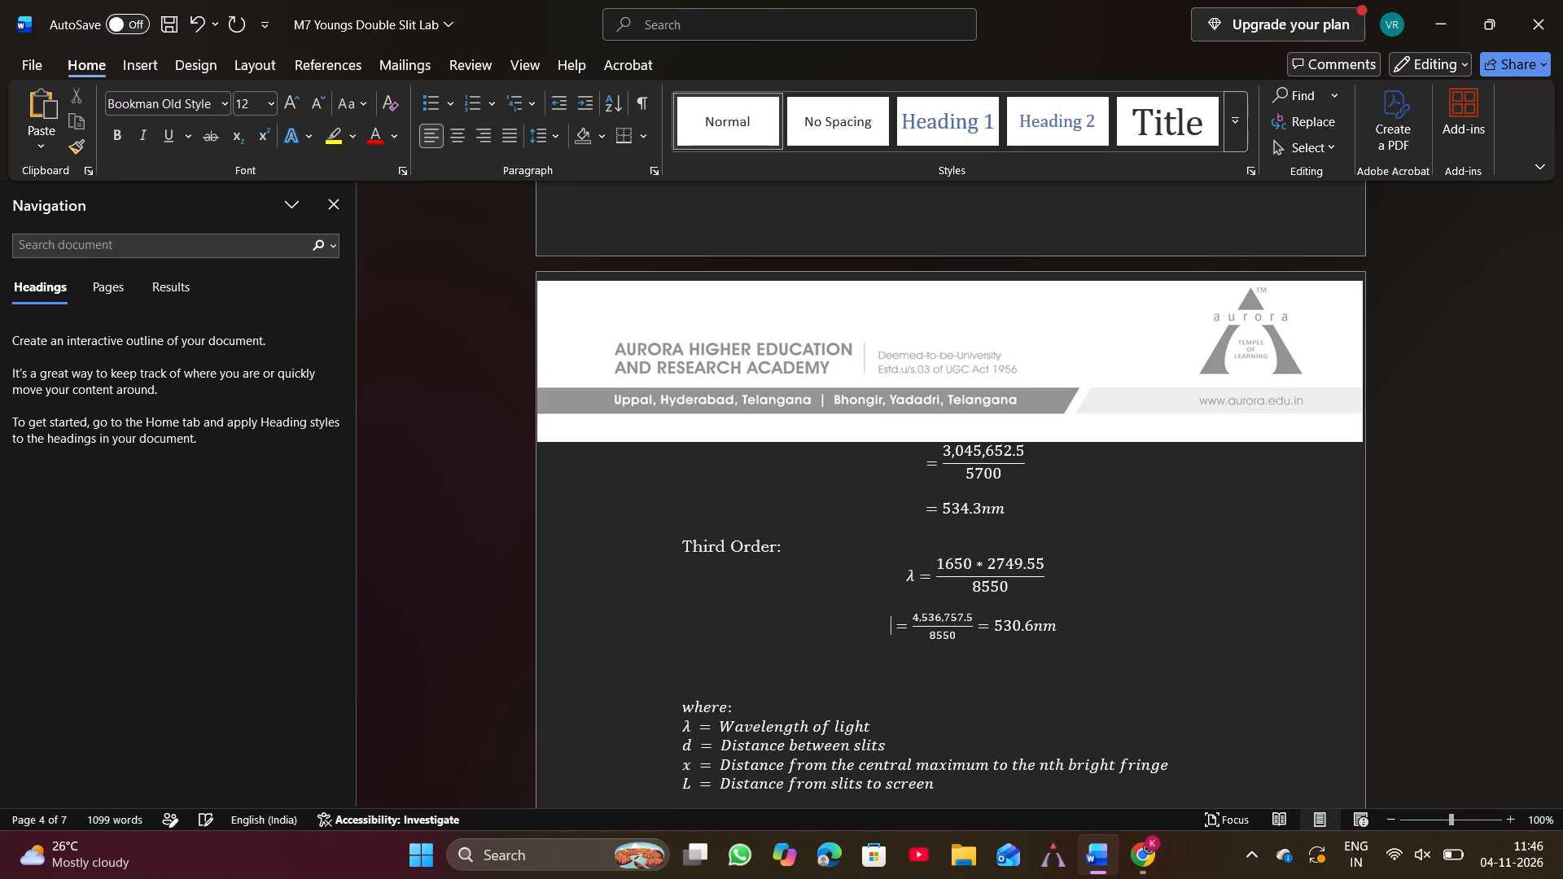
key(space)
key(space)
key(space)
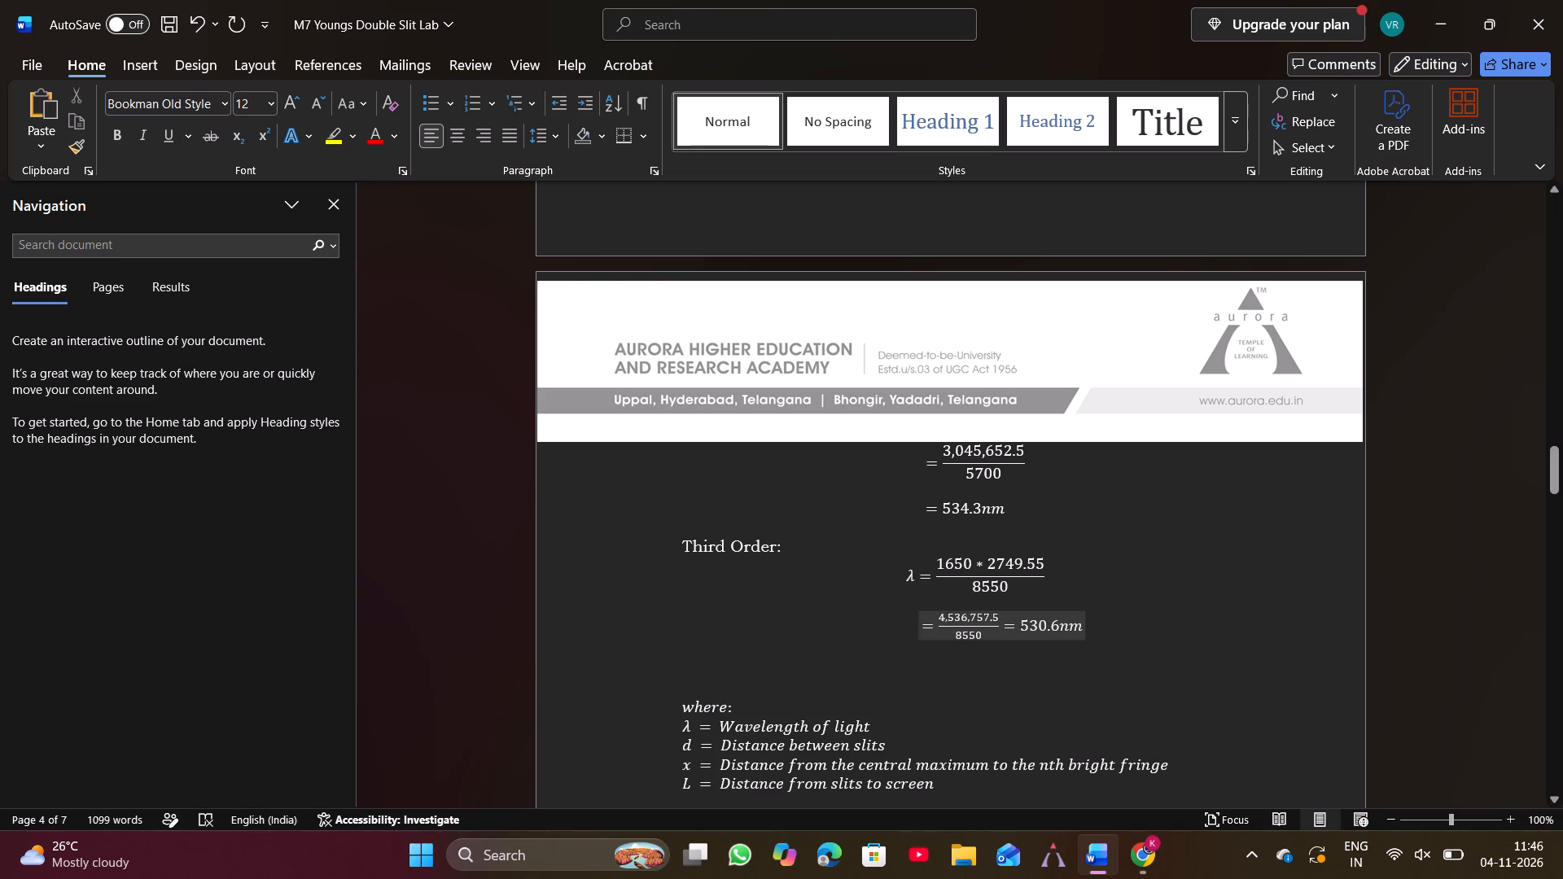
Split the Third Order result "= 530.6nm" onto its own line directly below the 4,536,757.5/8550 fraction.
click(997, 624)
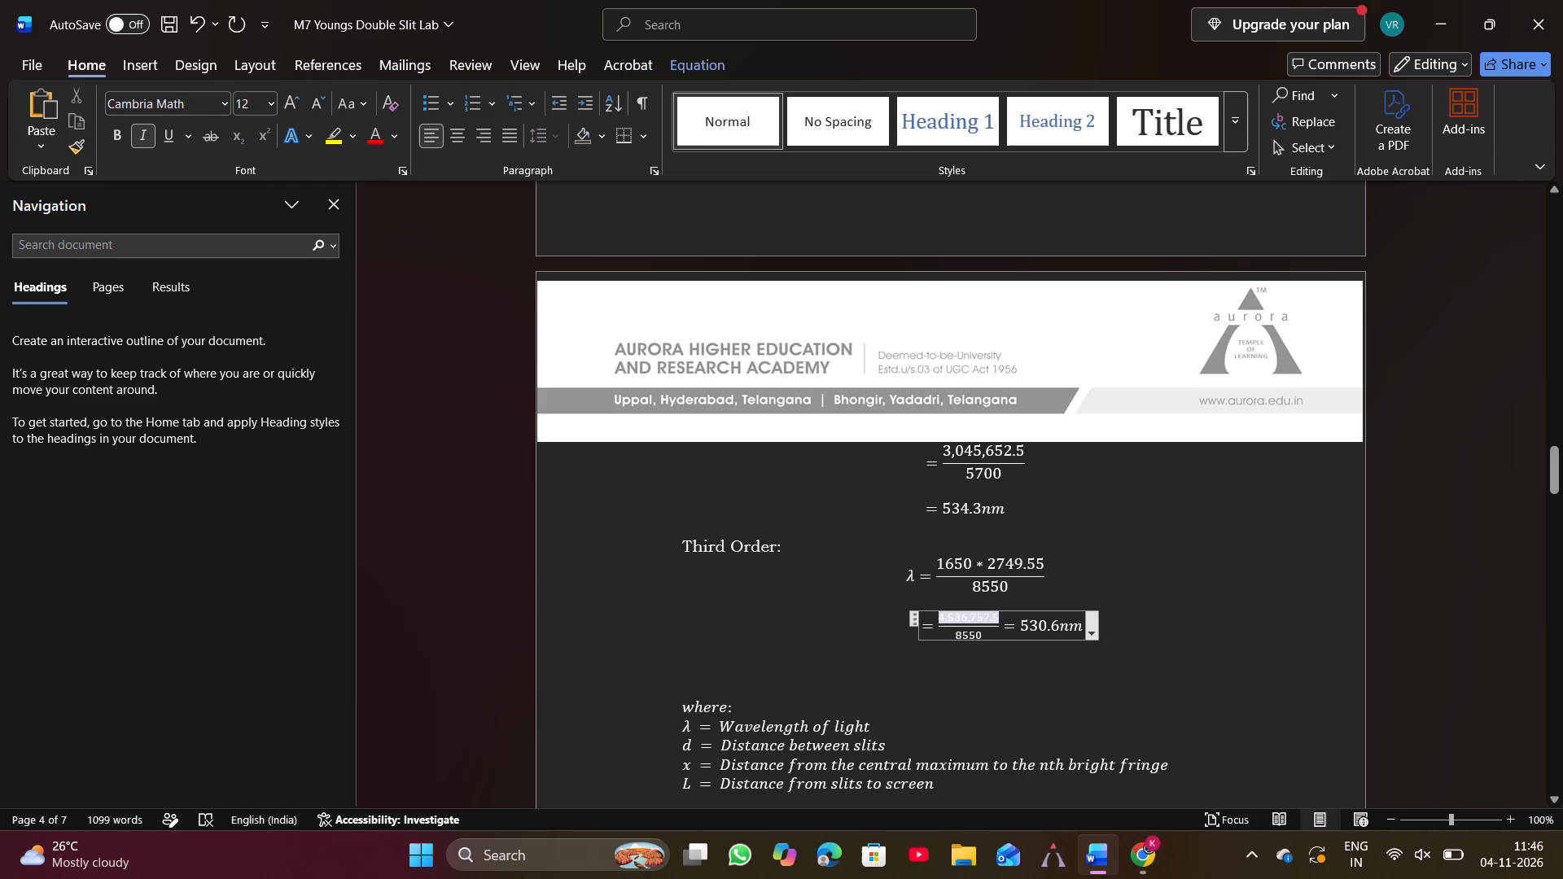
click(1015, 603)
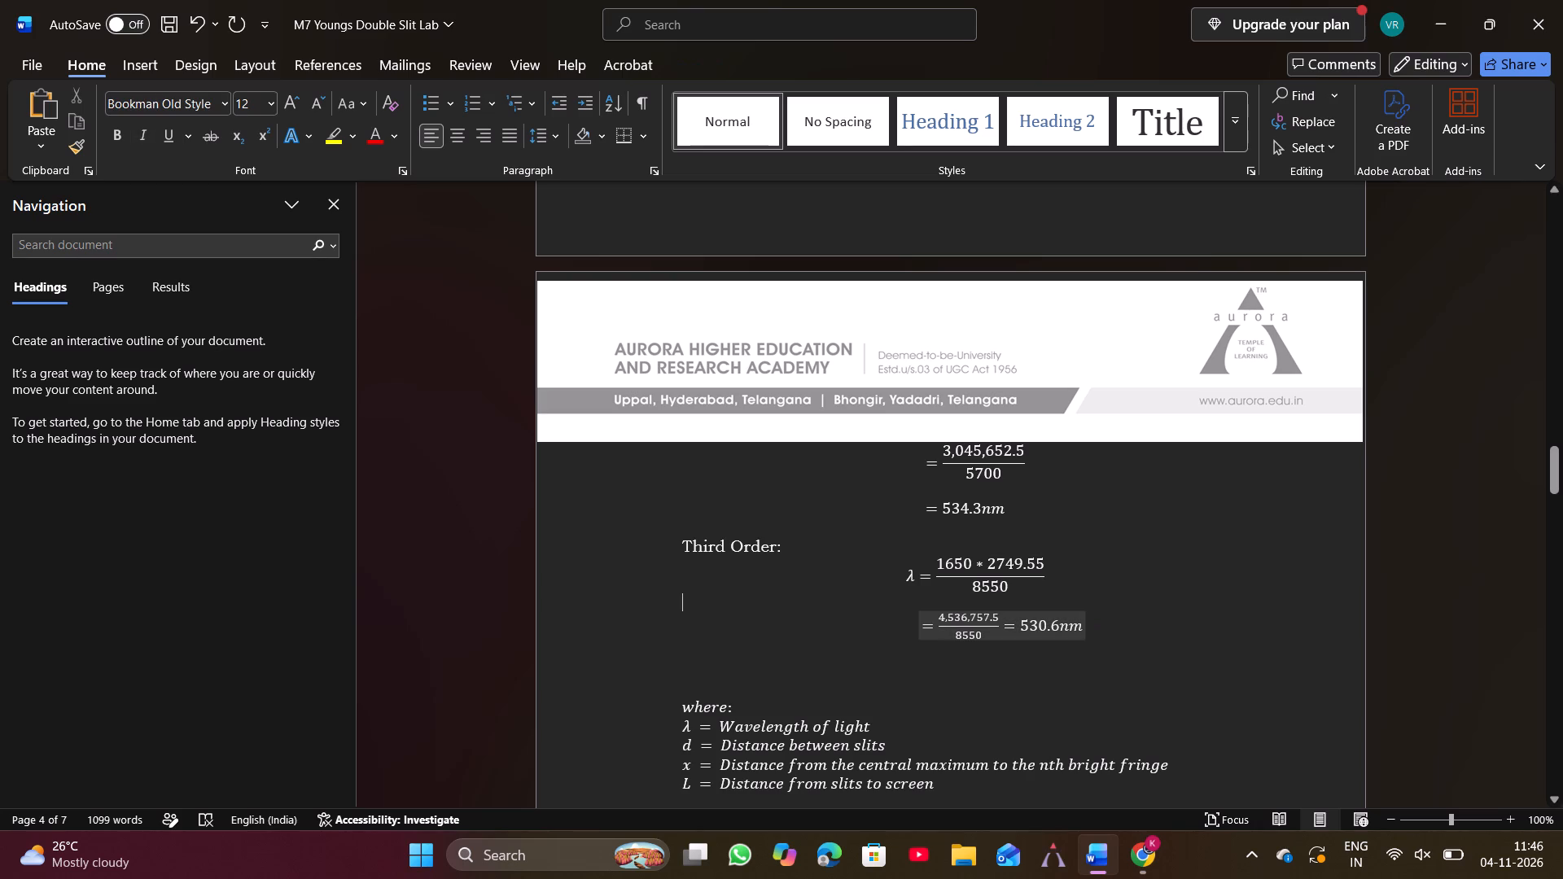
click(1002, 625)
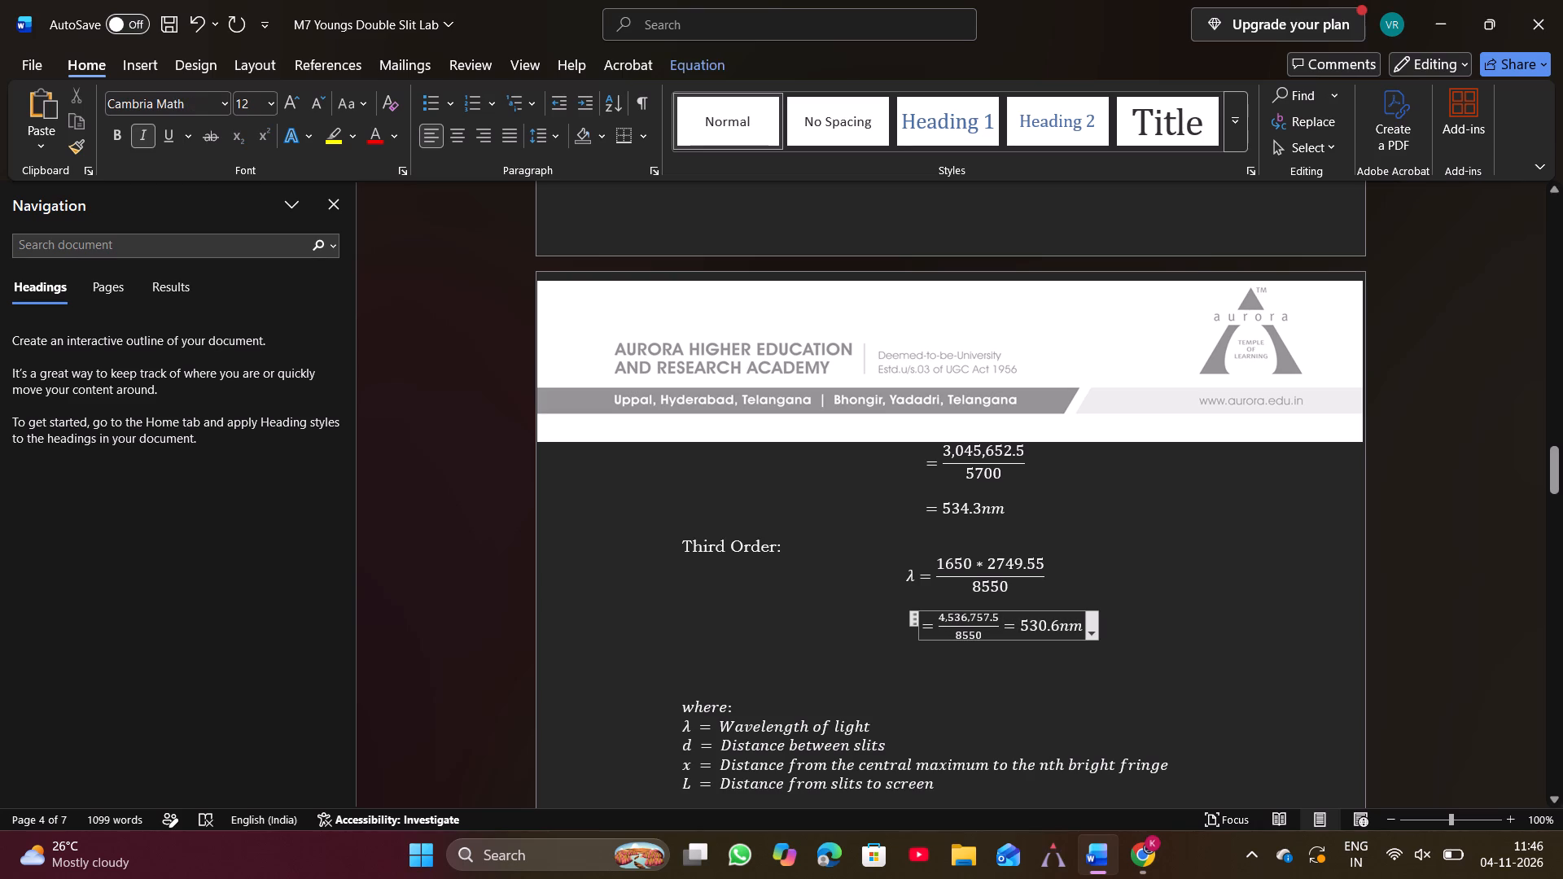
key(Return)
key(BackSpace)
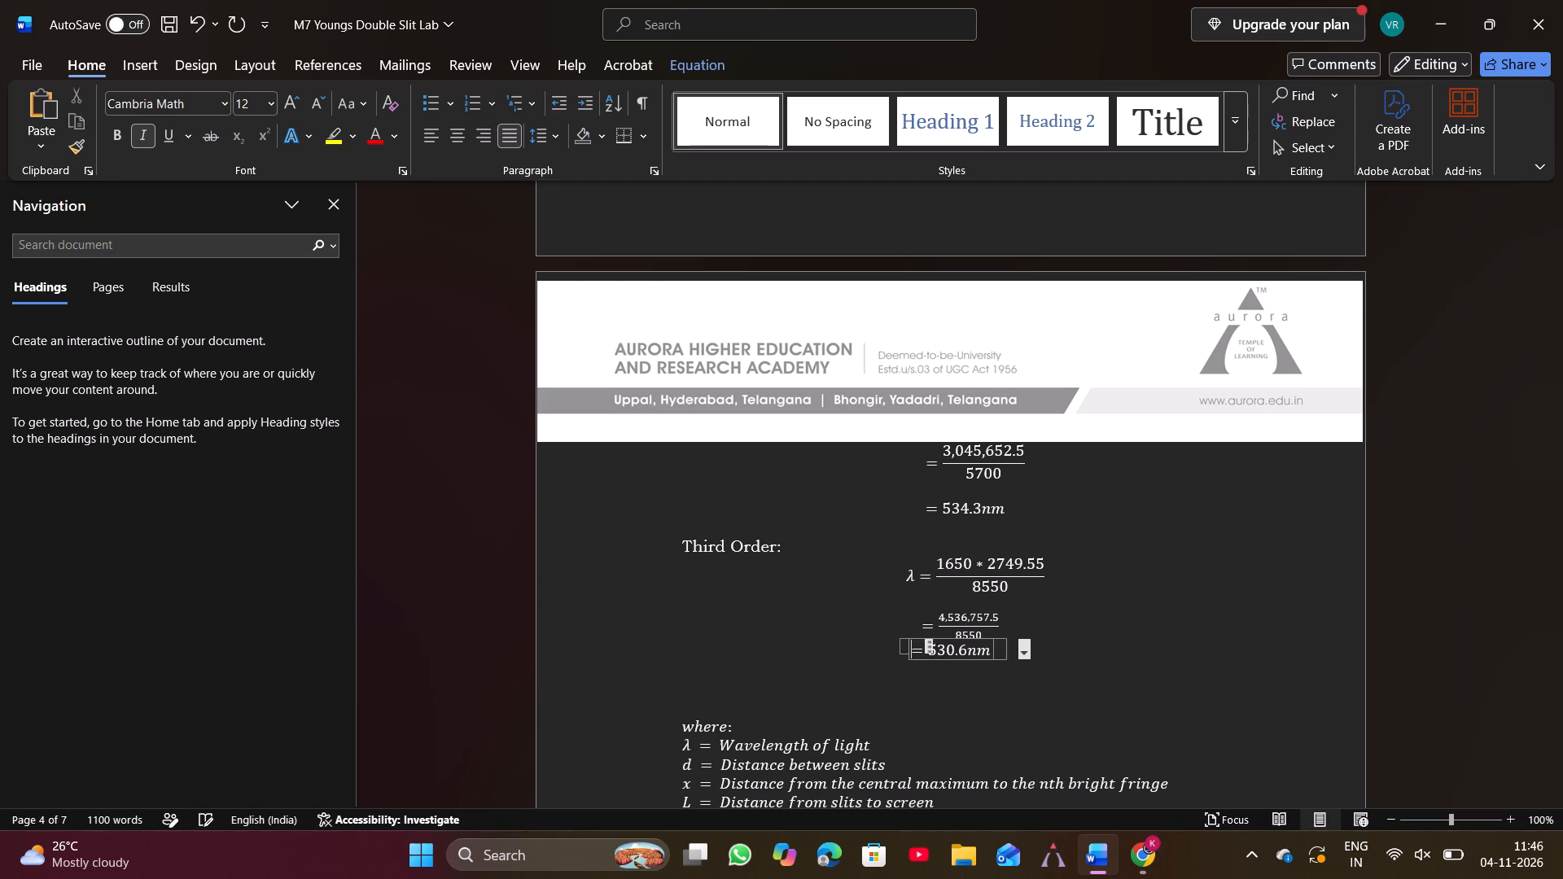
Add leading spaces to the "= 530.6nm" line so its equals sign aligns with the fraction line above.
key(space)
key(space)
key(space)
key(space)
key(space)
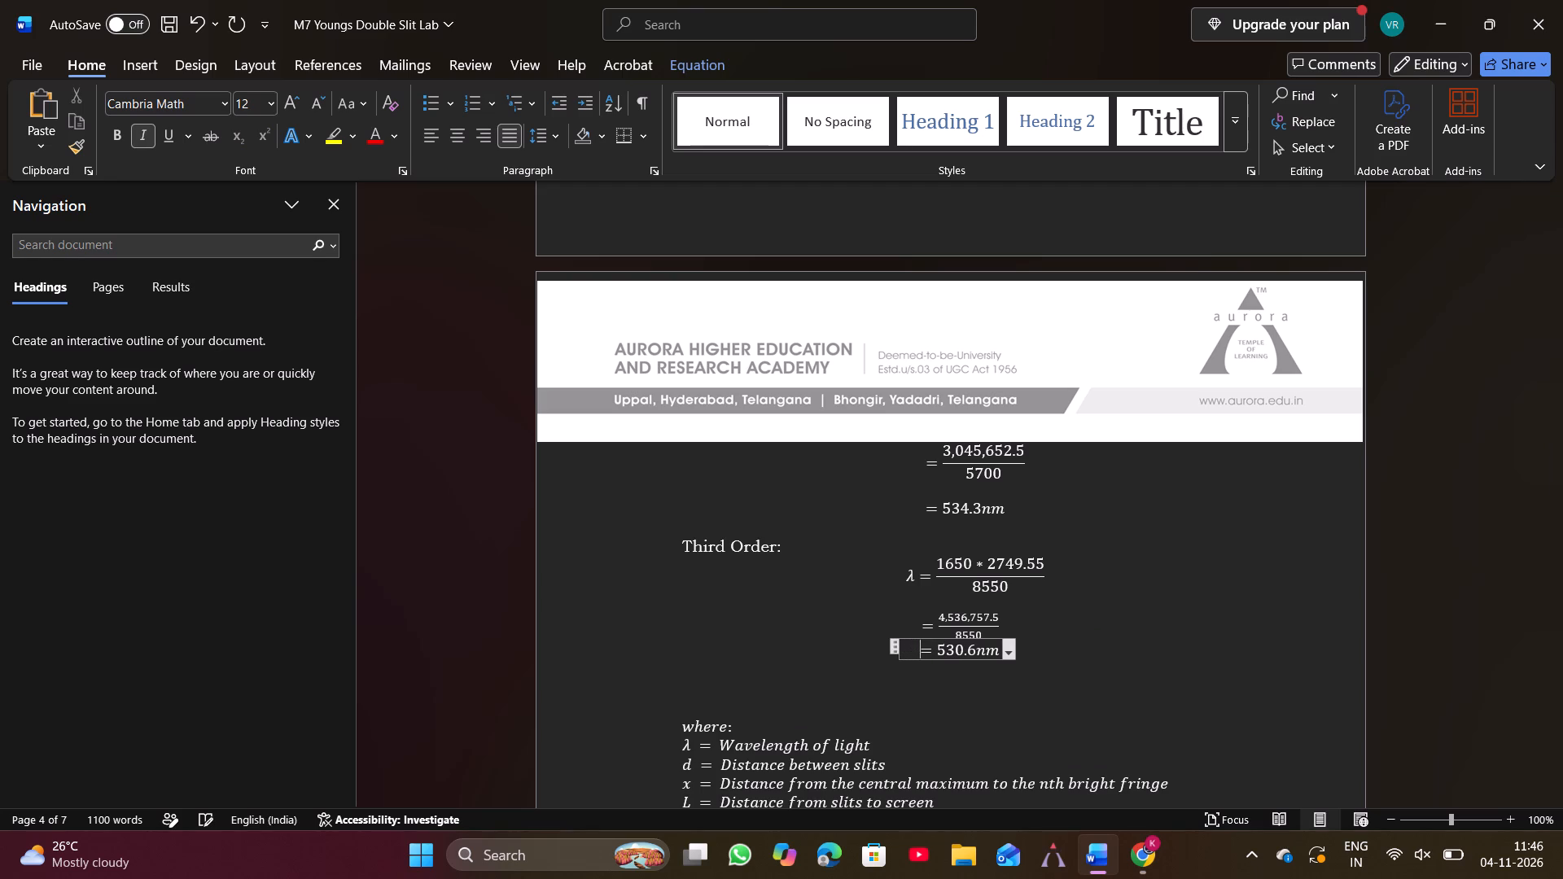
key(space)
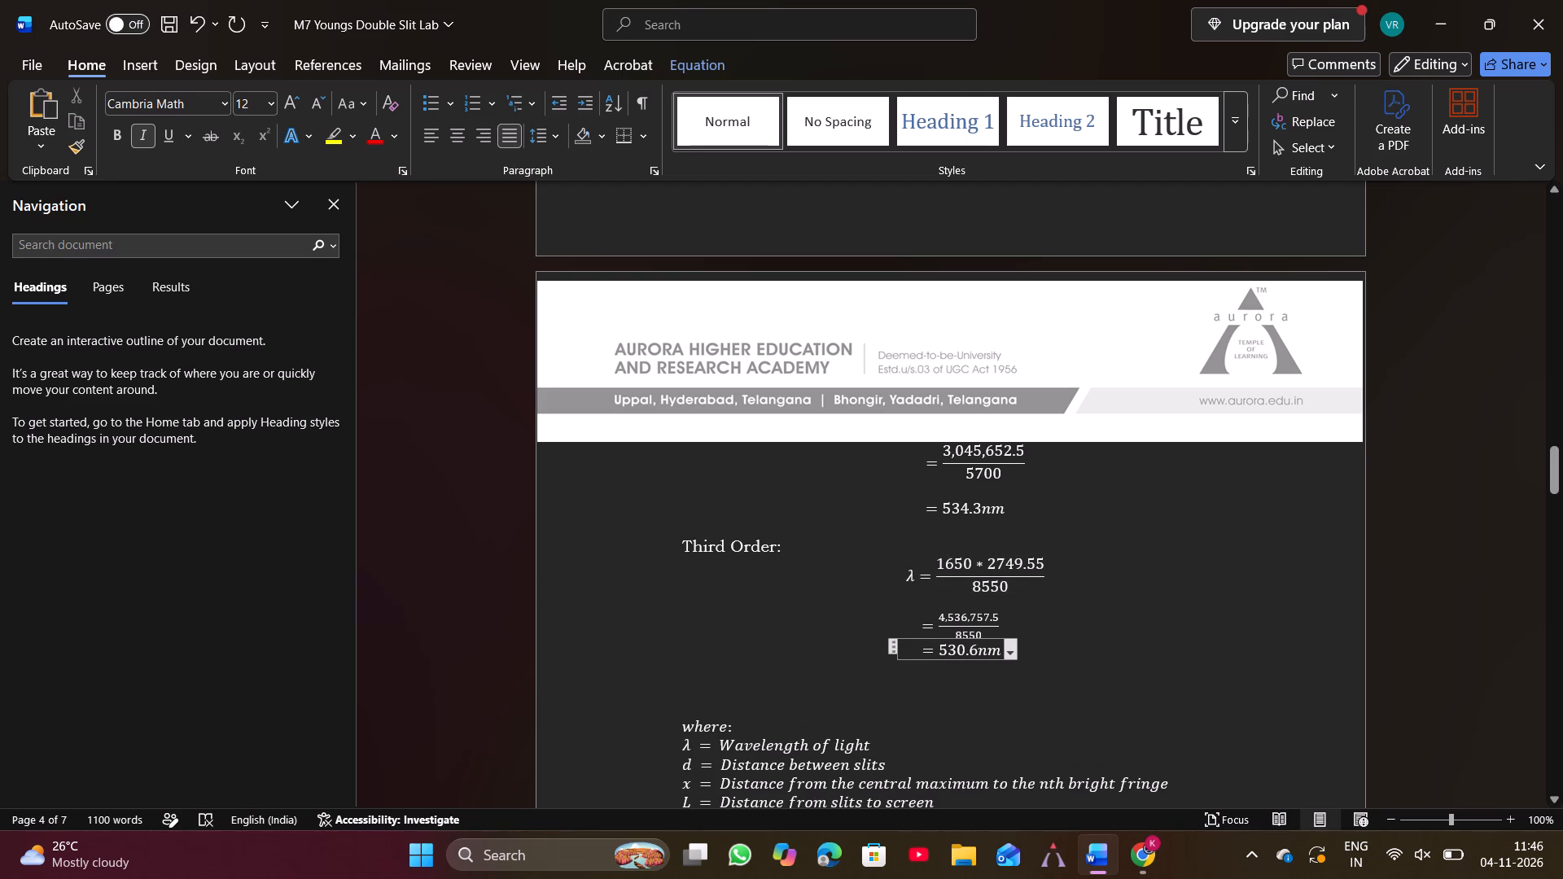
Insert a blank line after each of the first two lines of the Third Order calculation.
click(1069, 571)
key(Return)
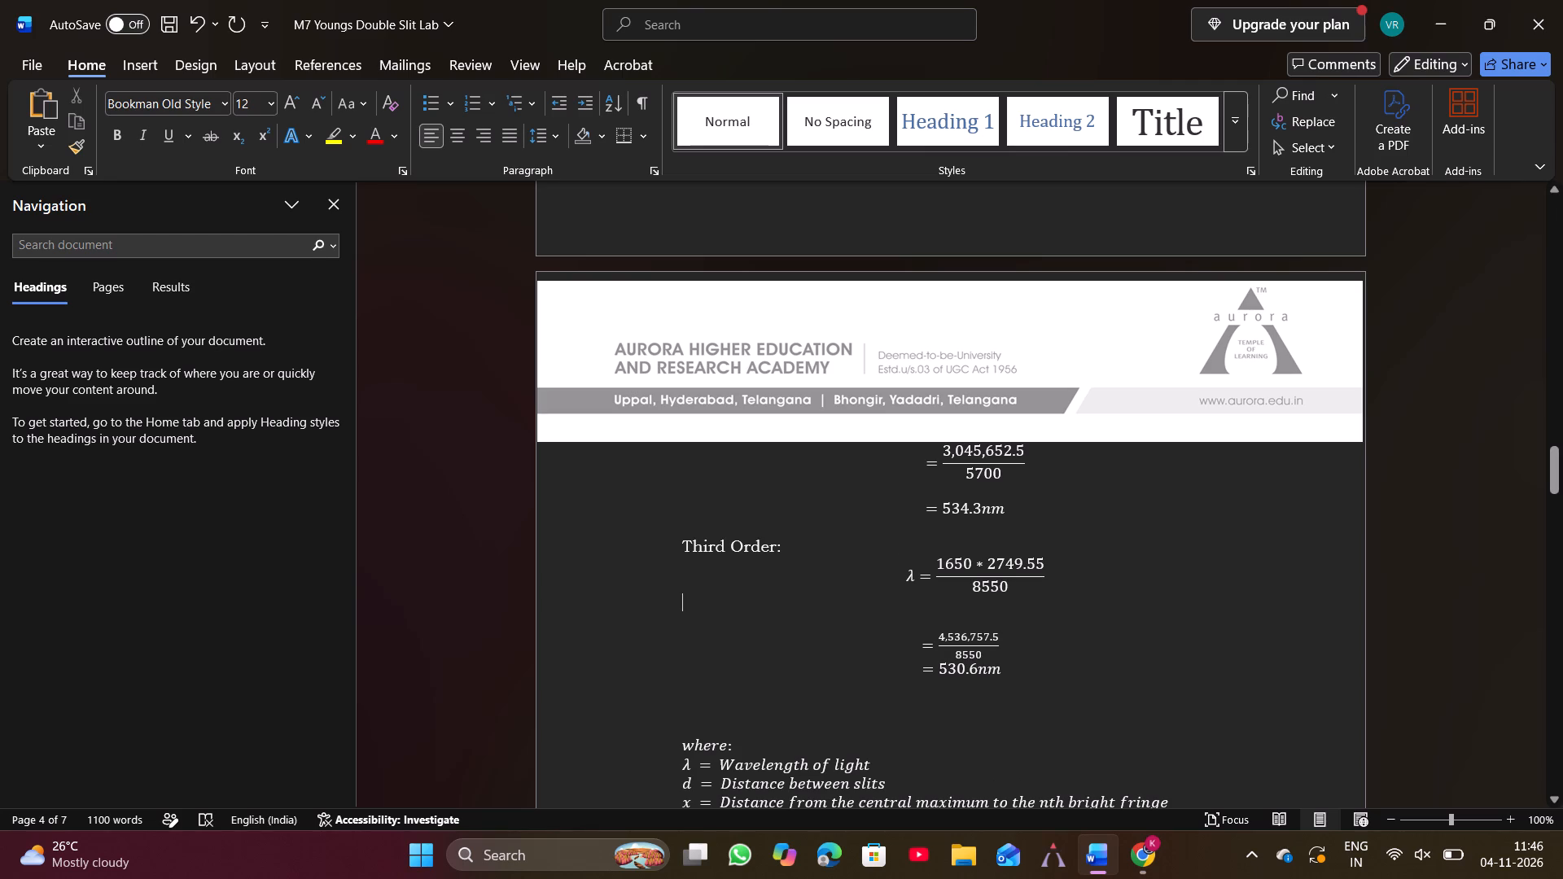
click(1012, 635)
key(Return)
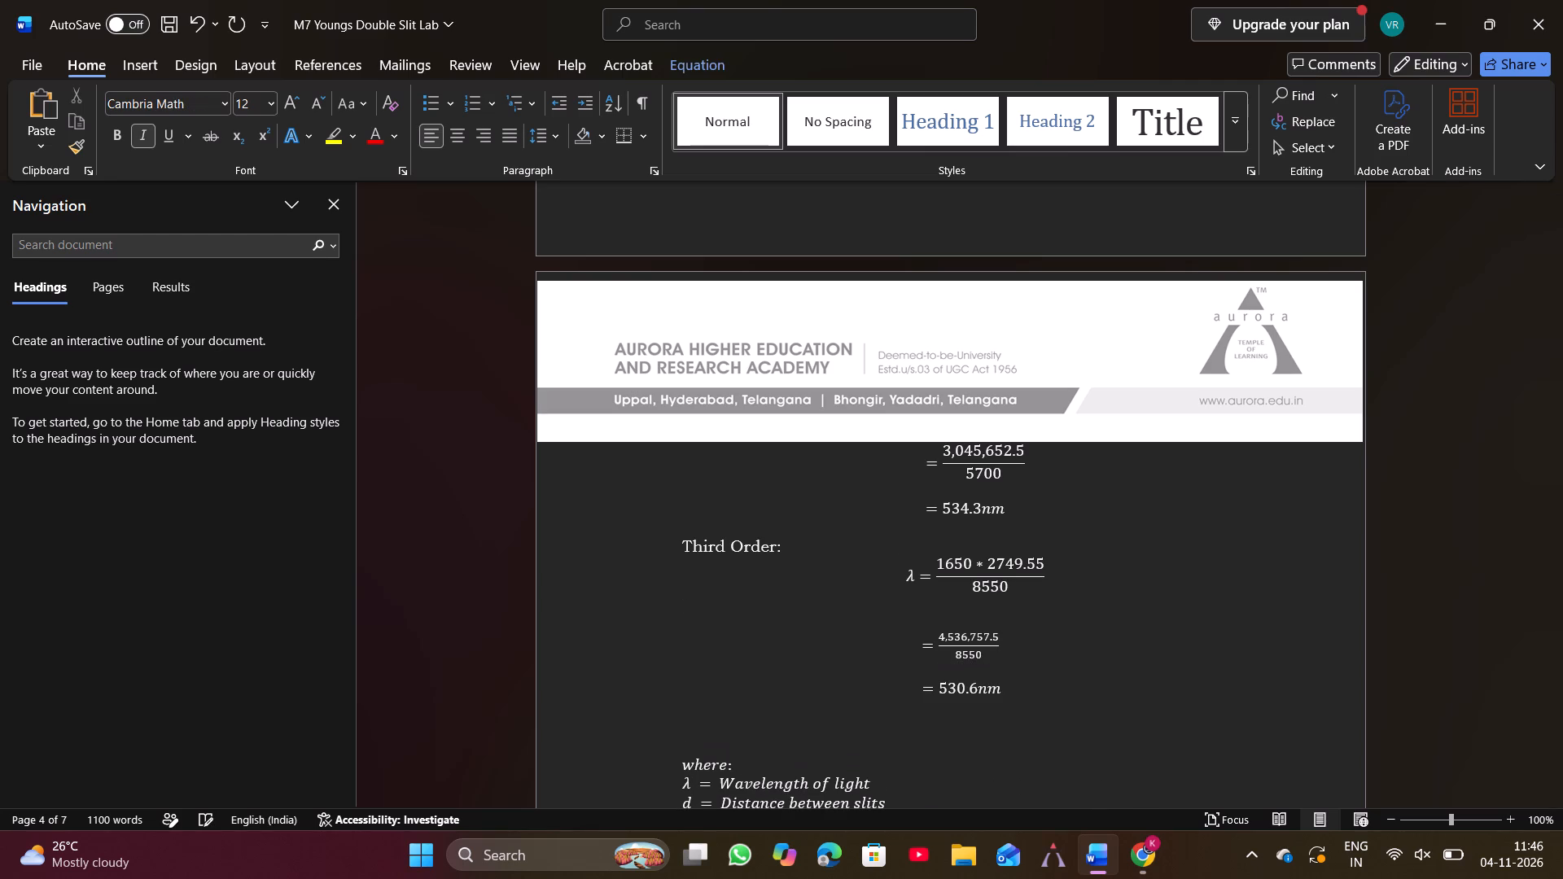
Paste the λ symbol before the equals signs of the Second Order's 3,045,652.5/5700 and 534.3nm lines.
scroll(999, 424, right, 1)
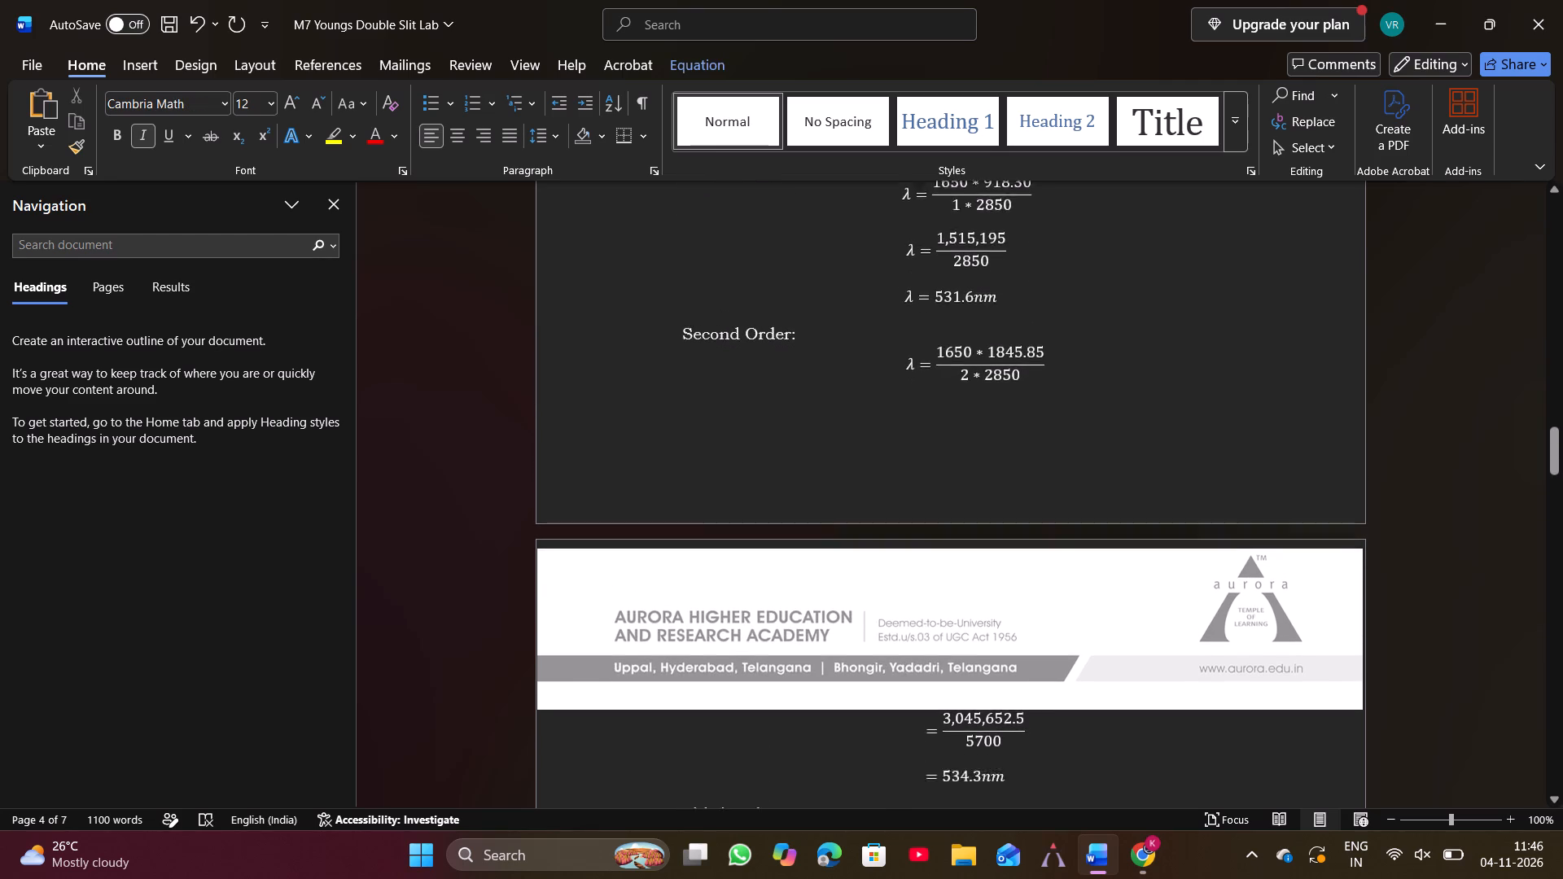
scroll(999, 424, right, 1)
click(924, 599)
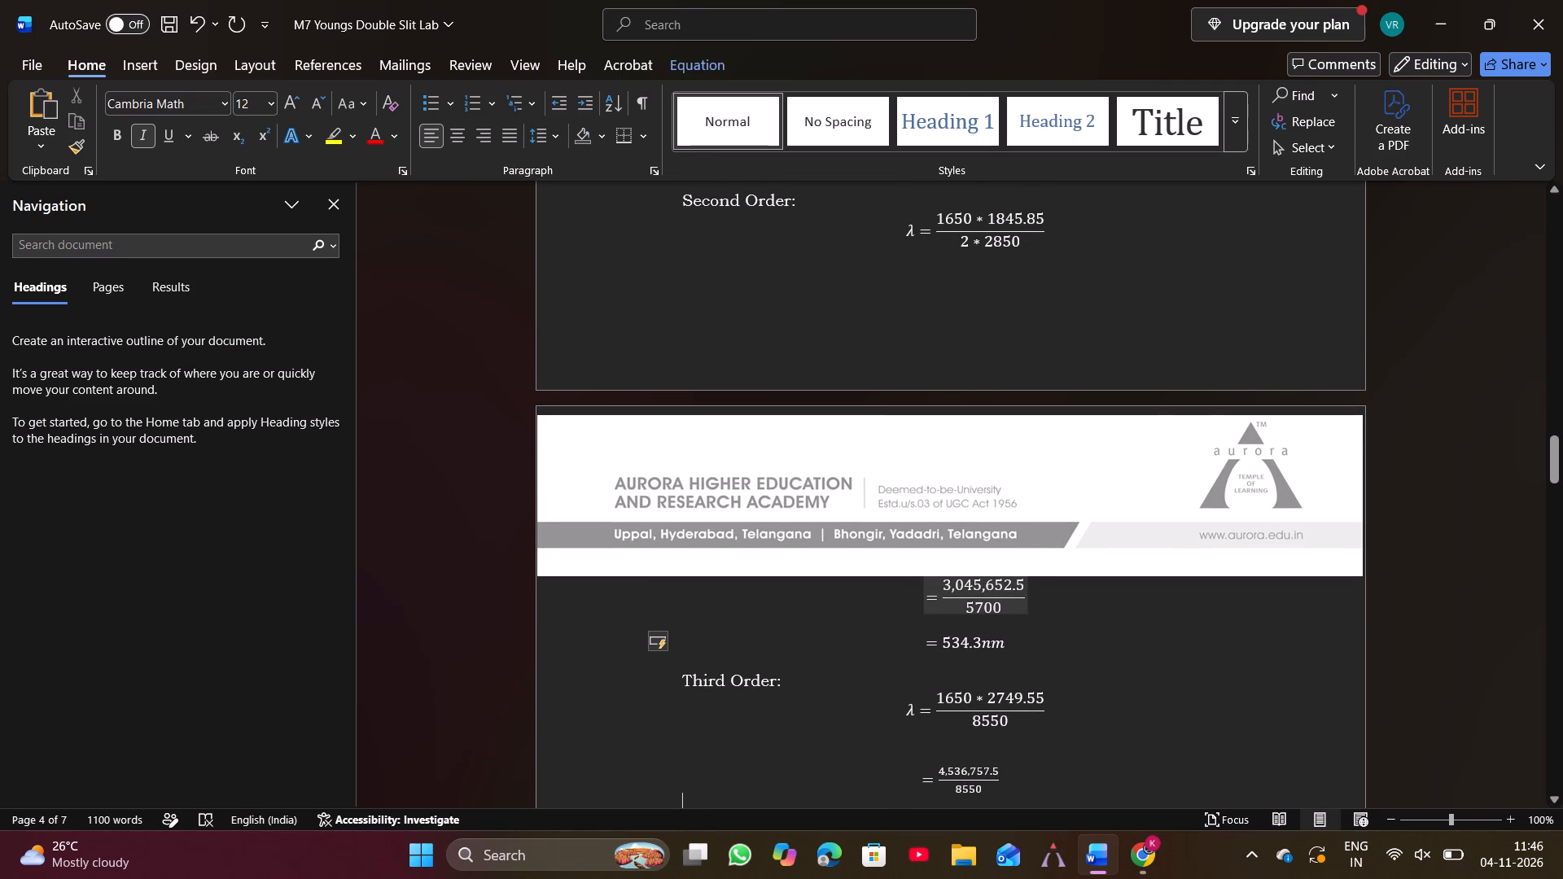
key(ctrl+v)
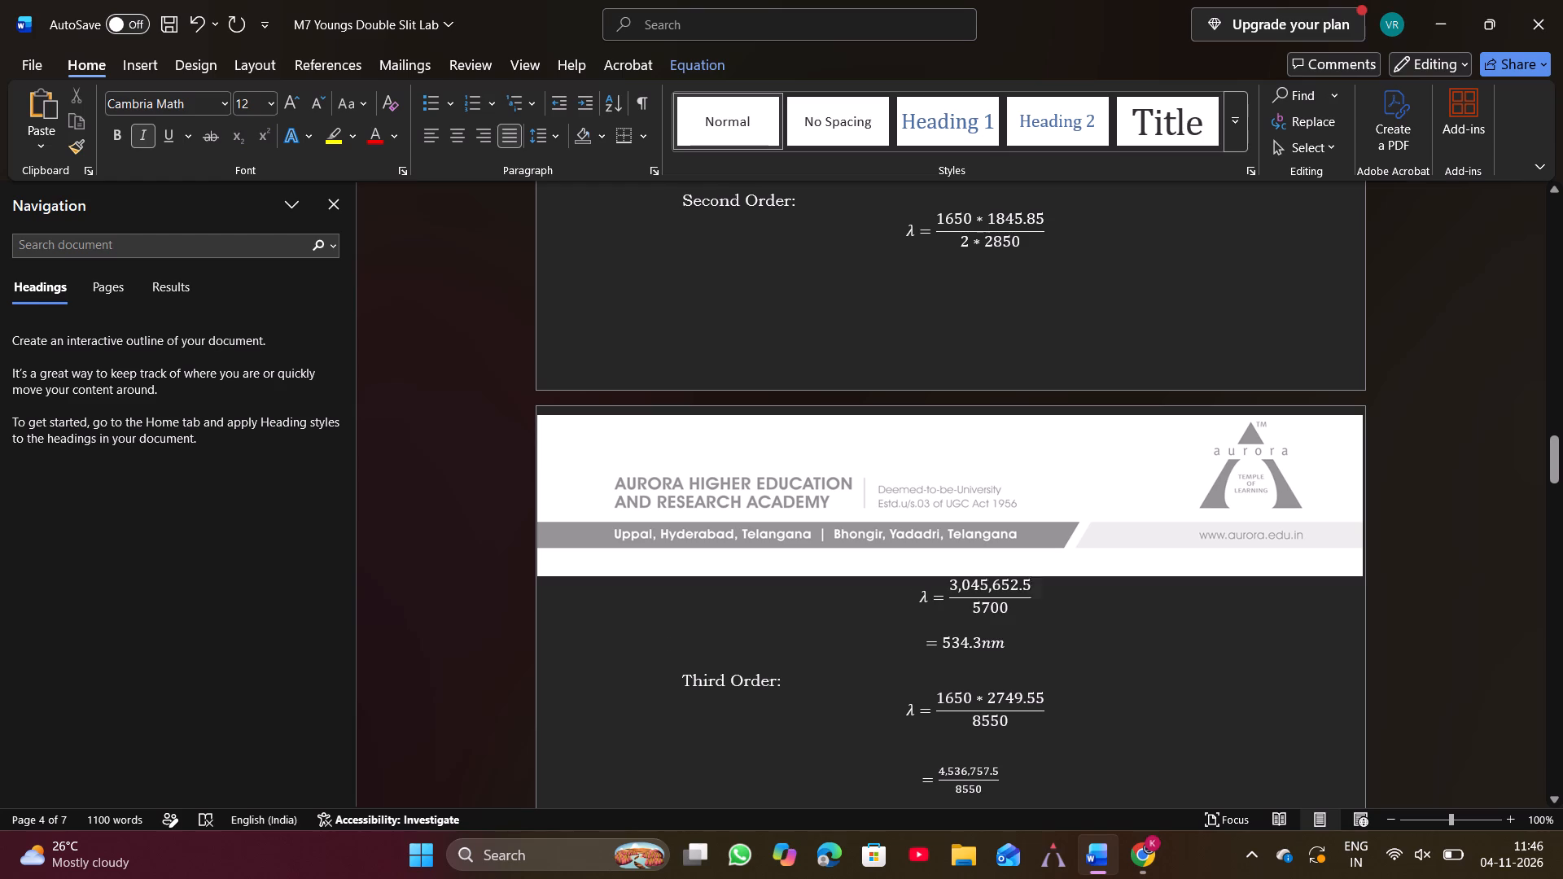
click(921, 645)
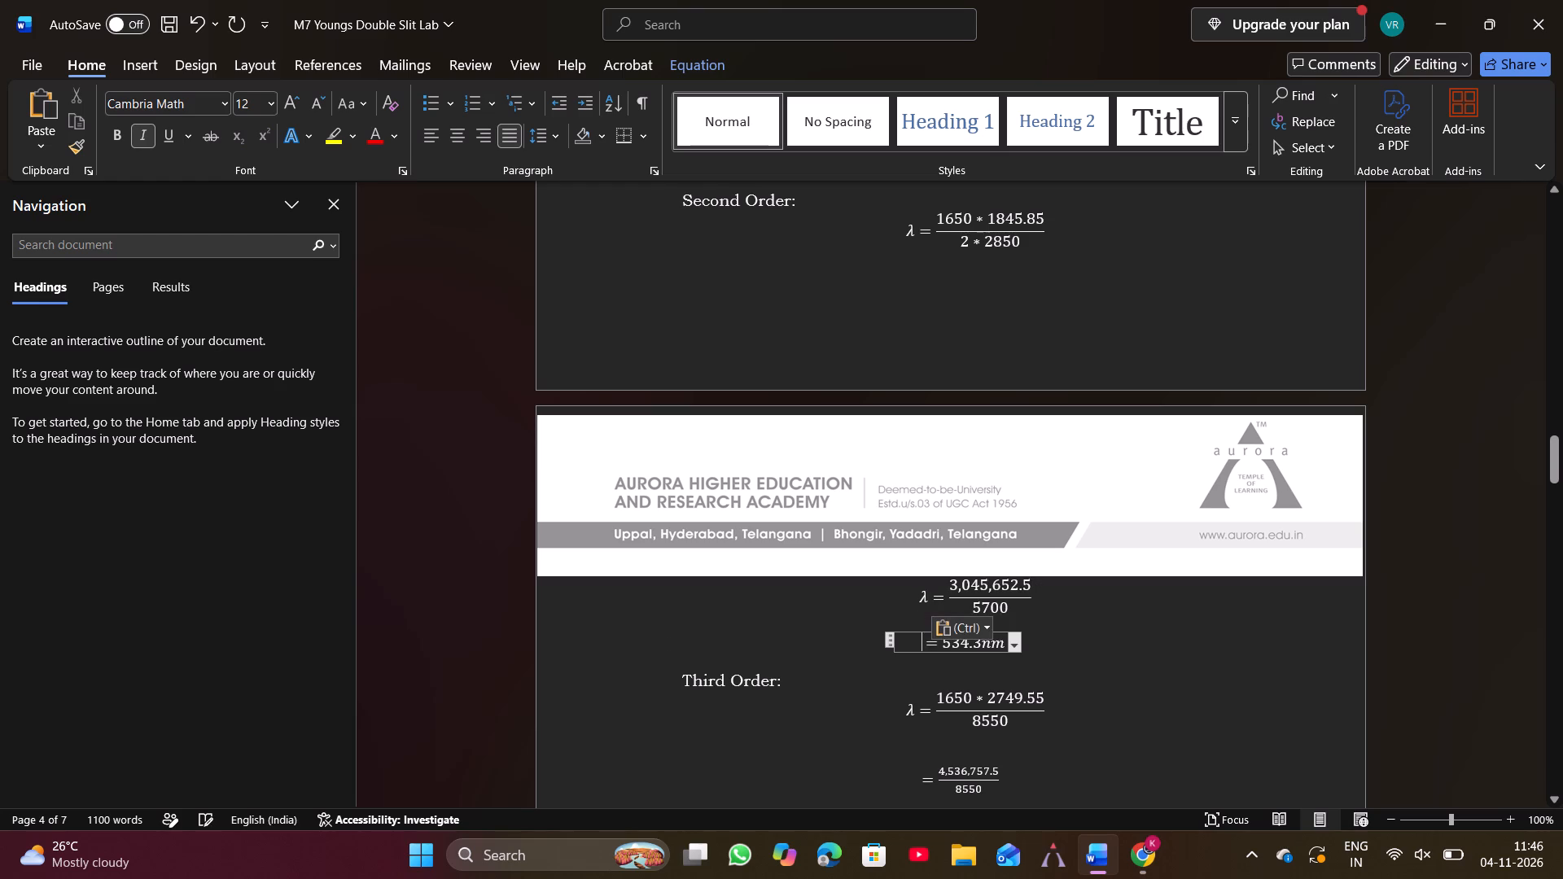
key(ctrl+v)
Paste the λ symbol before the equals signs of the Third Order's 4,536,757.5/8550 and 530.6nm lines.
scroll(921, 645, down, 1)
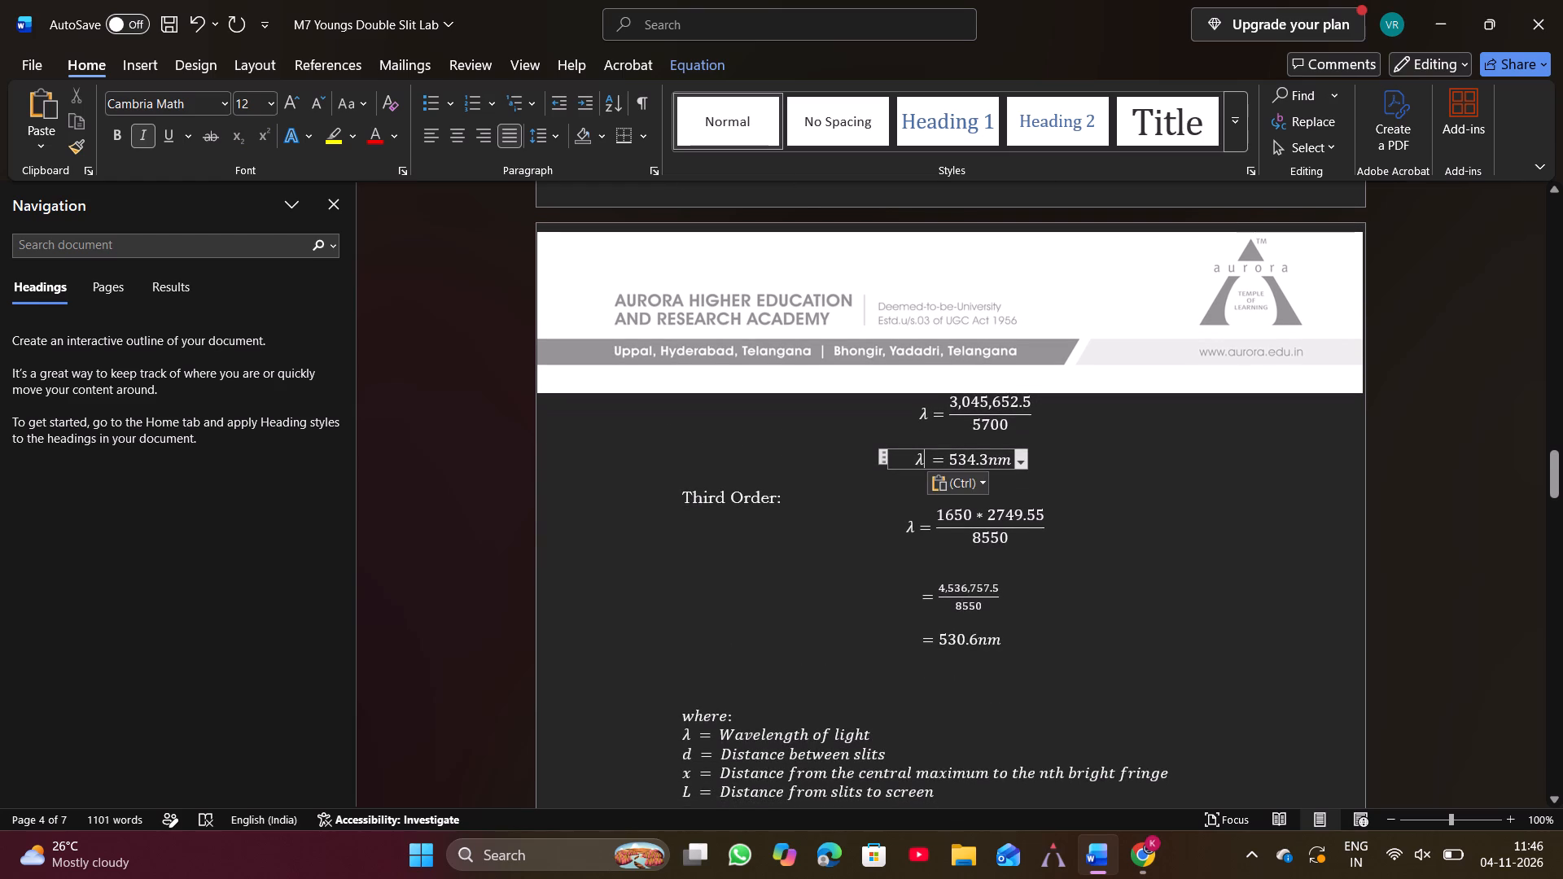
click(918, 600)
key(ctrl+v)
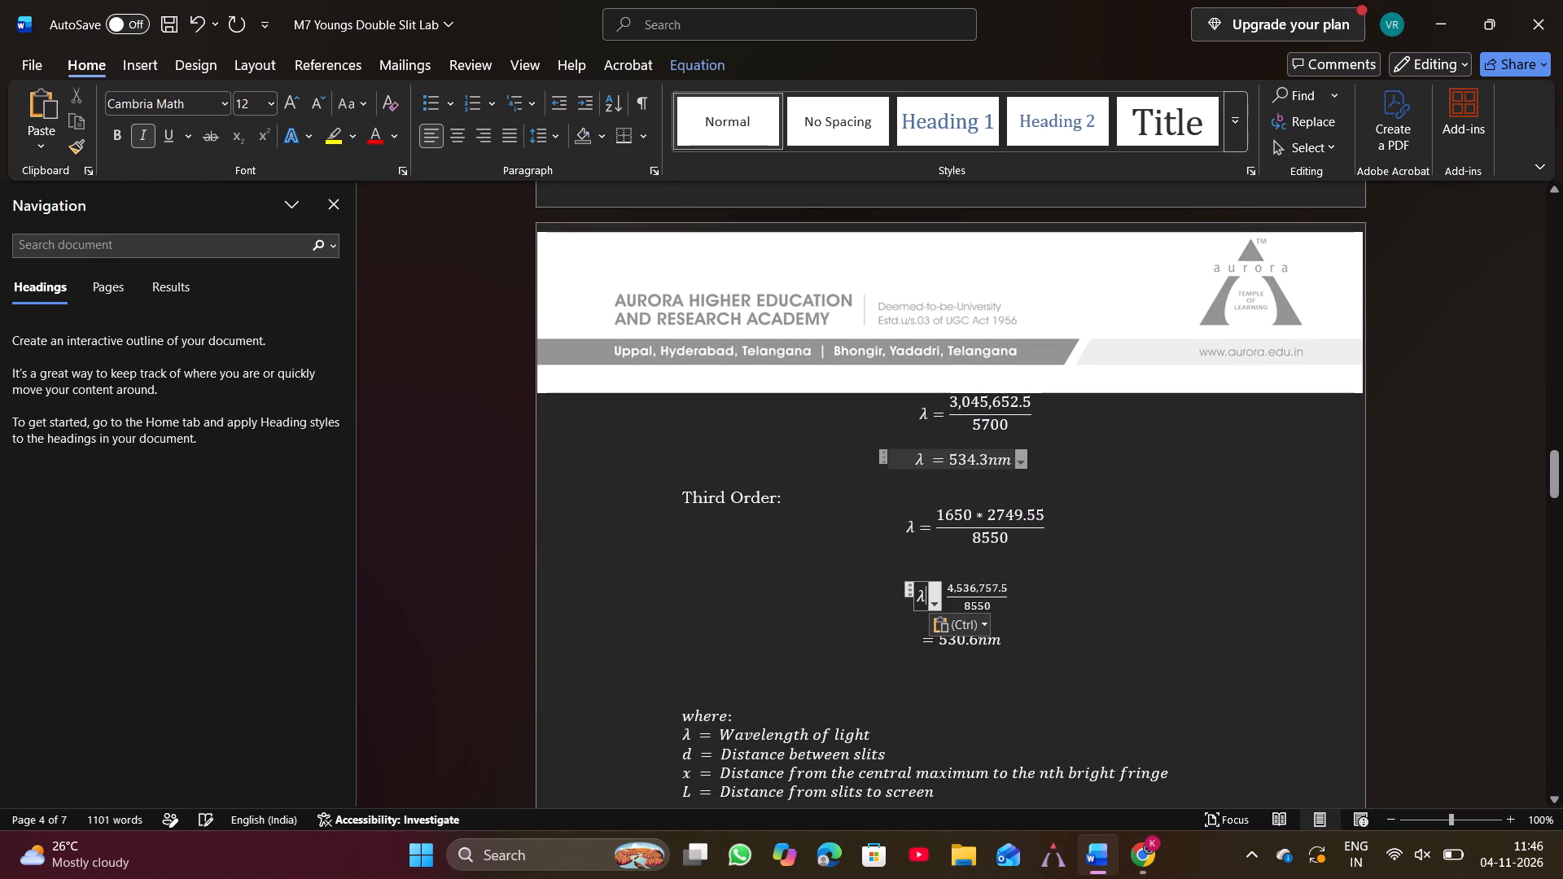
click(918, 644)
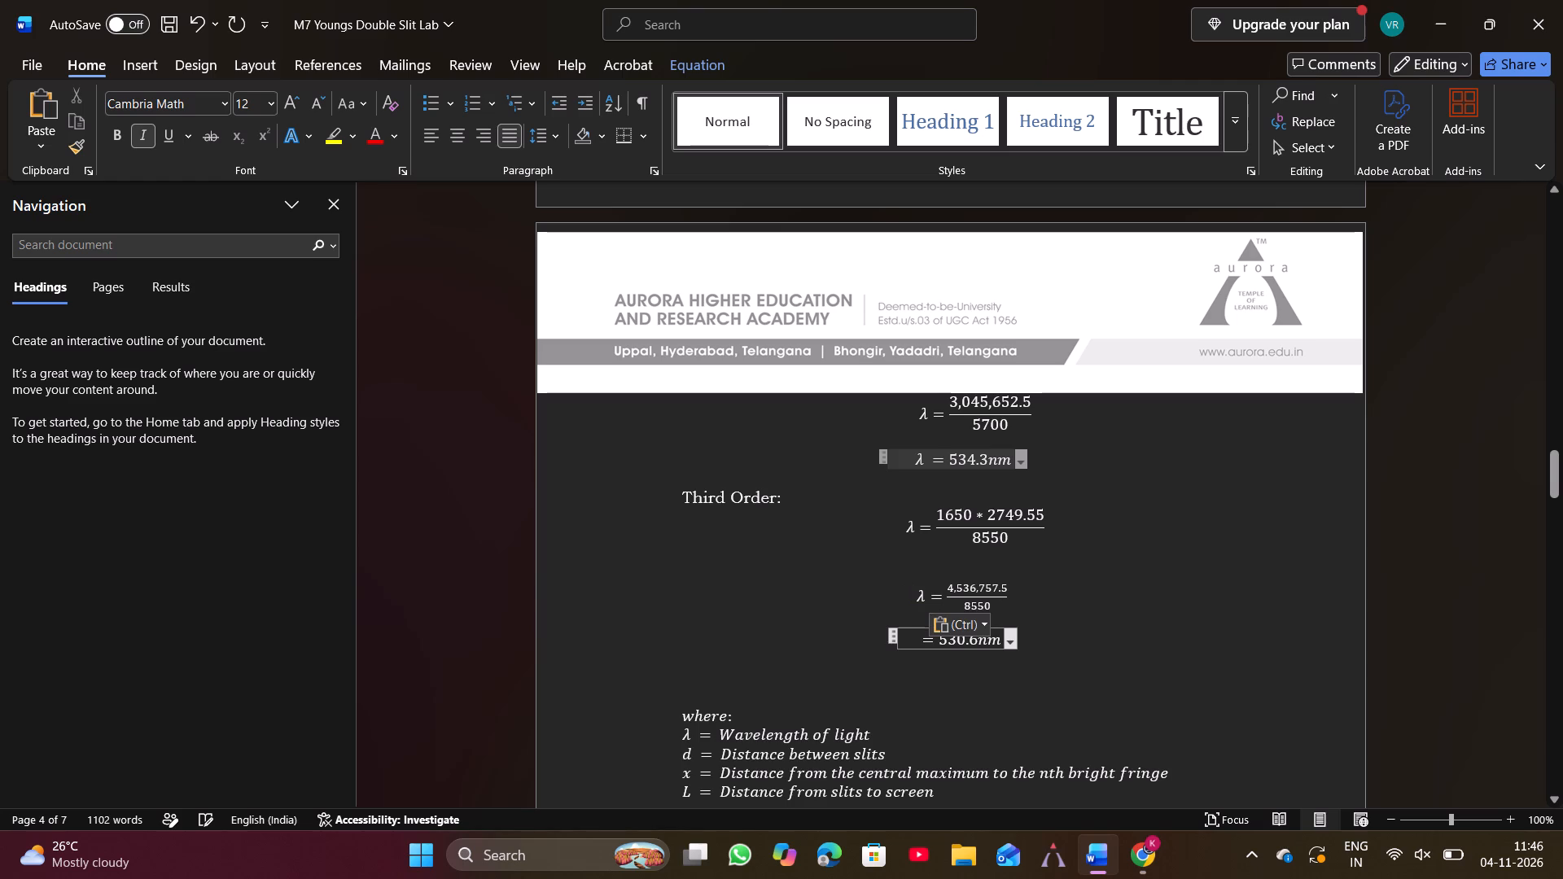
key(ctrl+v)
click(1232, 612)
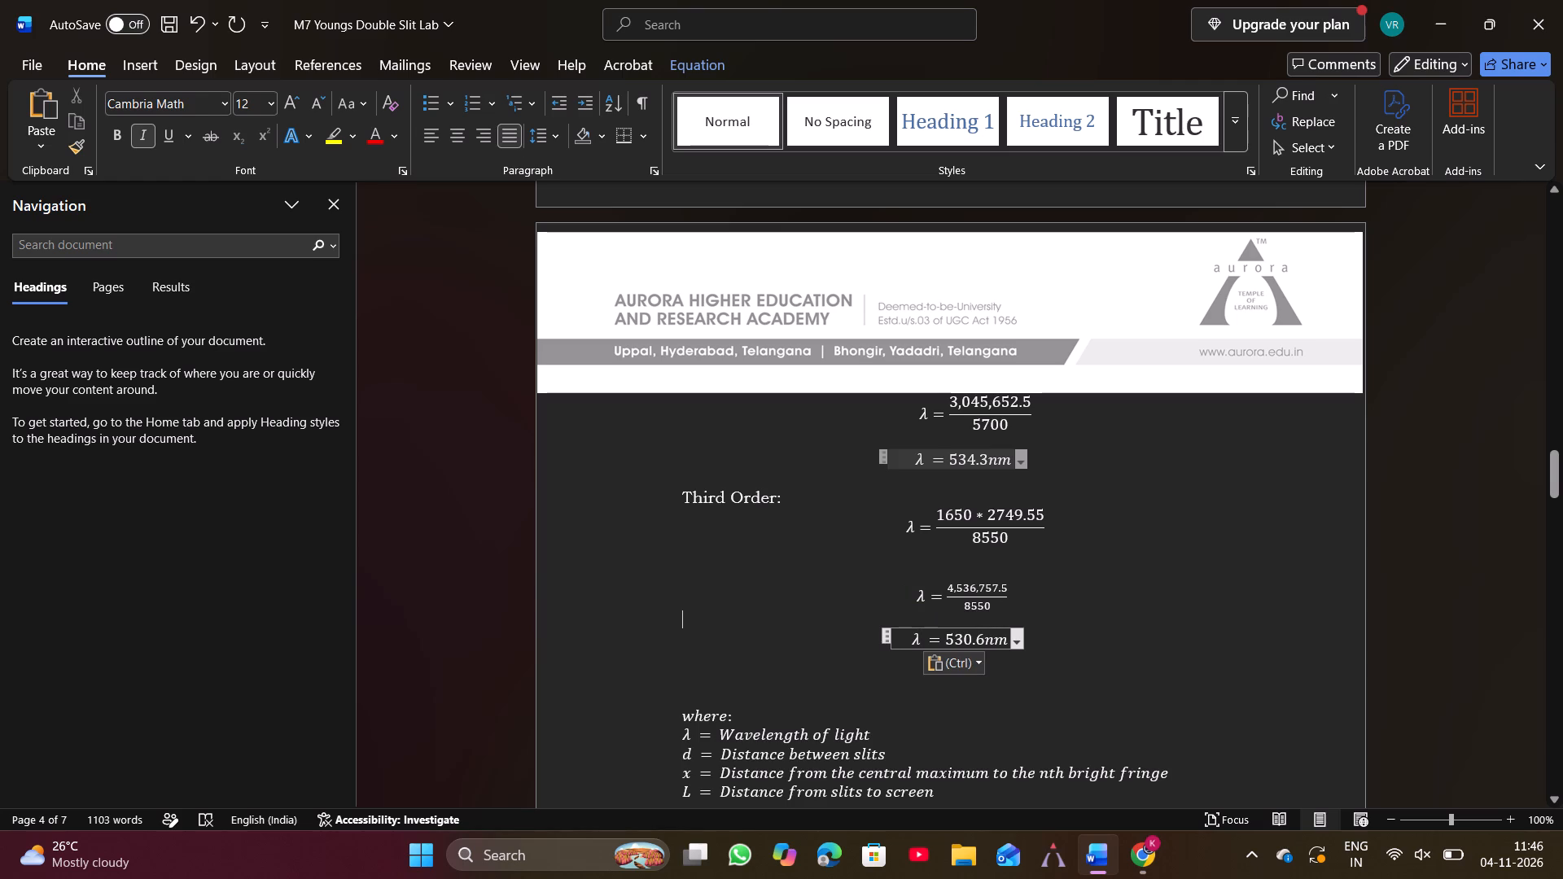
Trim leading spaces from the Third Order's 4,536,757.5/8550 and 530.6nm lines to align their λ symbols.
click(912, 604)
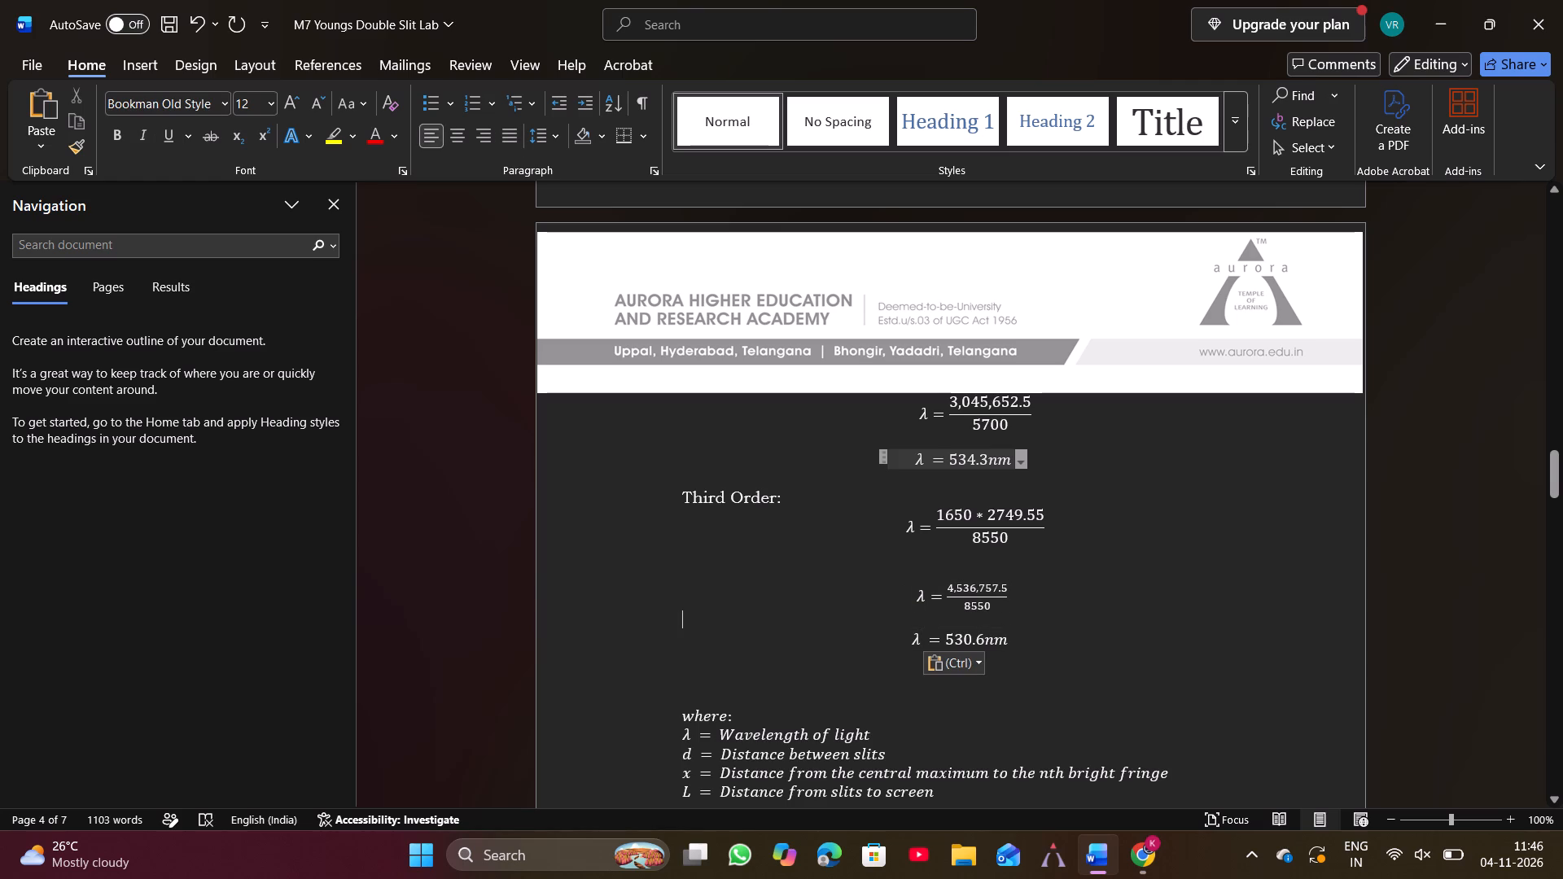
key(BackSpace)
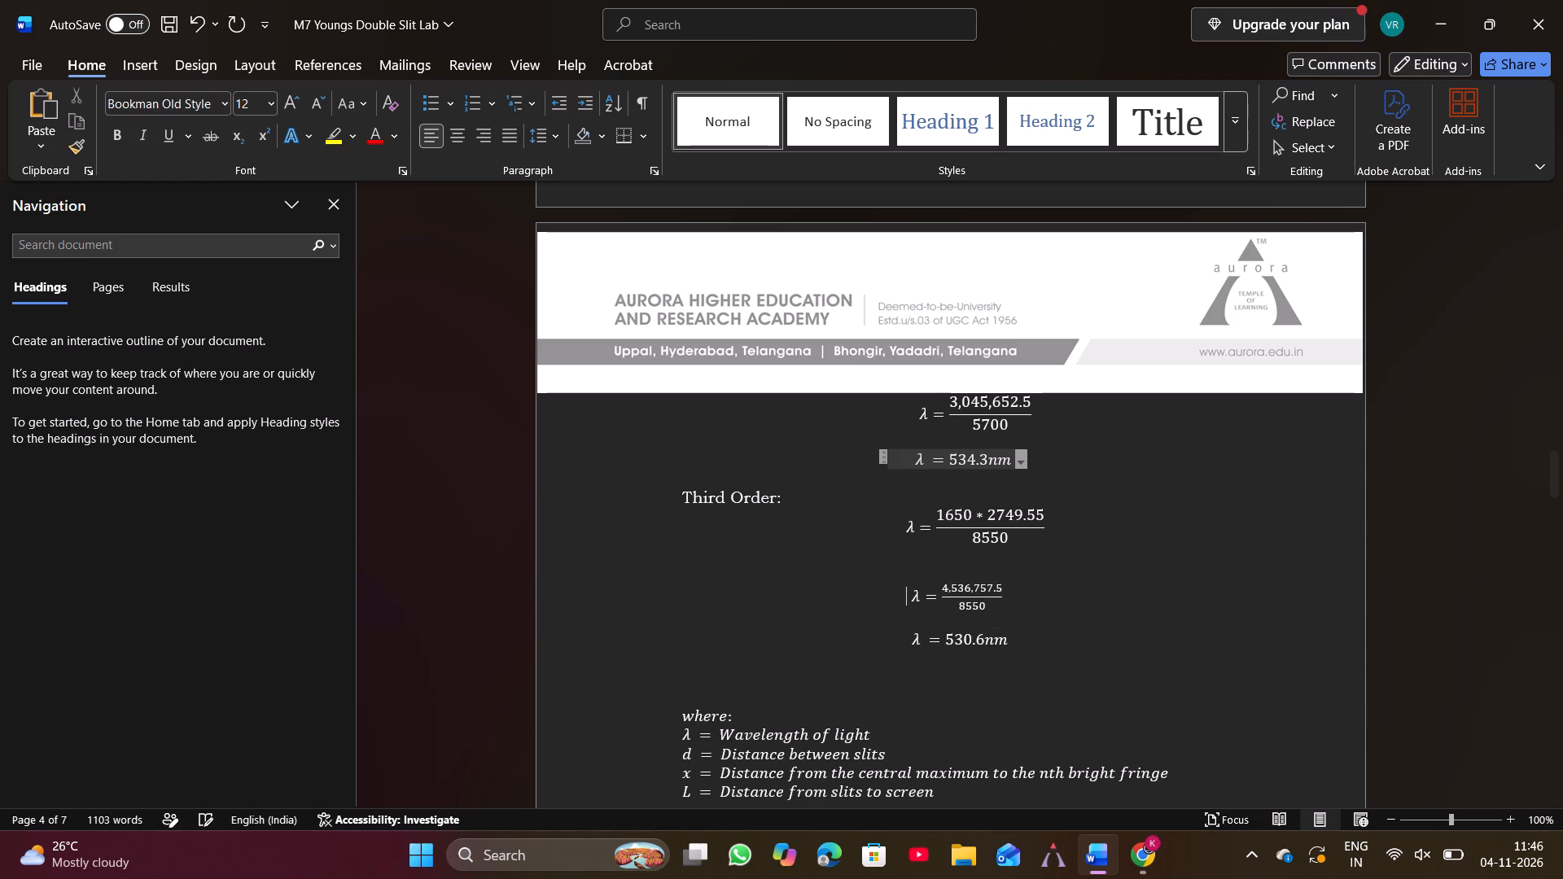
key(BackSpace)
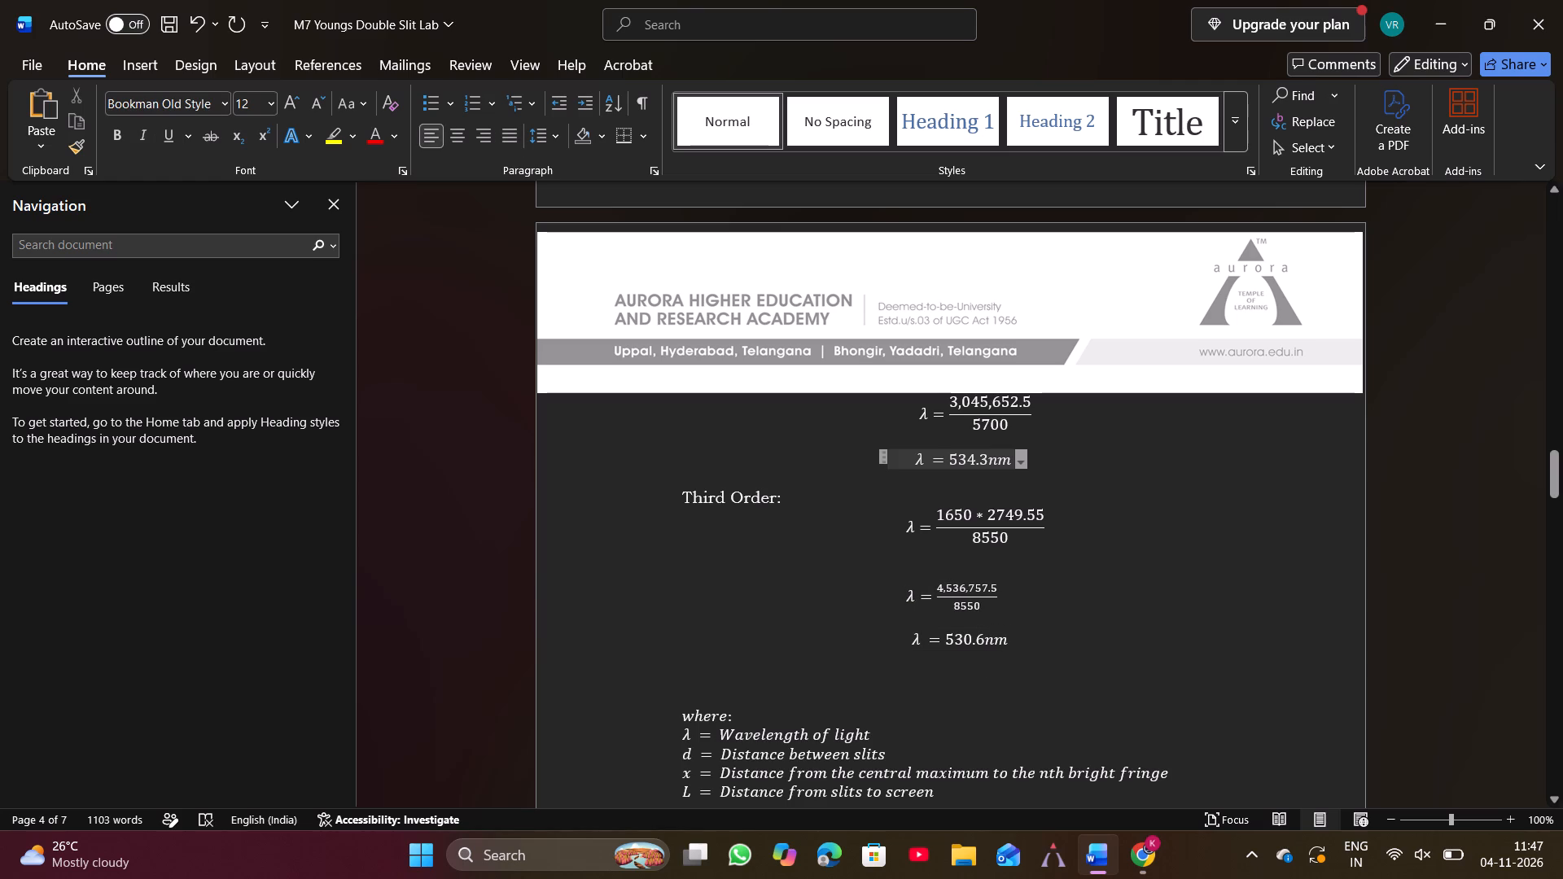
click(910, 639)
key(BackSpace)
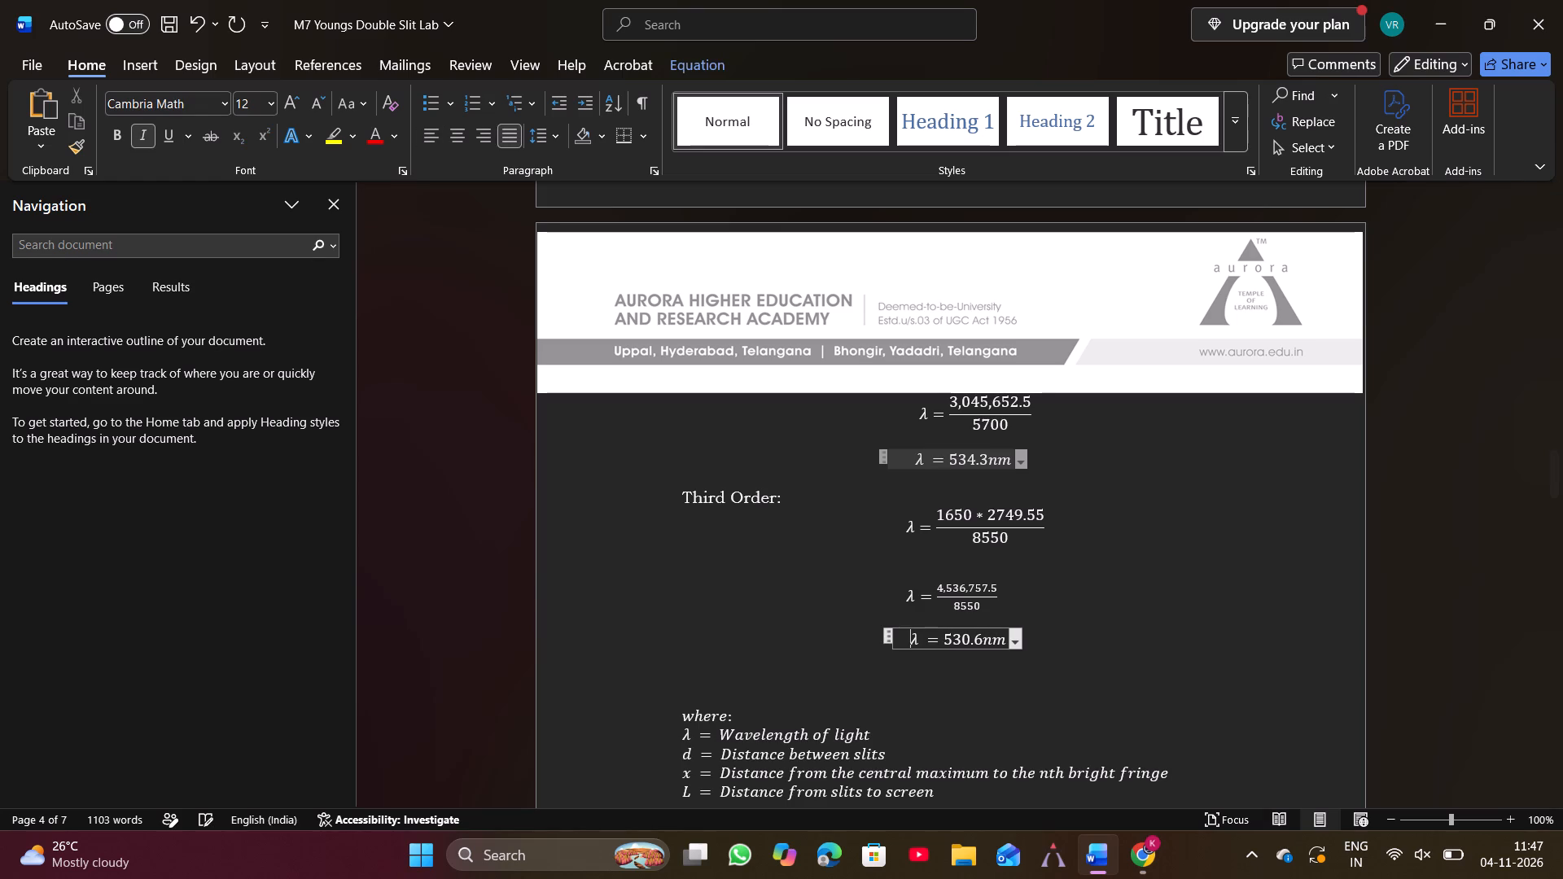
Re-space the start of the Third Order's first line, 1650 * 2749.55 over 8550, so its λ aligns with the lines below.
click(905, 524)
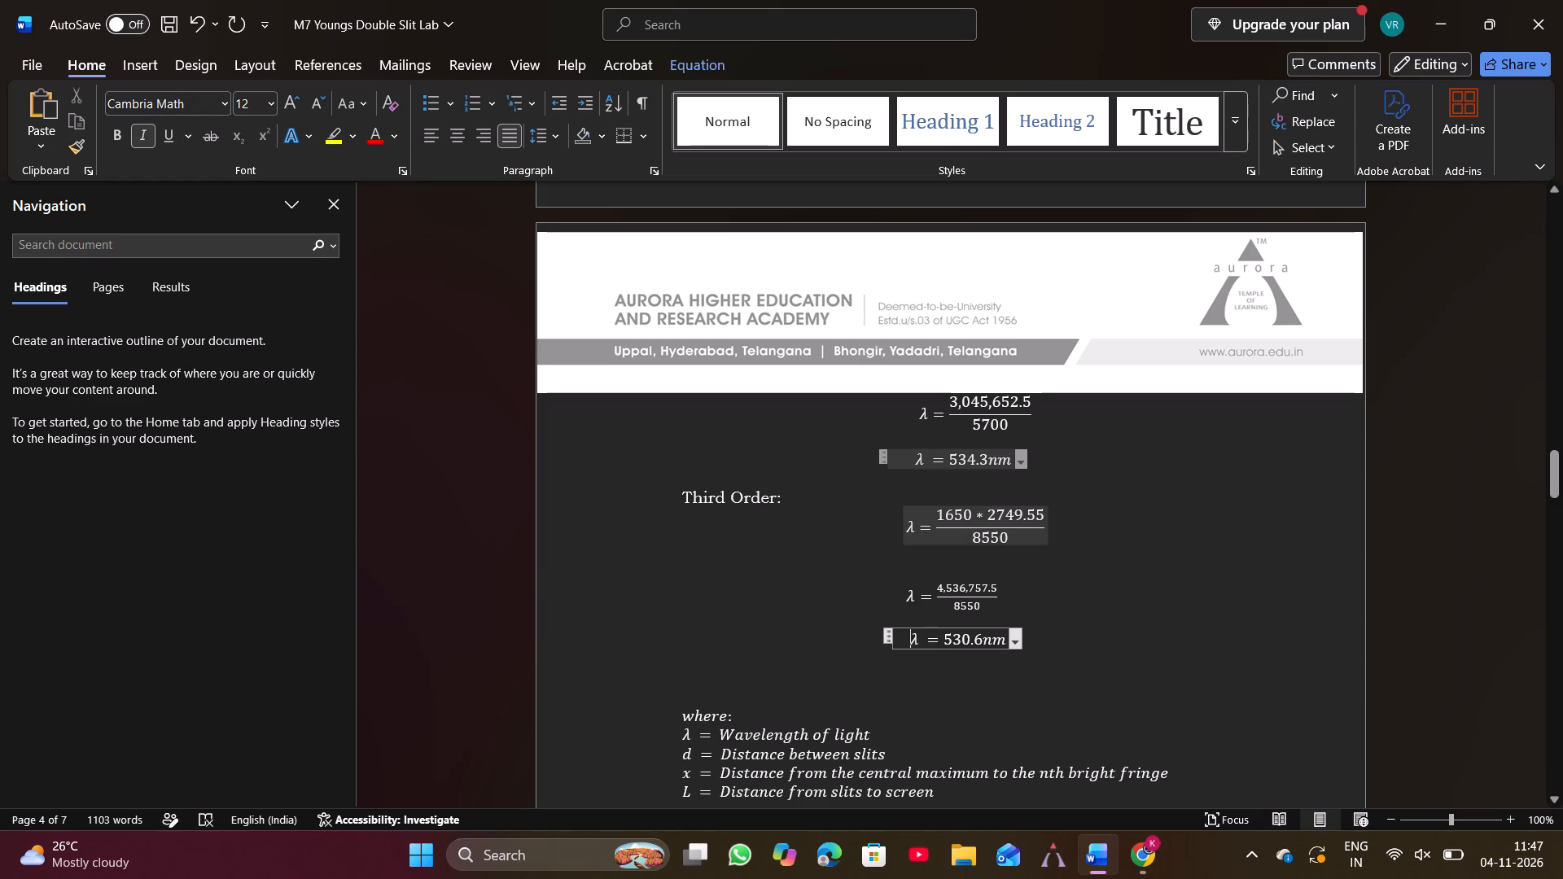
key(BackSpace)
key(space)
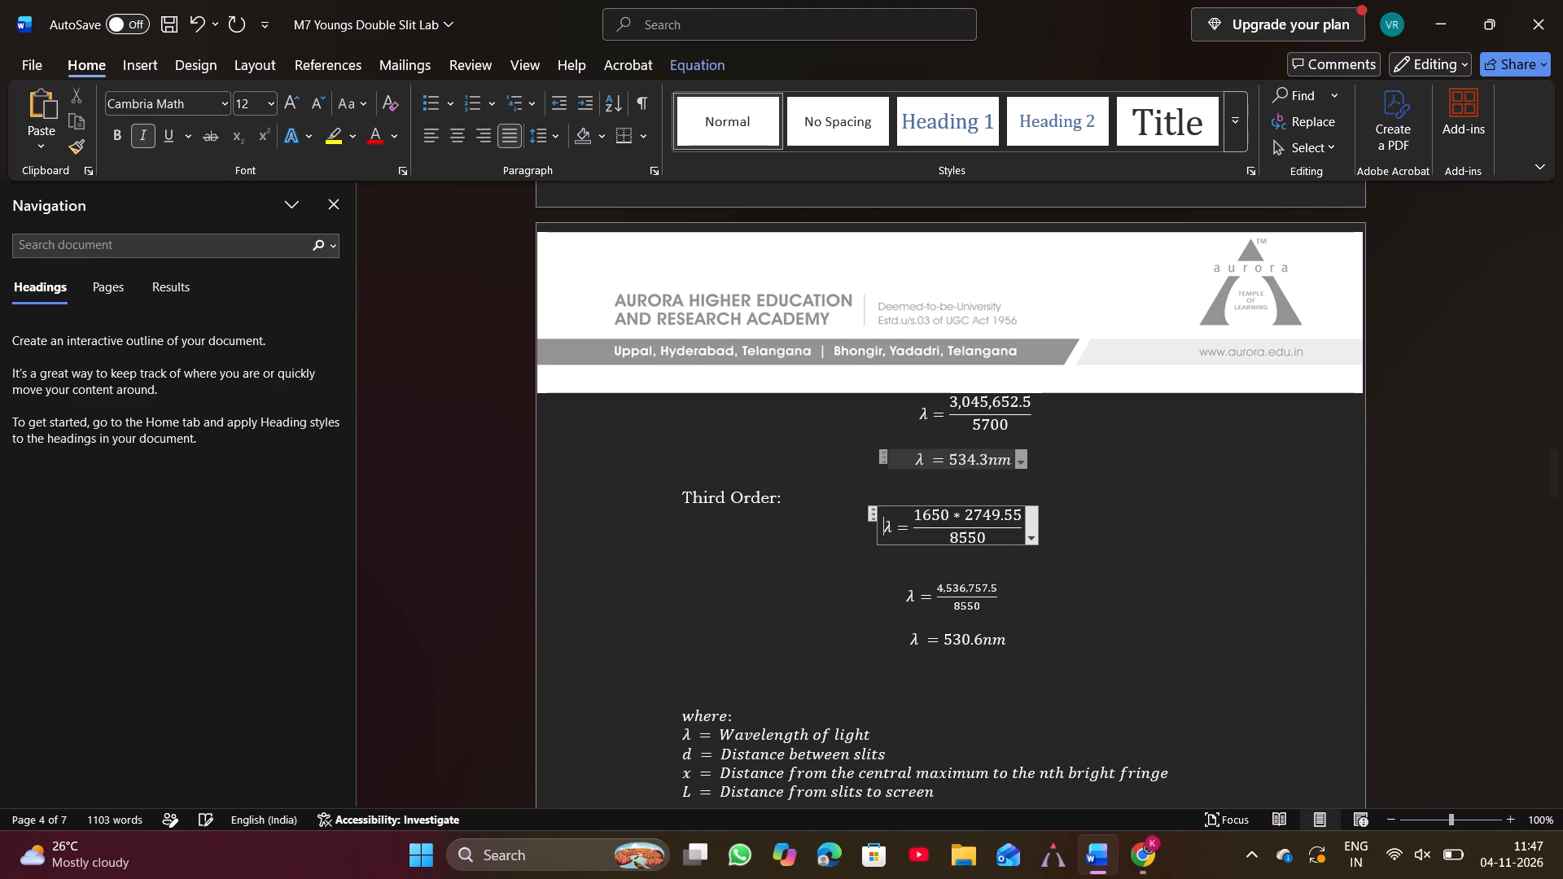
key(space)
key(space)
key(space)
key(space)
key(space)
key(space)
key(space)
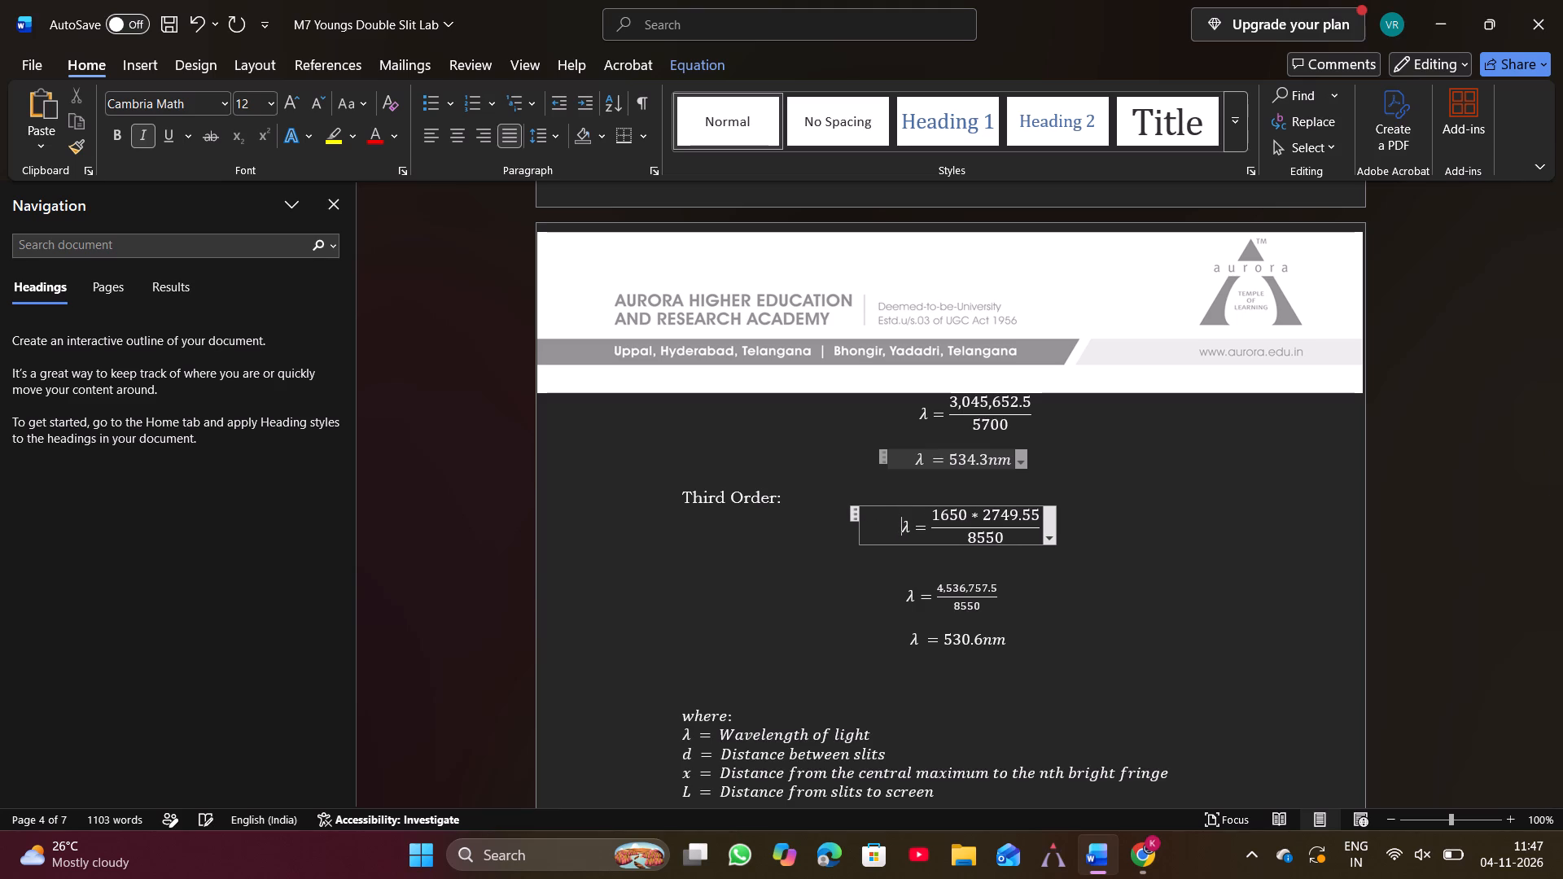
Re-space the start of the Second Order's 3,045,652.5/5700 line so its λ aligns with the other lines.
scroll(905, 524, up, 1)
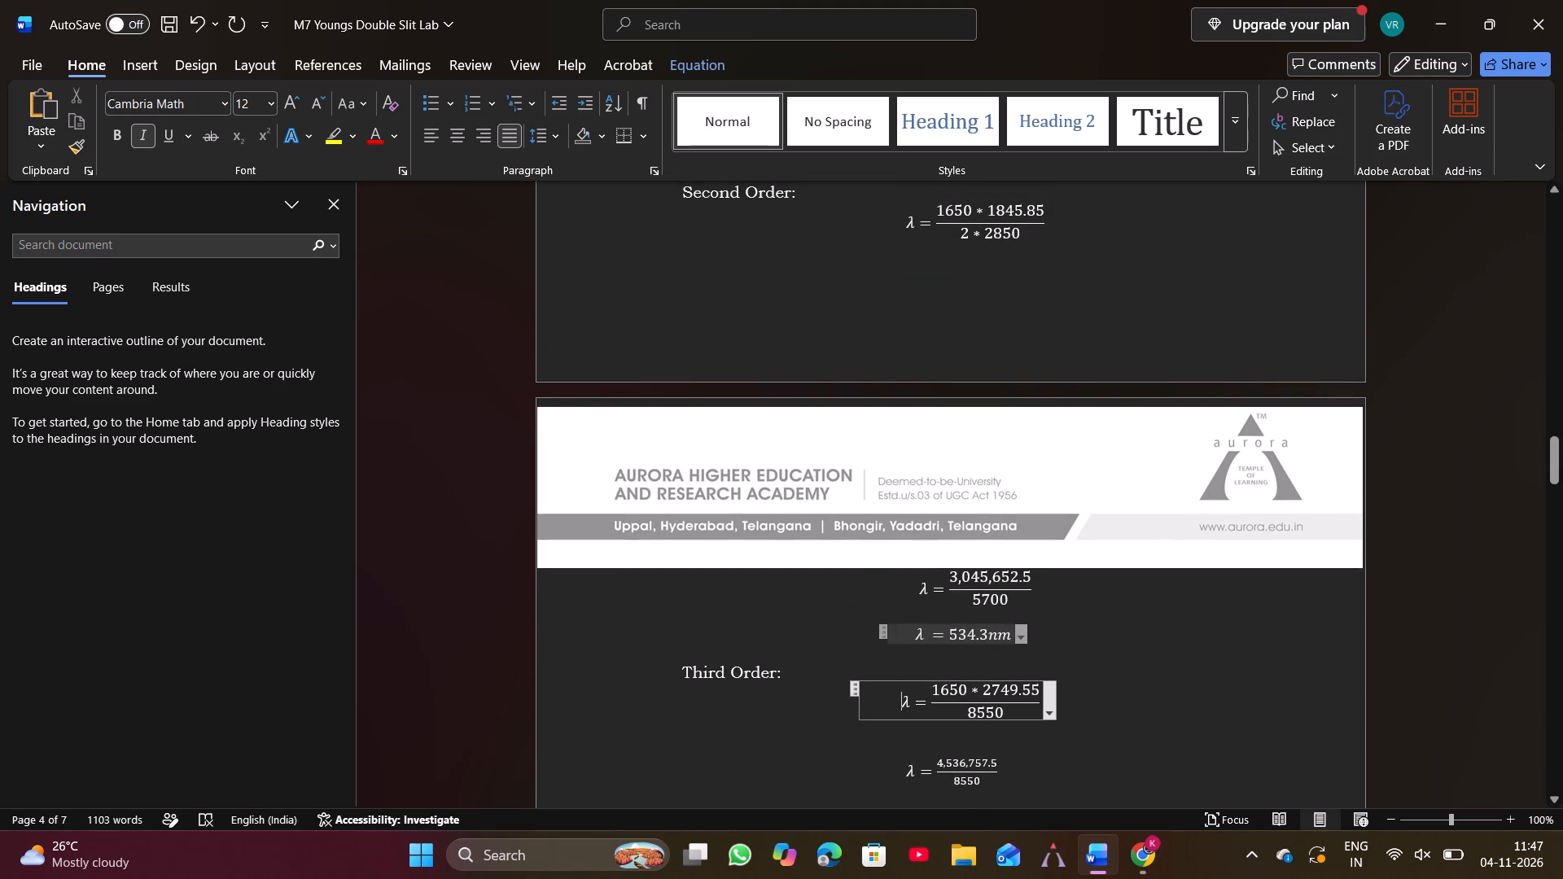
click(922, 590)
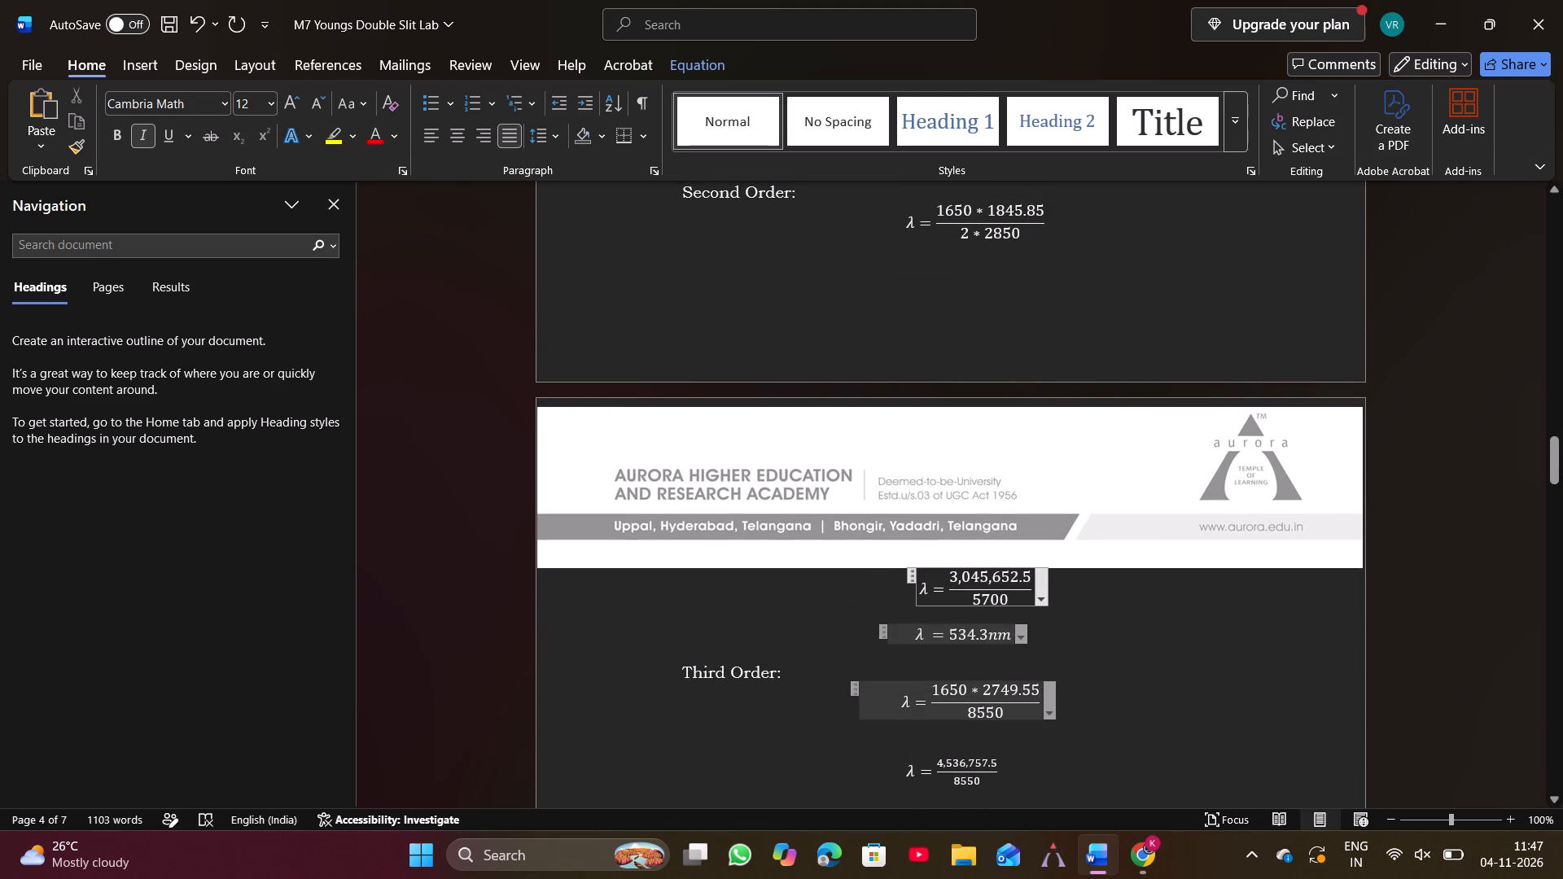
click(918, 592)
key(BackSpace)
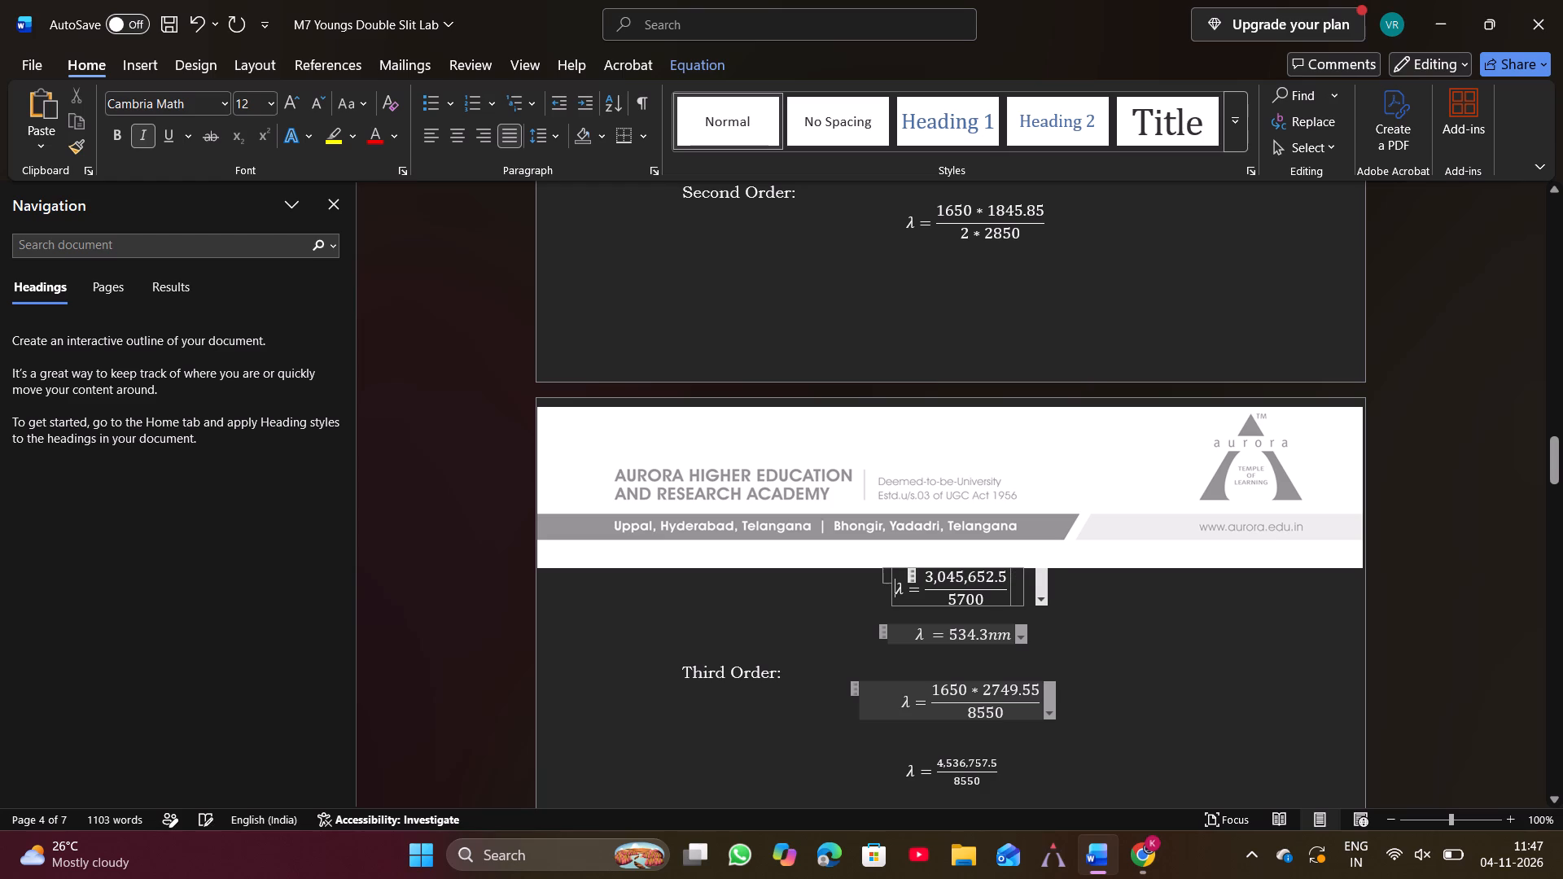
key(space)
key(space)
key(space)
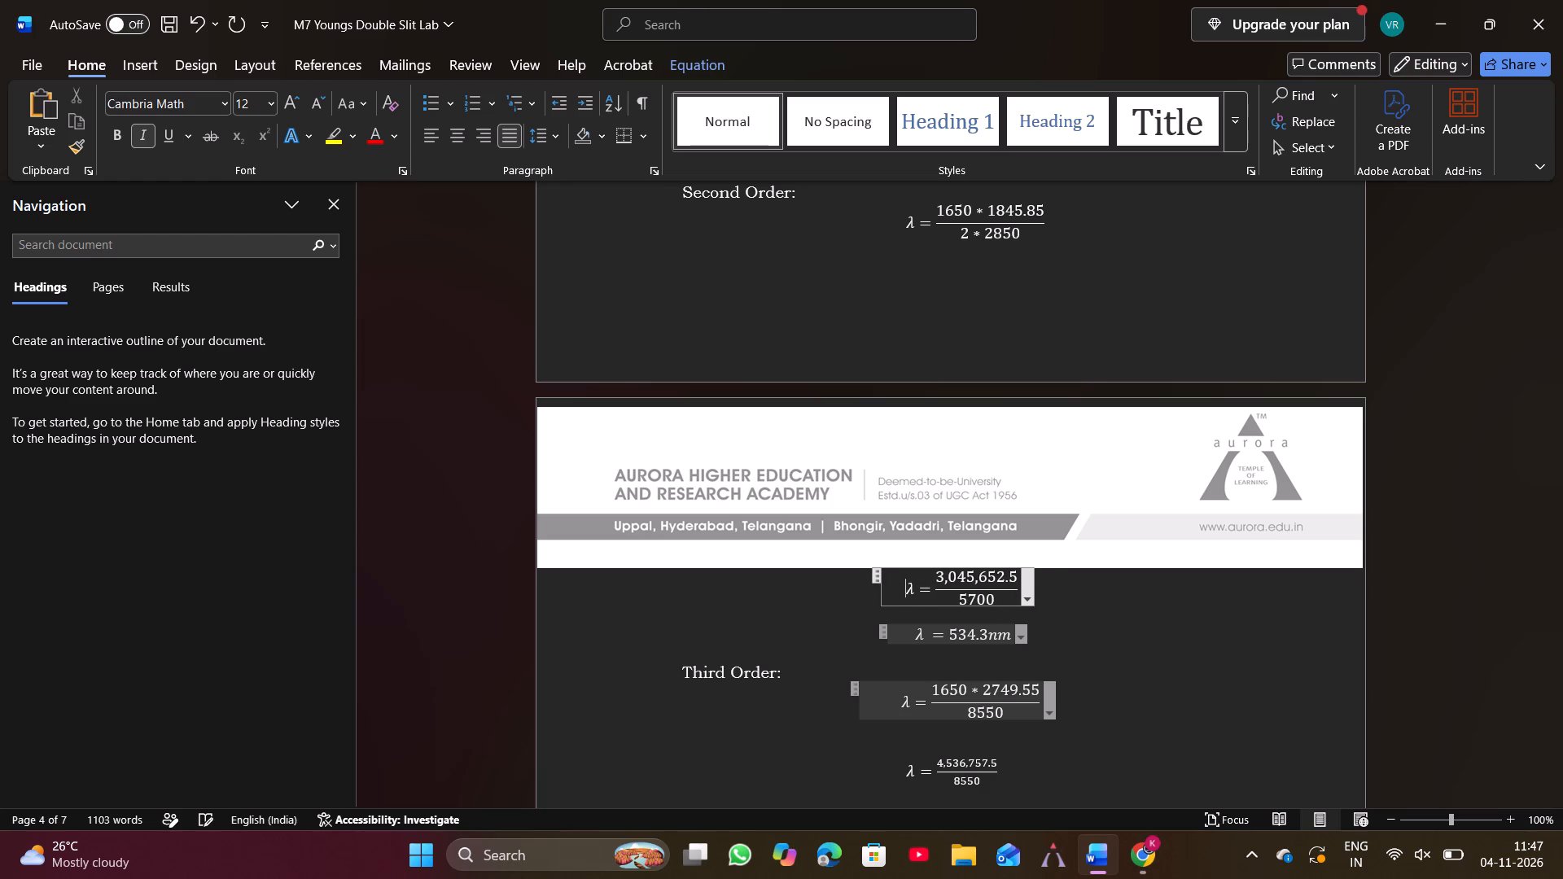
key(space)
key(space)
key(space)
Fill in the Student Name field of the details table on the first page.
scroll(918, 592, up, 1)
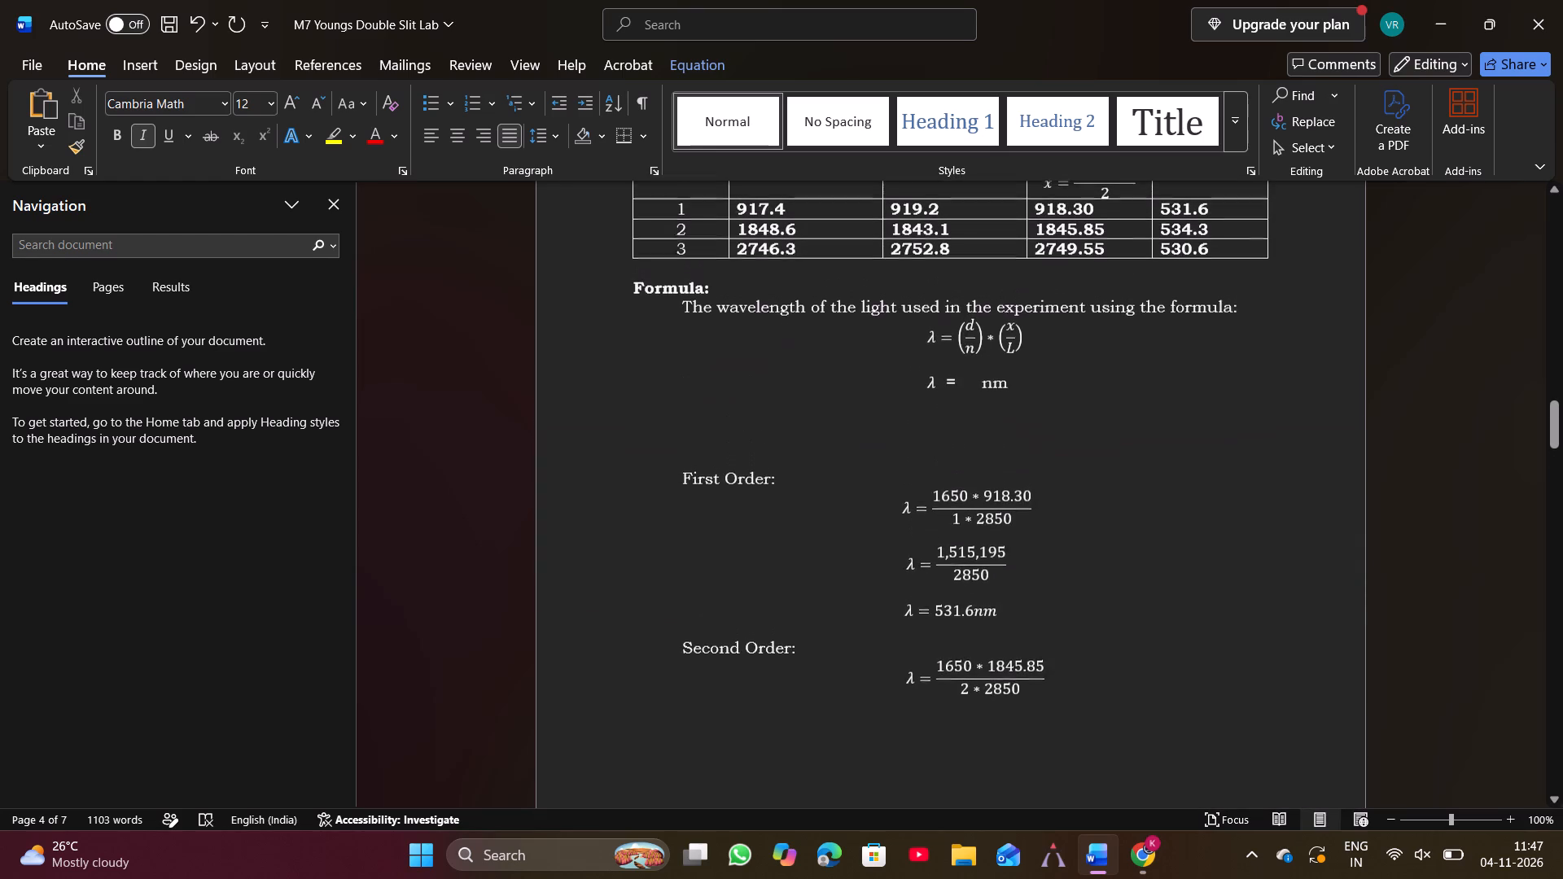
scroll(918, 592, up, 2)
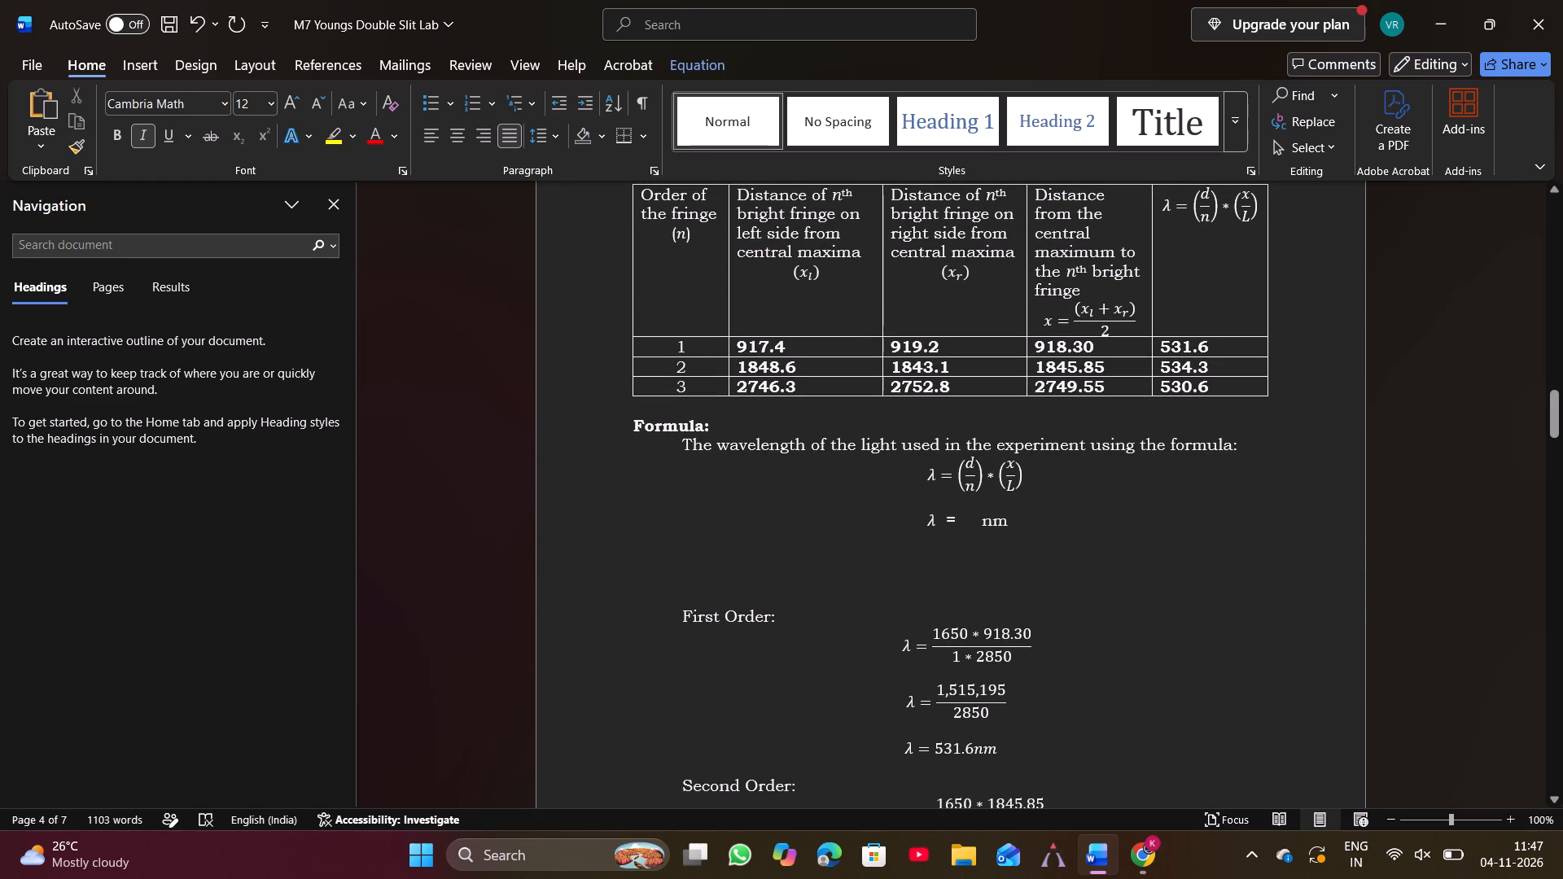
click(967, 526)
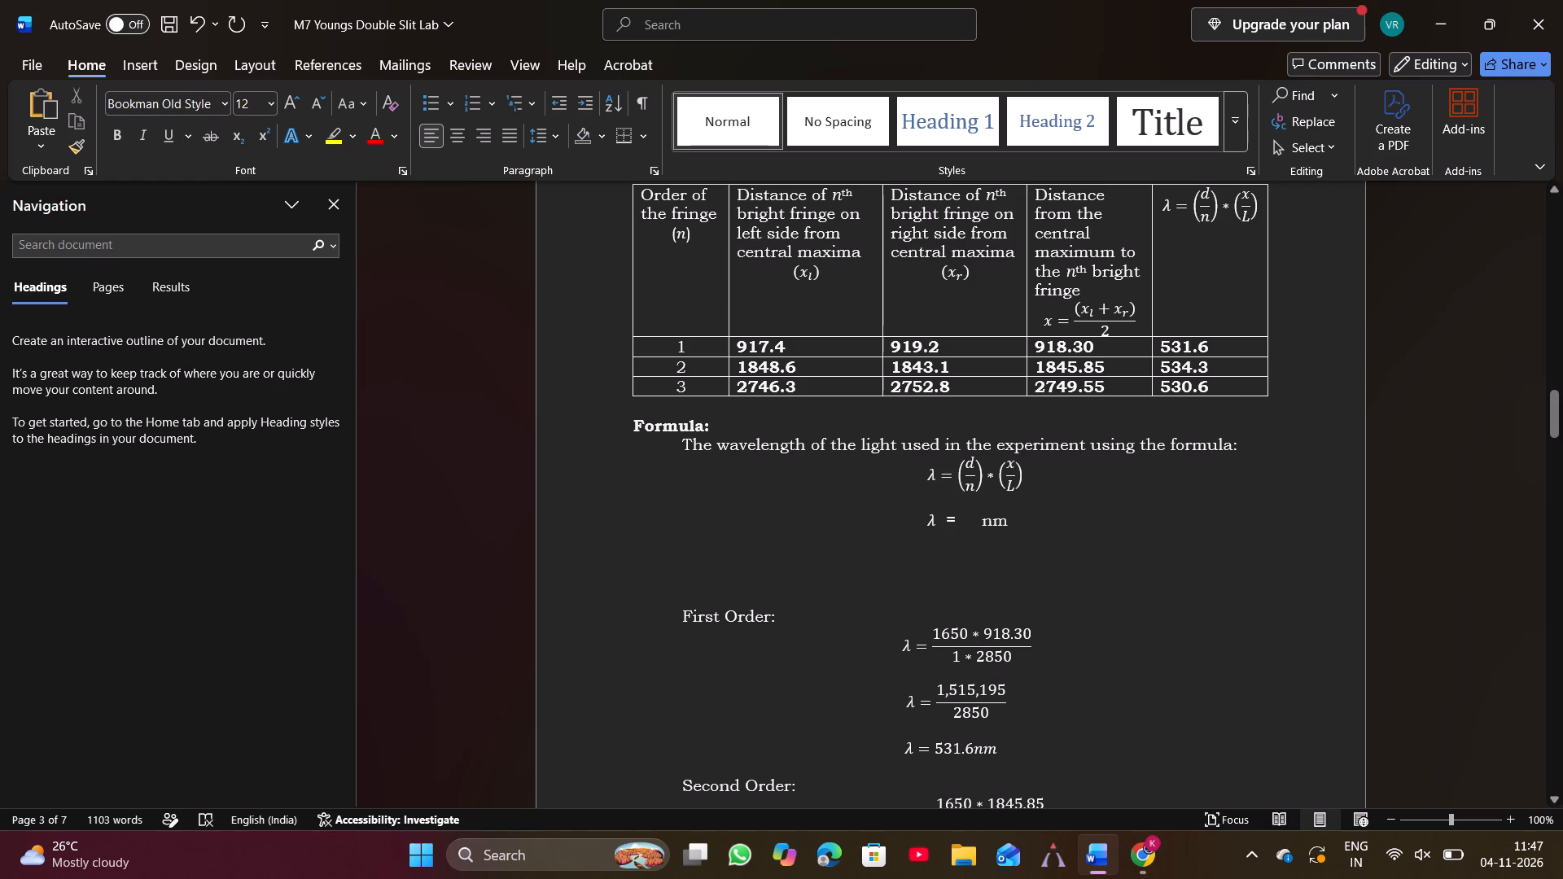
scroll(1112, 600, up, 13)
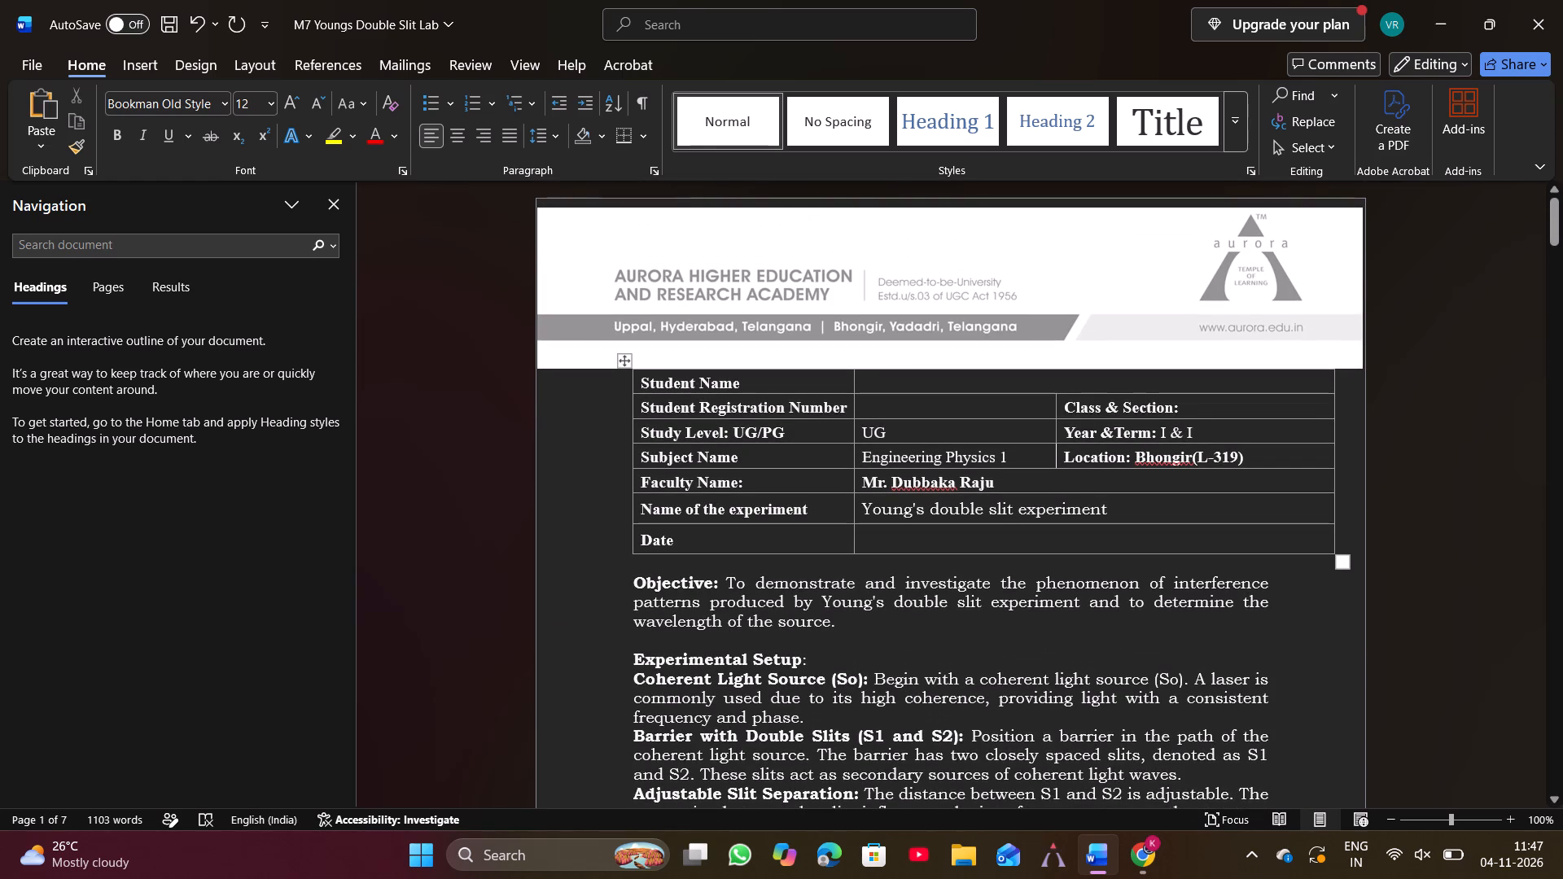
click(945, 381)
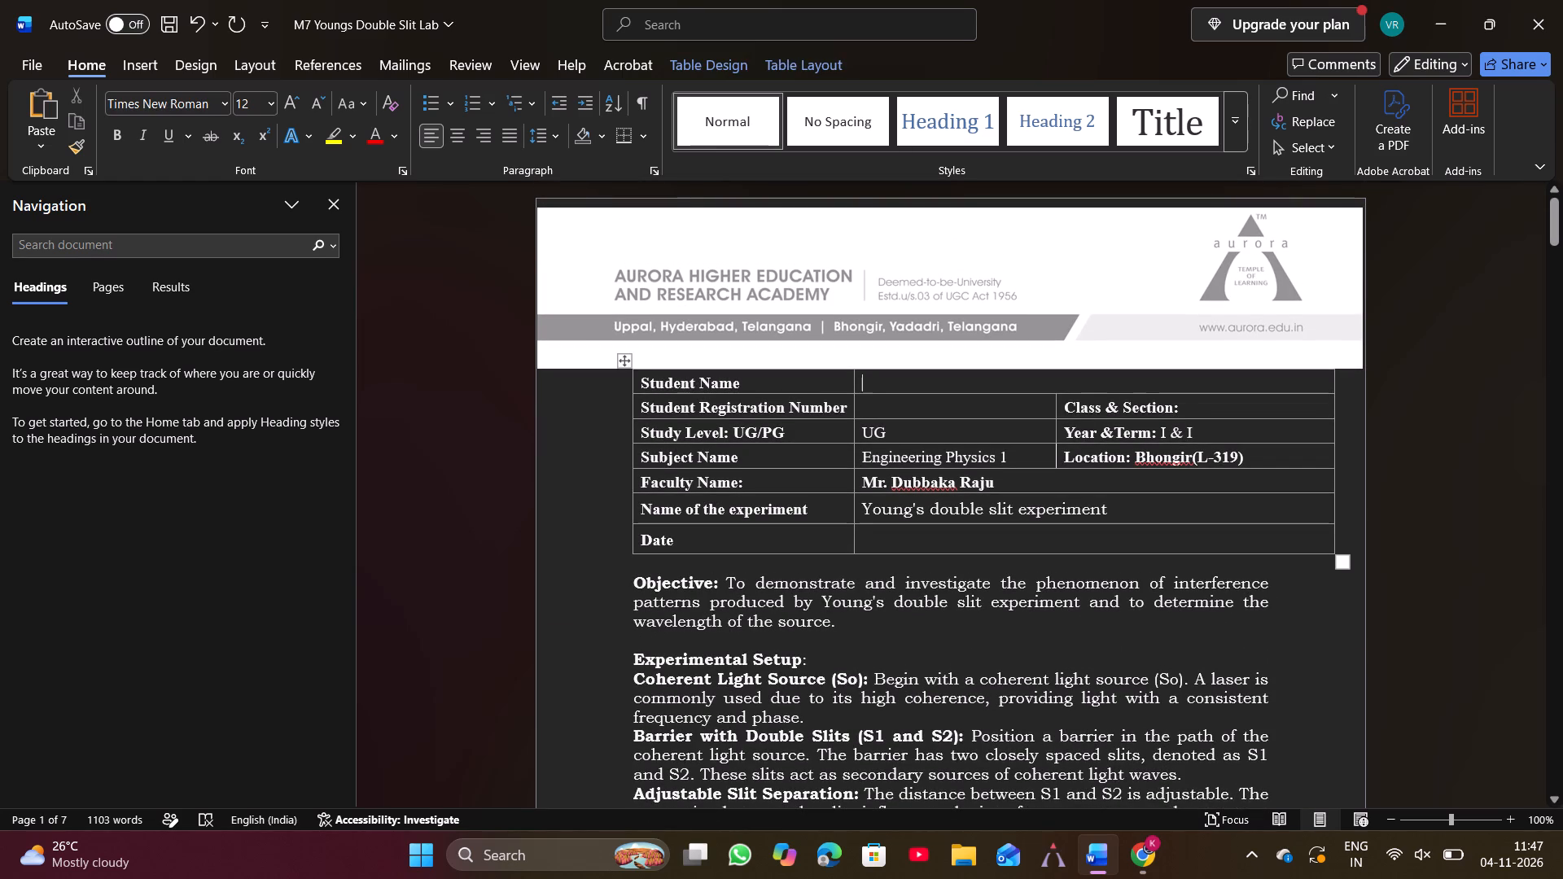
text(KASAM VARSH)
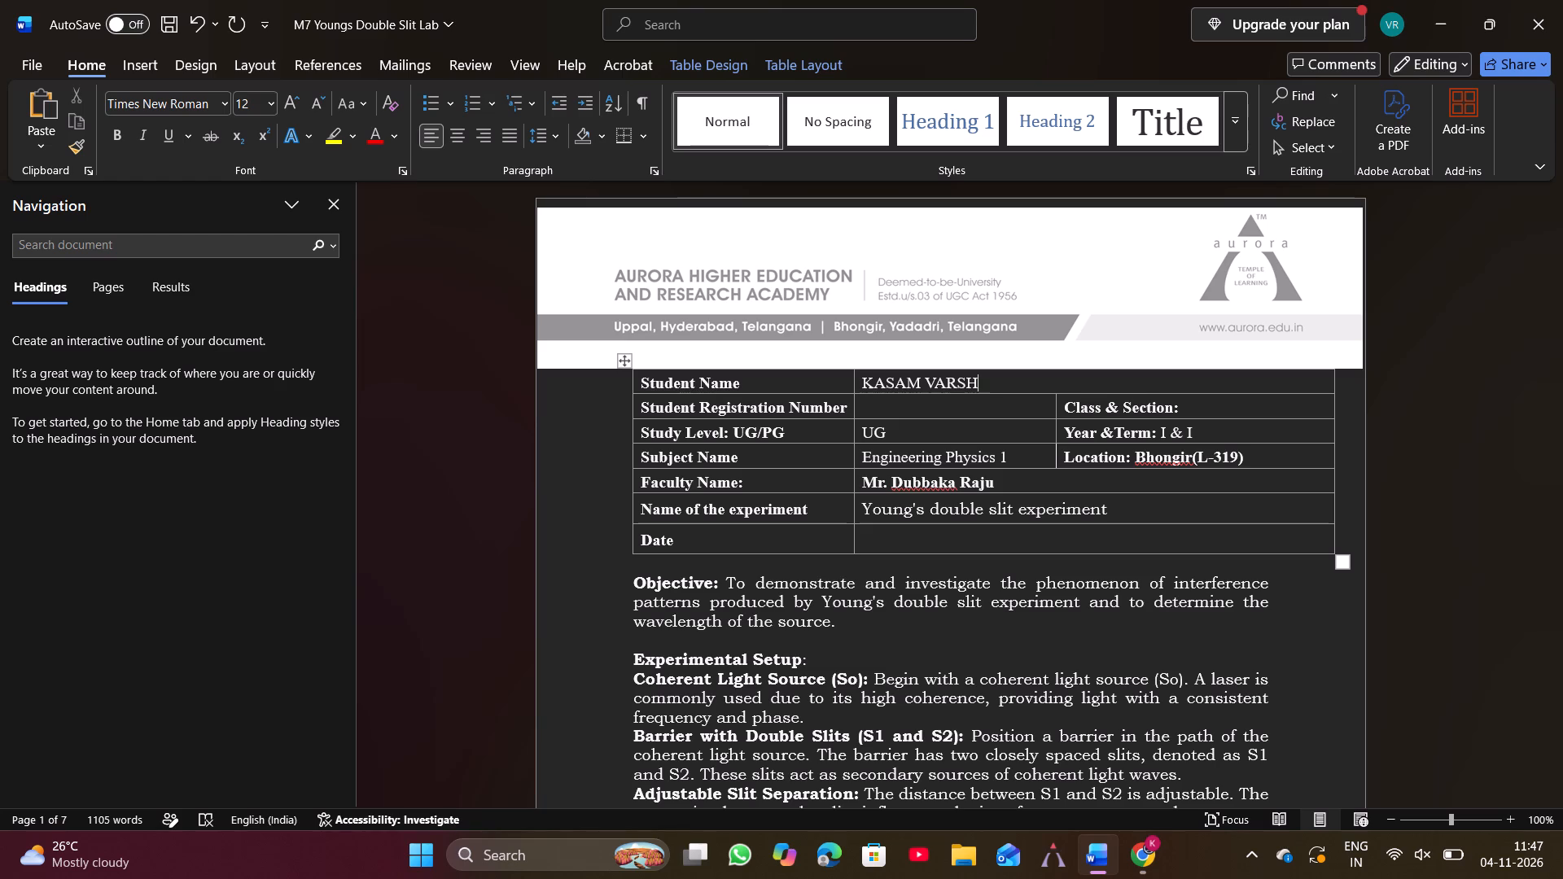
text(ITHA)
Enter AIML-1B as the Class & Section and fill in the Student Registration Number in the details table.
click(1200, 409)
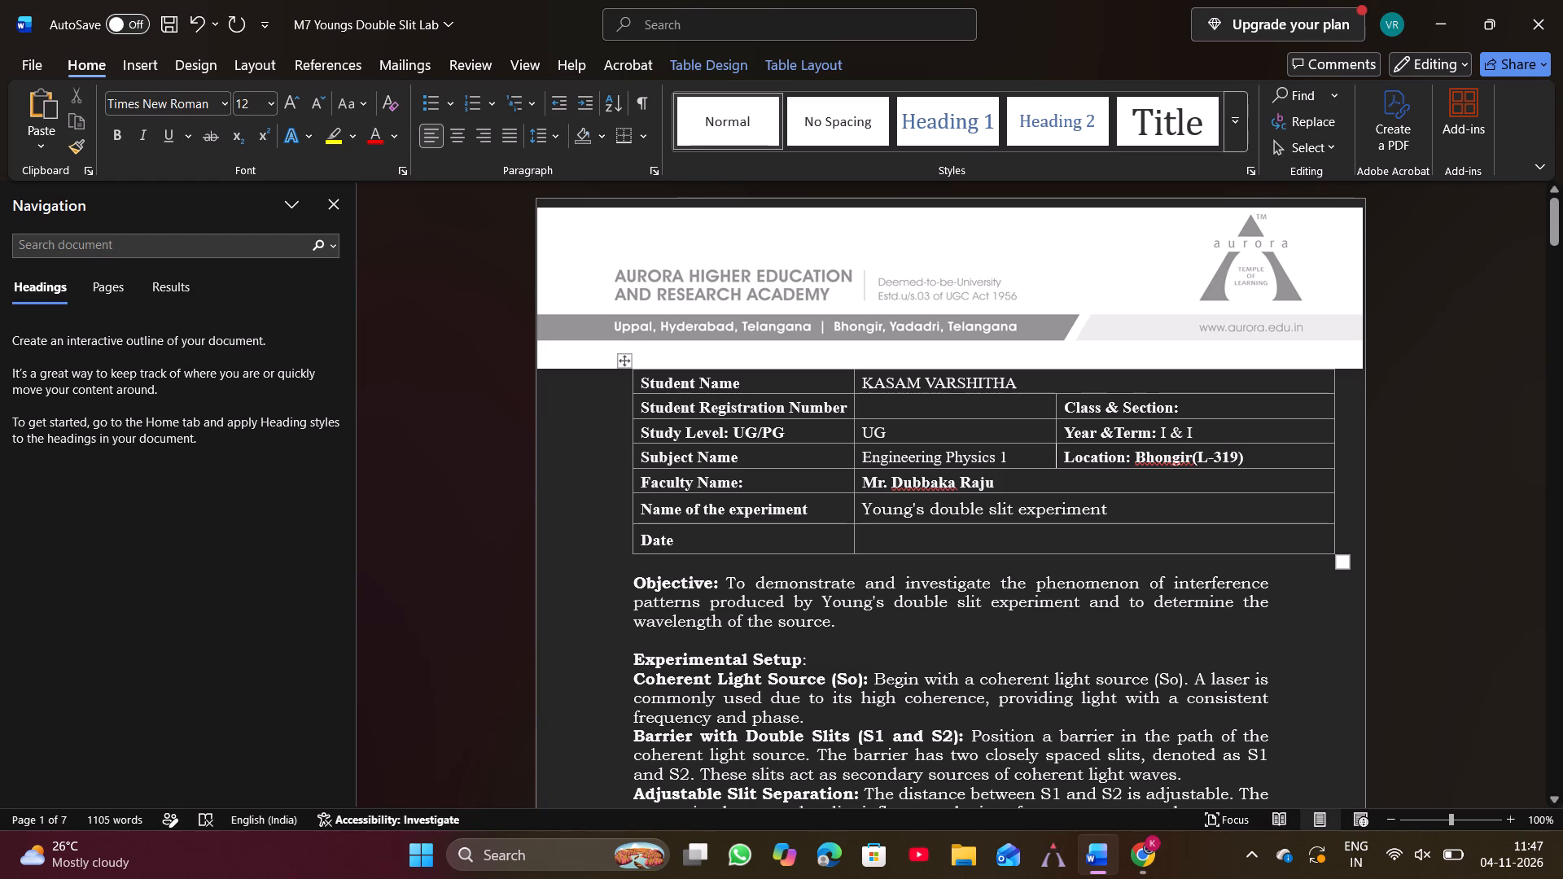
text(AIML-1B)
click(950, 411)
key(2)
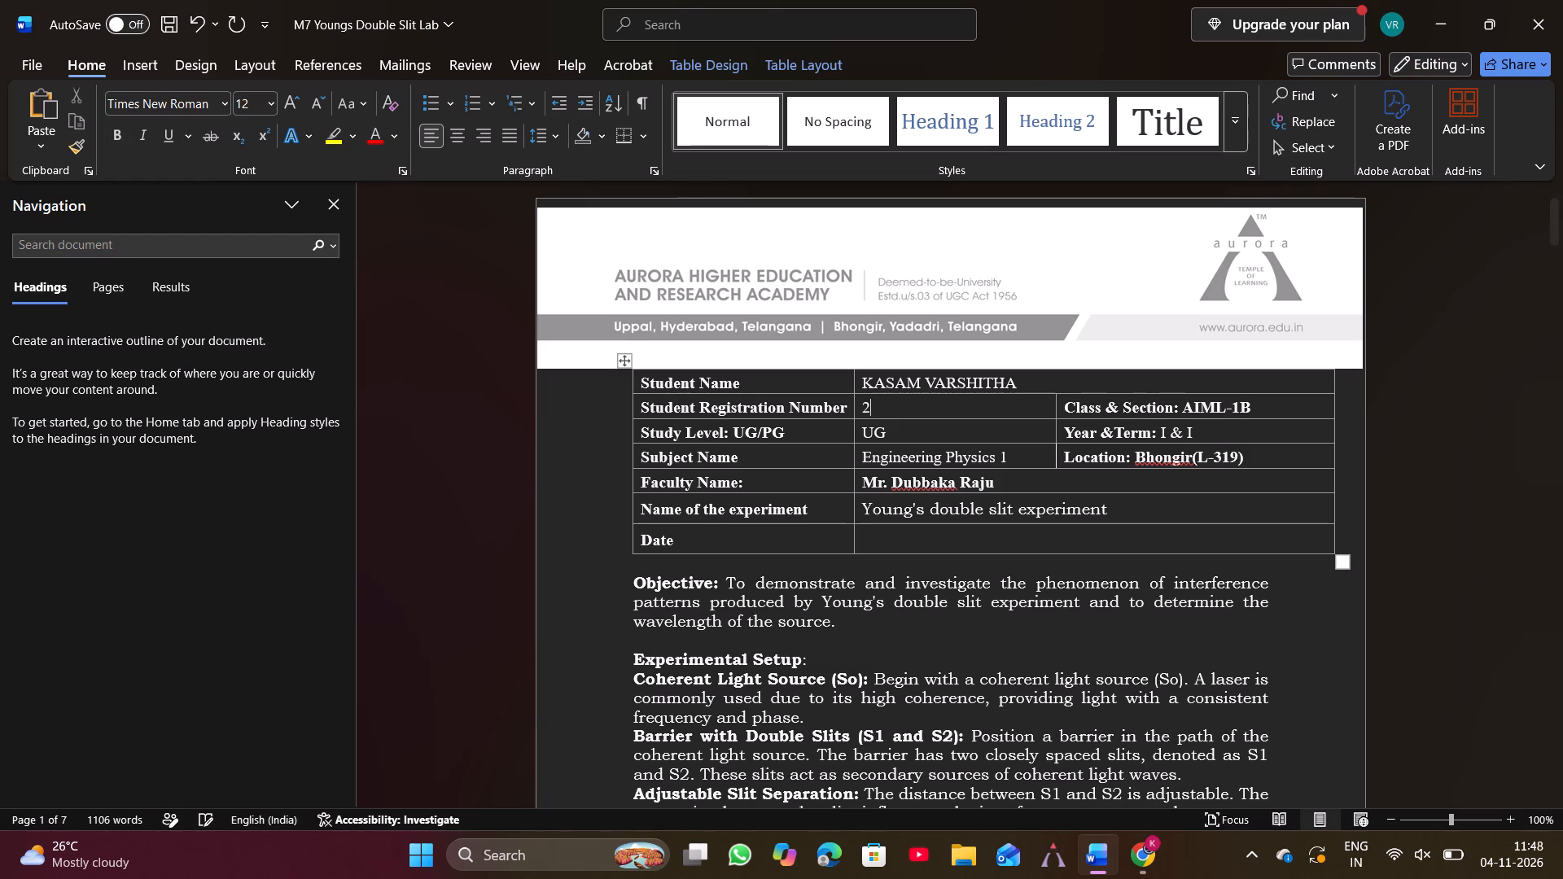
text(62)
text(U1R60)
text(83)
Set the Date in the details table to 4-11-26.
scroll(950, 411, down, 1)
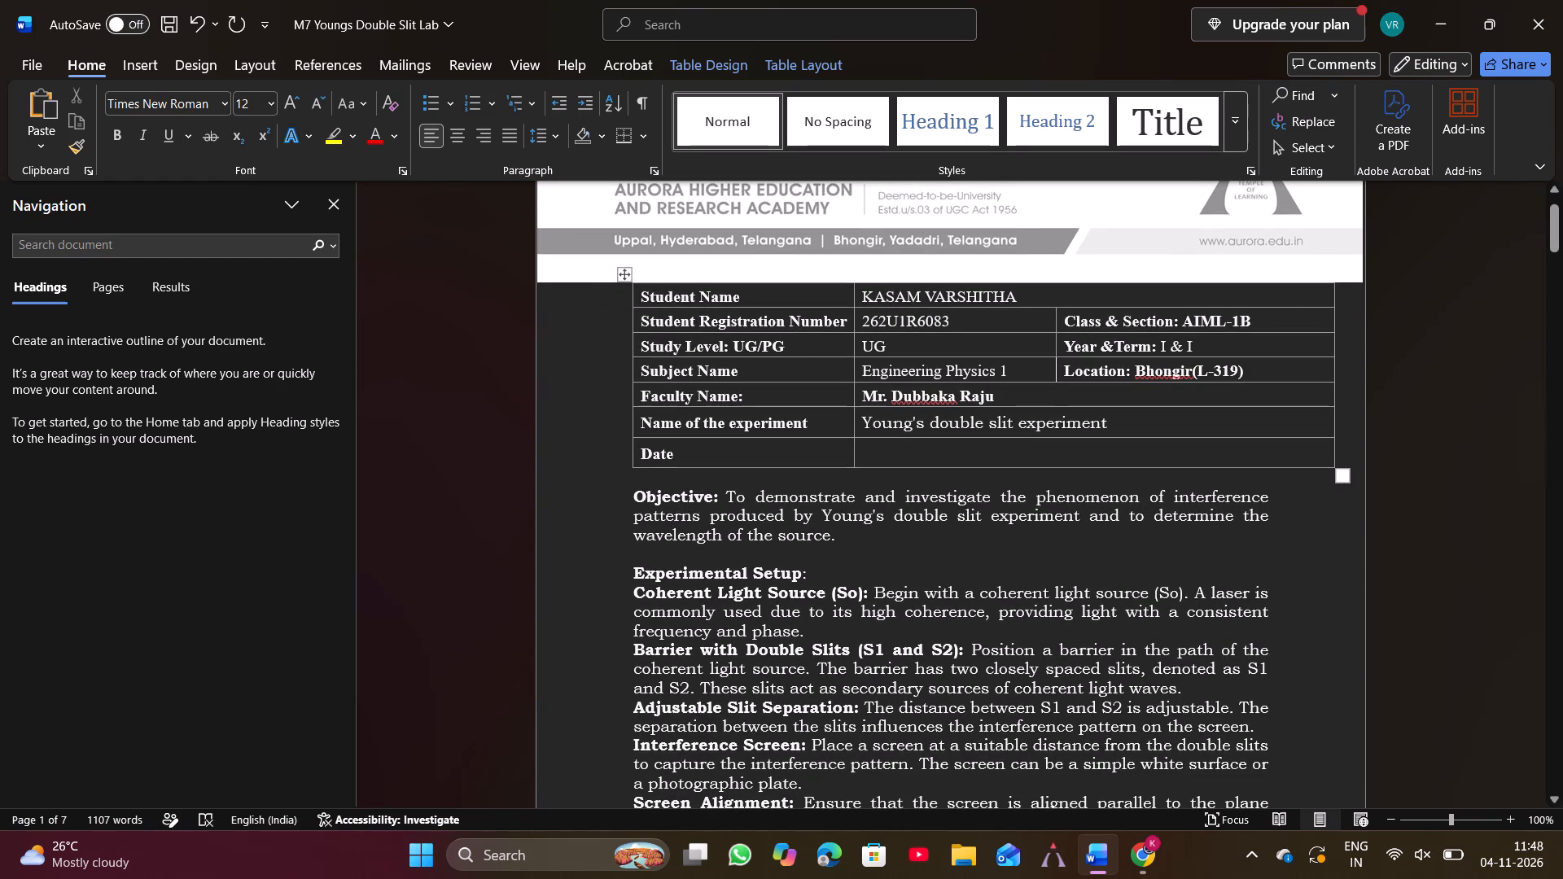
click(872, 458)
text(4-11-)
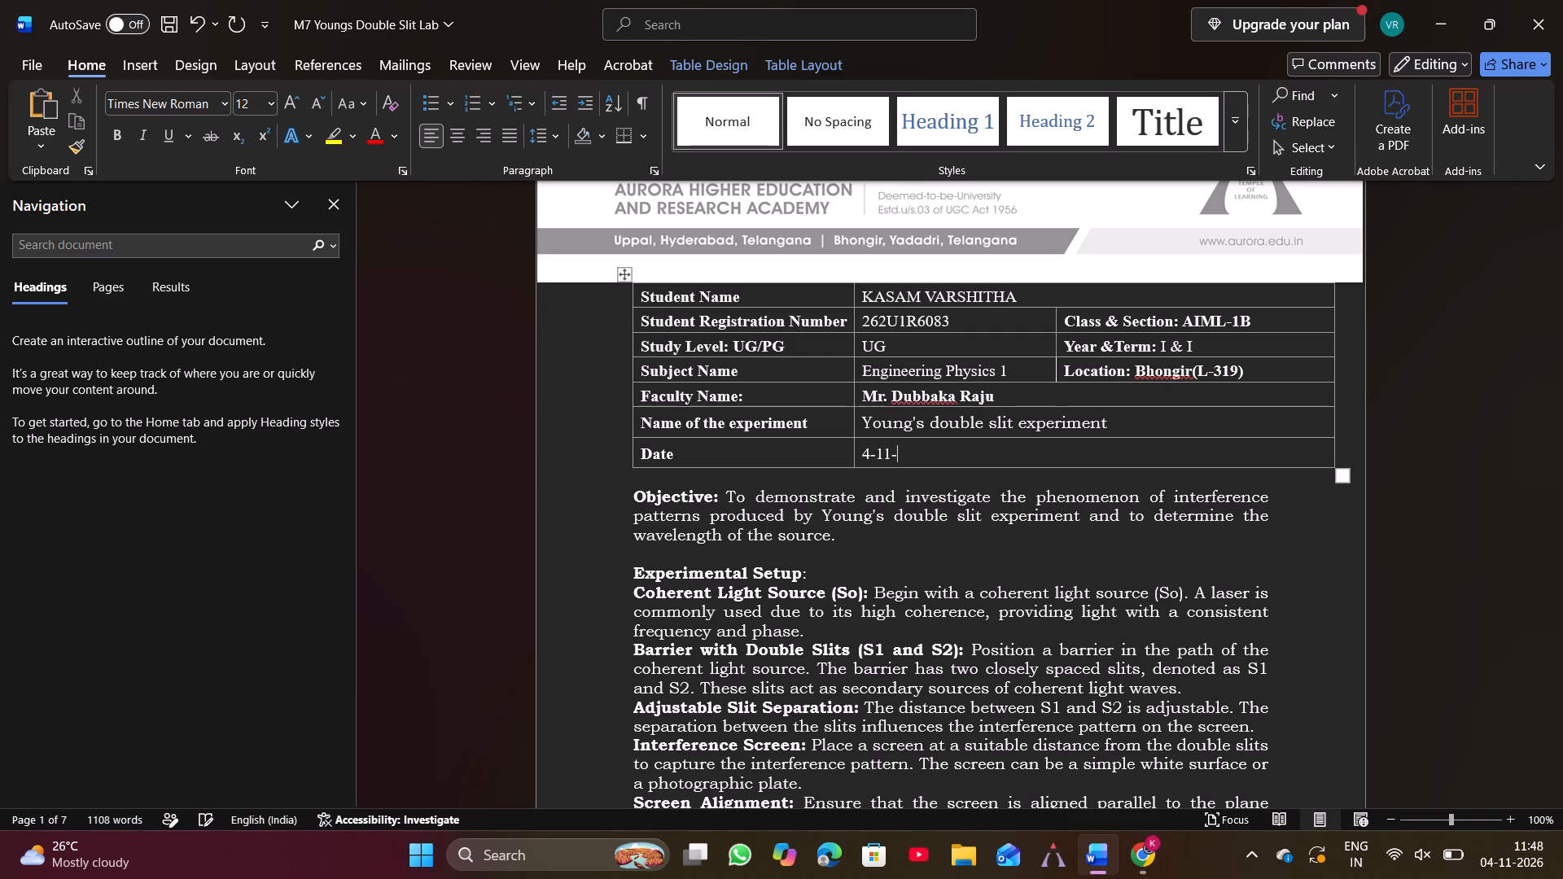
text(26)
Save the lab document.
scroll(872, 458, down, 3)
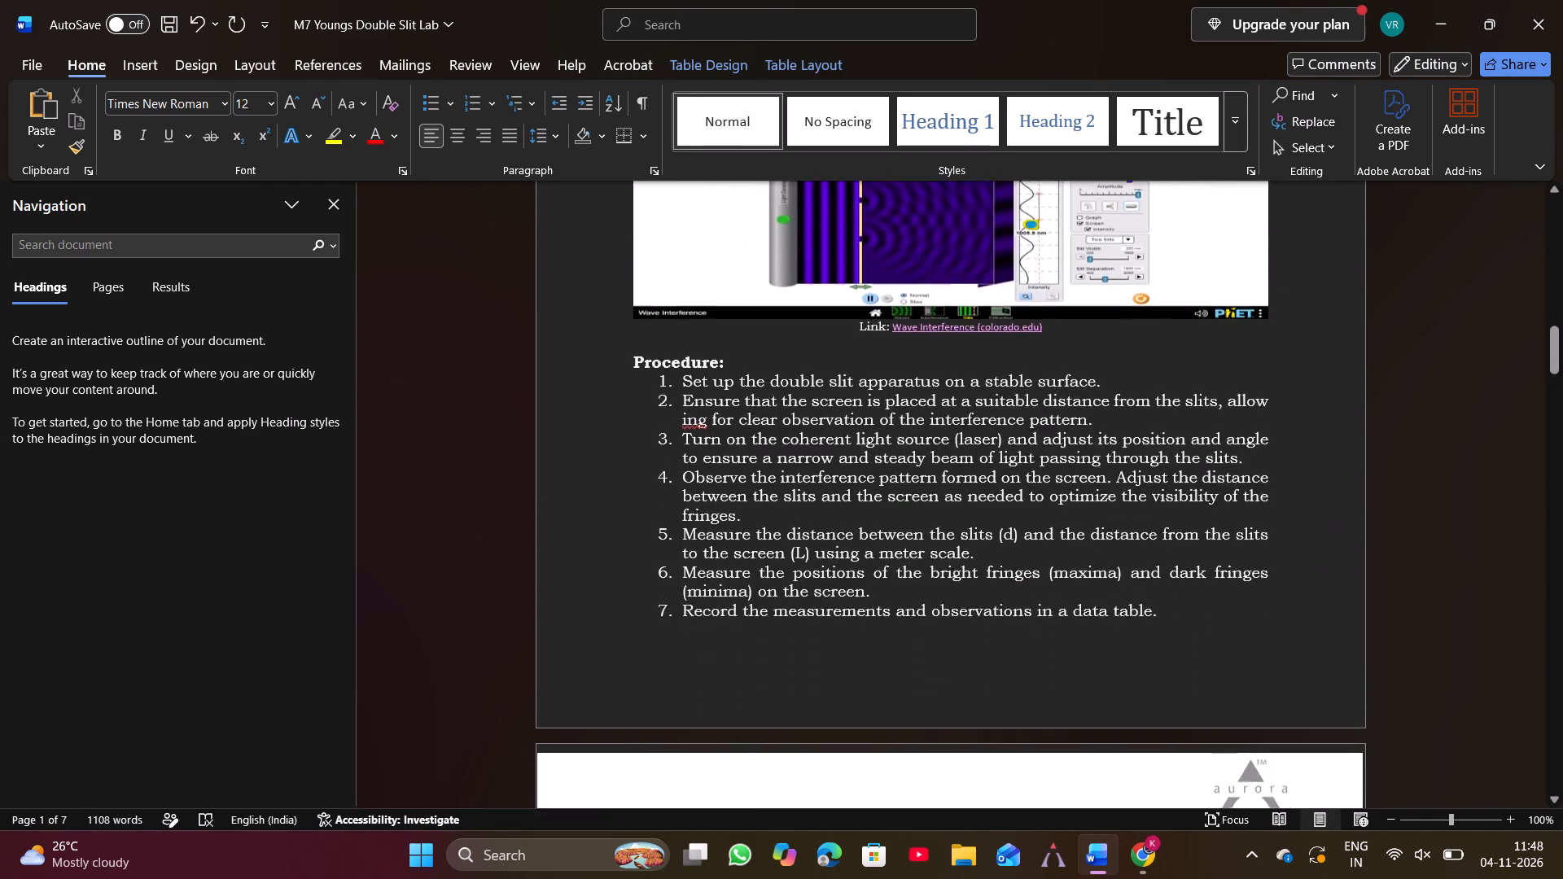
scroll(872, 458, down, 2)
key(ctrl+s)
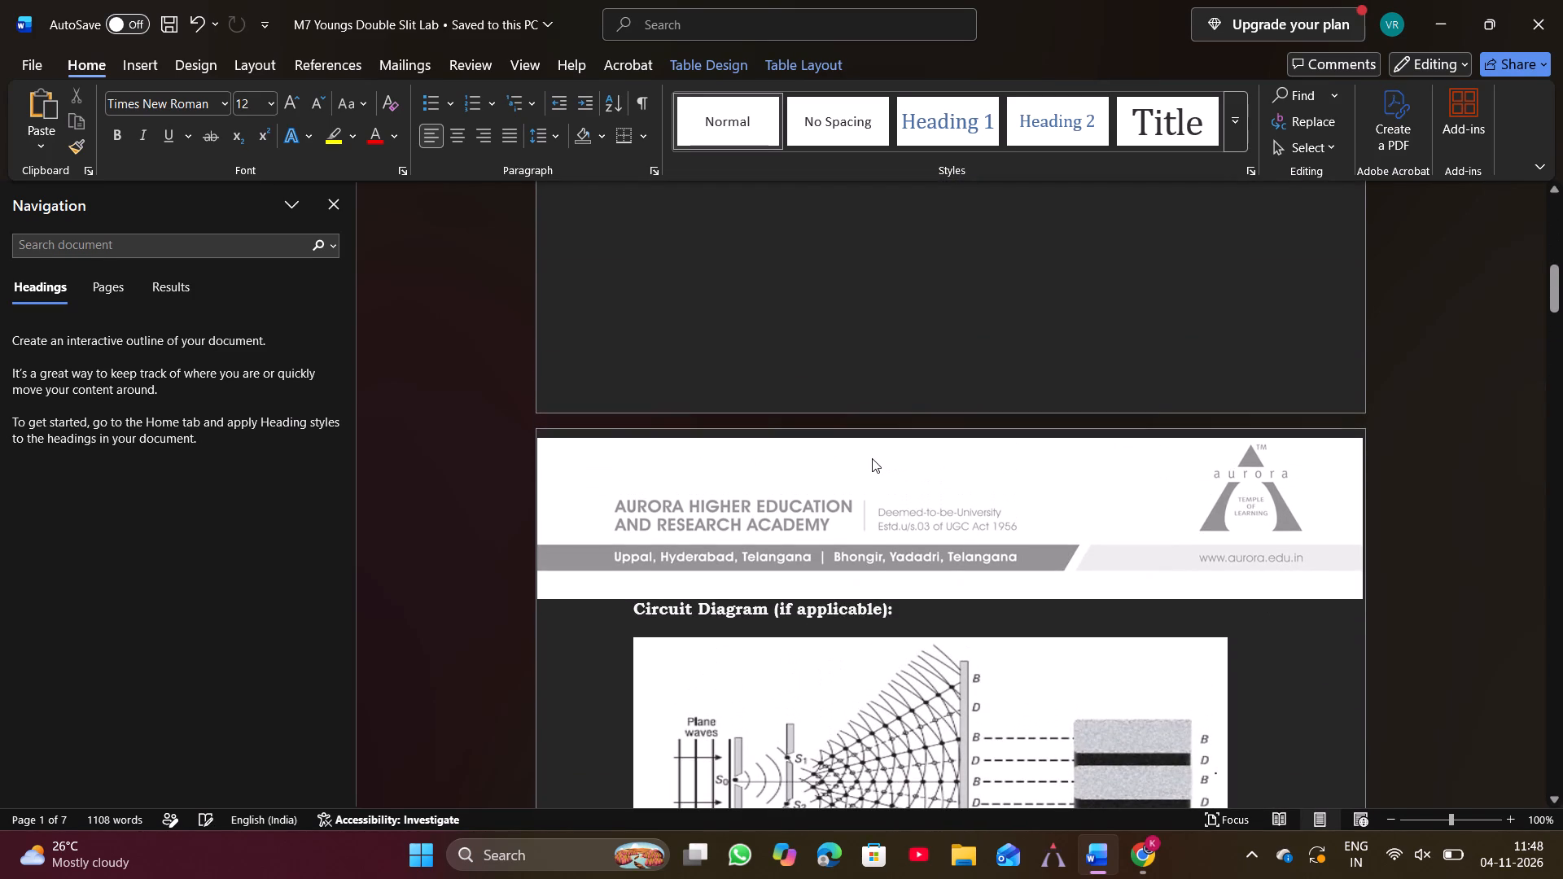
Open the Windows search to look for another app or file.
click(586, 849)
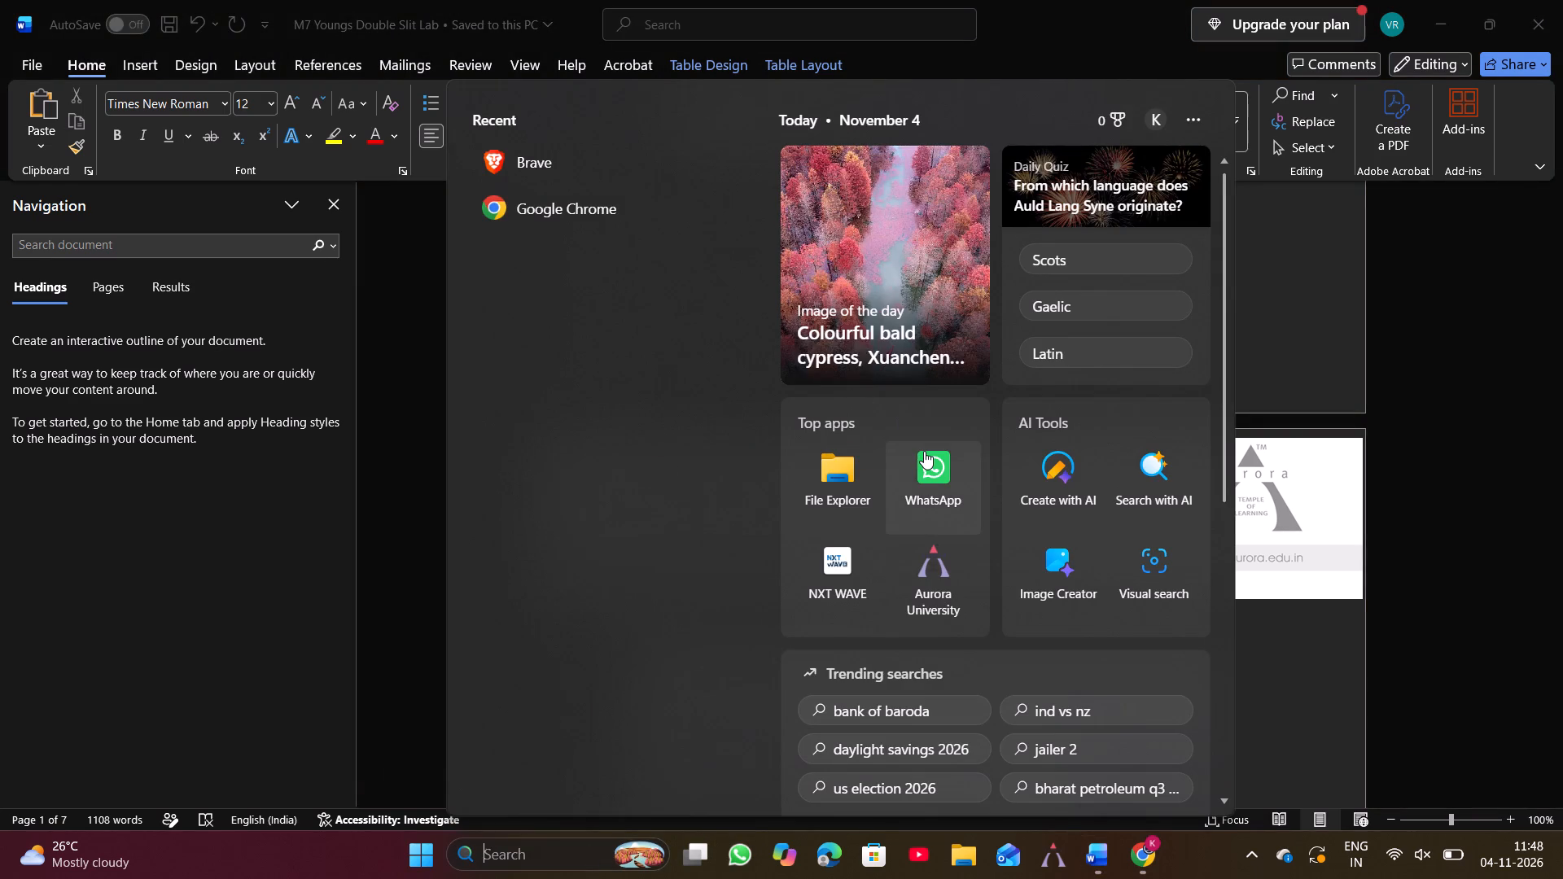
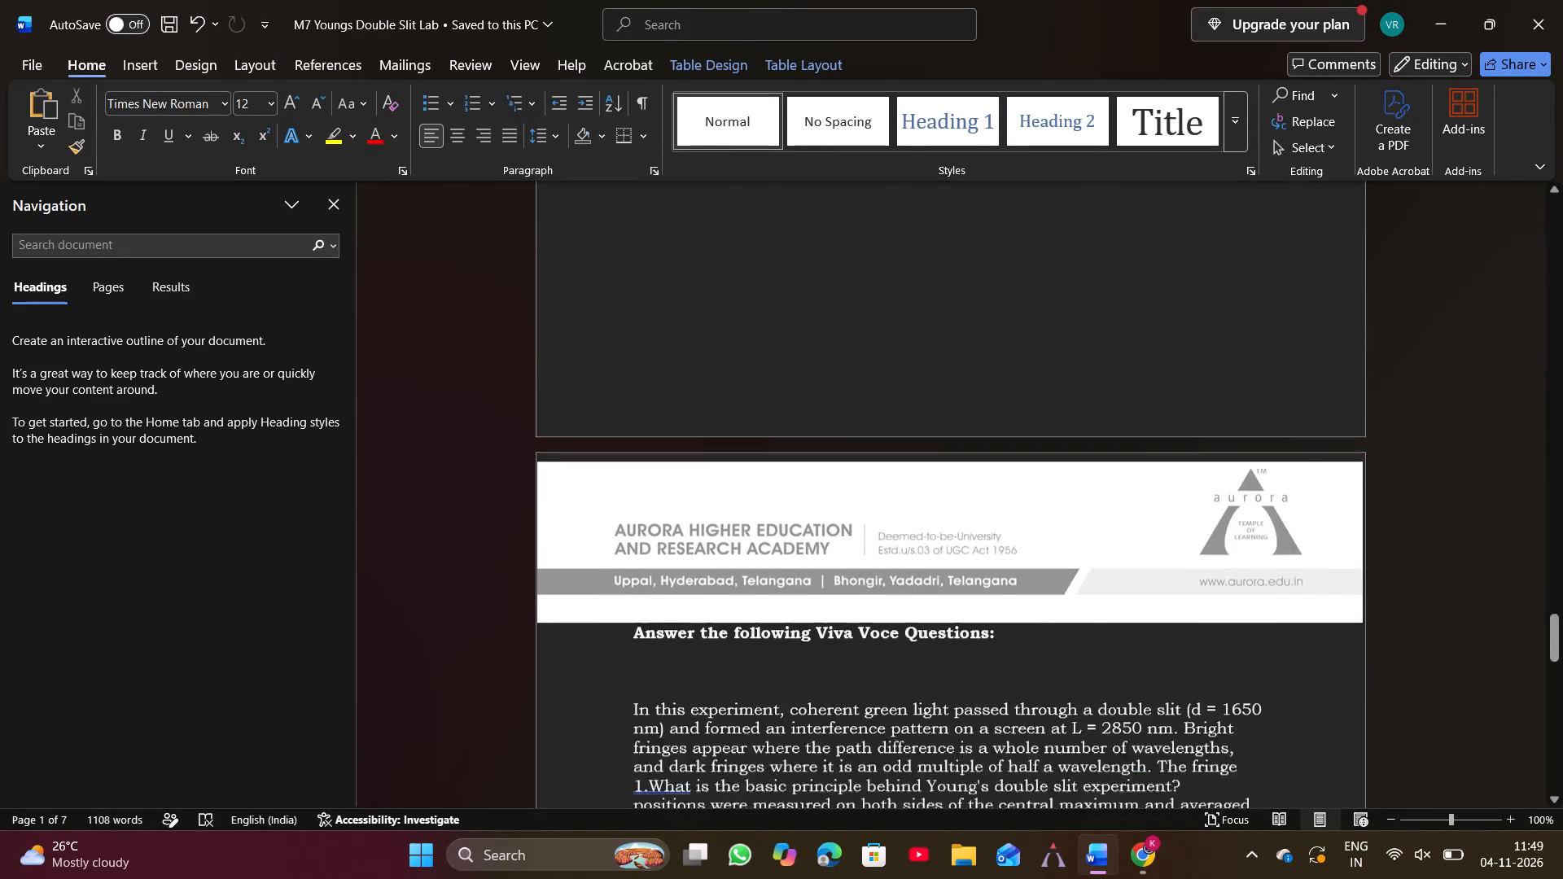
Copy viva question 3 about the factors determining fringe spacing, together with its answer.
scroll(641, 489, up, 4)
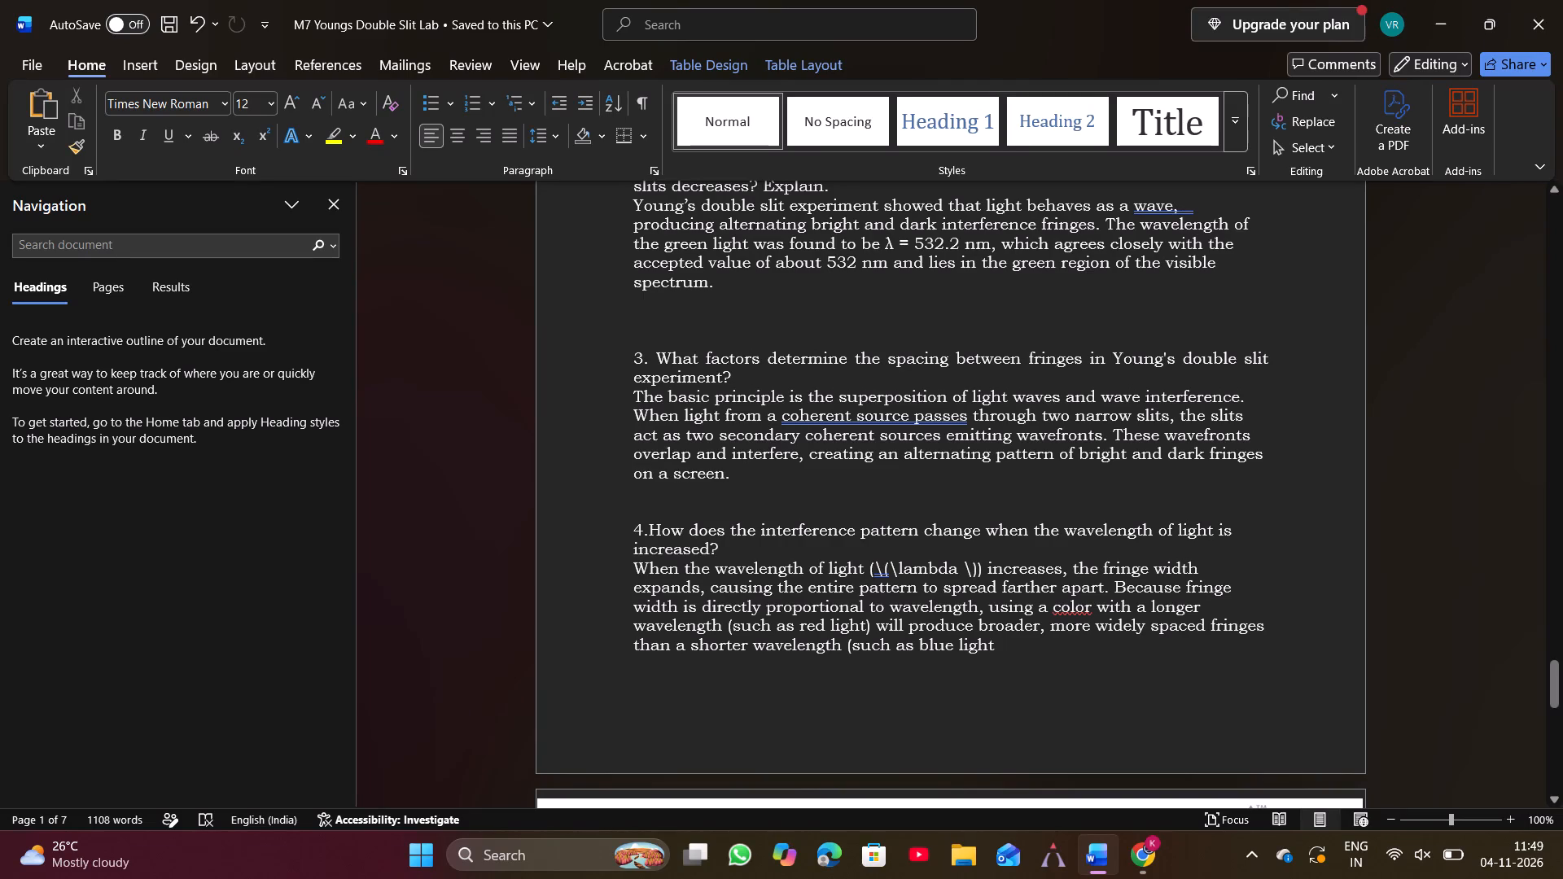
drag(629, 346, 704, 482)
key(ctrl+c)
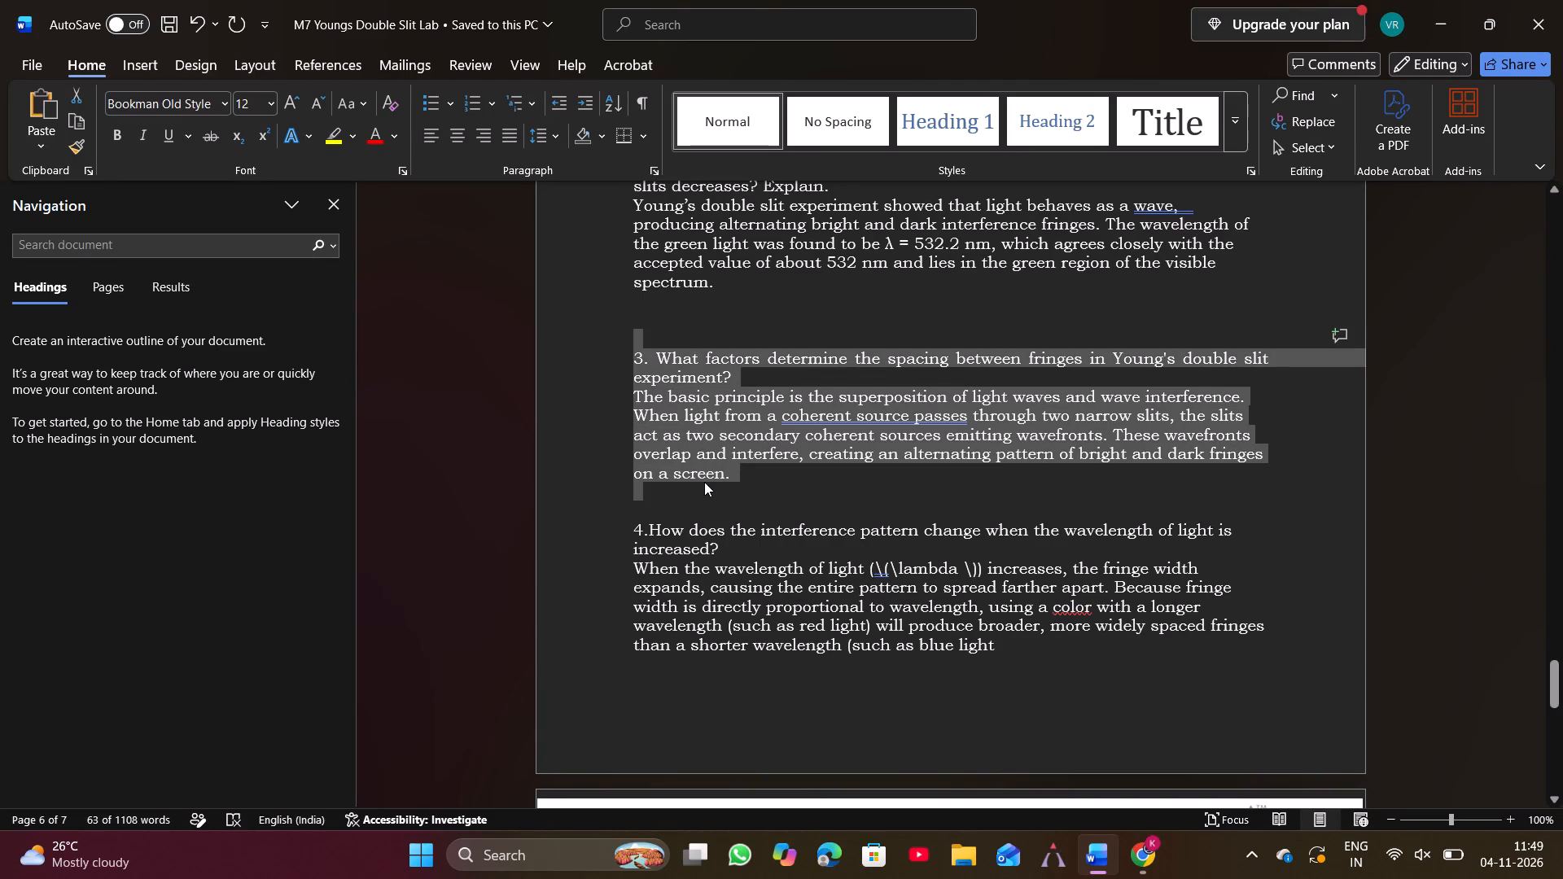
Copy viva question 4 about the effect of increased wavelength on the interference pattern, together with its answer.
scroll(704, 482, down, 1)
click(633, 385)
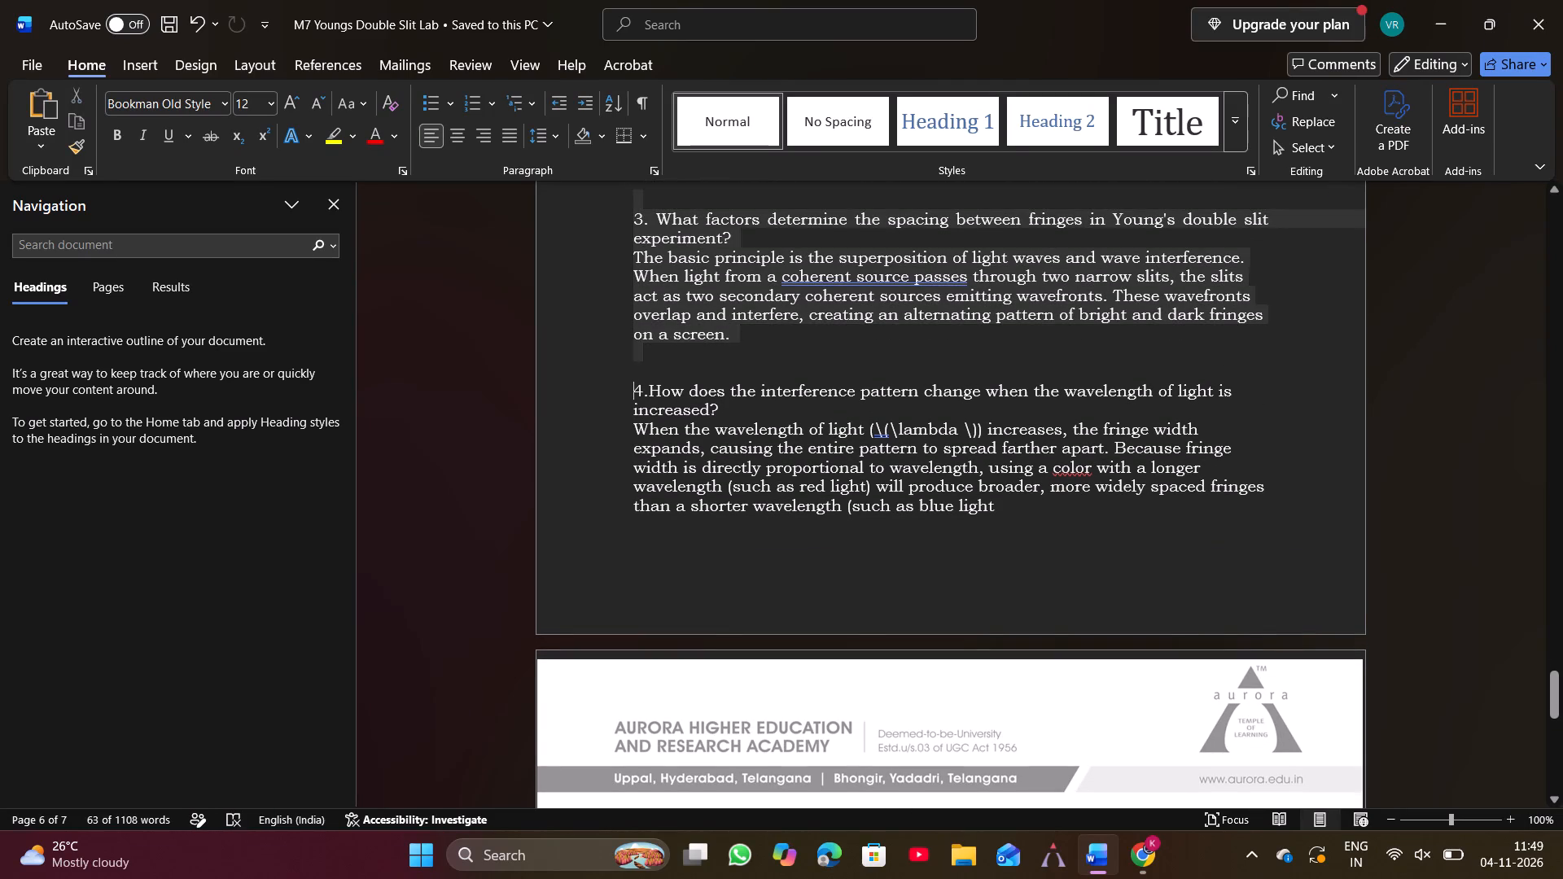
drag(633, 385, 946, 524)
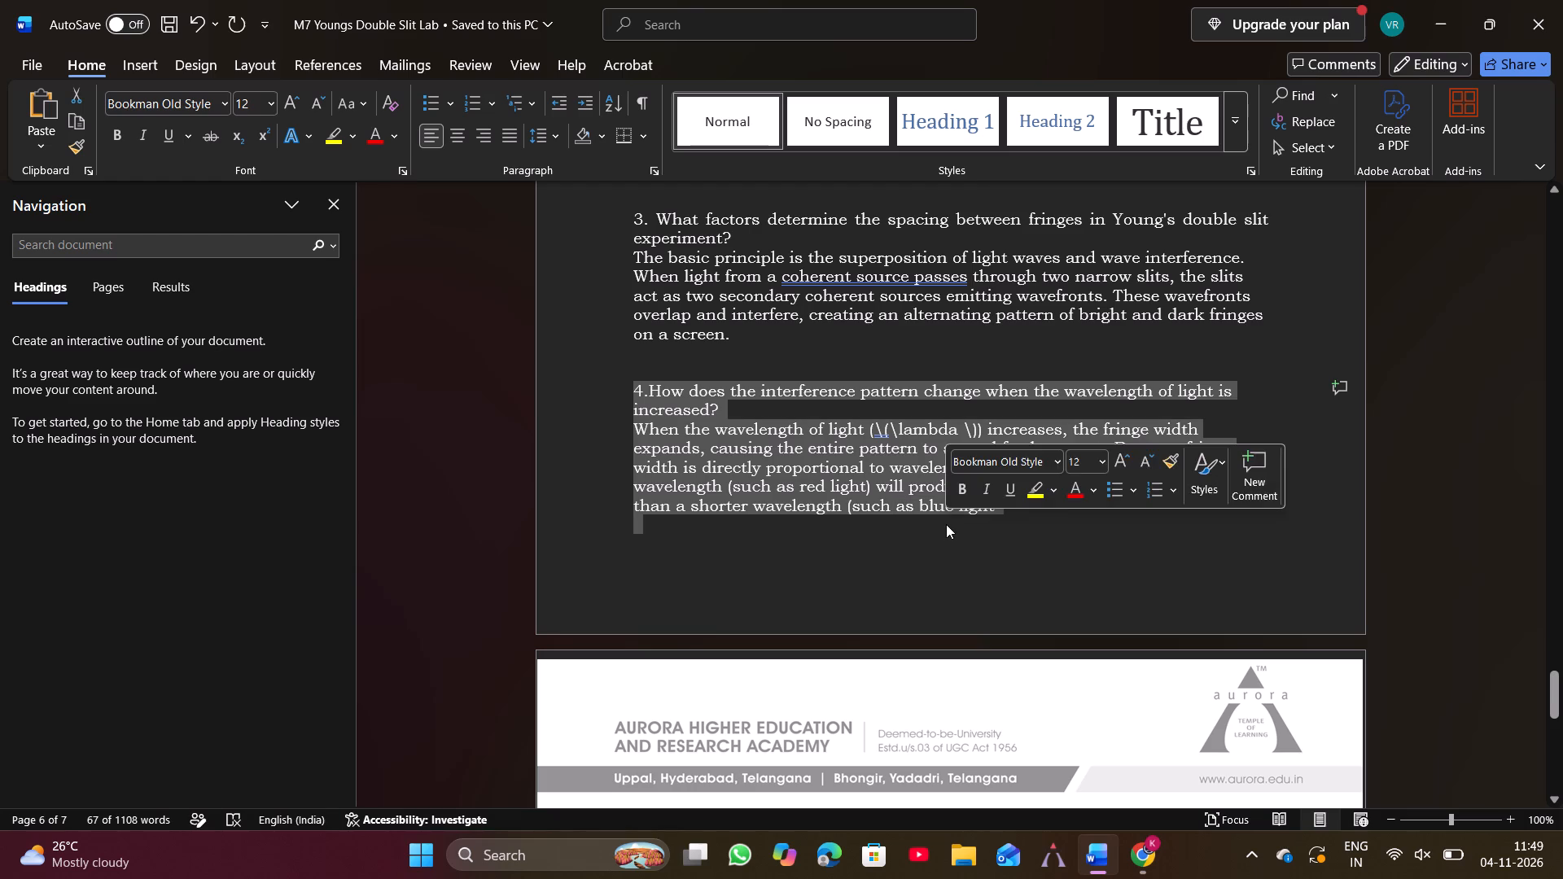
key(ctrl+c)
Copy viva question 5 about performing the experiment with water or sound waves, together with its answer.
scroll(946, 524, down, 1)
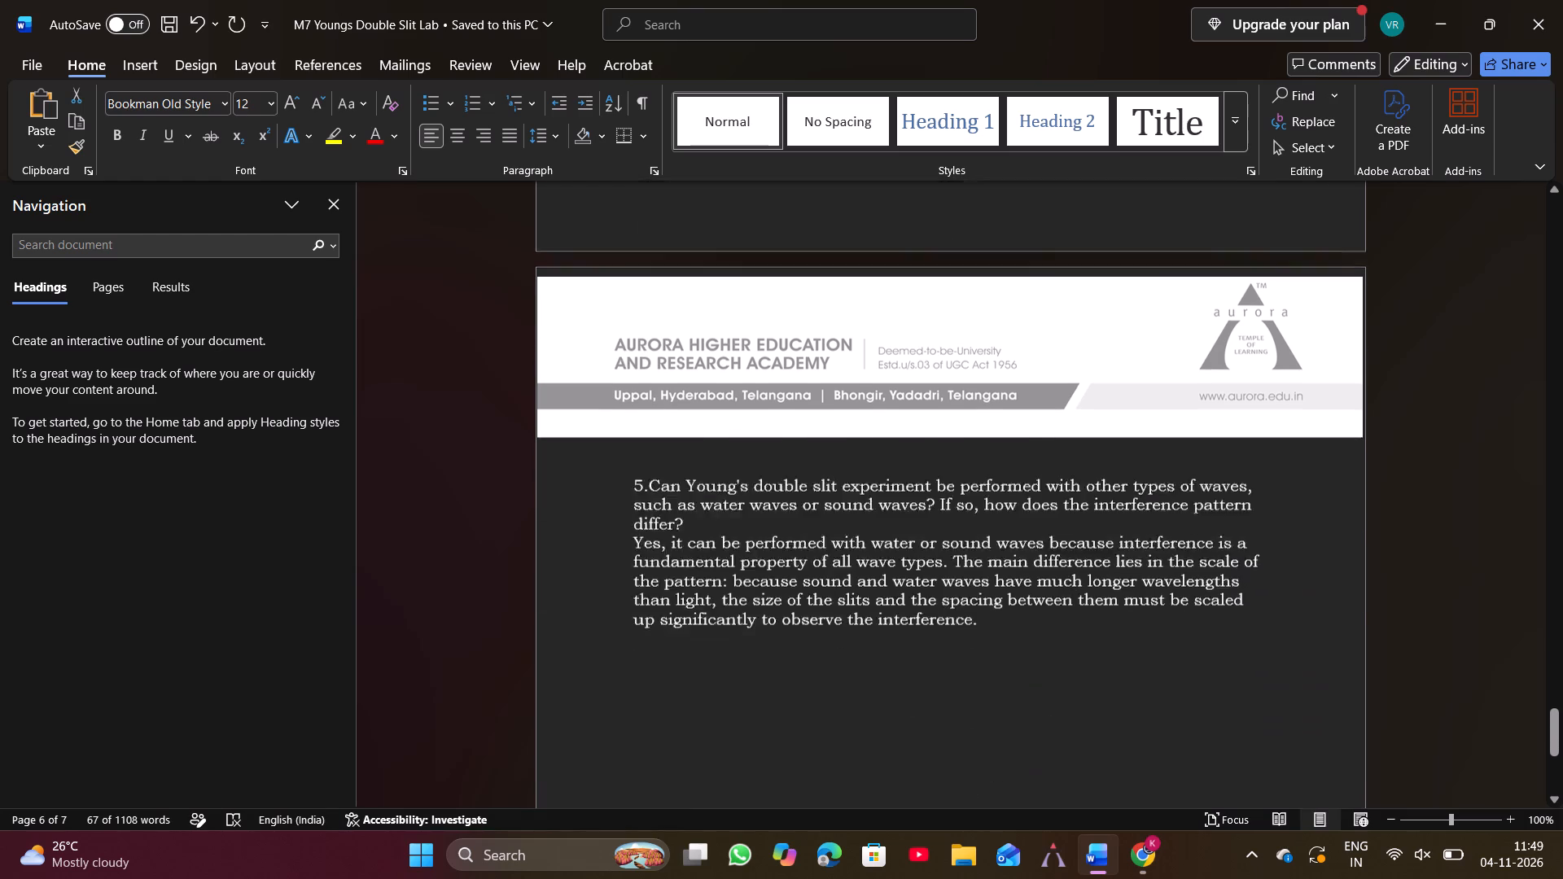
scroll(946, 524, down, 1)
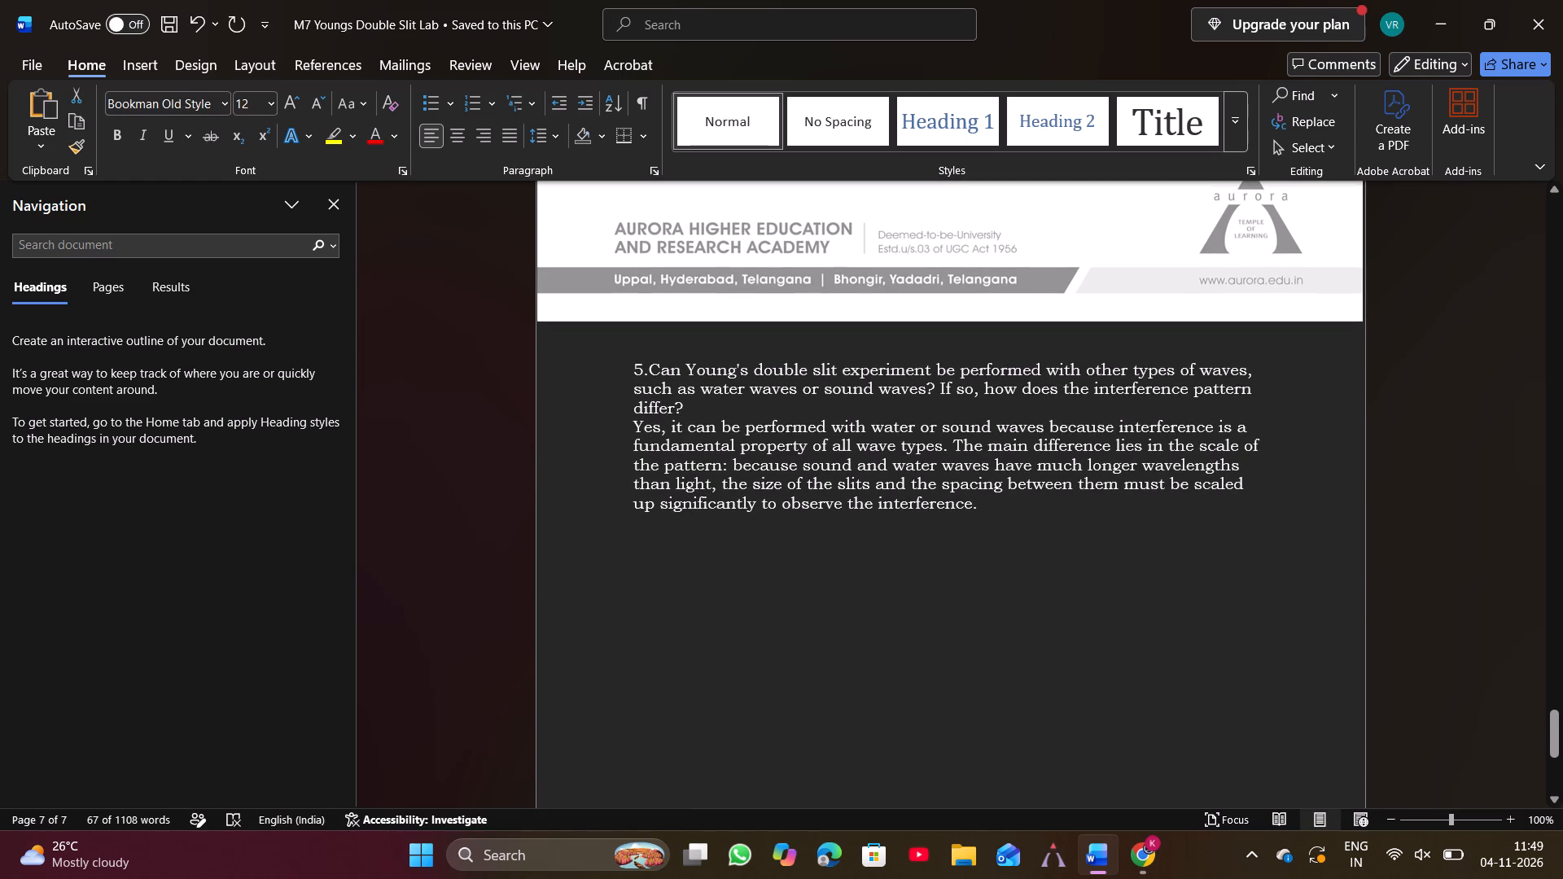
drag(633, 362, 1014, 514)
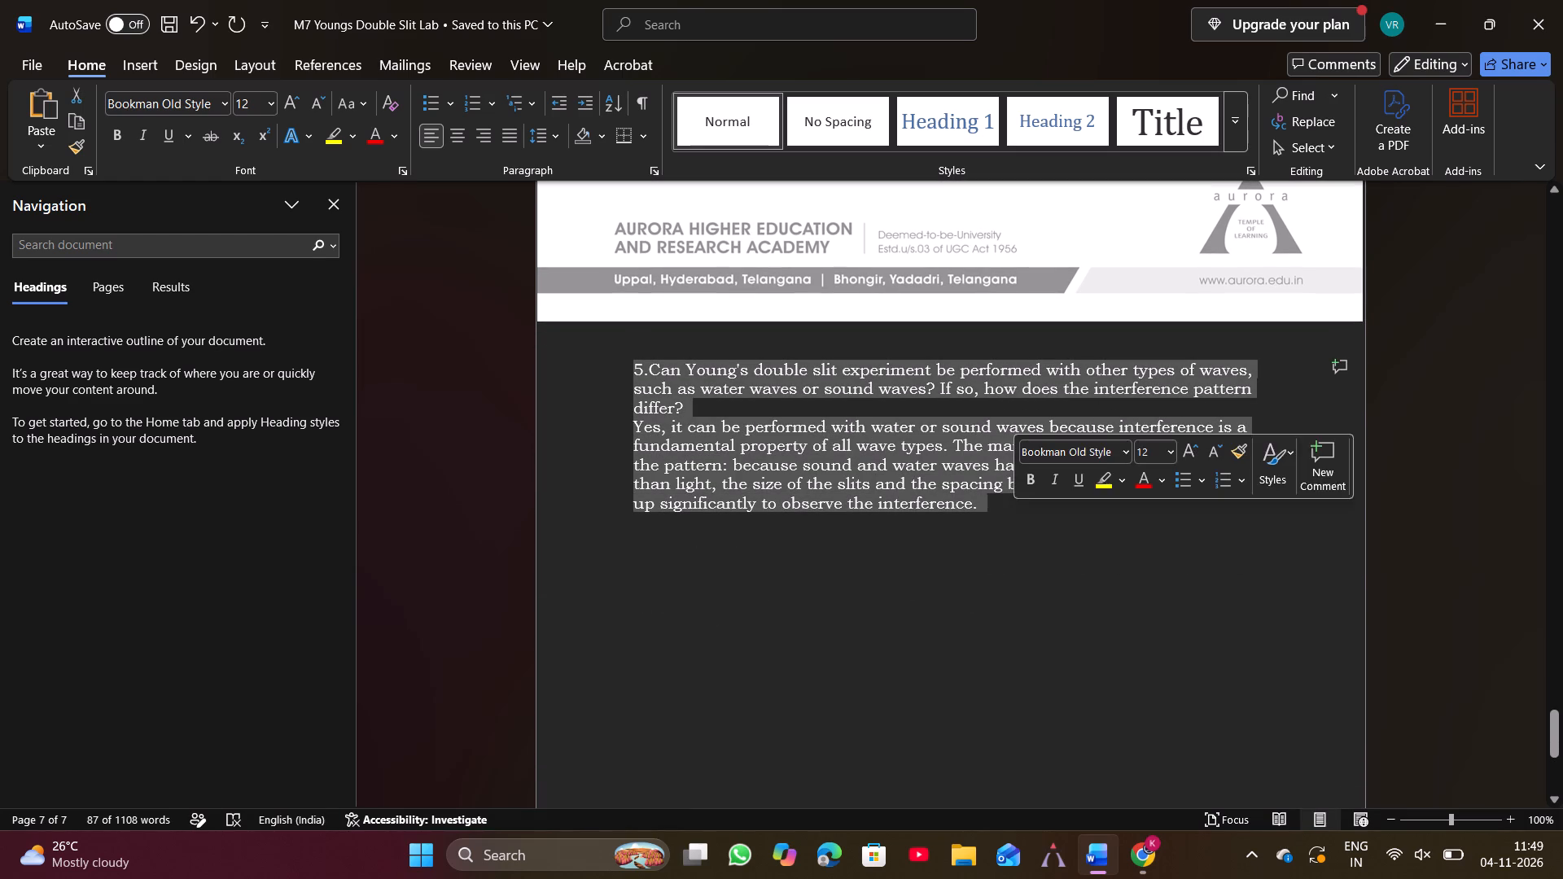
key(ctrl+c)
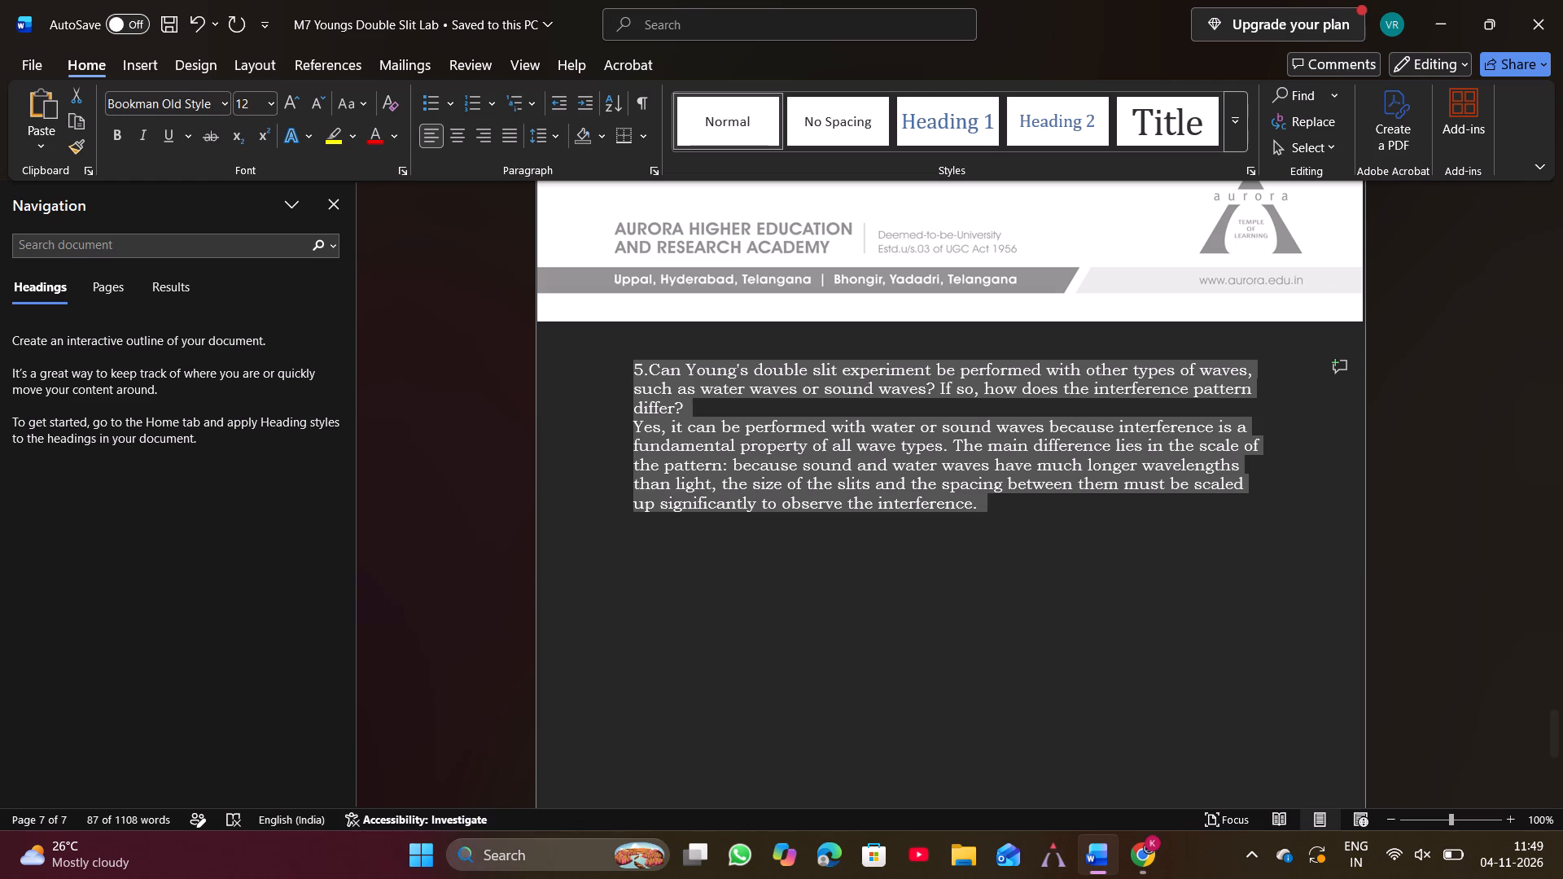
Open the Windows search to look for another app.
click(556, 846)
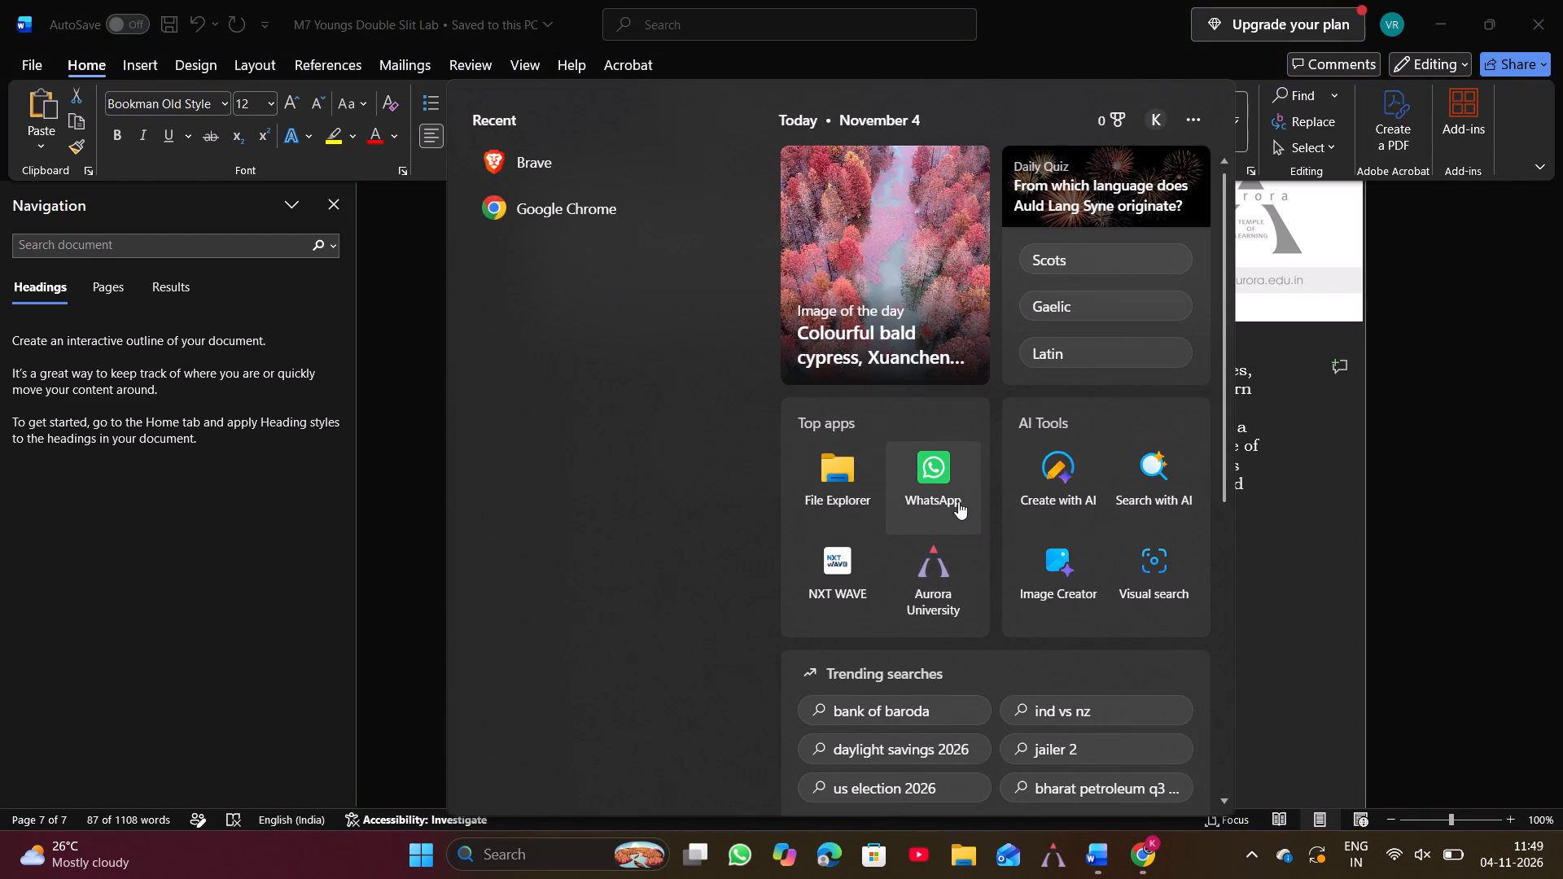
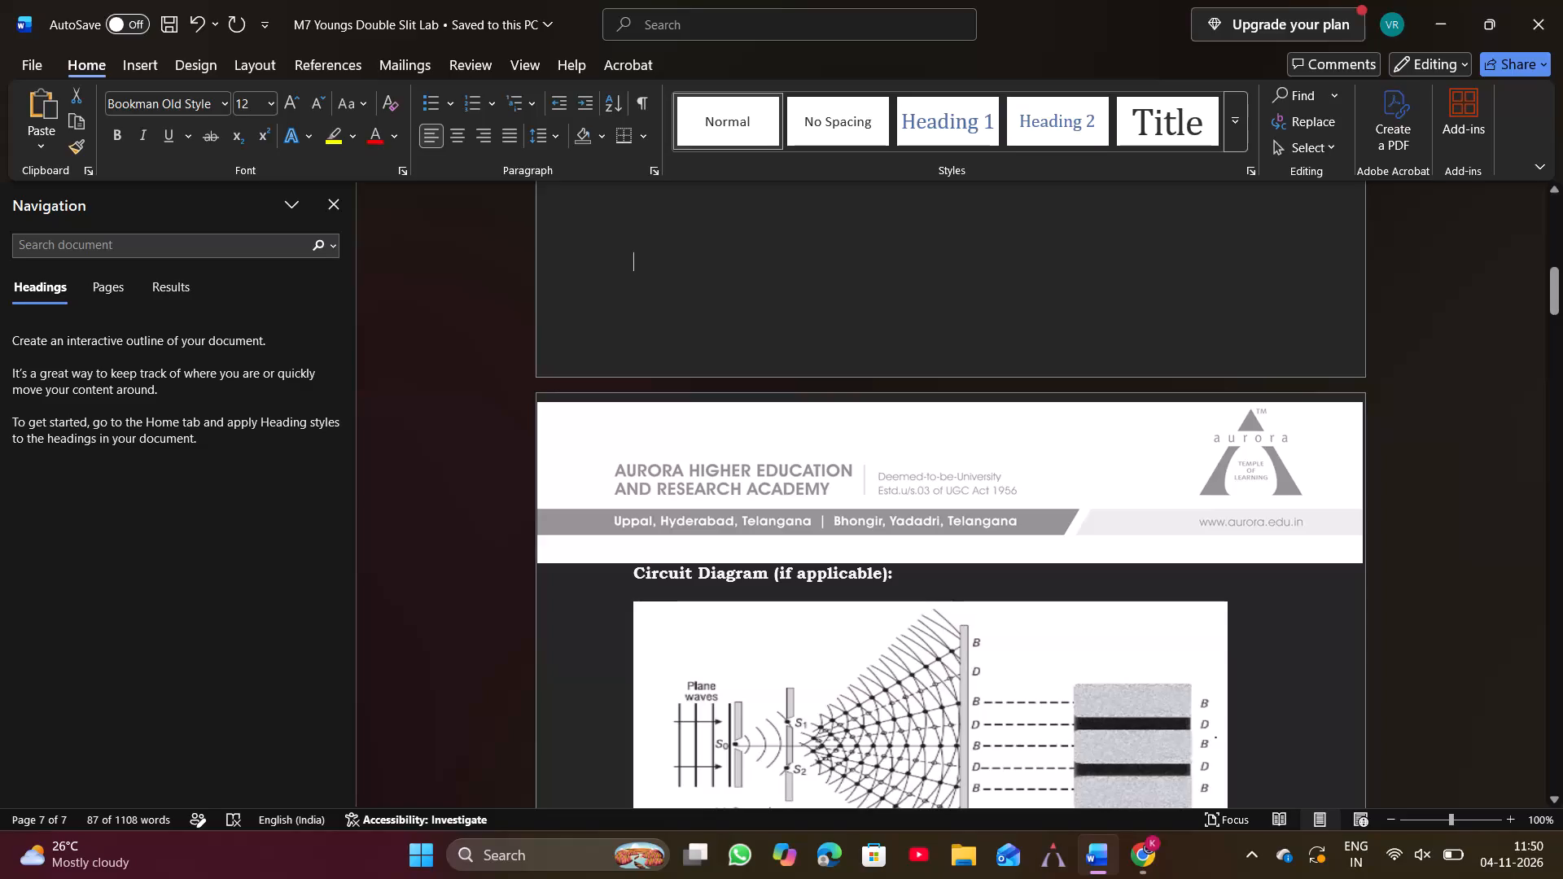
Close the double slit lab document and the browser window with the Wave Interference simulation.
click(1553, 4)
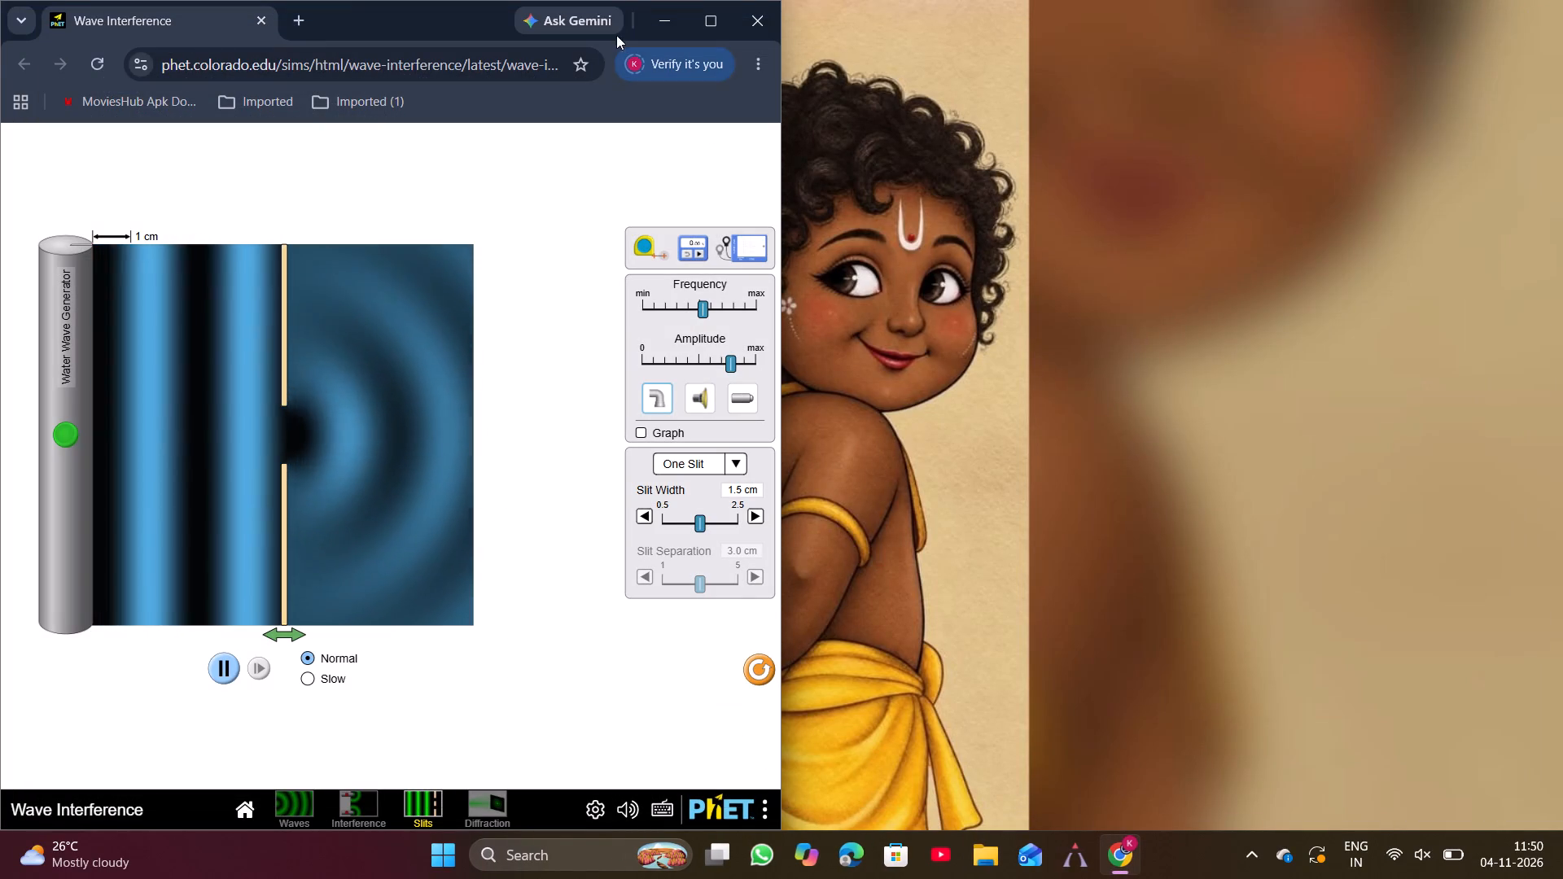
click(760, 14)
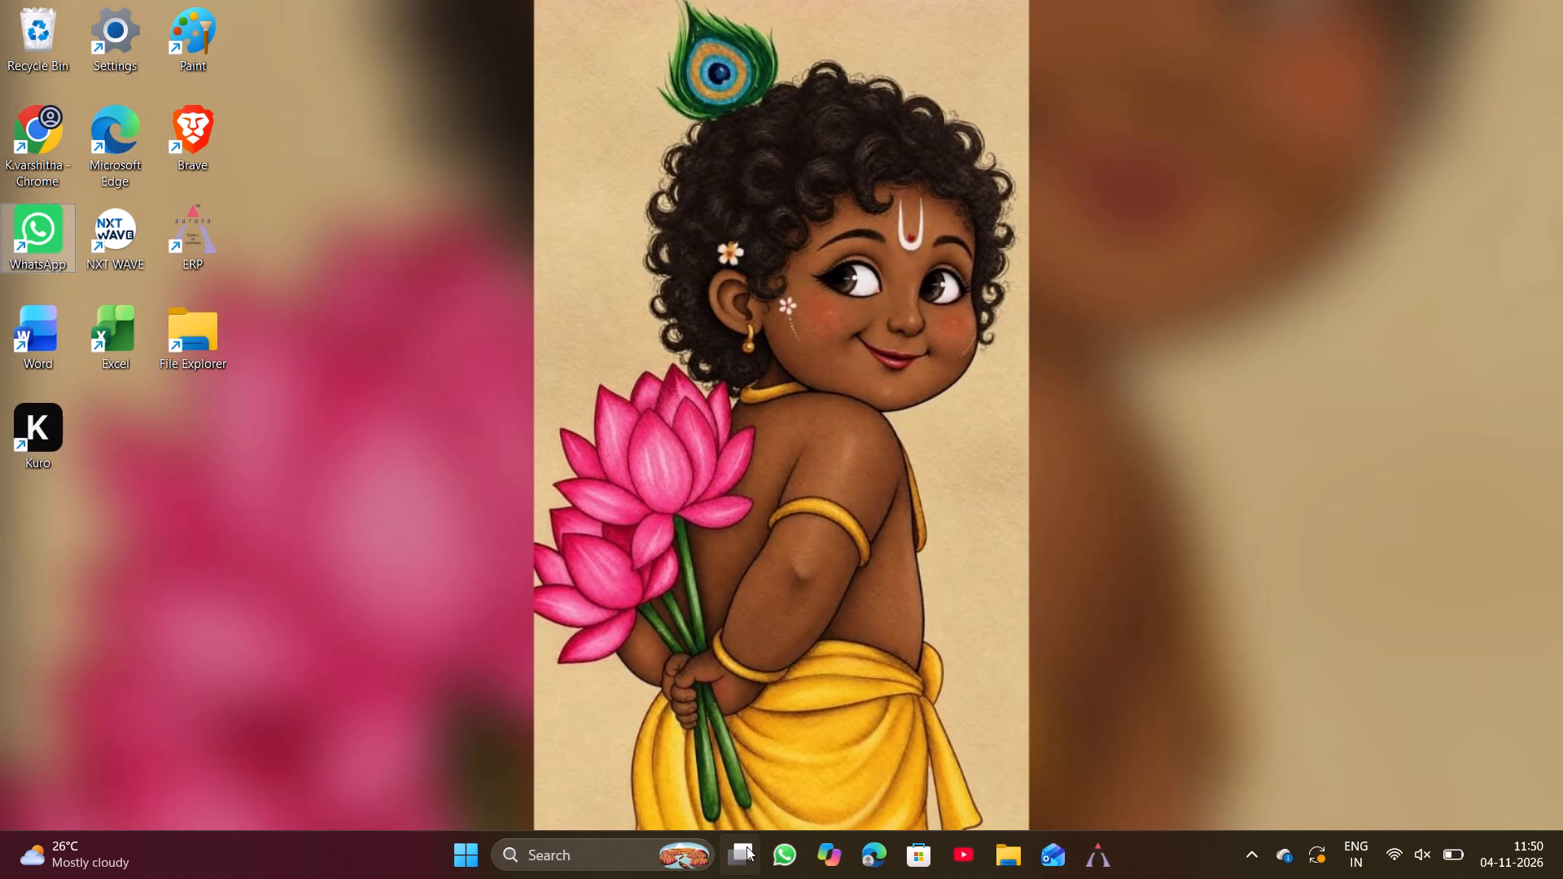
Reopen the M7 Youngs Double Slit Lab document from the recent files in File Explorer.
double_click(204, 327)
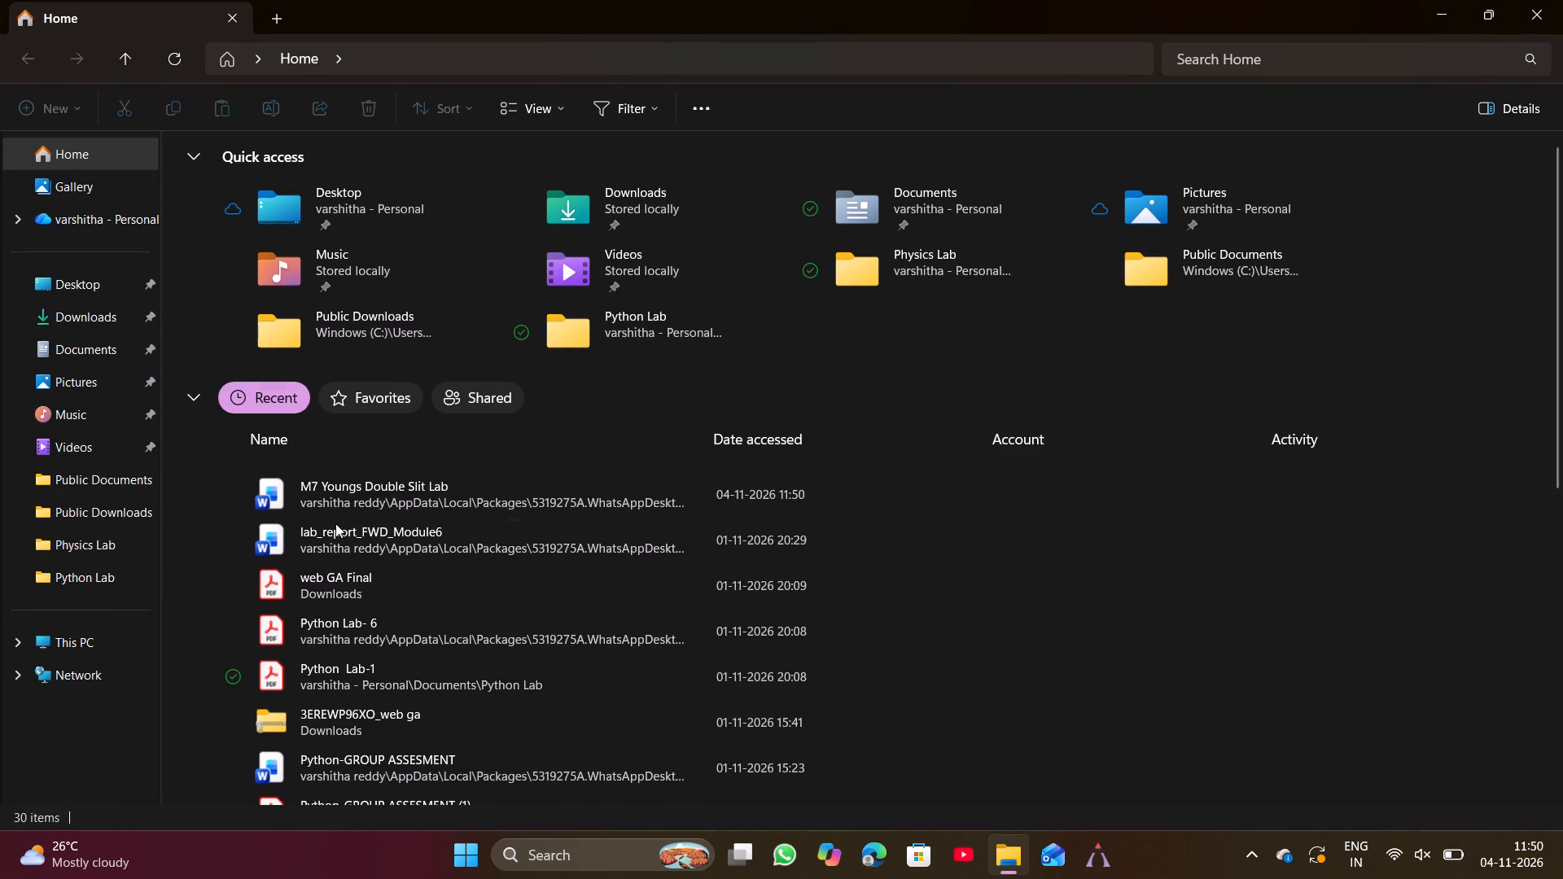
double_click(449, 497)
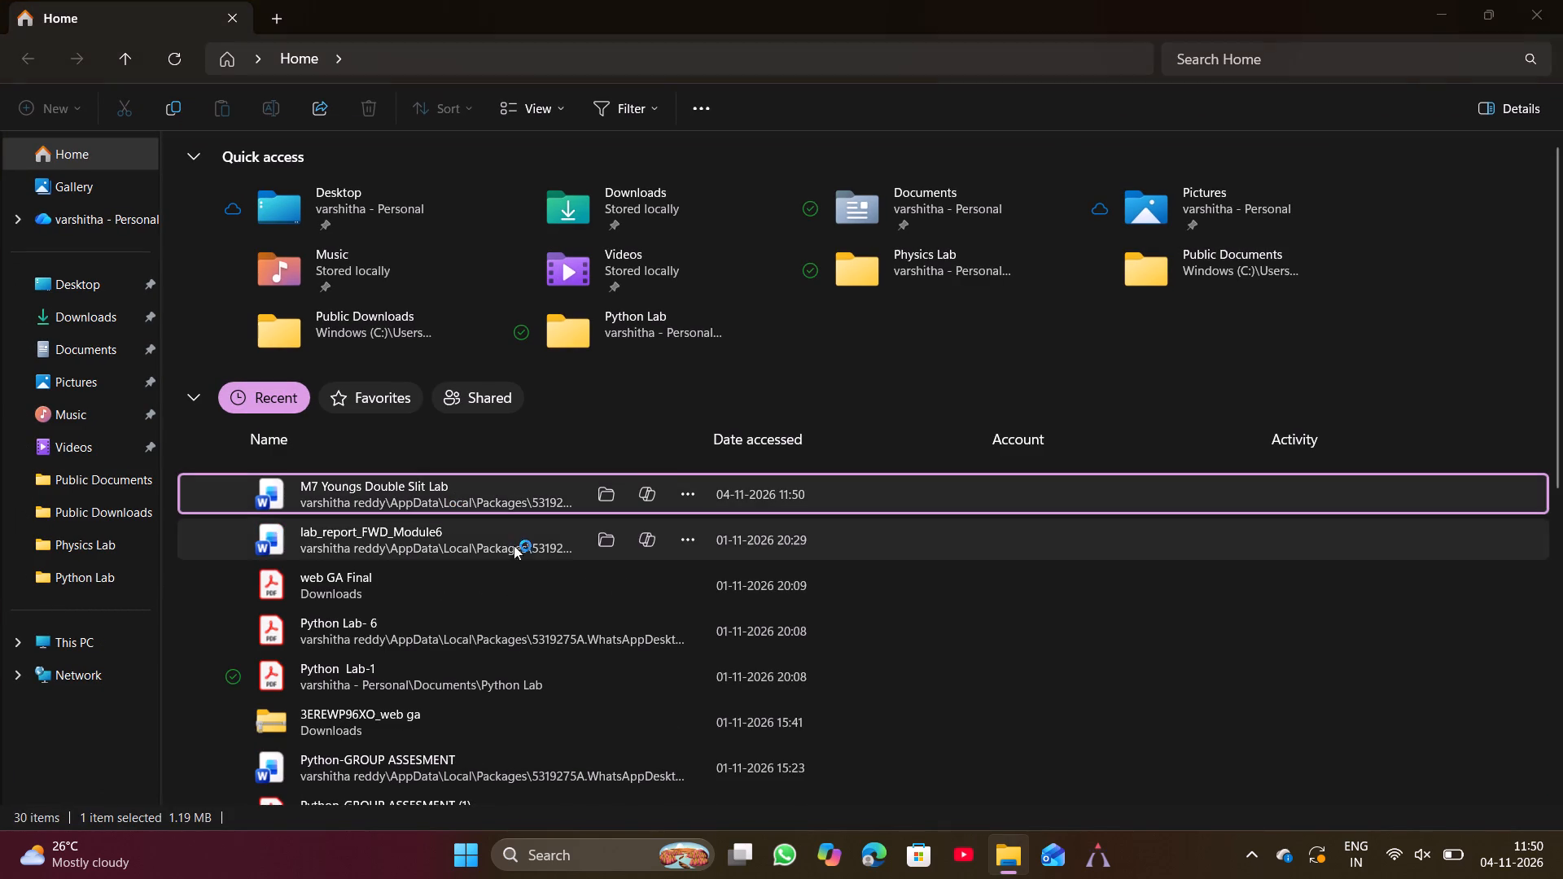
Review the saved lab document from the experimental setup through the observations, calculations, conclusion and viva answers, and close it.
scroll(689, 614, down, 5)
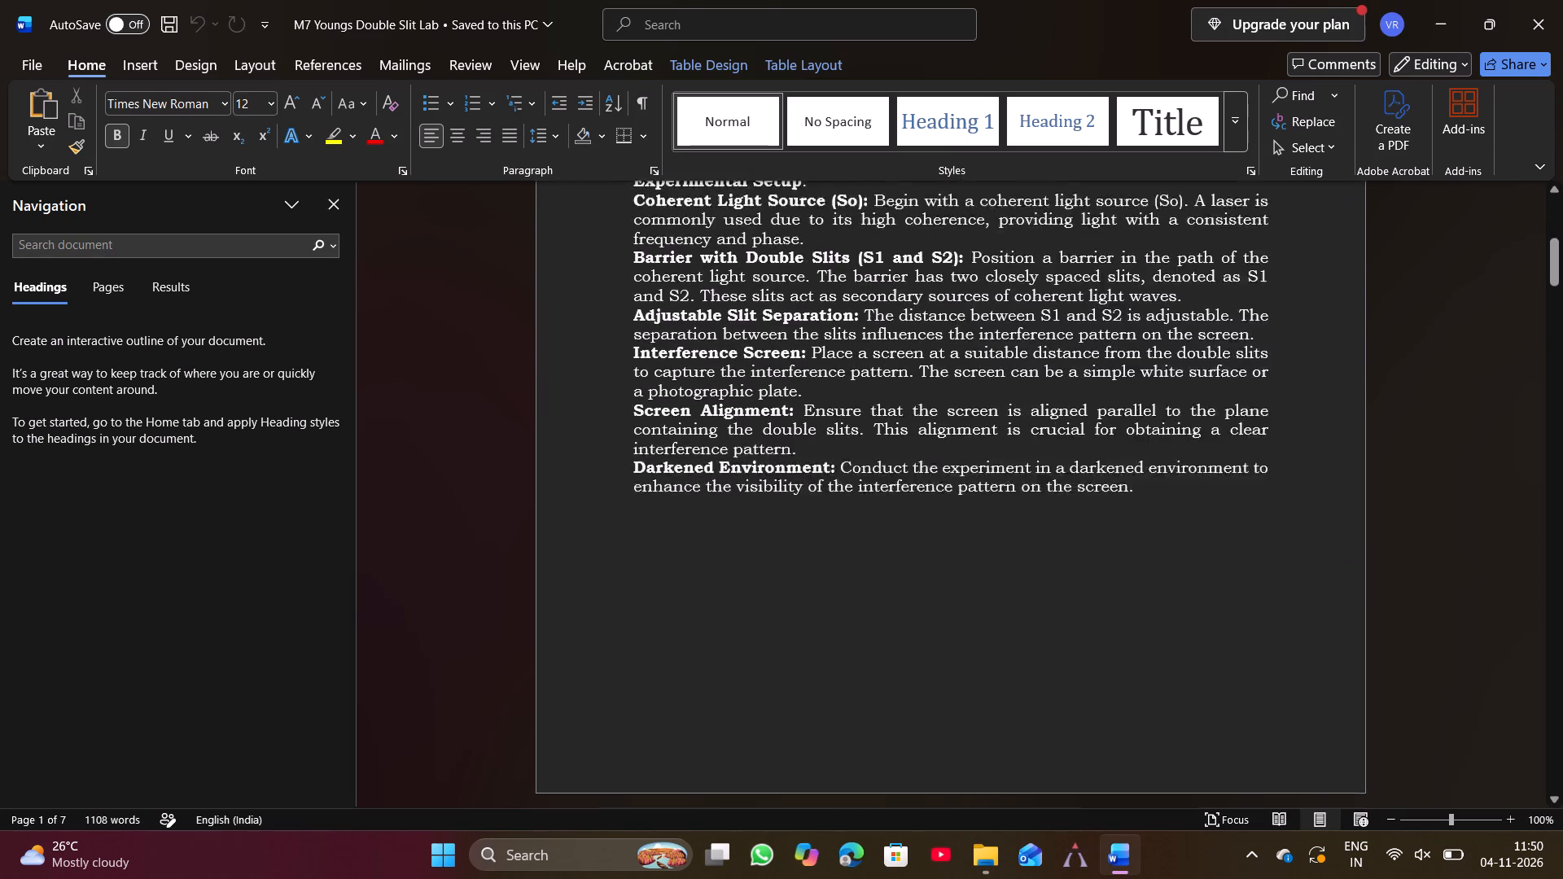
scroll(689, 614, down, 7)
scroll(689, 614, up, 1)
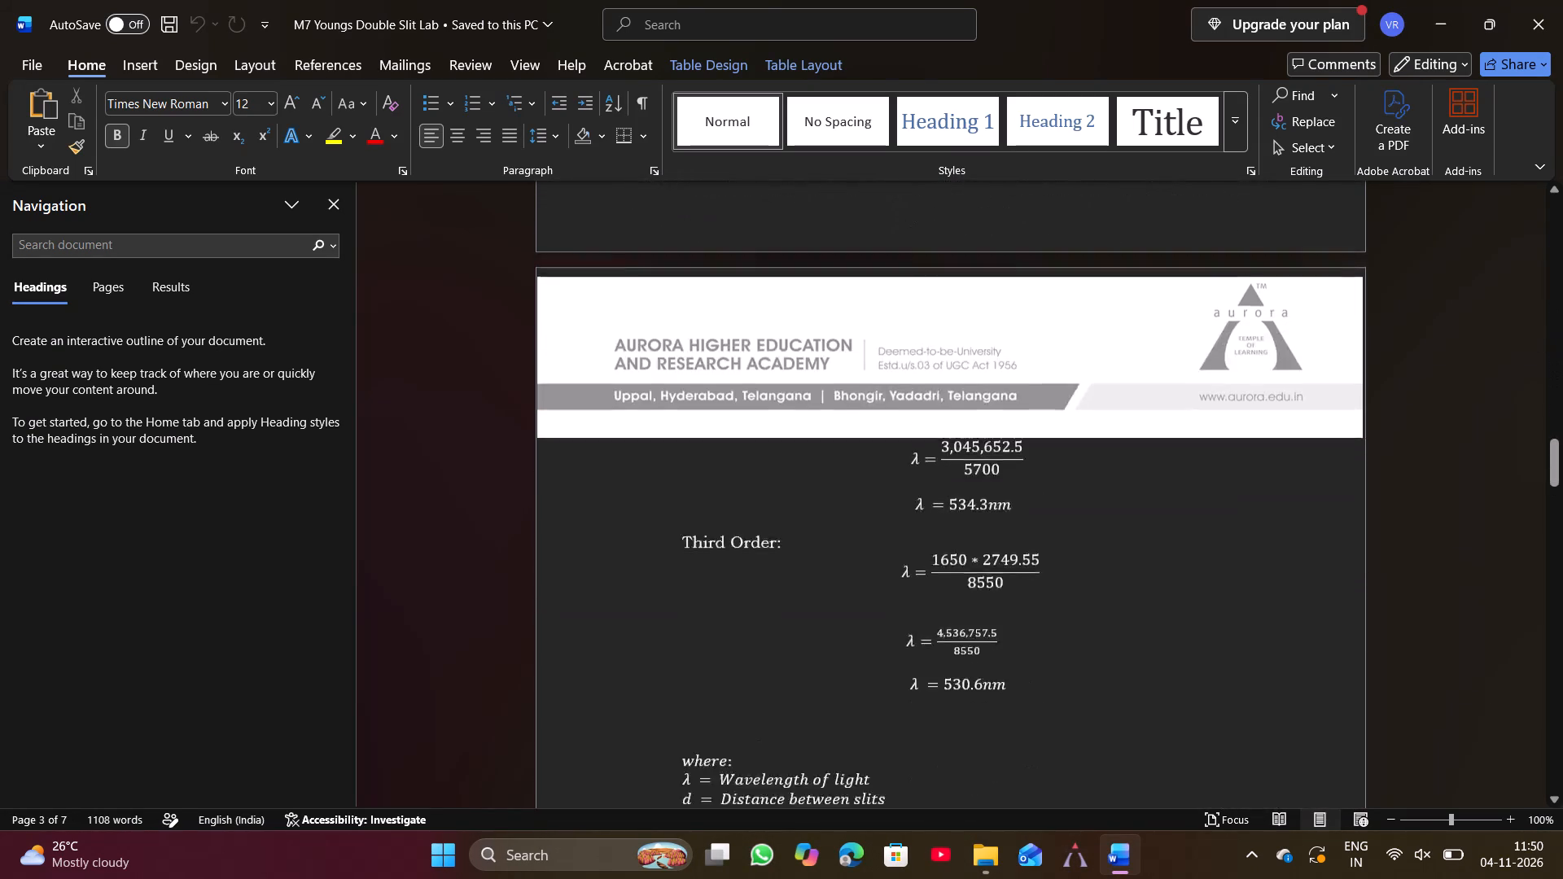
scroll(689, 614, up, 1)
scroll(689, 614, down, 4)
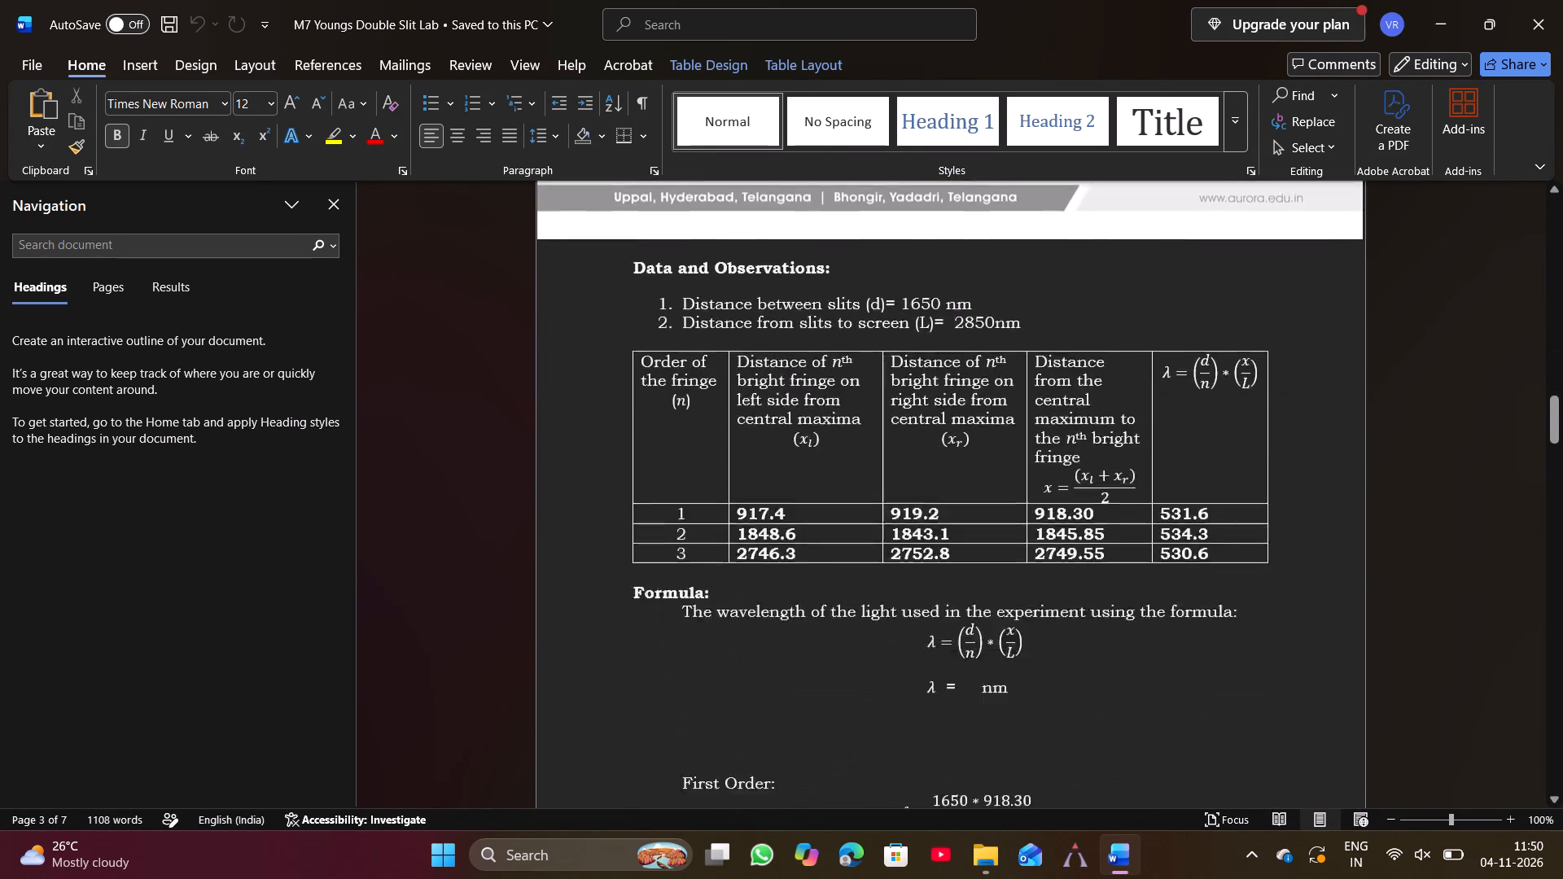
scroll(689, 614, down, 3)
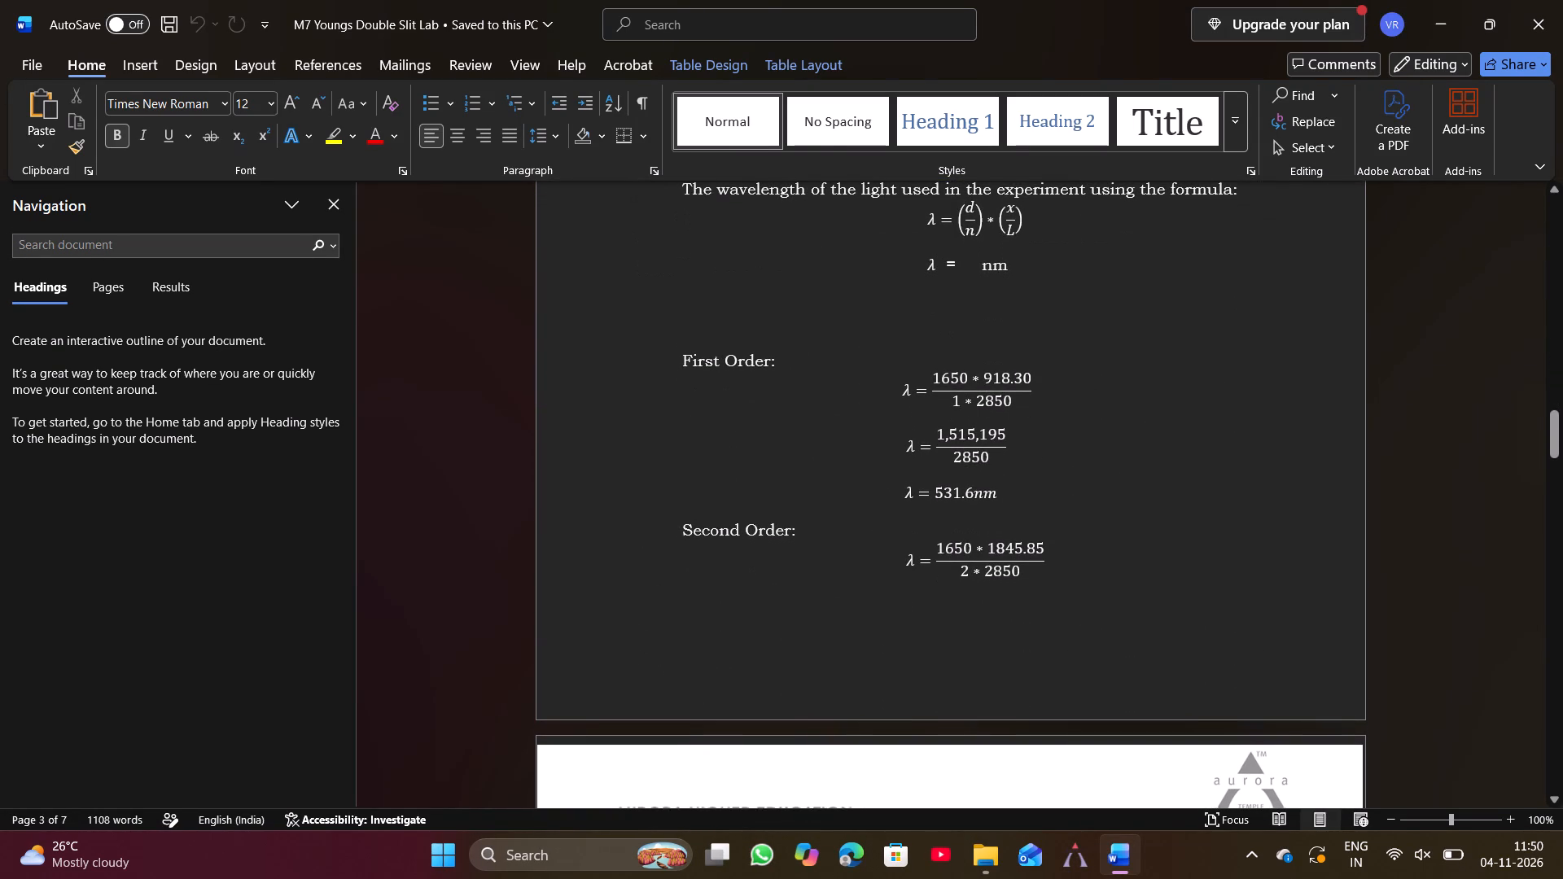
scroll(689, 614, down, 3)
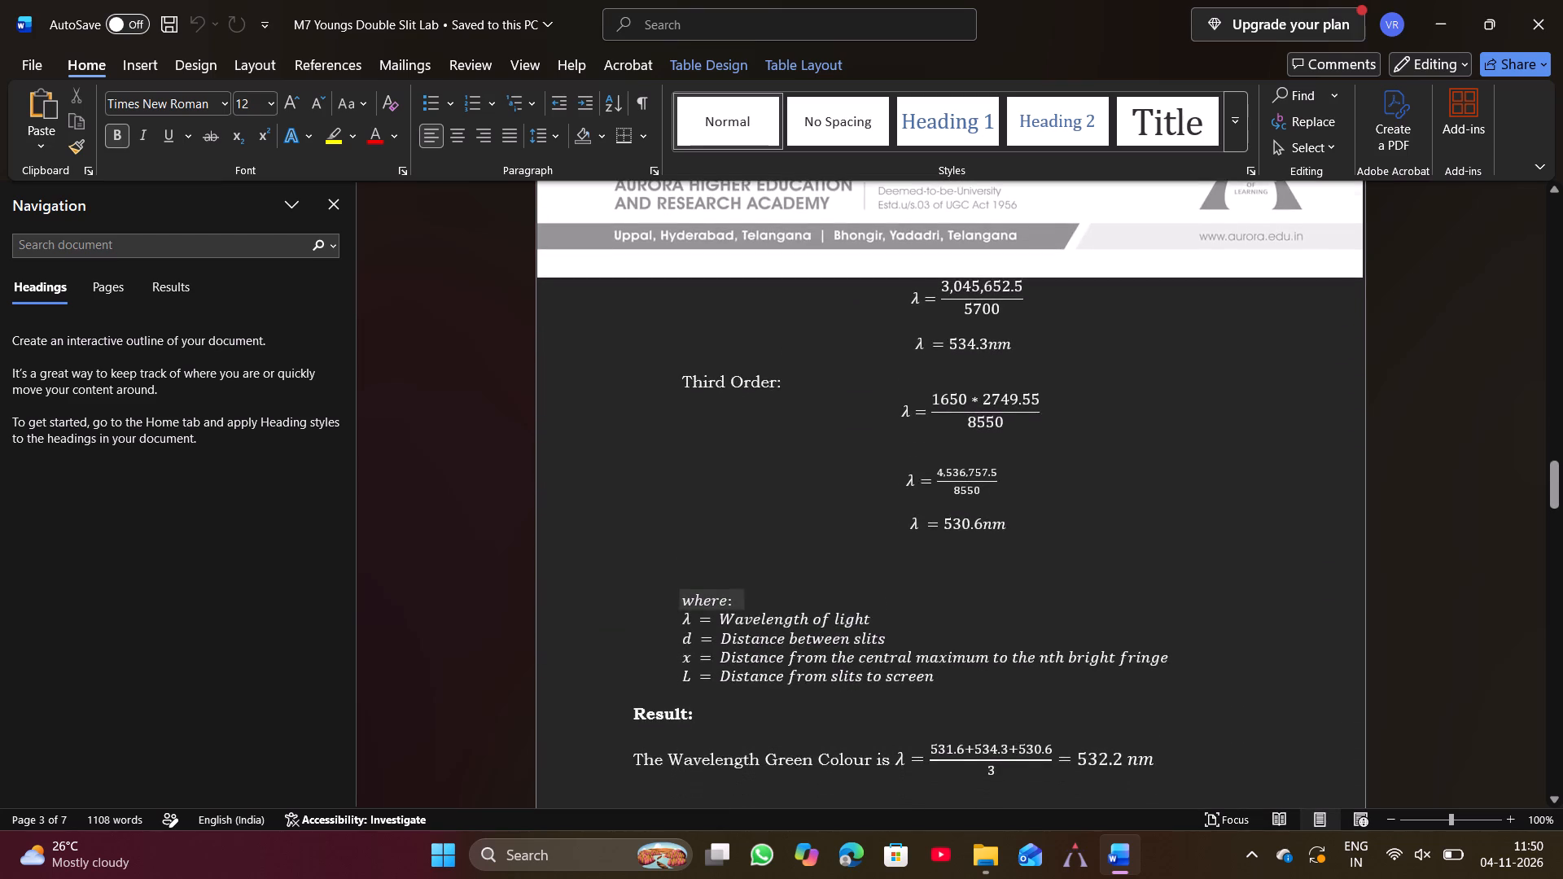
scroll(689, 614, down, 6)
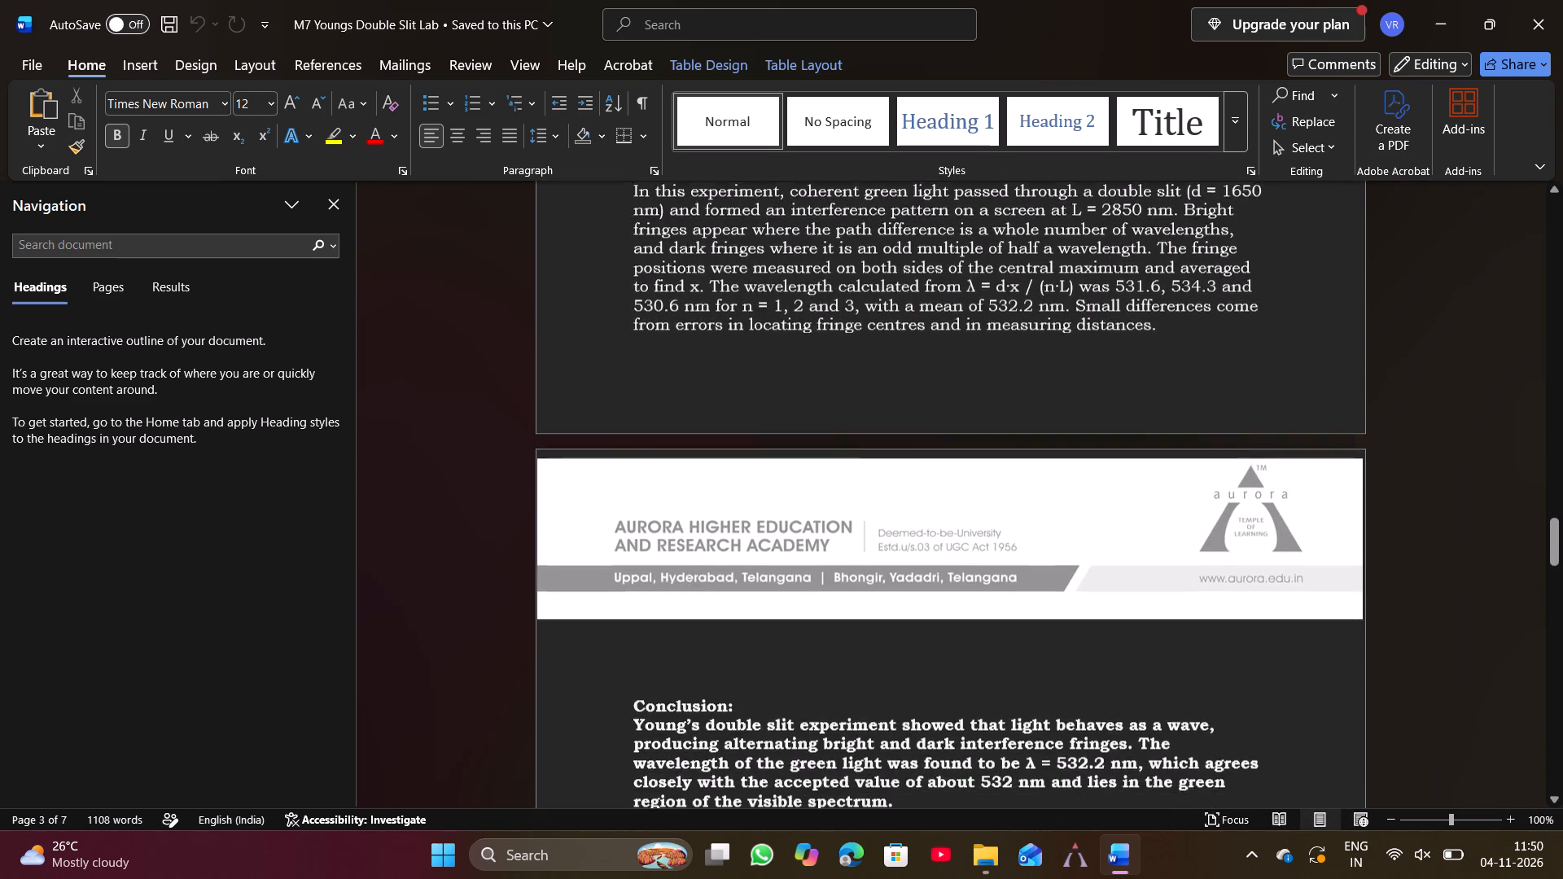
scroll(689, 614, down, 3)
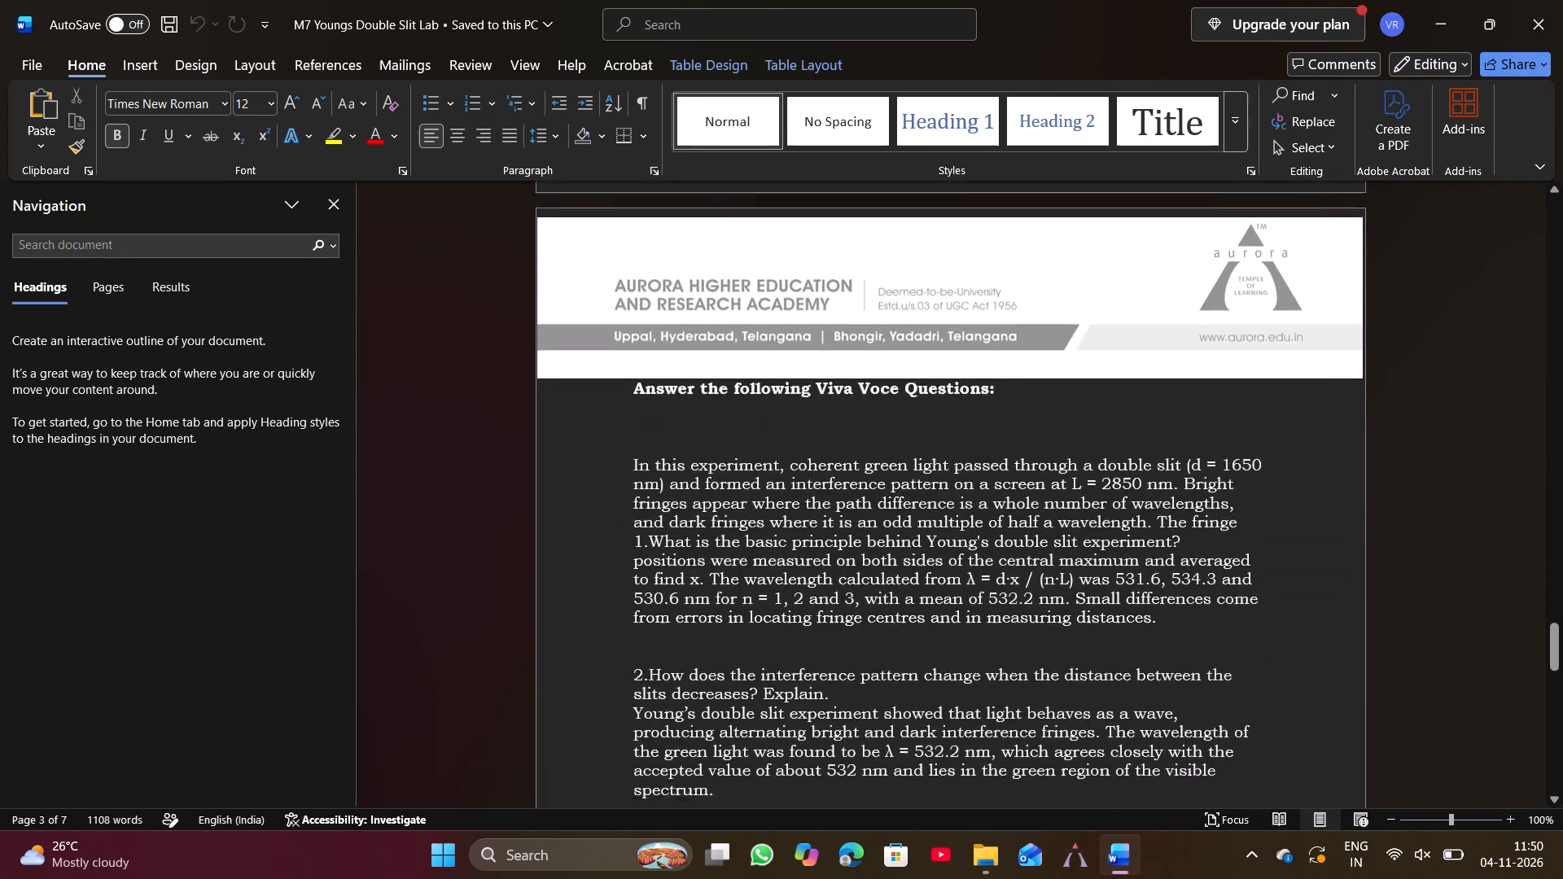
scroll(689, 614, down, 1)
scroll(689, 614, up, 1)
scroll(689, 614, down, 6)
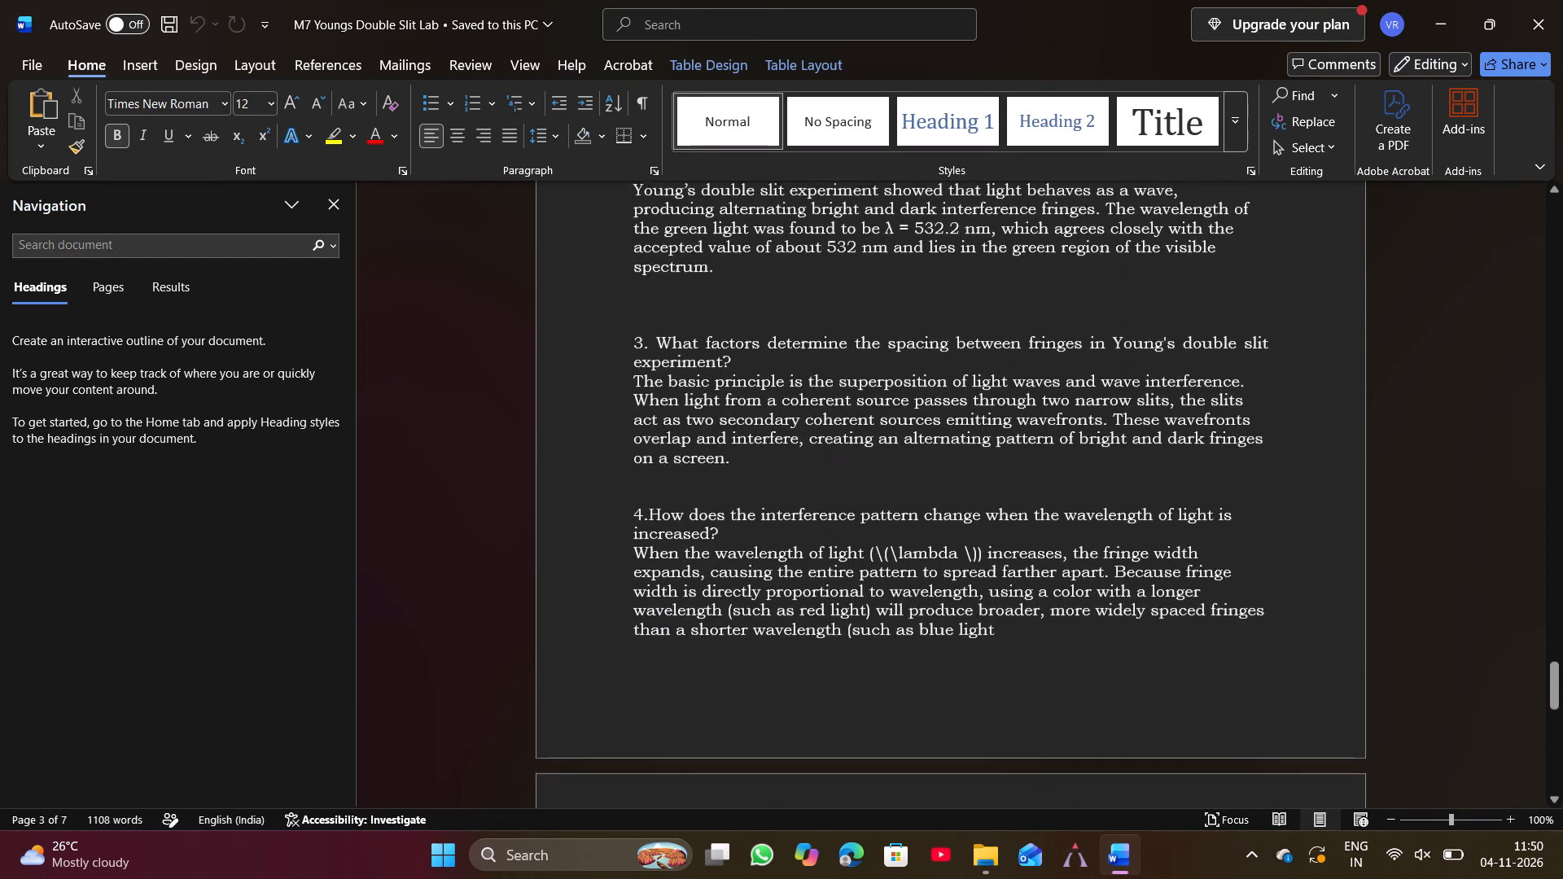
scroll(689, 614, down, 4)
scroll(689, 614, up, 1)
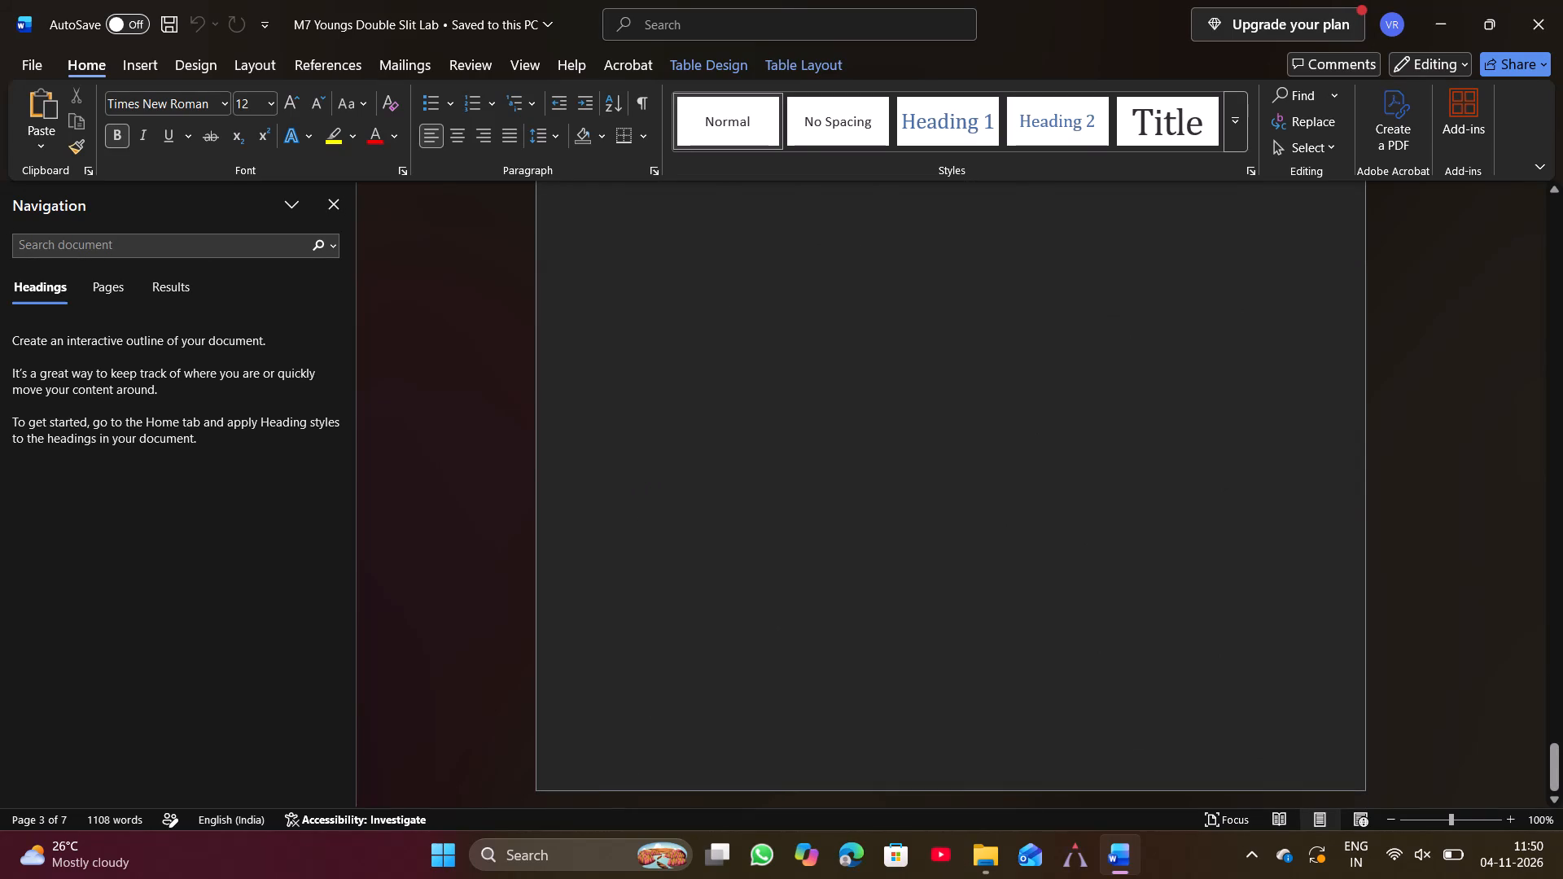
scroll(689, 614, up, 1)
click(1562, 0)
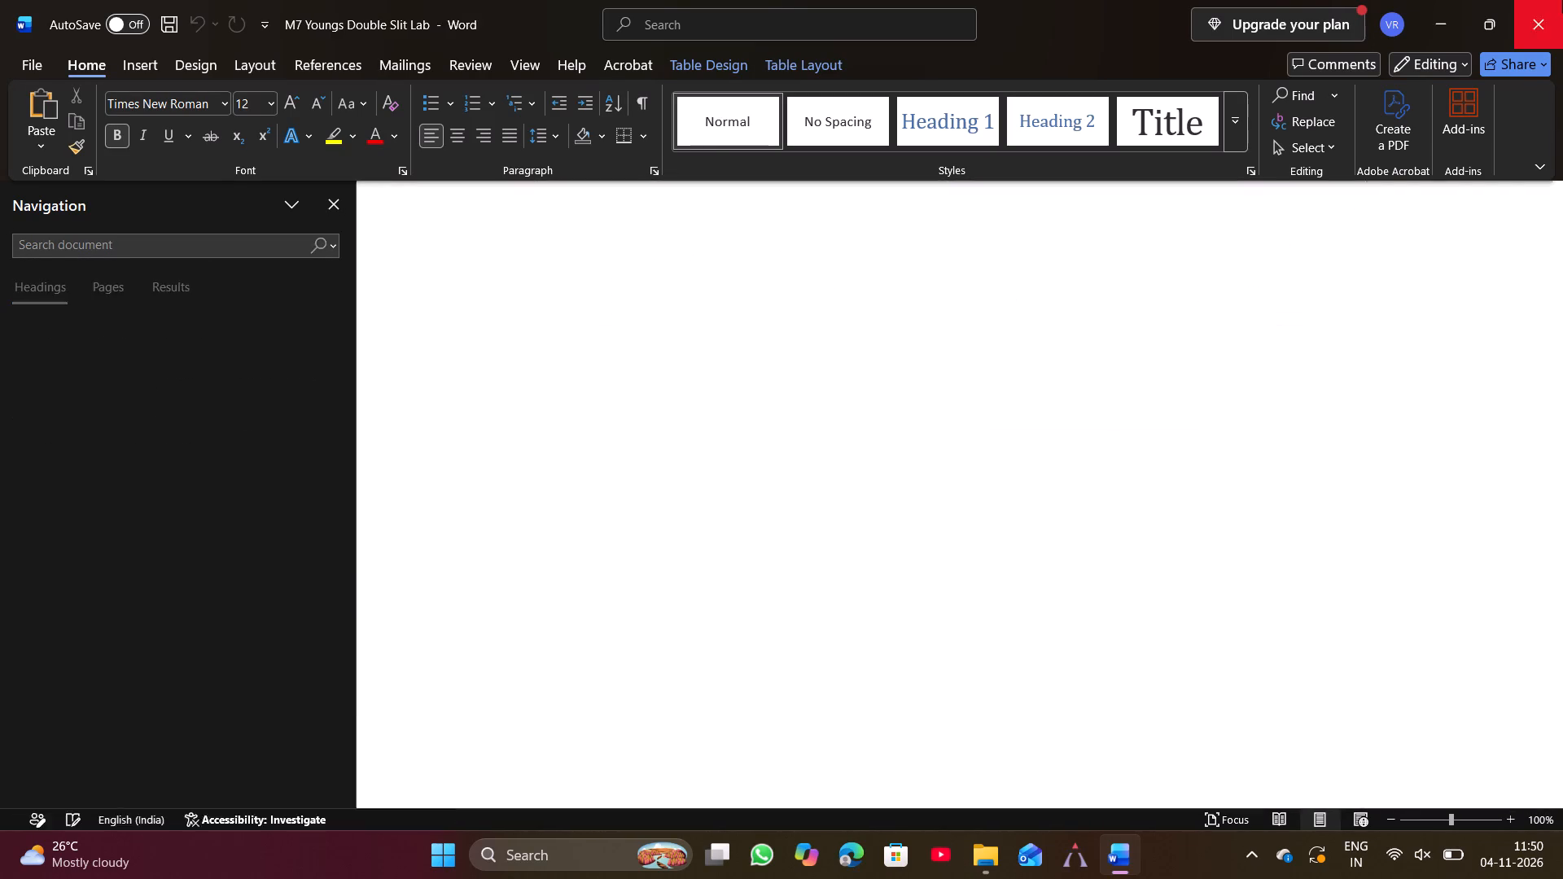
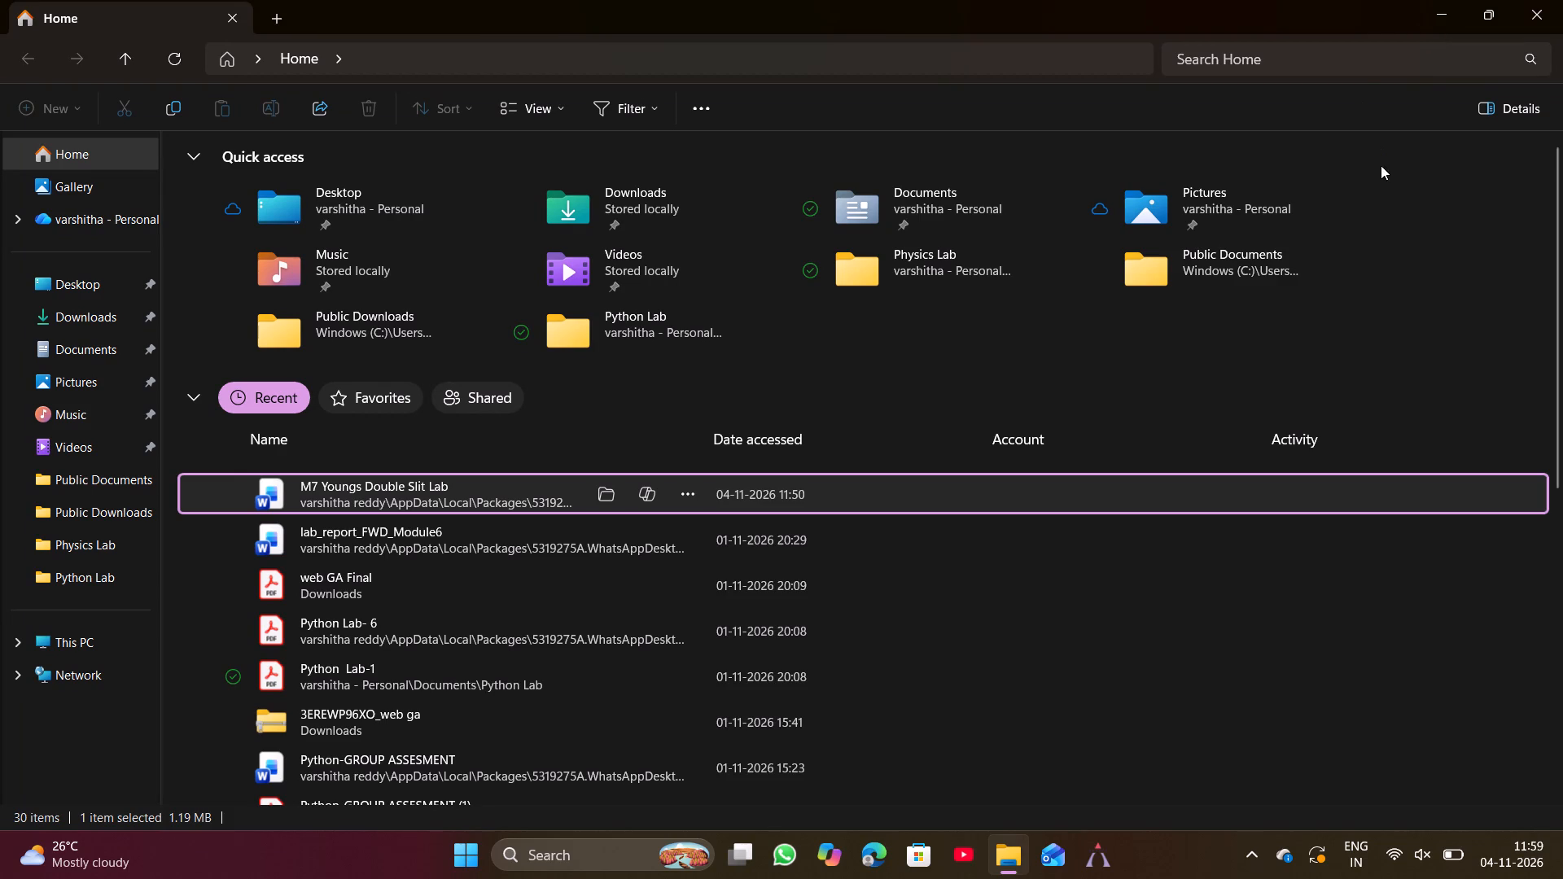
Close the File Explorer window.
click(1555, 0)
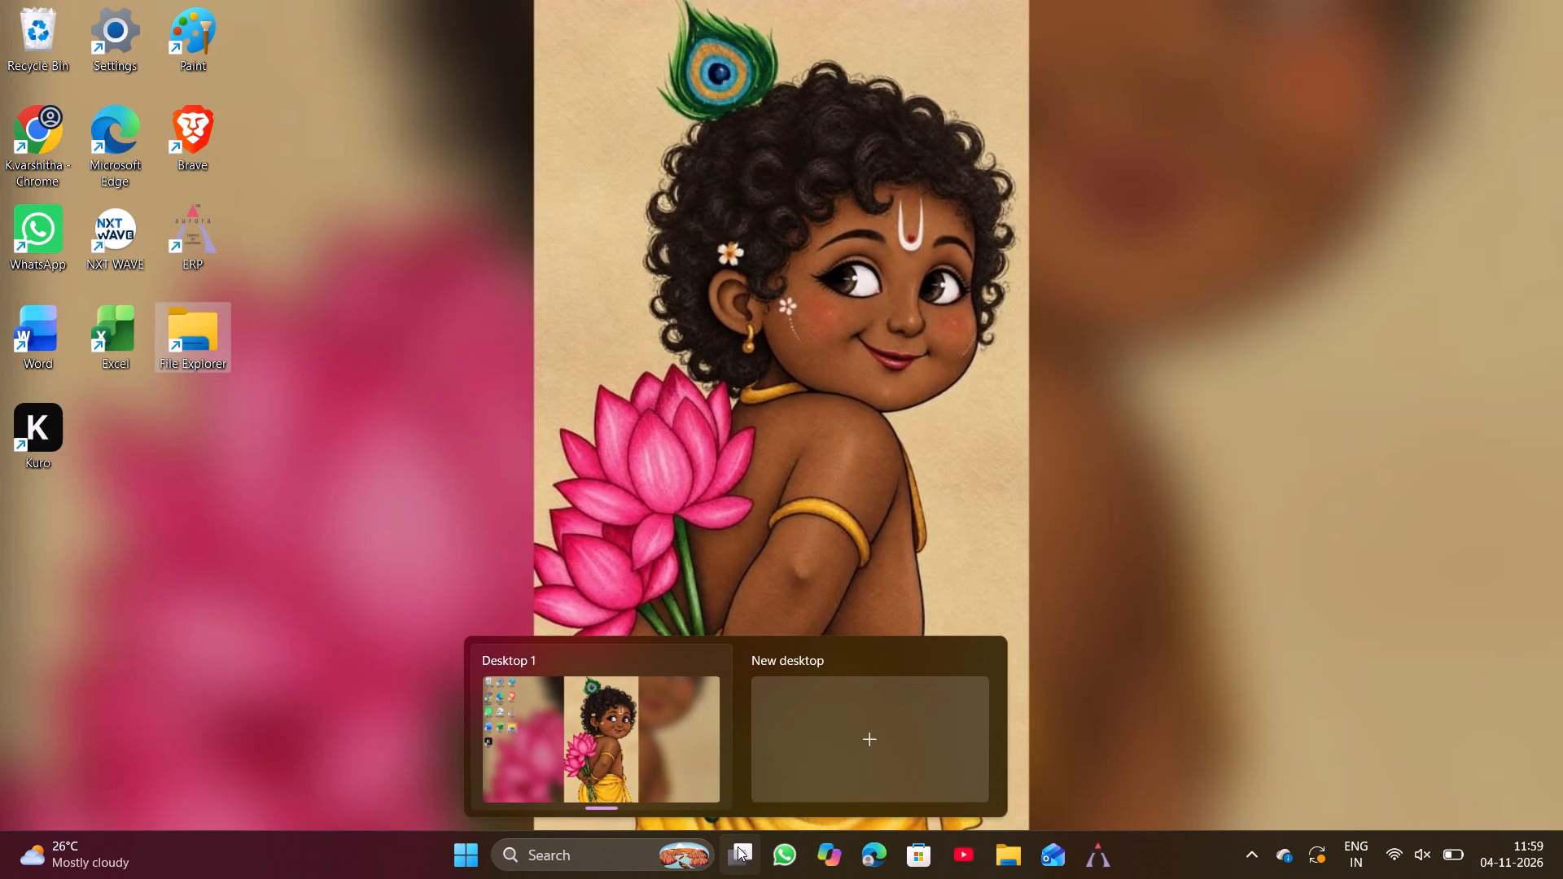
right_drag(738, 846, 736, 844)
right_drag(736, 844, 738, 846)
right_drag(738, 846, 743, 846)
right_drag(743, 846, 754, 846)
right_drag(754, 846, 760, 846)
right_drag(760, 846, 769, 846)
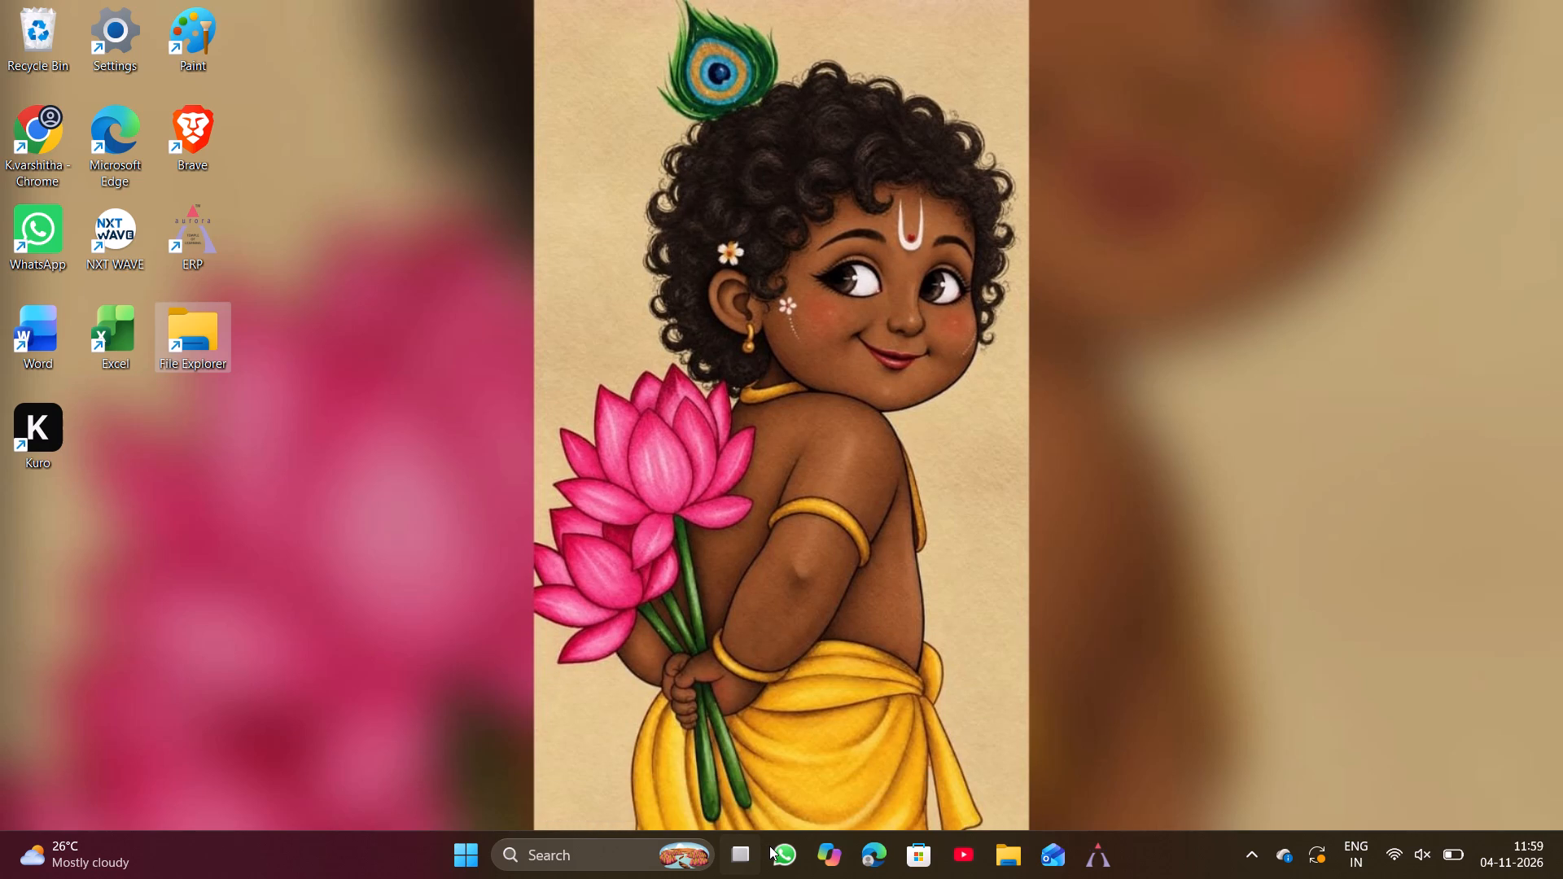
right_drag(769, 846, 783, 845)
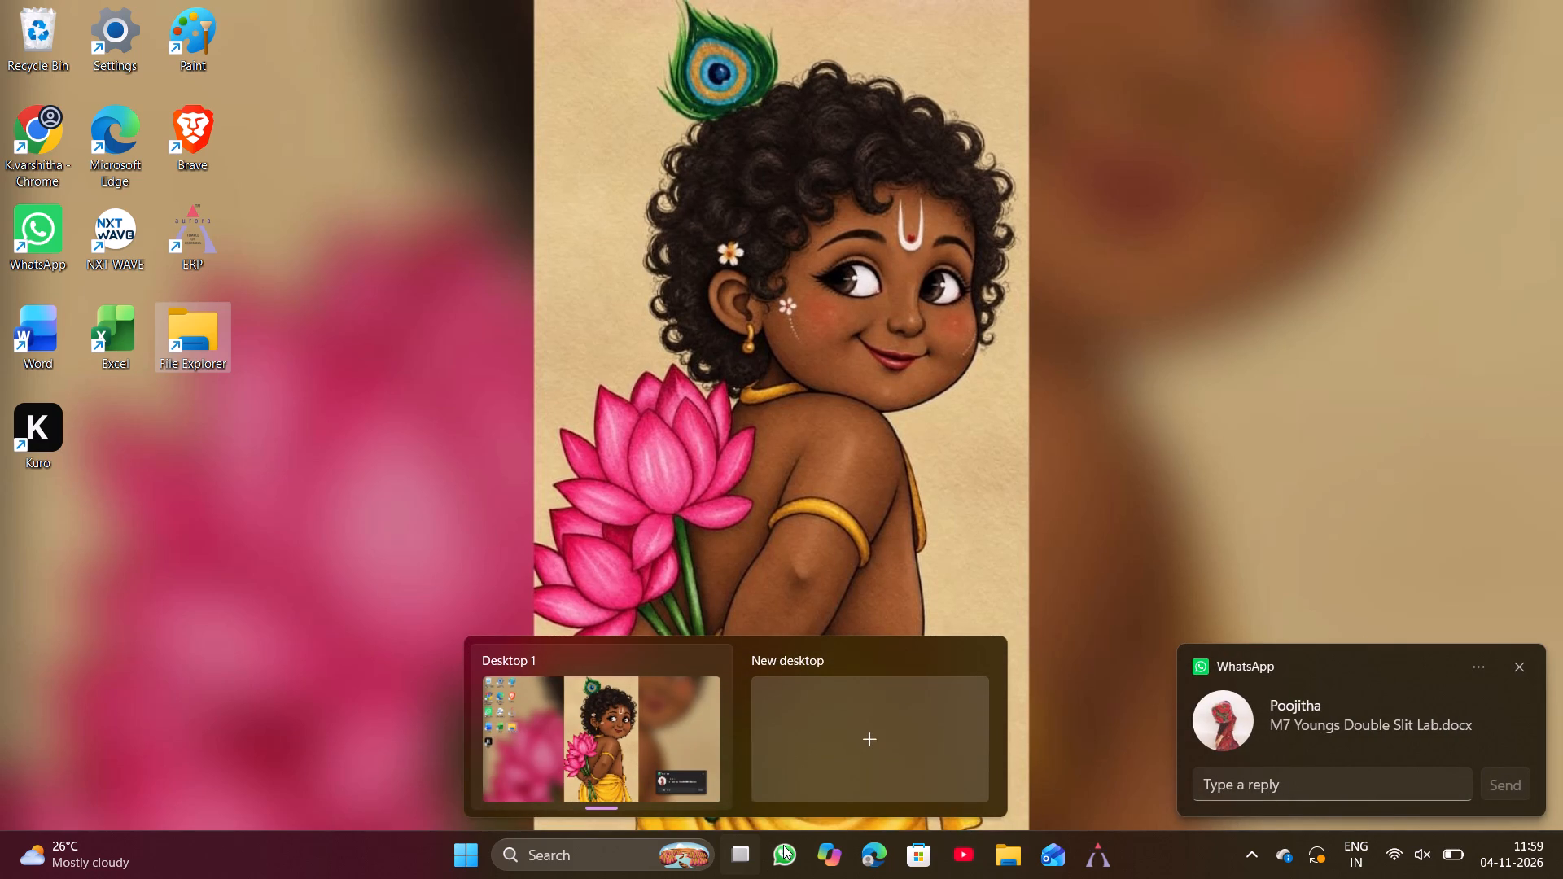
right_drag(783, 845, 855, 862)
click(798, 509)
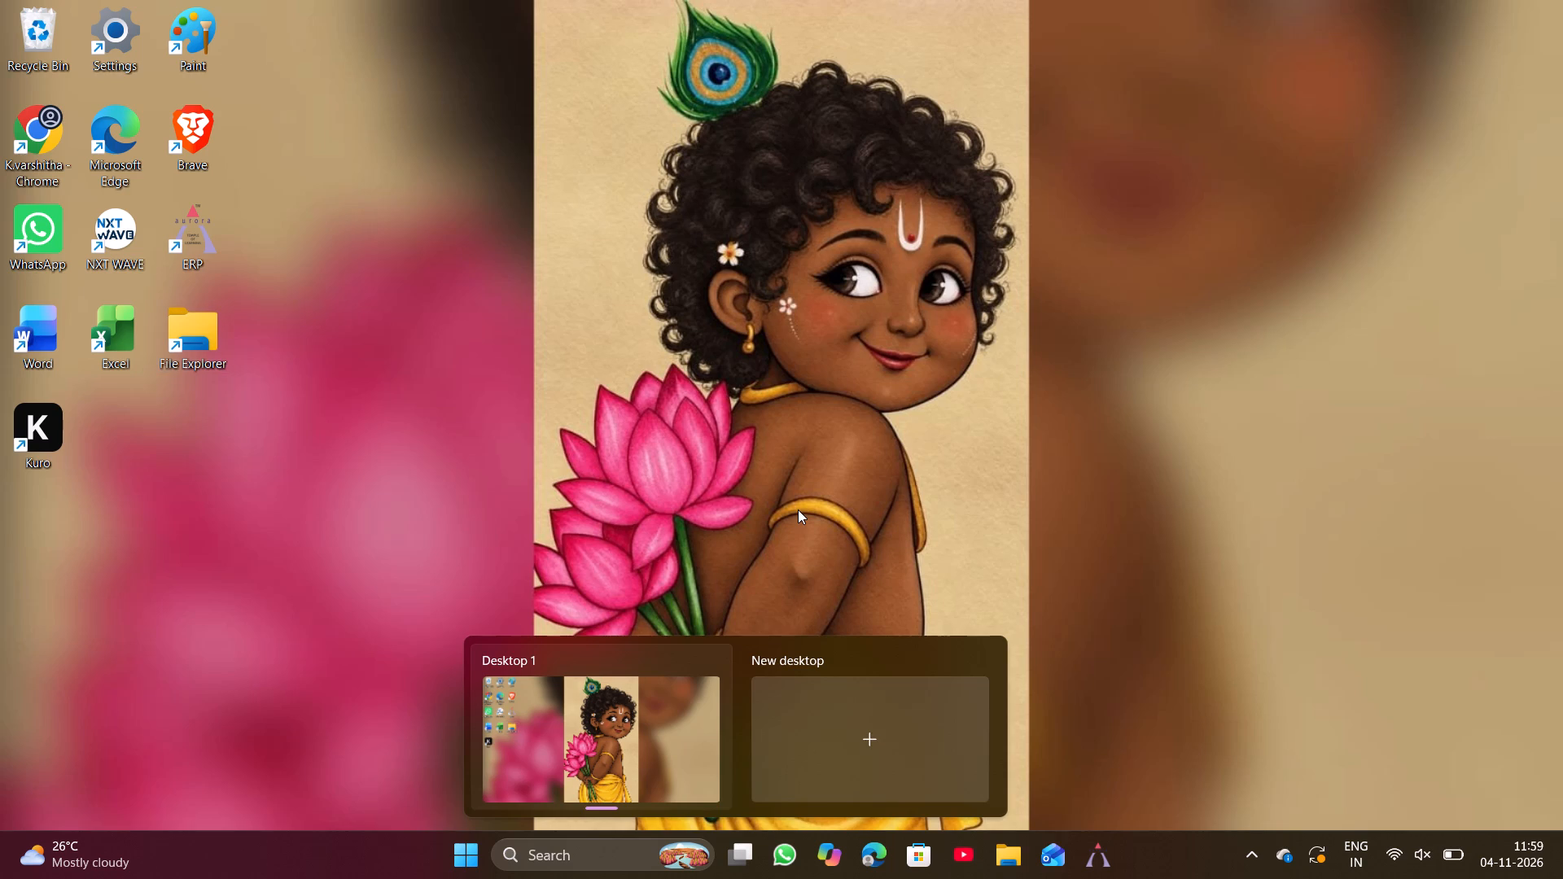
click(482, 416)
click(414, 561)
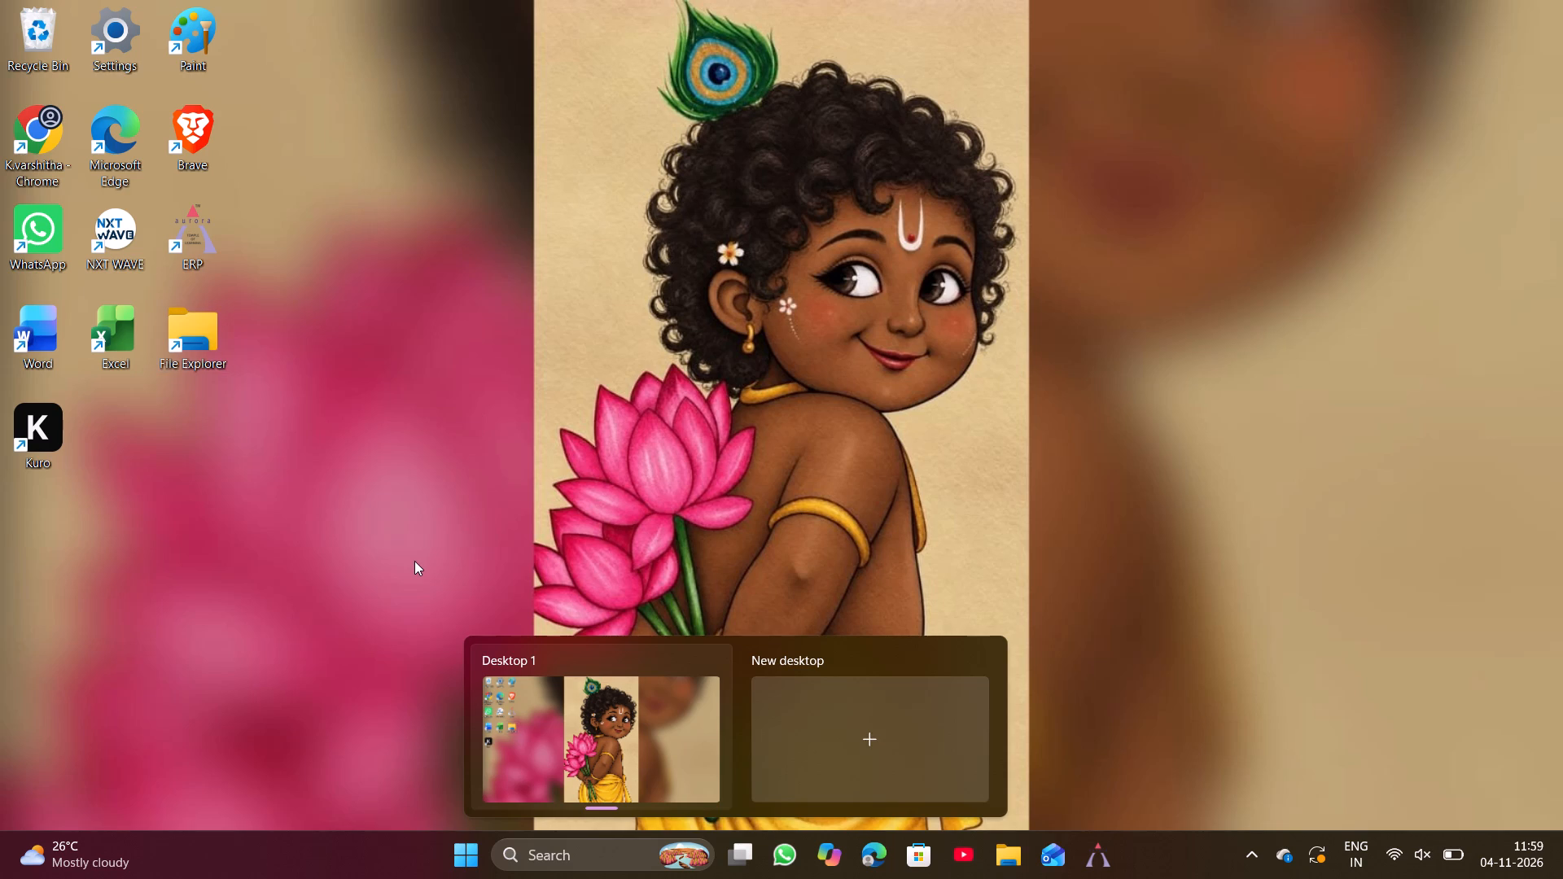